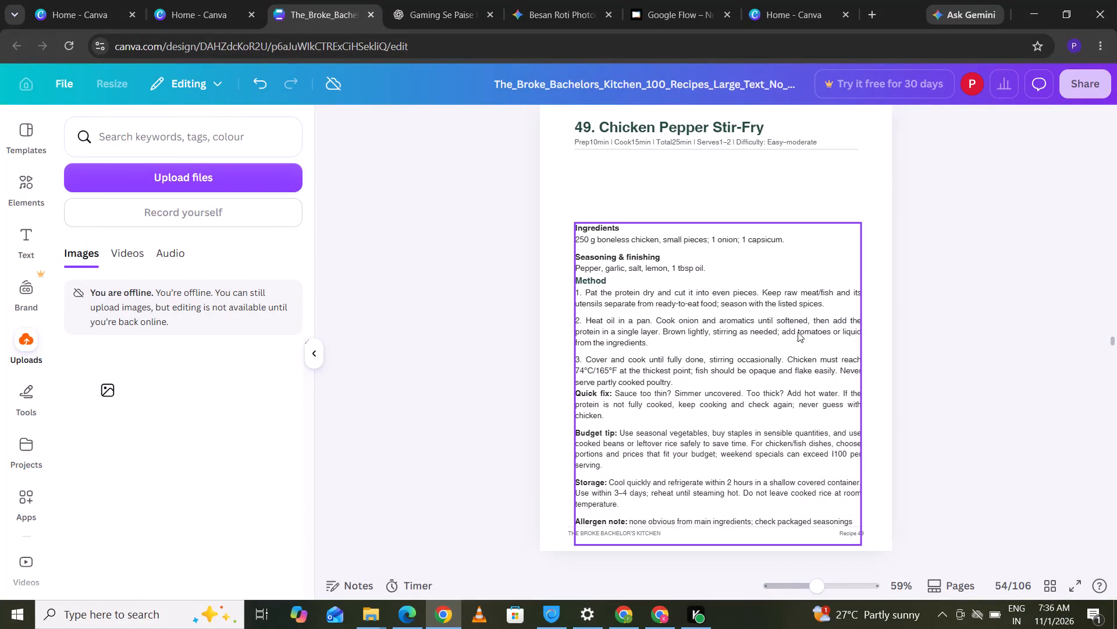
Connect the computer to the AirFiber-n4VXe7 Wi-Fi network to restore internet access for the recipe design.
left_click(938, 613)
left_click(951, 526)
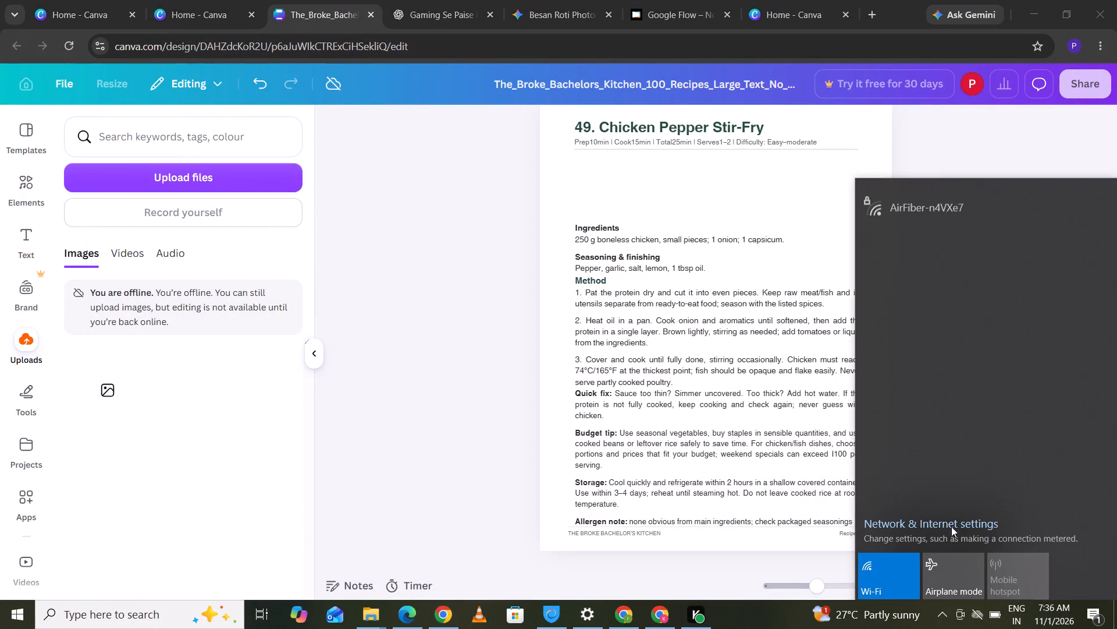
left_click(963, 213)
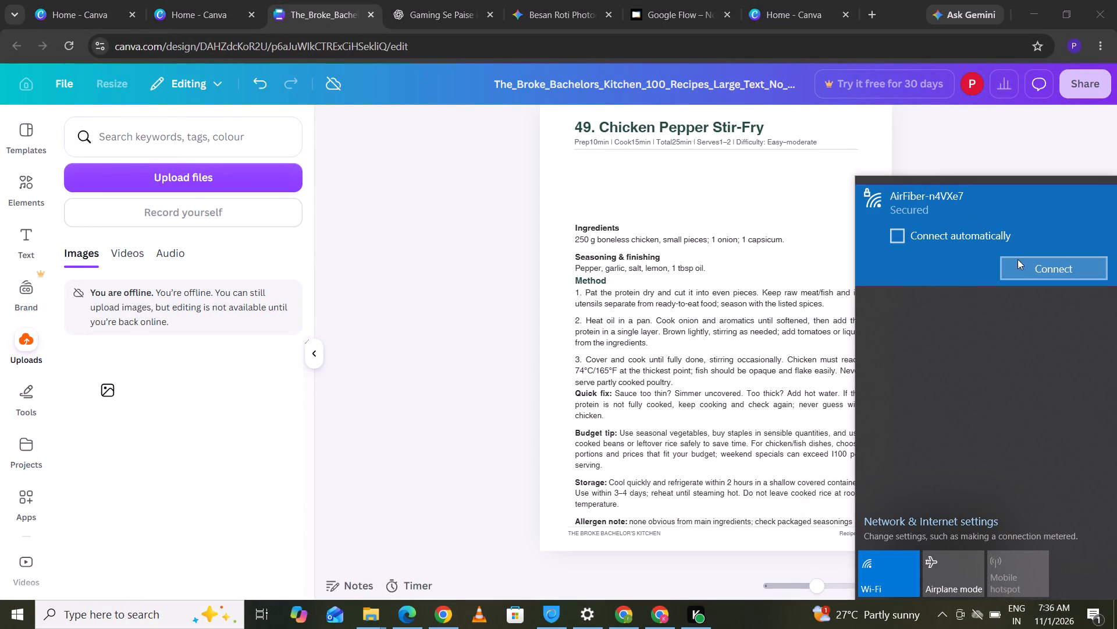
left_click(1006, 271)
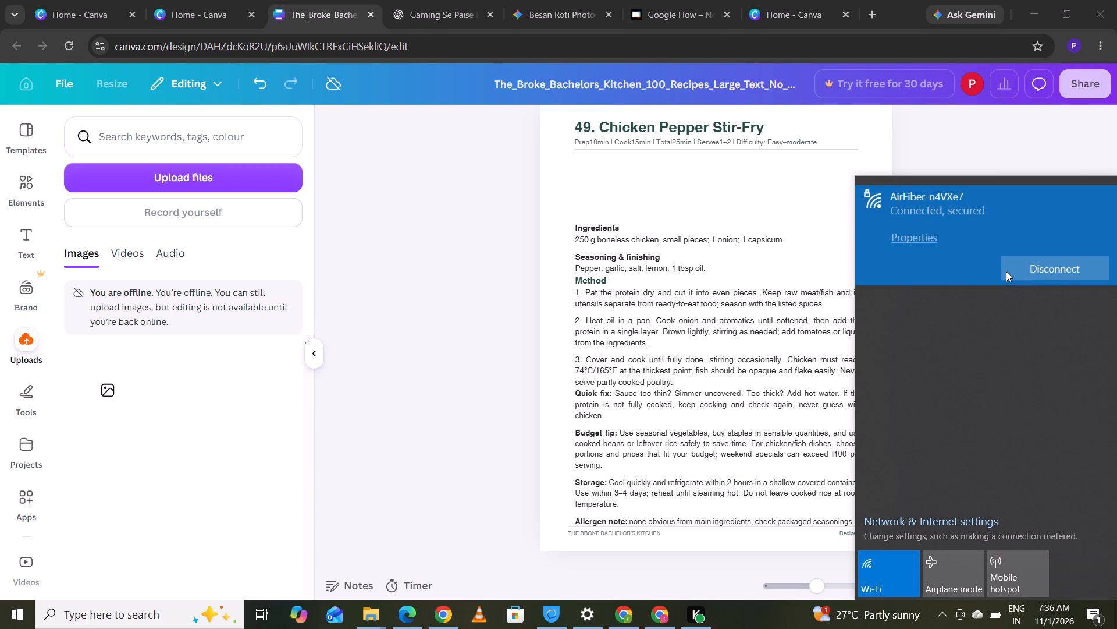
left_click(1026, 147)
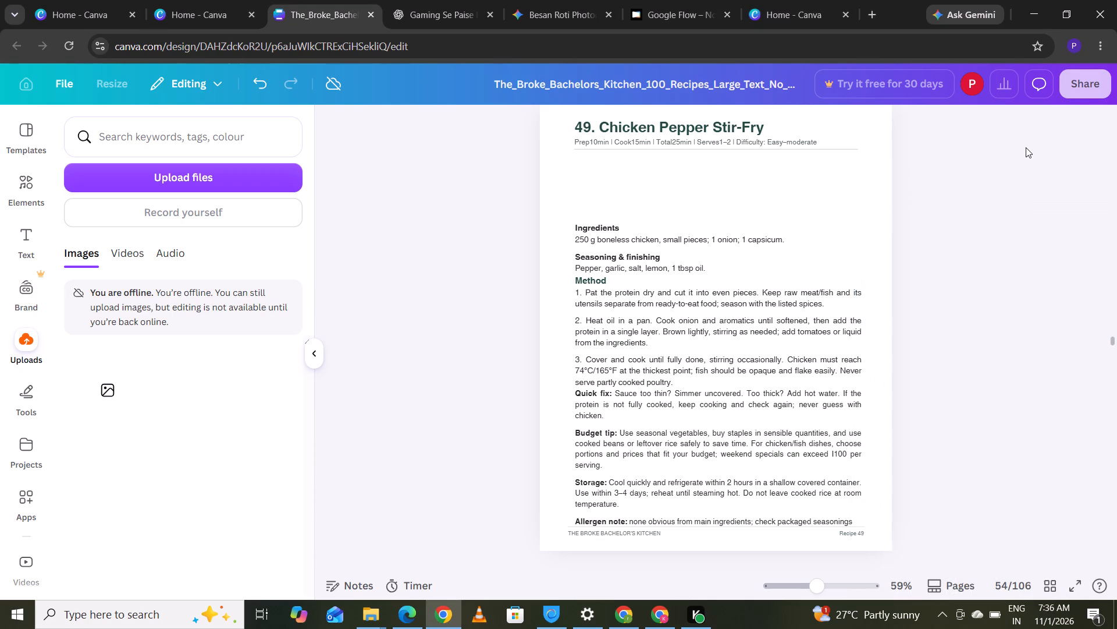
Dismiss the VPN plan comparison window and bring up the hidden system tray apps.
left_click(934, 619)
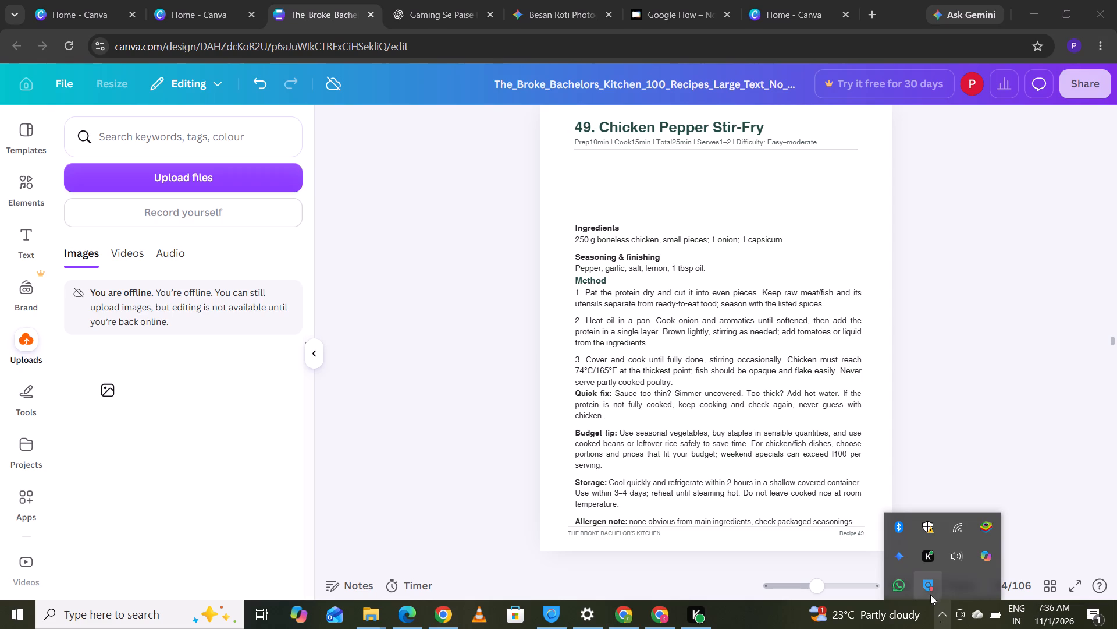
left_click(933, 556)
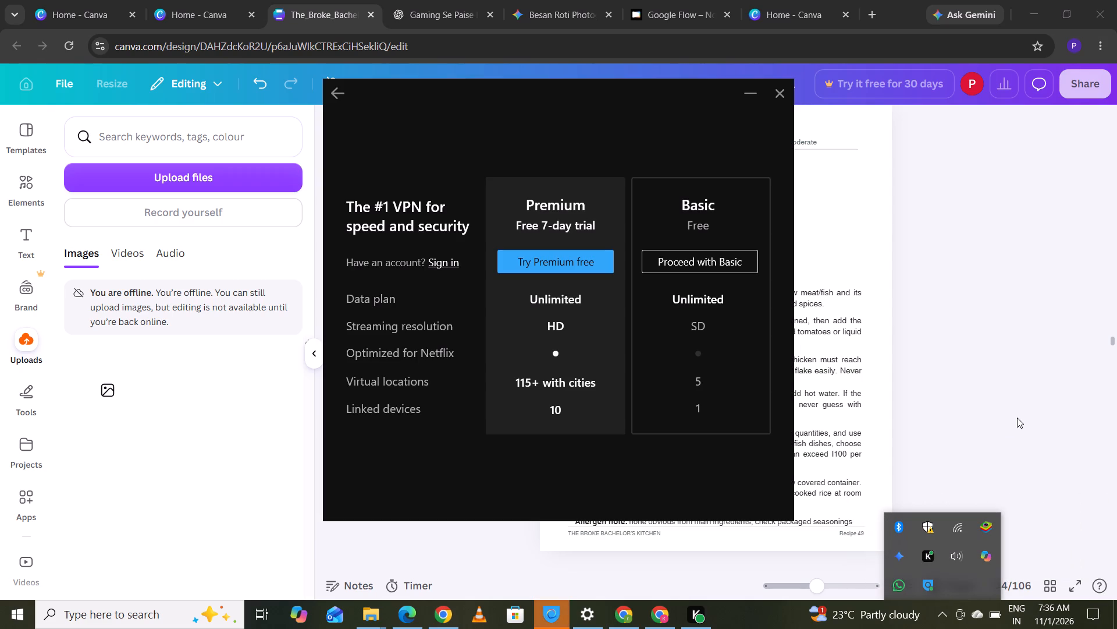
left_click(786, 101)
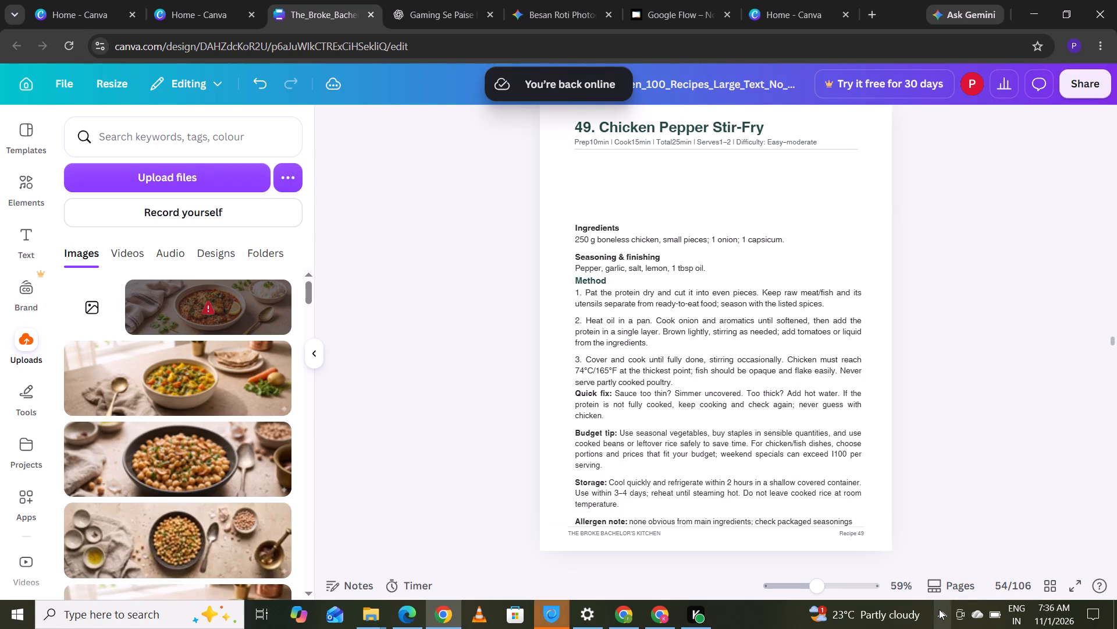
left_click(939, 609)
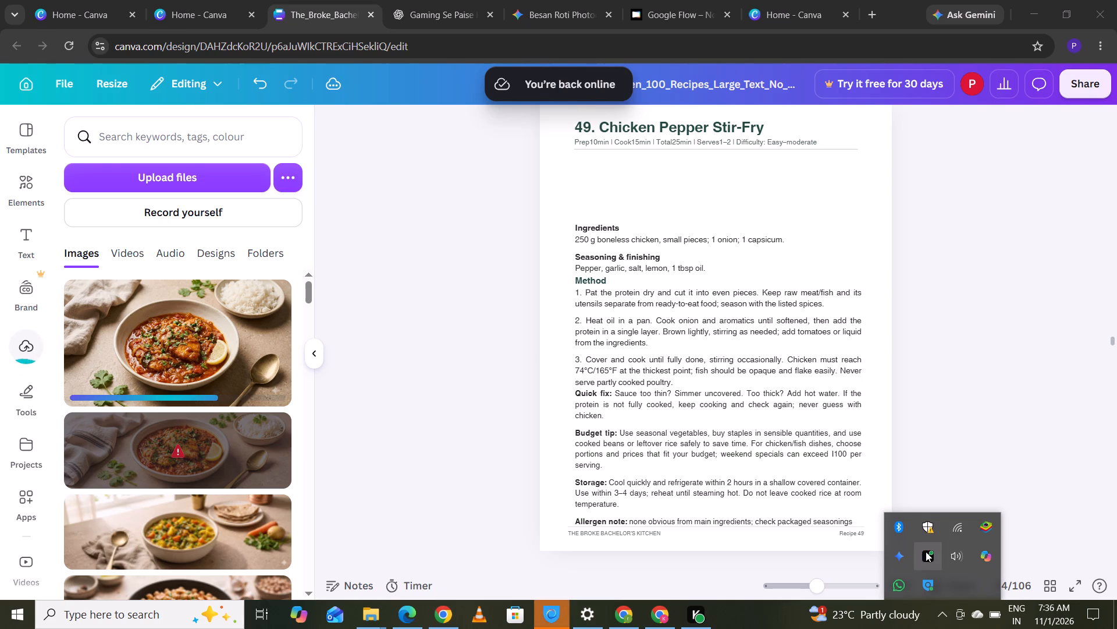
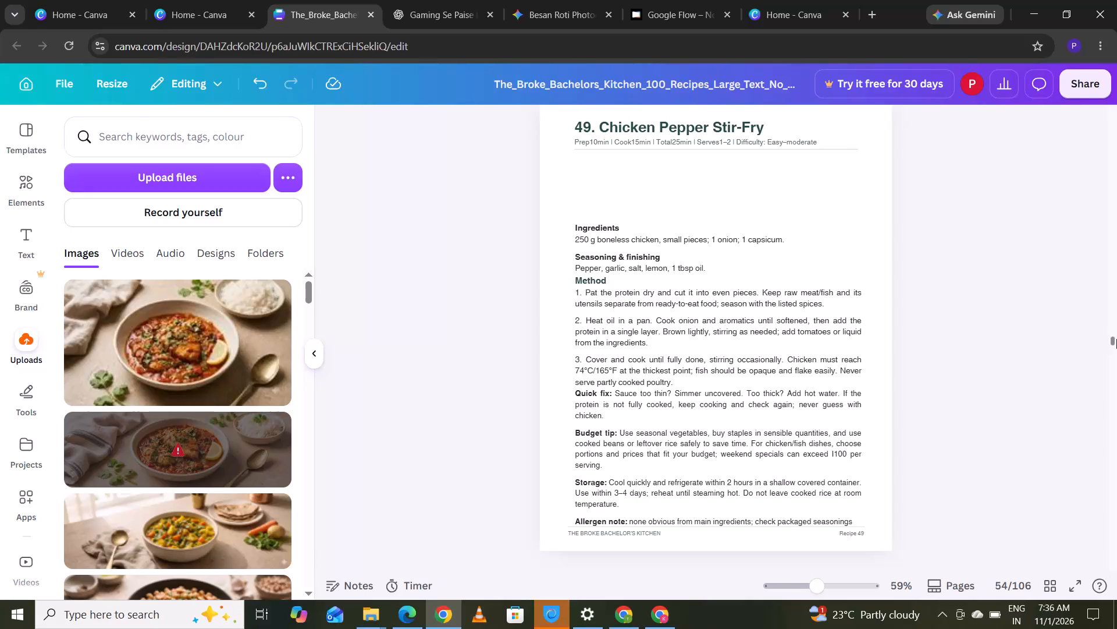
Browse the recipe pages from 47. Vegetable Besan Curry to 53. Chicken Pepper Fry to check which ones already have a photo.
left_click_drag(1116, 339, 1116, 355)
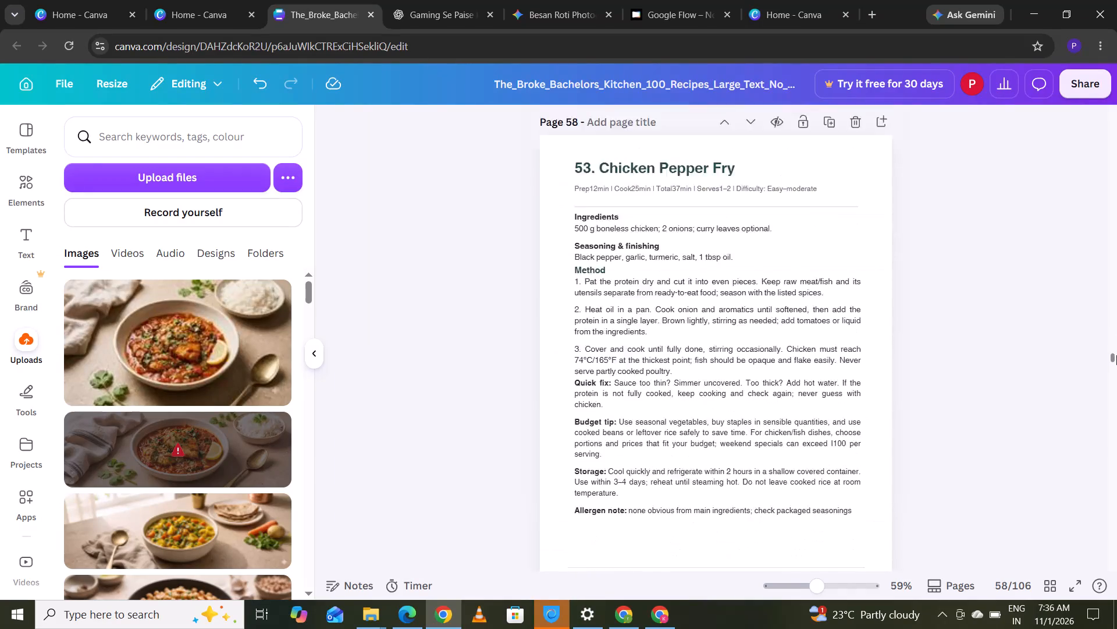
left_click_drag(1116, 355, 1116, 337)
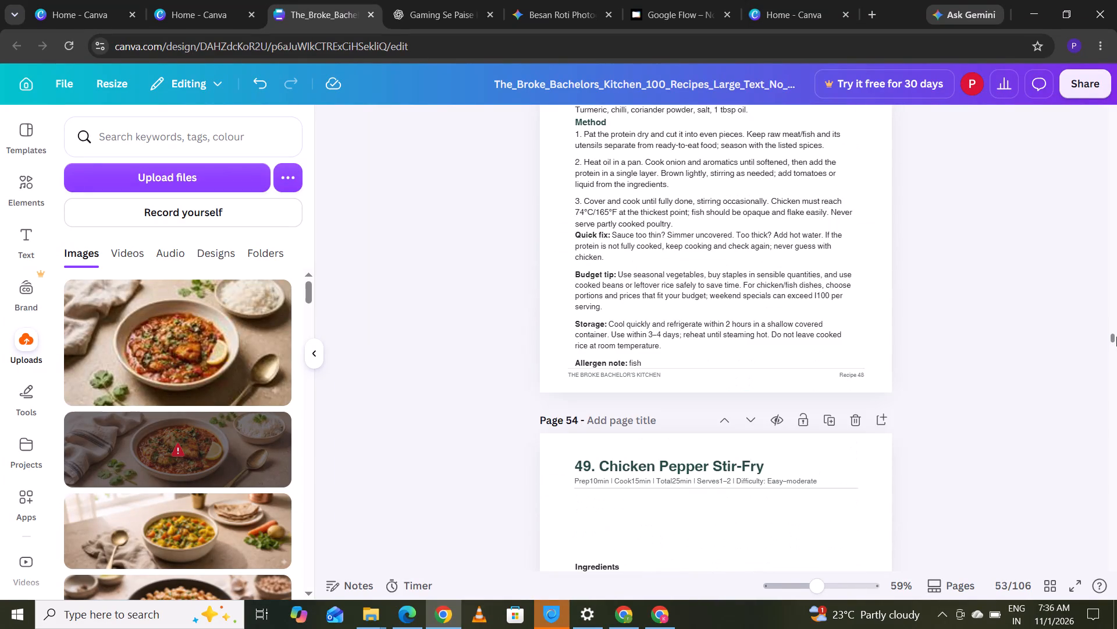
left_click_drag(1116, 337, 1114, 330)
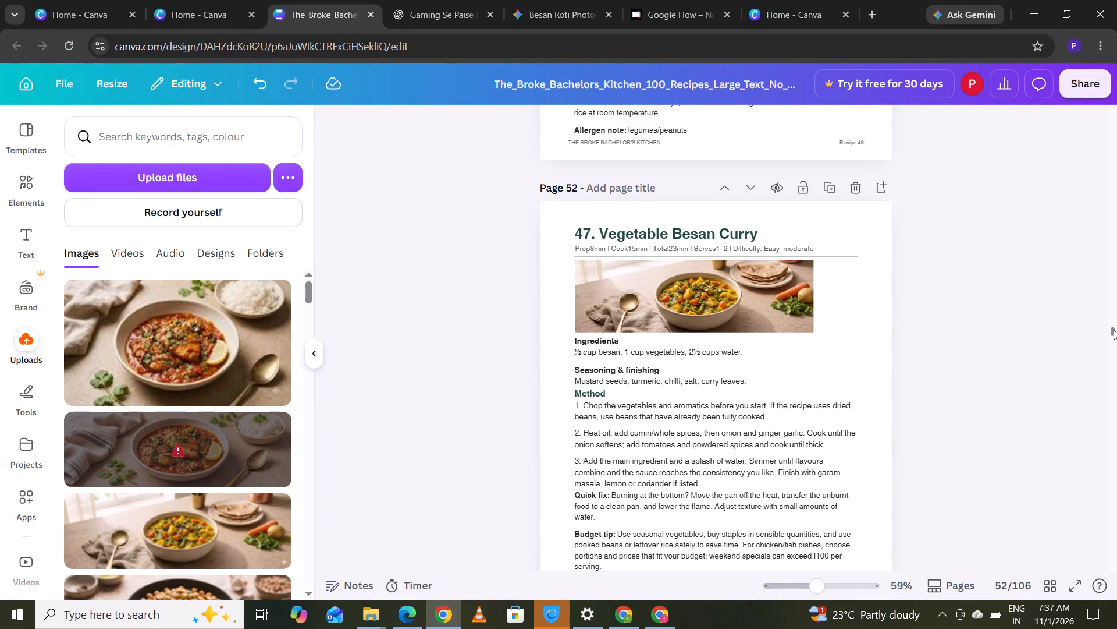
left_click_drag(1114, 330, 1113, 330)
key("Down")
key("Down")
key("Down")
key("Down")
key("Down")
key("Down")
key("Down")
key("Down")
key("Down")
key("Down")
key("Down")
key("Down")
key("Down")
key("Down")
key("Down")
key("Down")
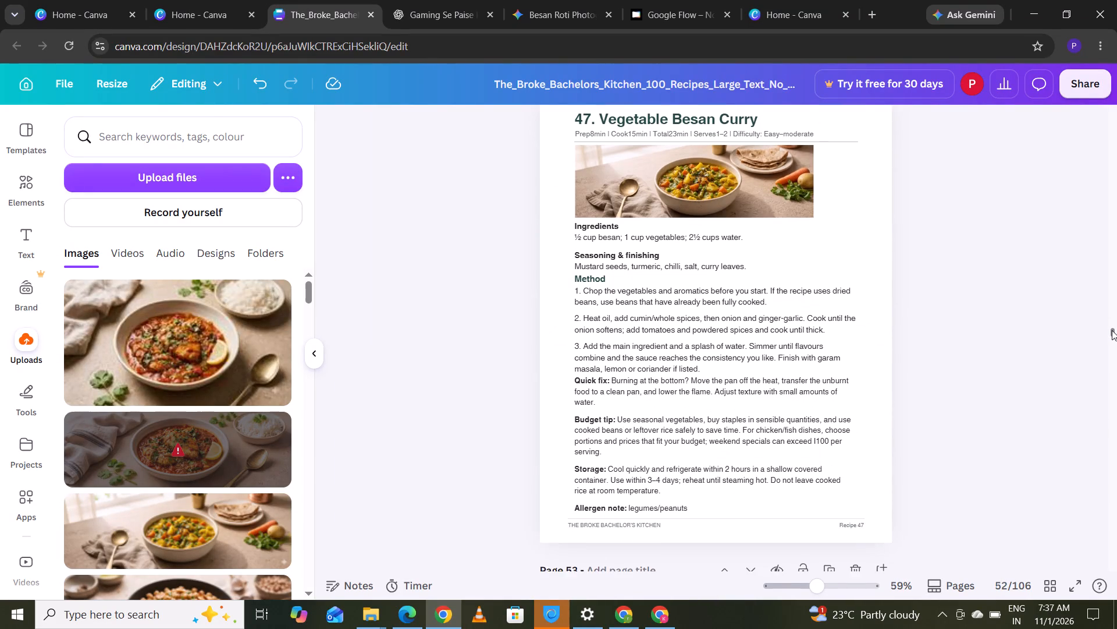
Go to page 53 with the Quick Fish Masala recipe.
key("Down")
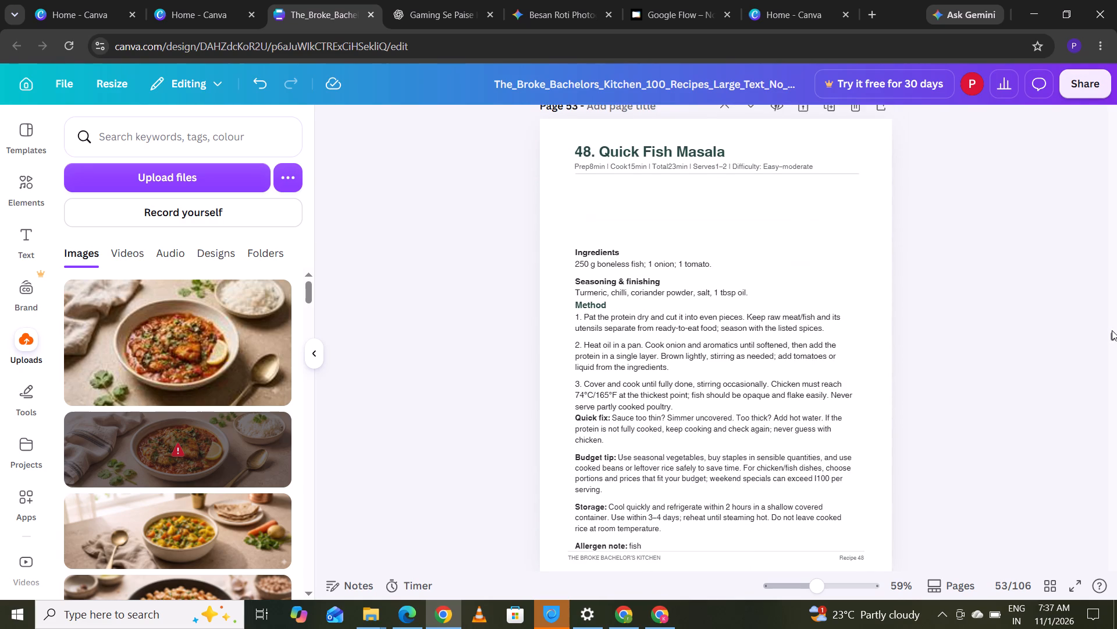
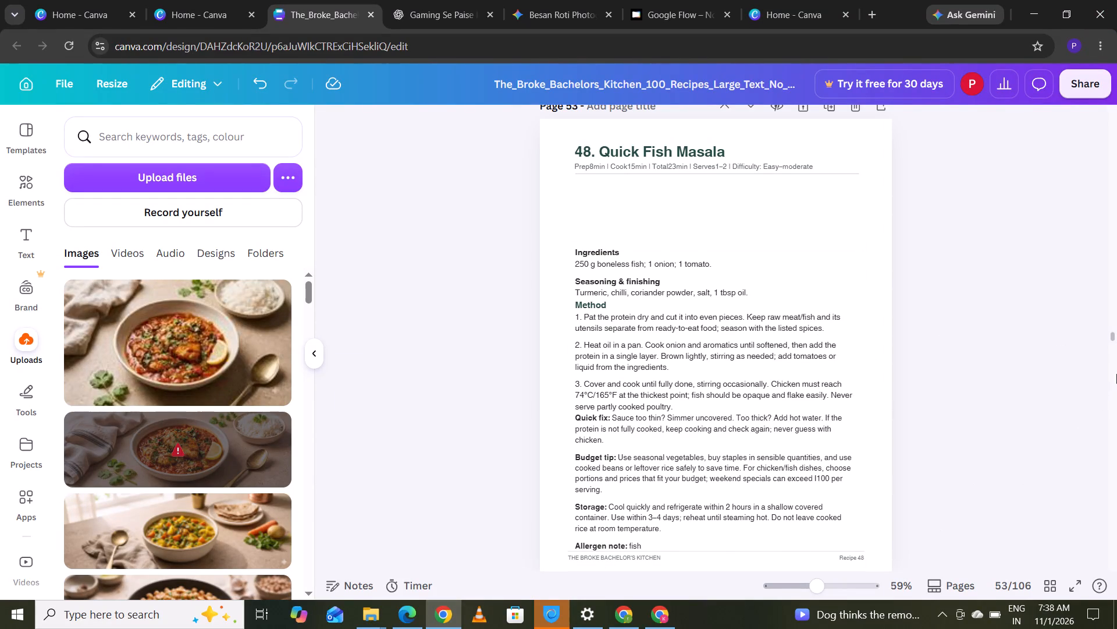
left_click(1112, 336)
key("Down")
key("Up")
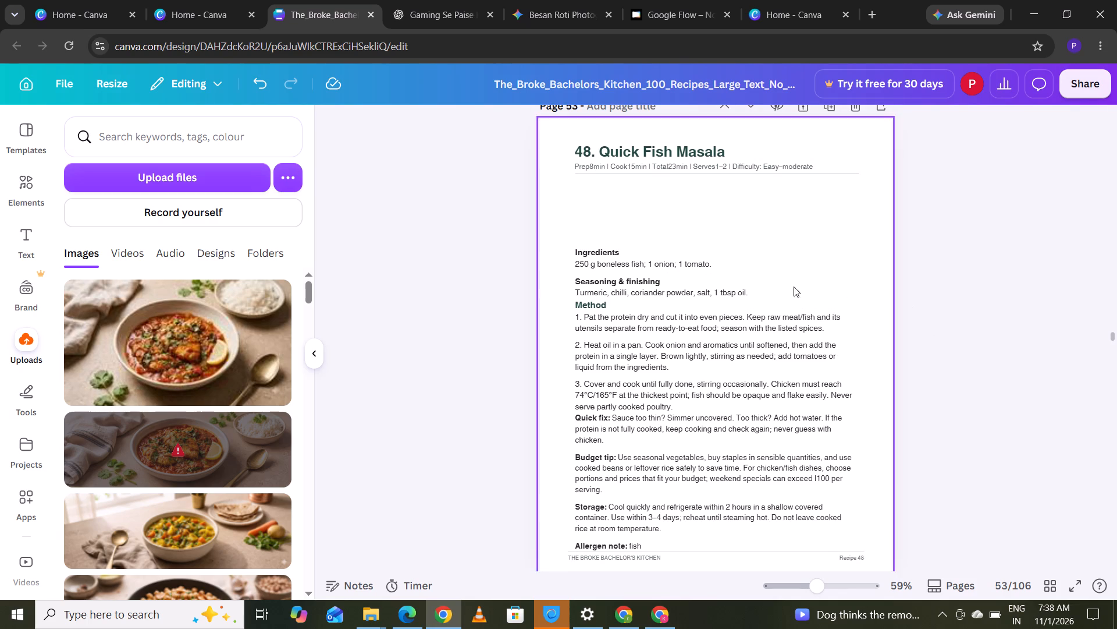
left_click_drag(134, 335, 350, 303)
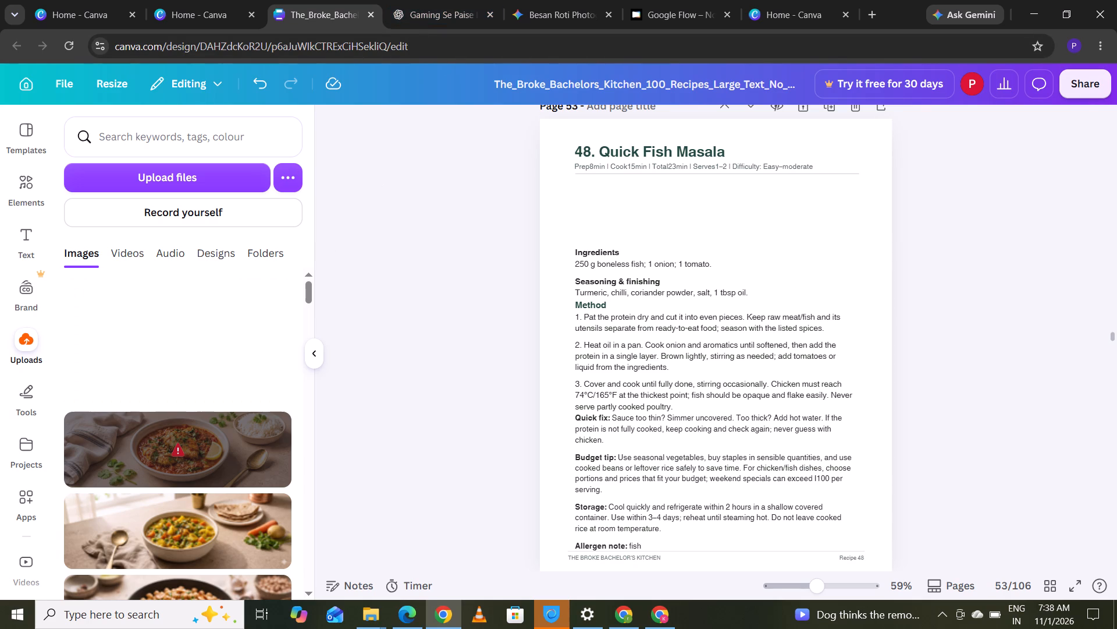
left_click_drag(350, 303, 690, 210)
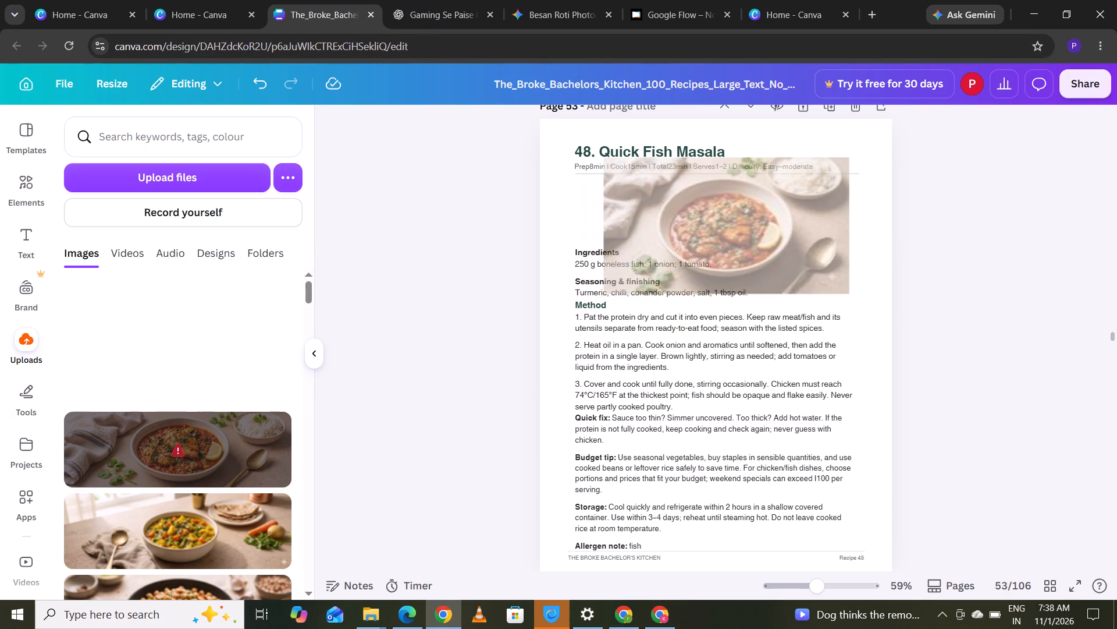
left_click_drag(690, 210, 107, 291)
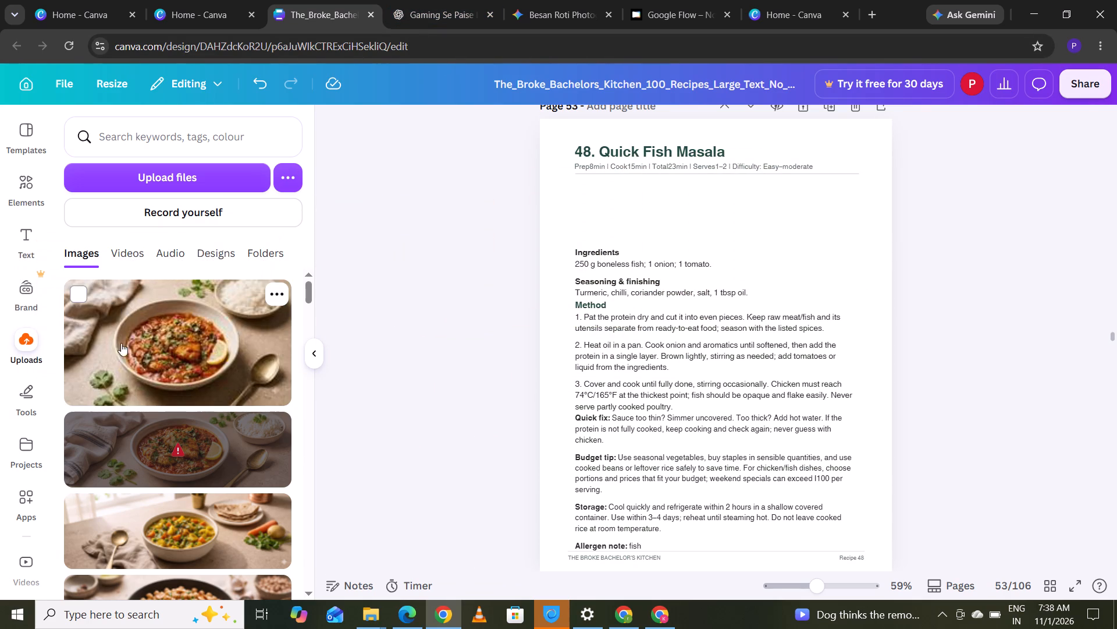
Retry the failed upload of the wide fish masala photo.
left_click(181, 434)
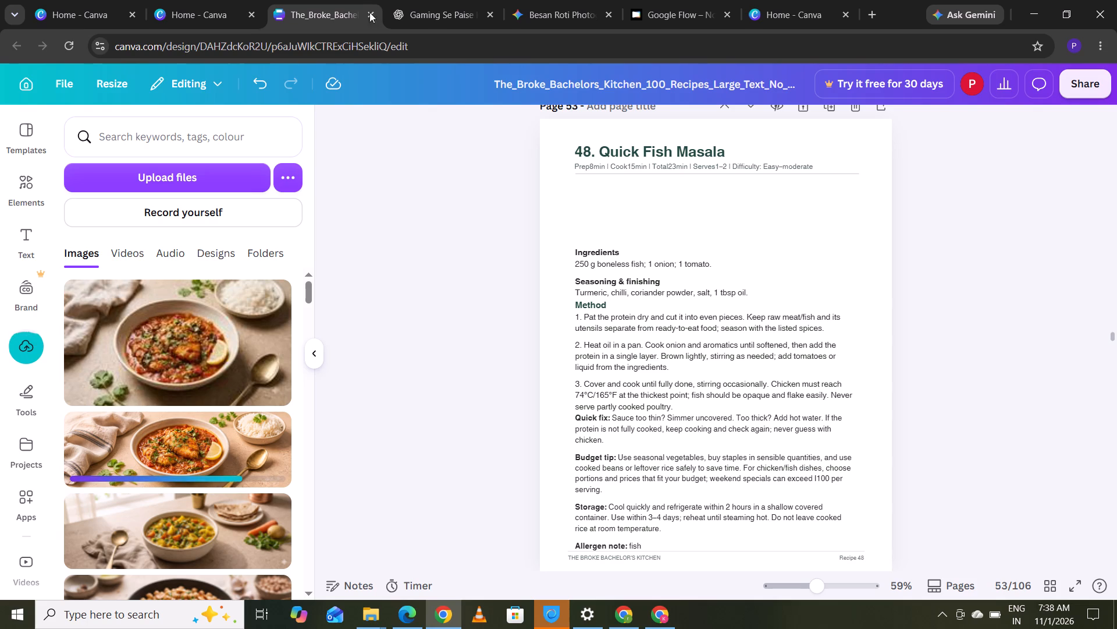
Switch to the ChatGPT chat, close the Rustic Fish Curry Feast sharing dialog, and return to the cookbook design.
left_click(431, 0)
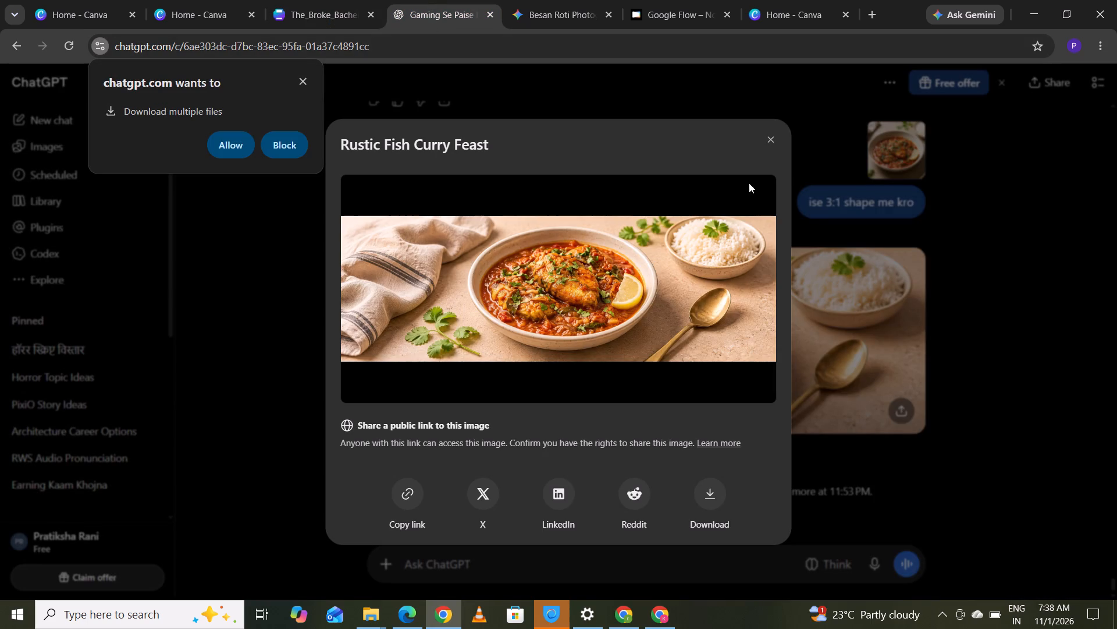
left_click(769, 138)
left_click(304, 0)
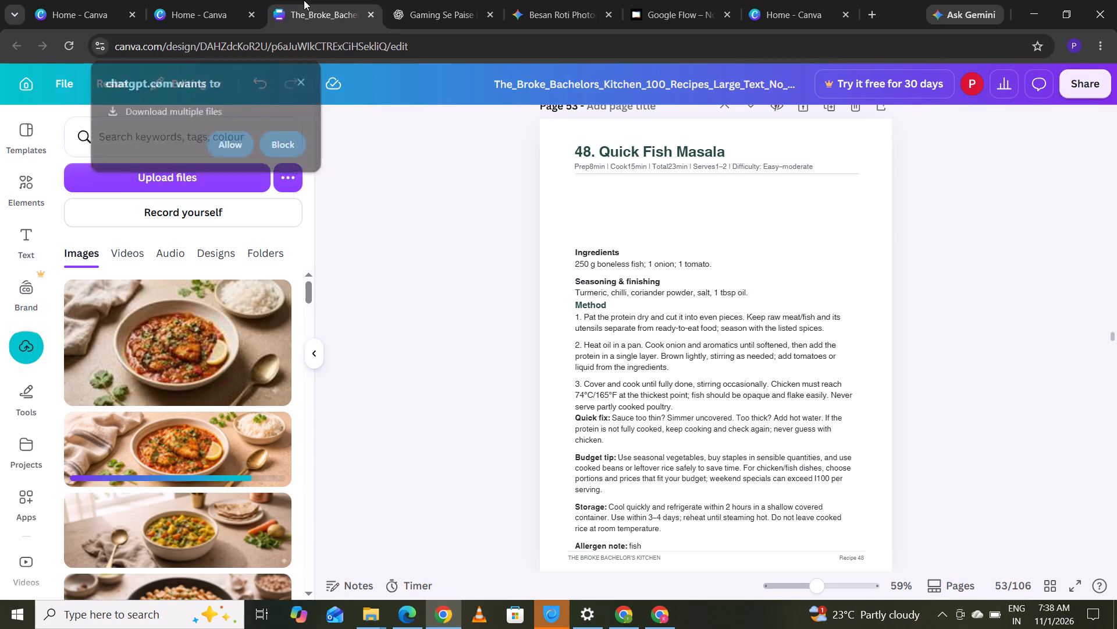
Place the wide fish masala photo on page 53 between the recipe details line and the Ingredients heading.
left_click_drag(180, 443, 328, 402)
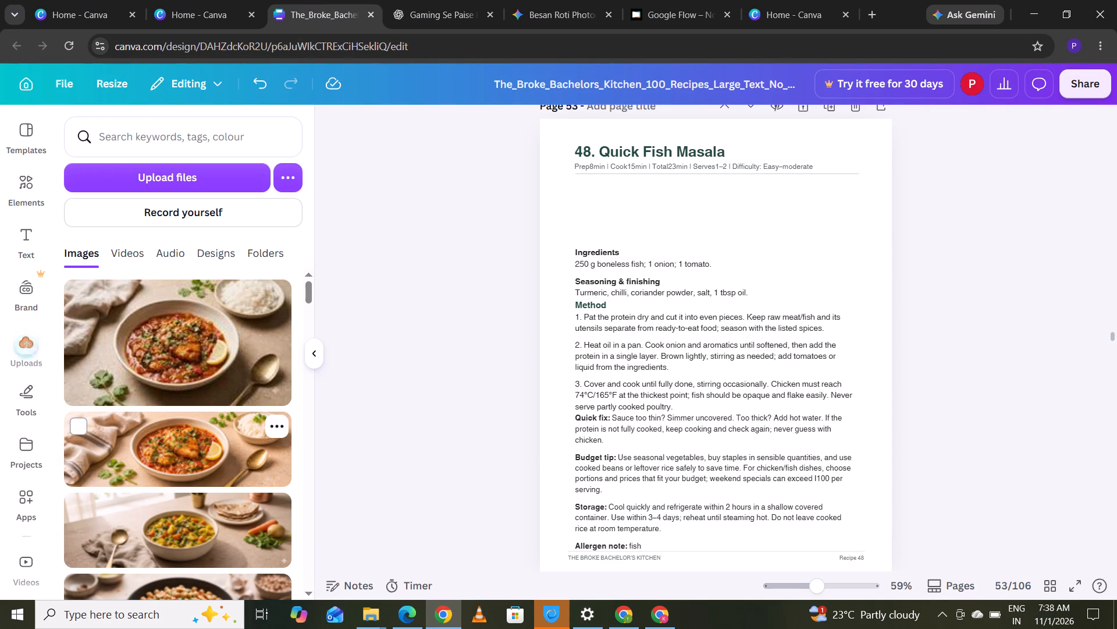
left_click_drag(328, 402, 675, 196)
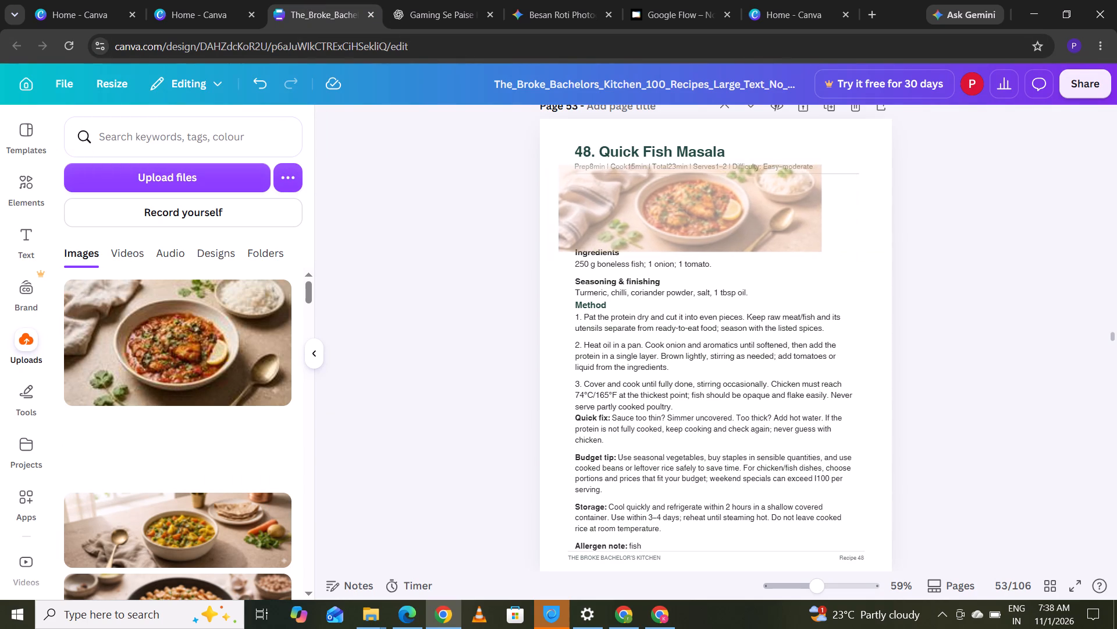
left_click_drag(675, 196, 685, 196)
left_click_drag(682, 215, 686, 215)
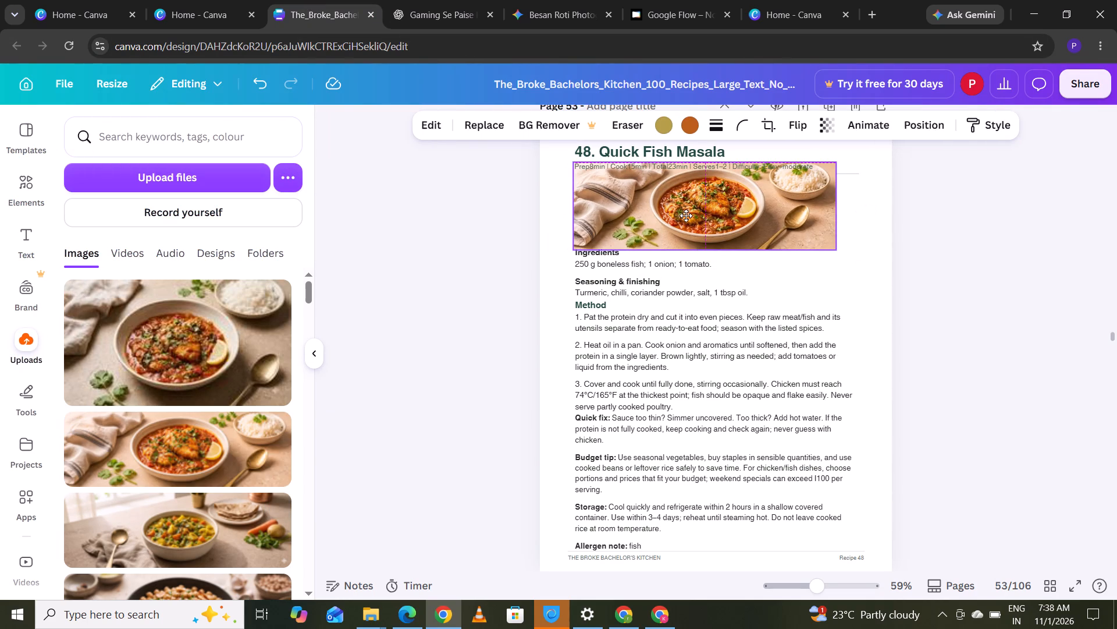
left_click_drag(686, 215, 688, 222)
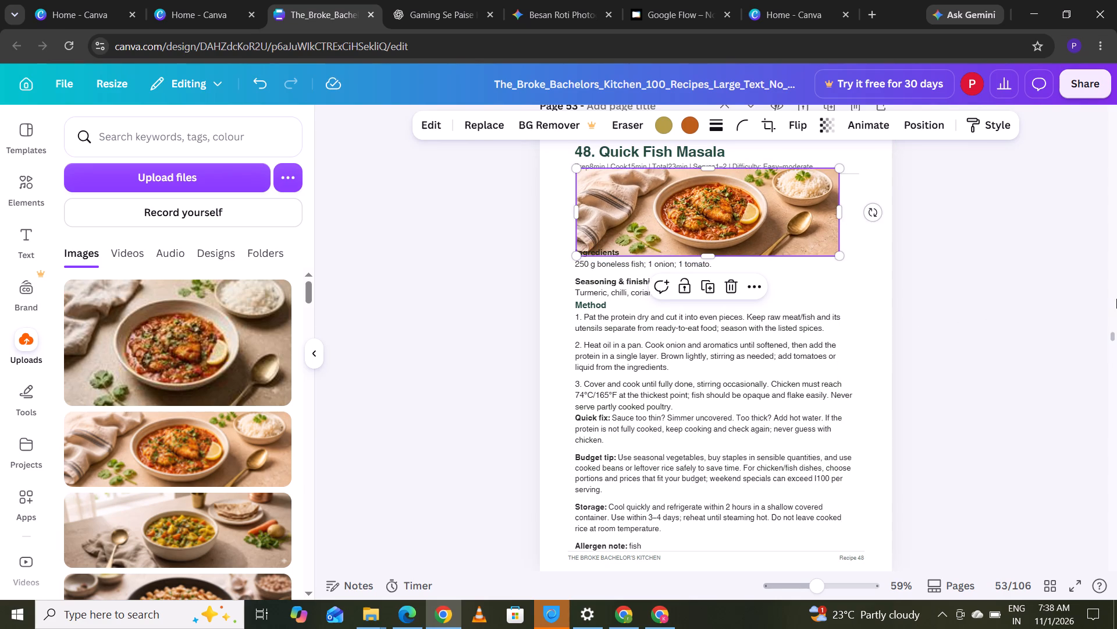
left_click(1090, 326)
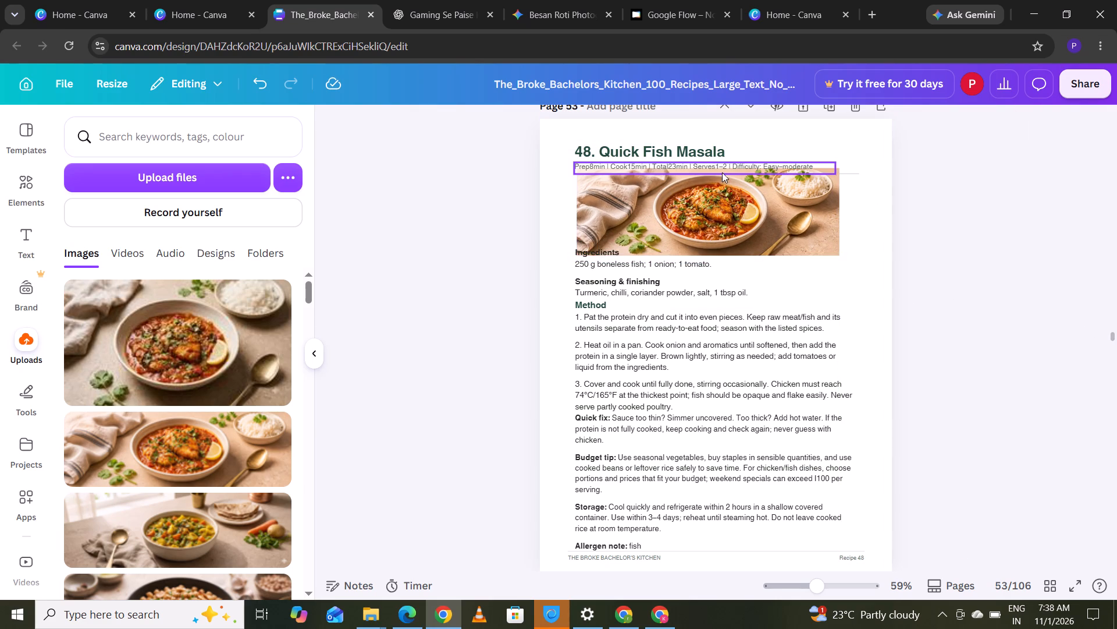
left_click_drag(803, 218, 803, 252)
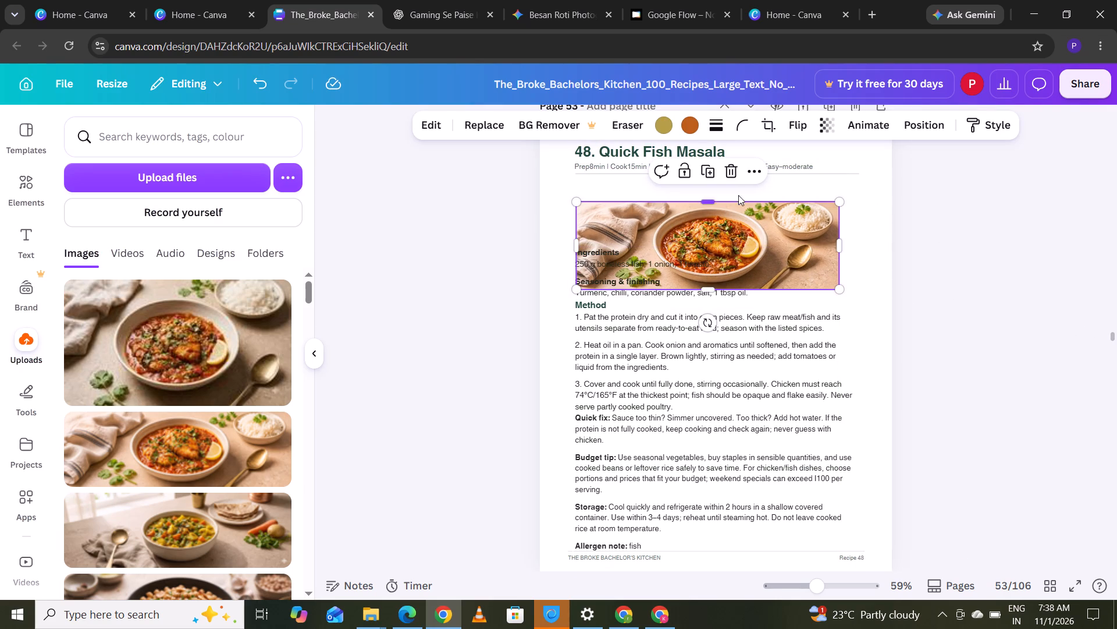
left_click_drag(711, 259, 709, 232)
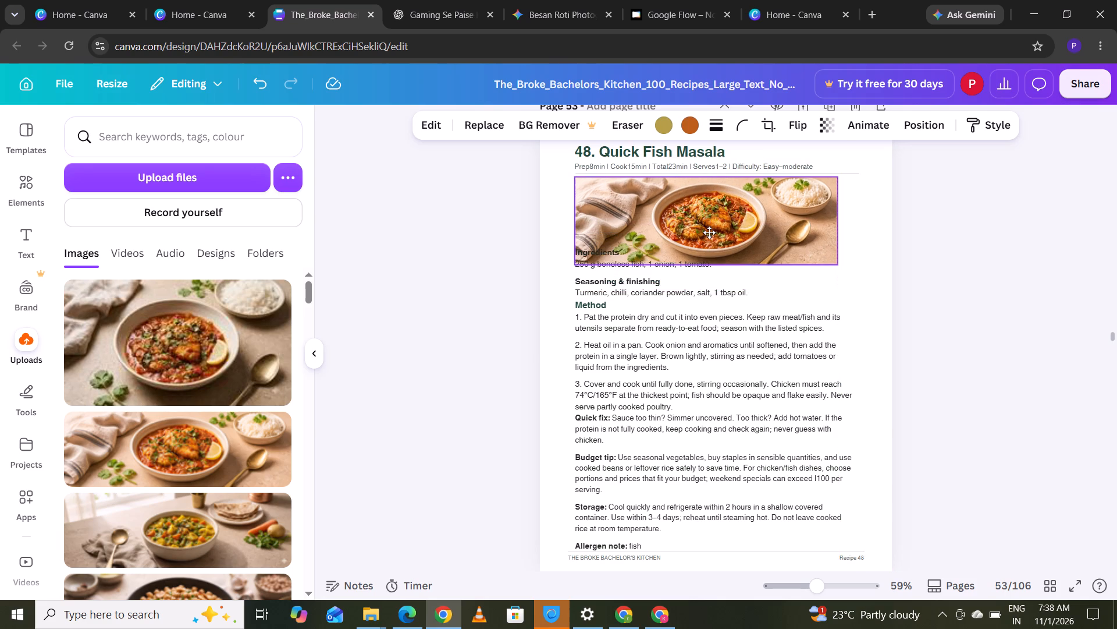
left_click_drag(709, 232, 709, 226)
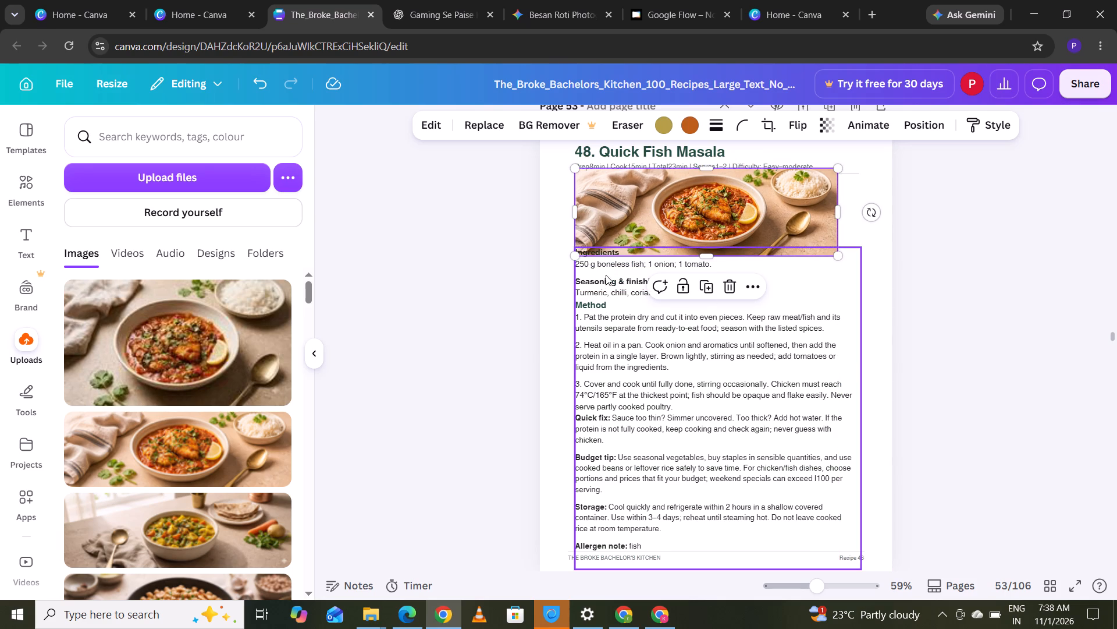
Crop the fish photo's bottom and top edges so it clears the Ingredients heading and the recipe details line.
left_click(717, 203)
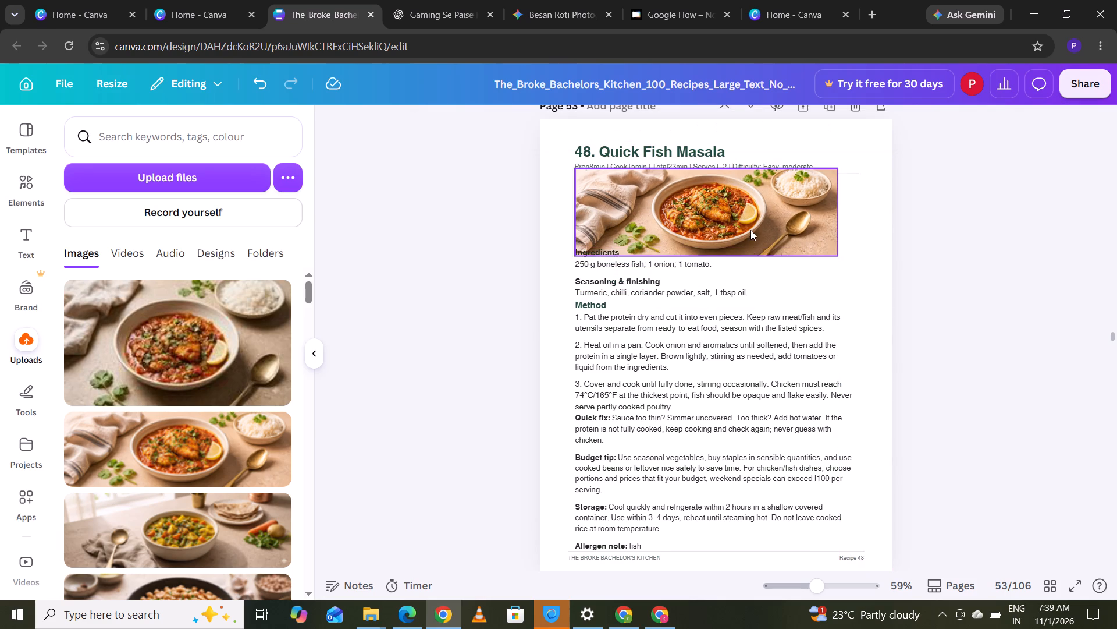
left_click(750, 230)
left_click_drag(708, 252, 708, 249)
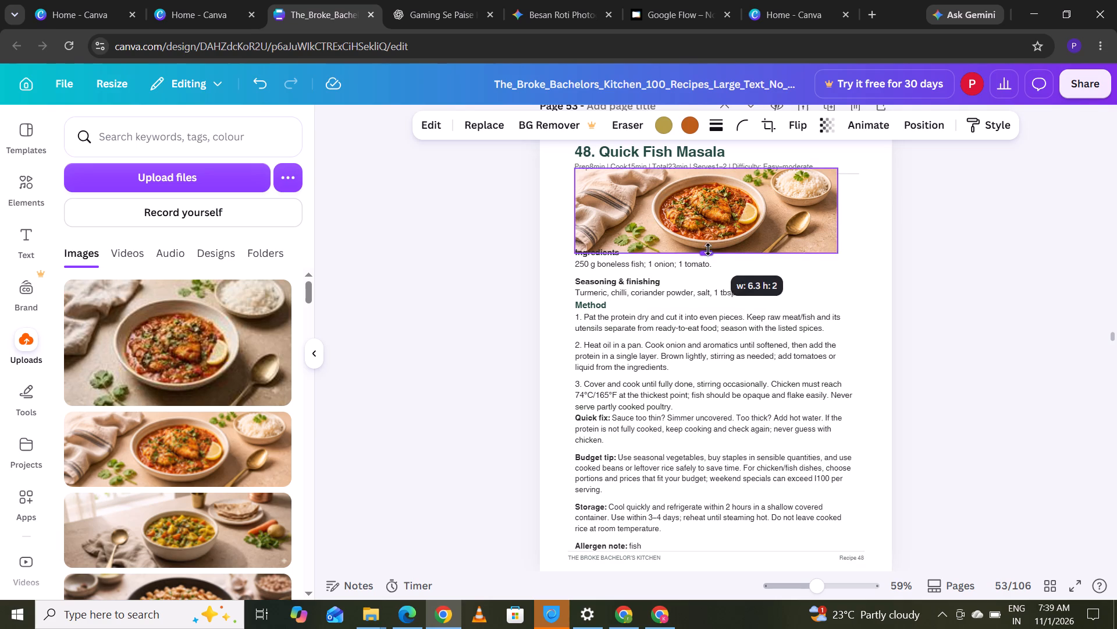
left_click_drag(708, 249, 708, 244)
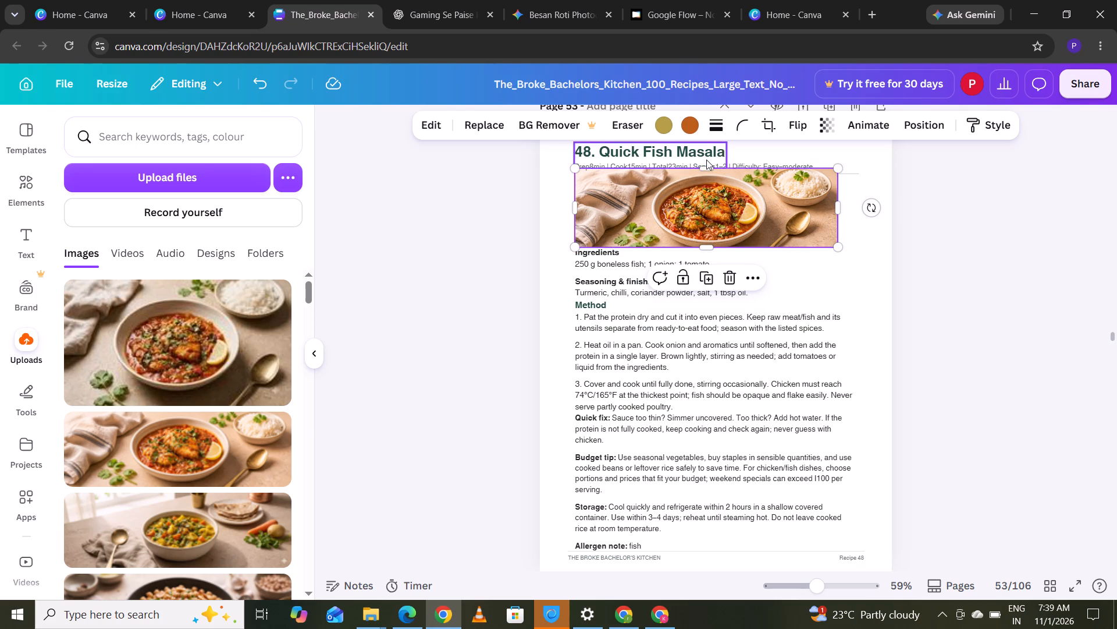
left_click_drag(706, 168, 706, 174)
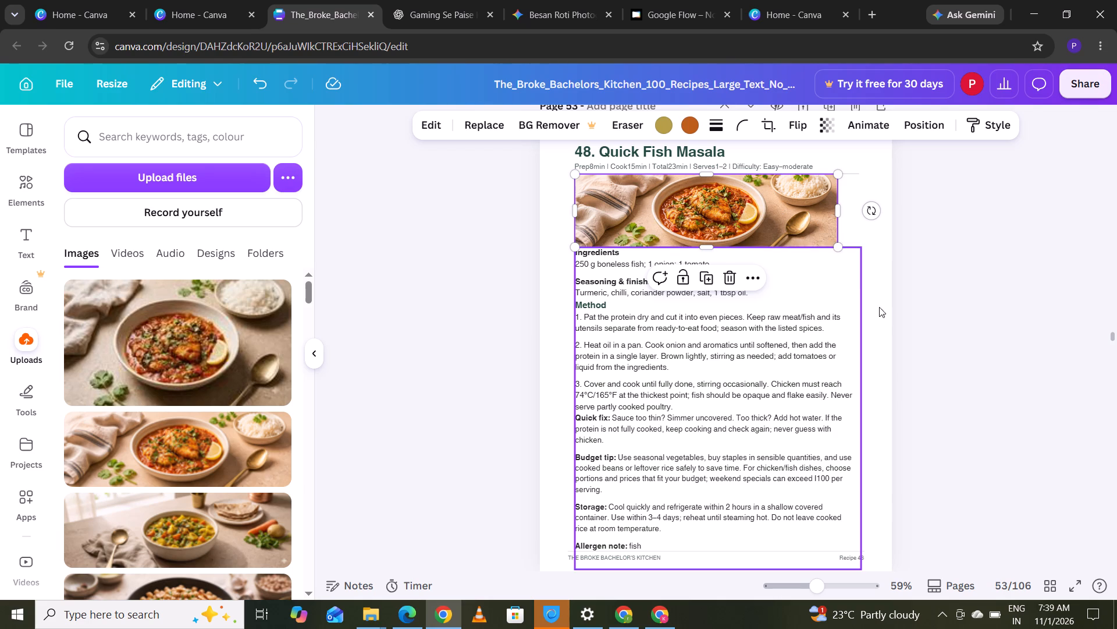
left_click(997, 313)
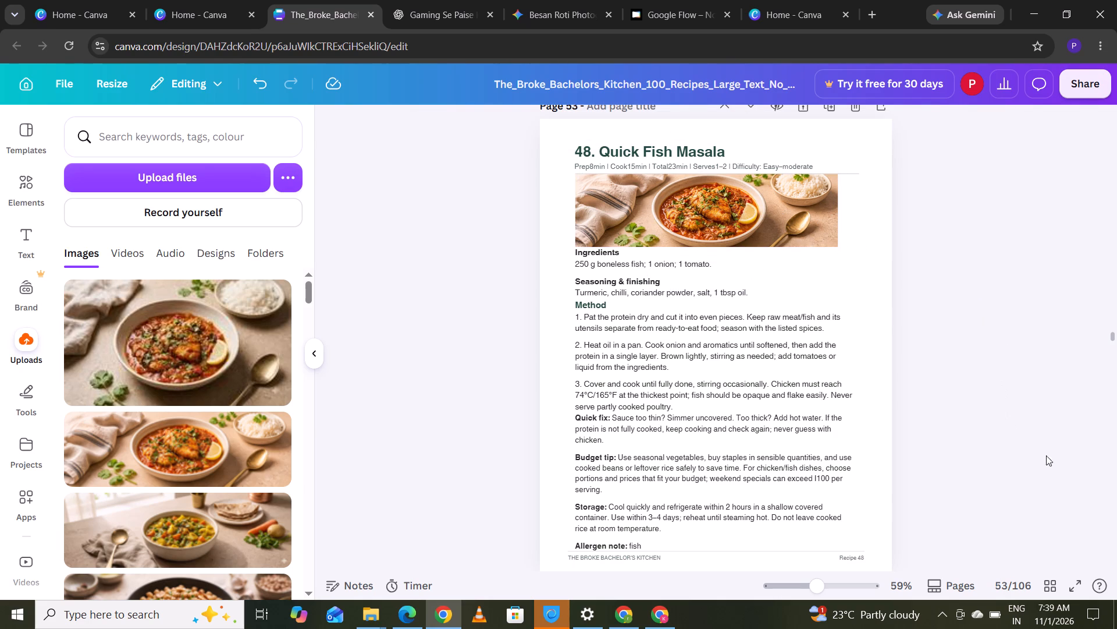
Go to page 54 with the Chicken Pepper Stir-Fry recipe.
left_click(1114, 335)
key("Down")
key("Down")
key("Down")
key("Down")
key("Down")
key("Down")
key("Down")
key("Down")
key("Down")
key("Down")
key("Down")
key("Down")
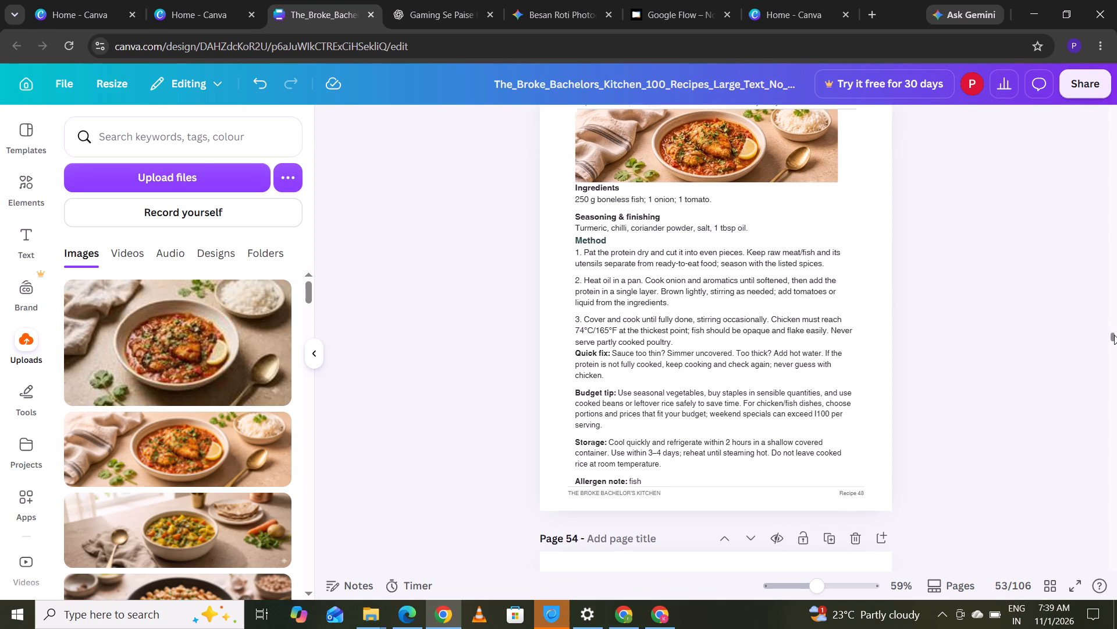
key("Down")
key("Down")
key("Down")
key("Down")
key("Down")
key("Down")
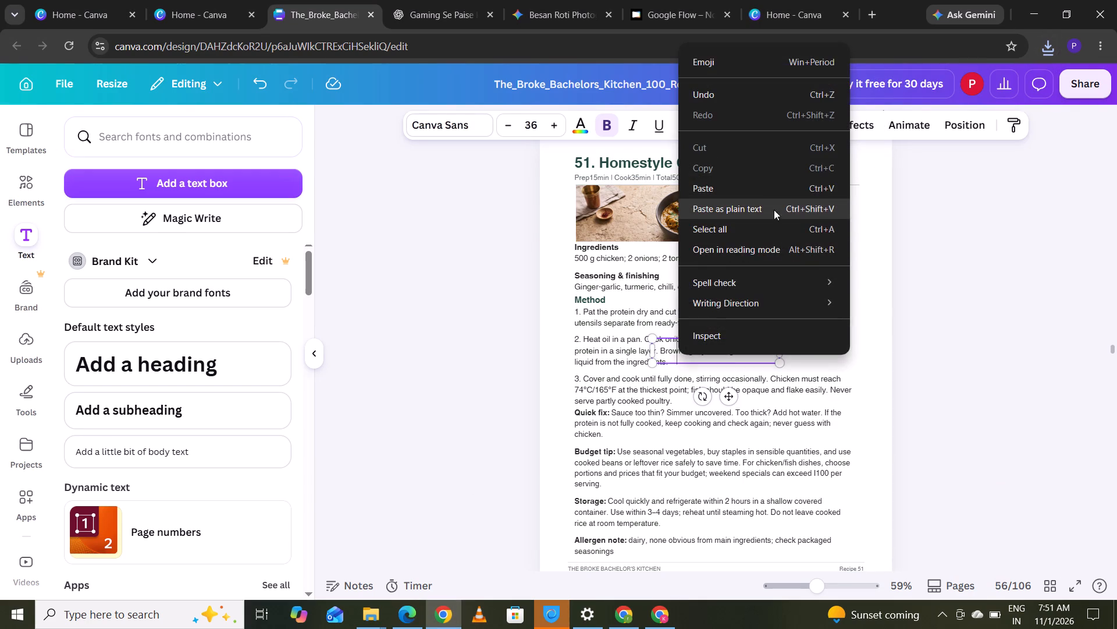
left_click(762, 192)
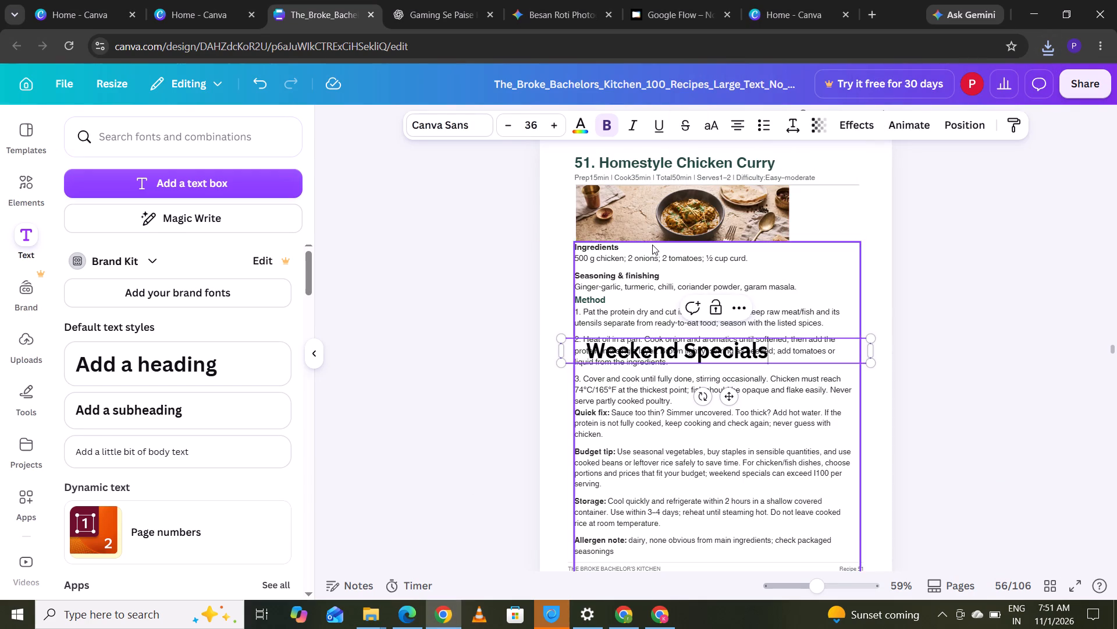
Reduce the Weekend Specials text to font size 24.
triple_click(504, 128)
left_click(504, 128)
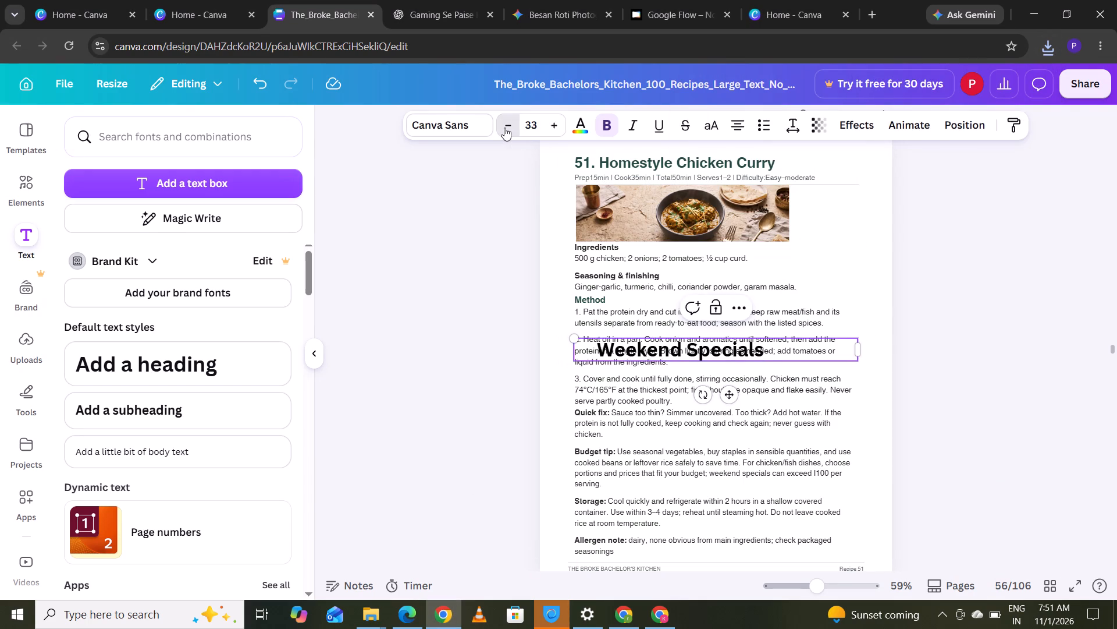
triple_click(504, 128)
triple_click(504, 128)
left_click(504, 128)
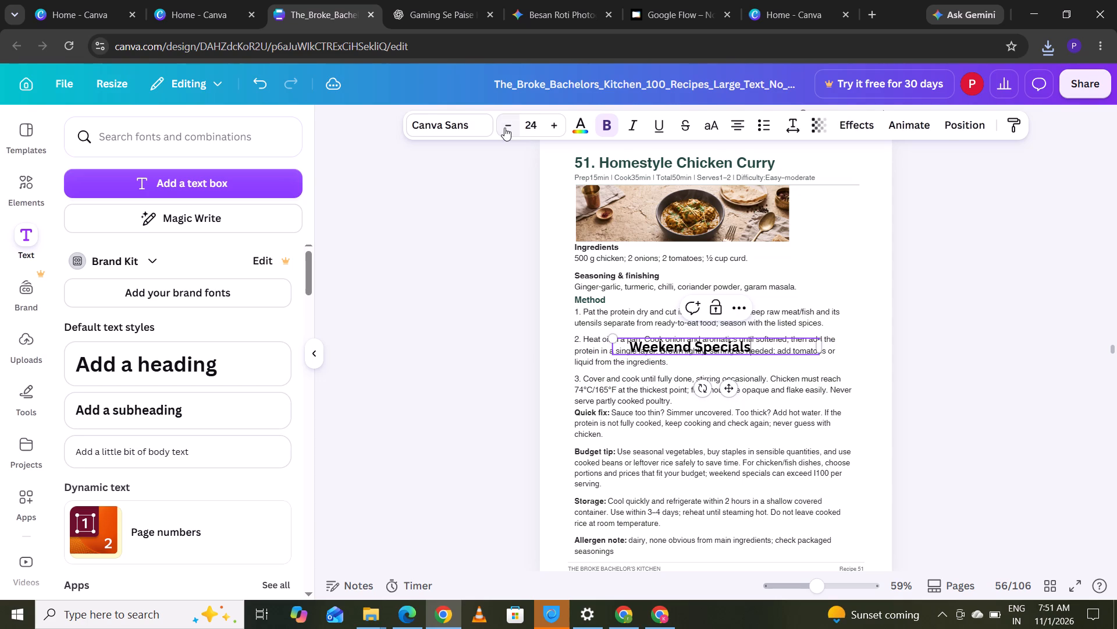
Colour the whole Weekend Specials text greybrown #6a4a2d from the photo colours.
left_click(582, 132)
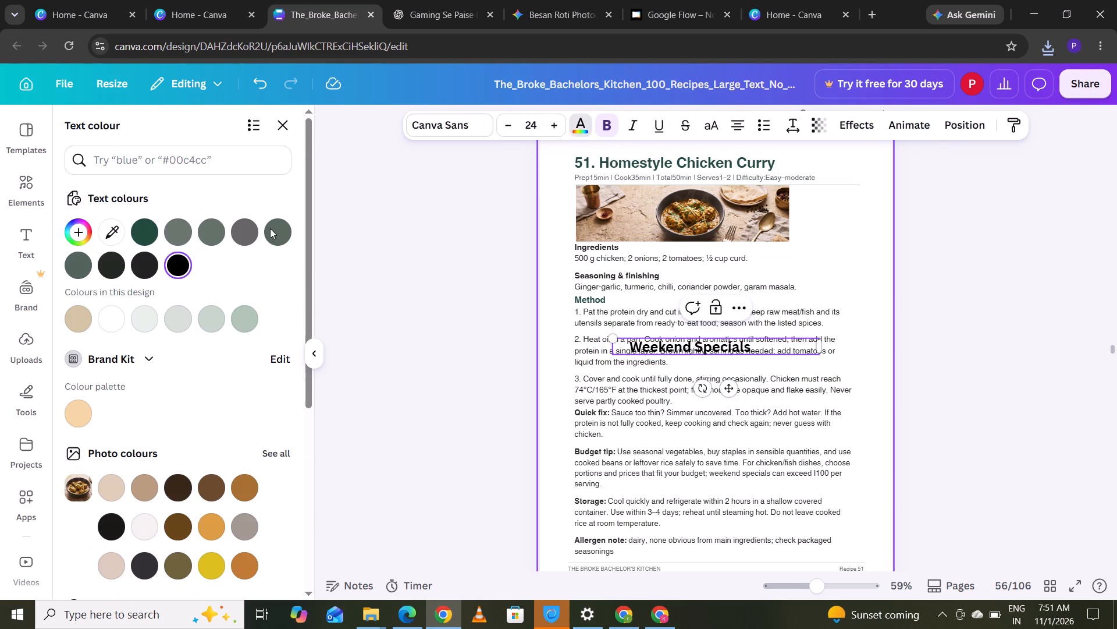
left_click(208, 564)
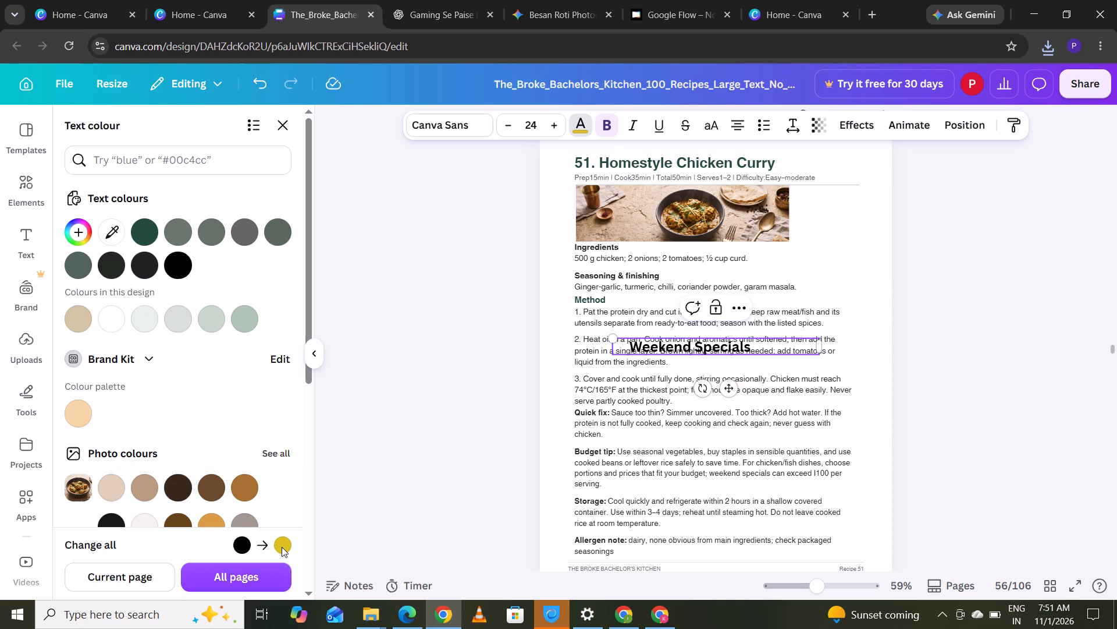
left_click(282, 547)
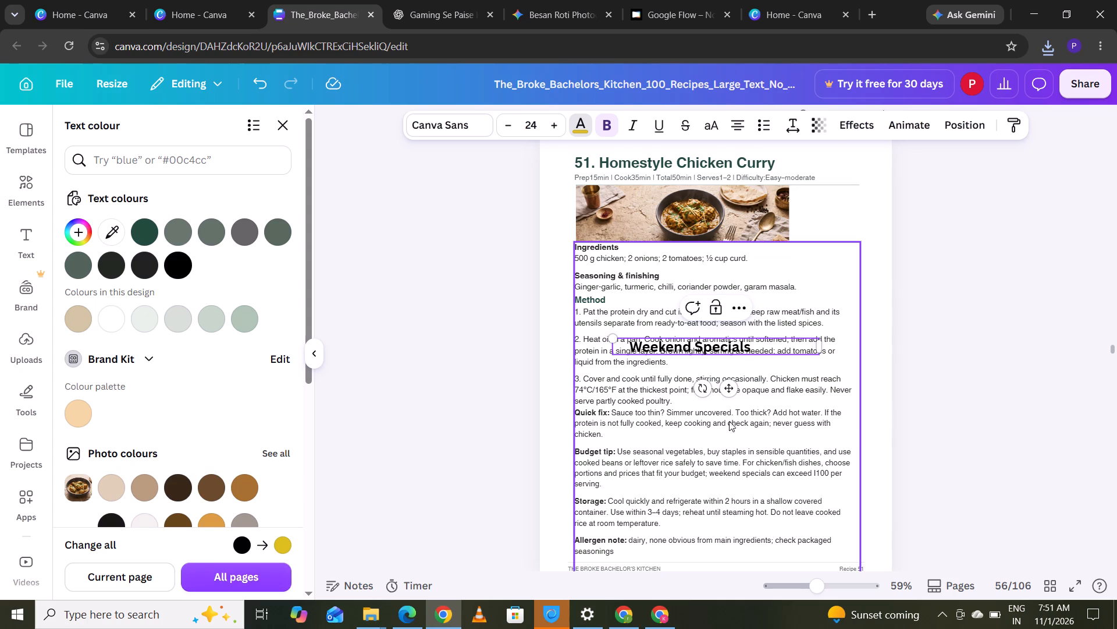
left_click_drag(628, 344, 657, 342)
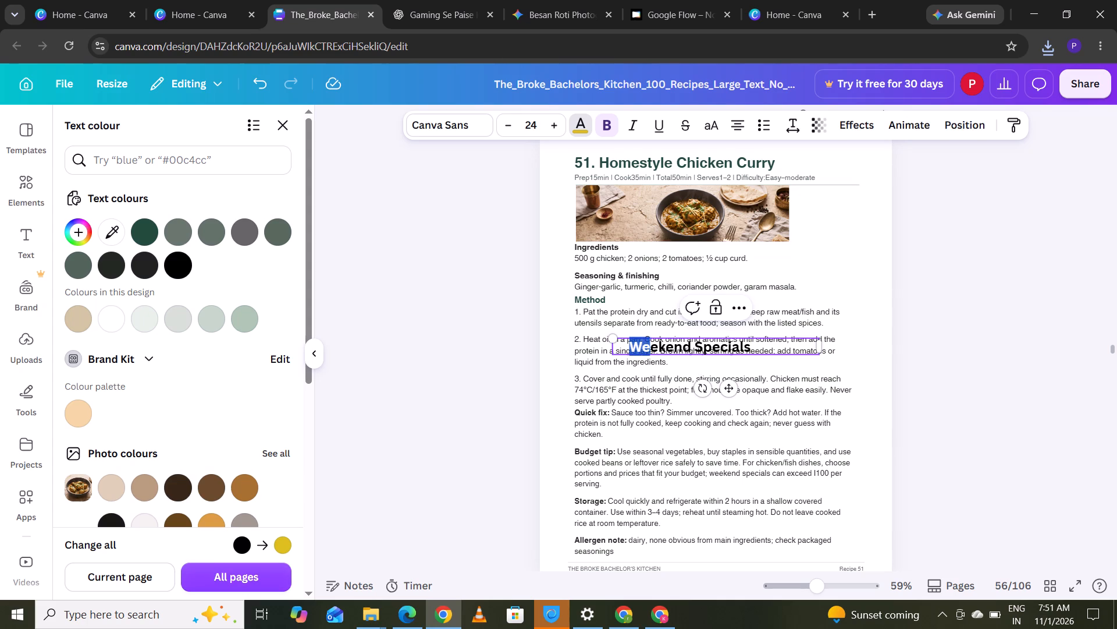
left_click_drag(657, 342, 771, 351)
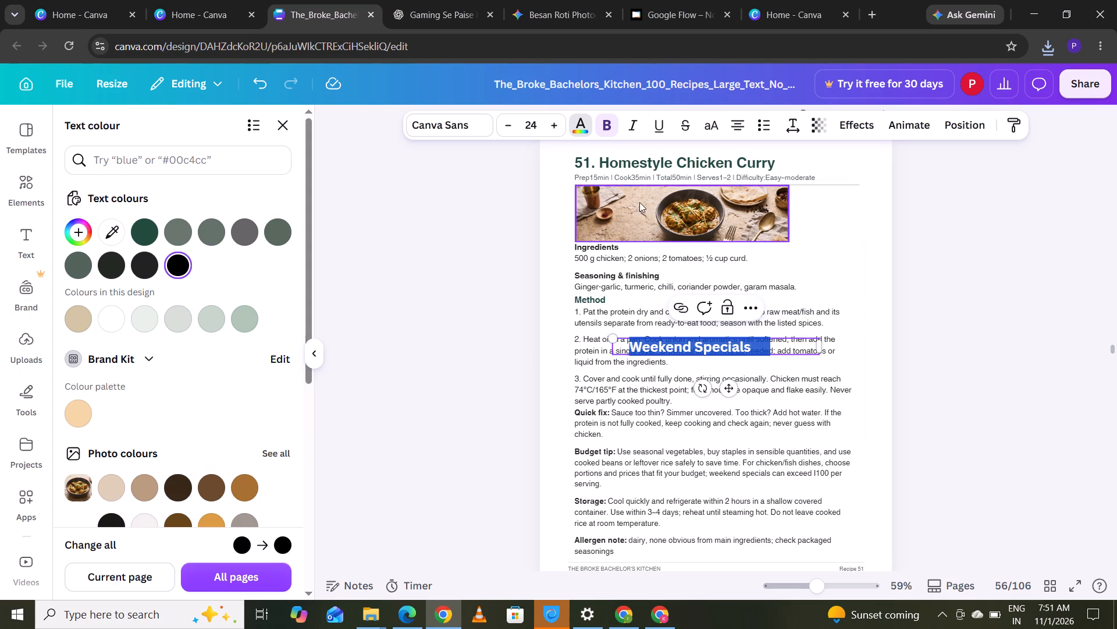
left_click(207, 492)
left_click(390, 430)
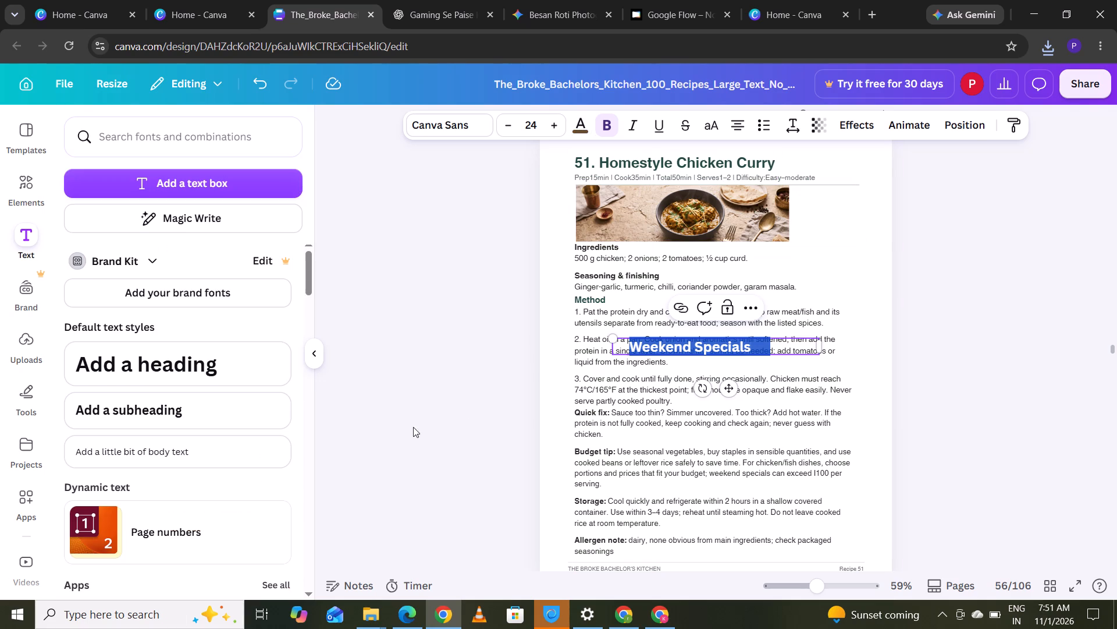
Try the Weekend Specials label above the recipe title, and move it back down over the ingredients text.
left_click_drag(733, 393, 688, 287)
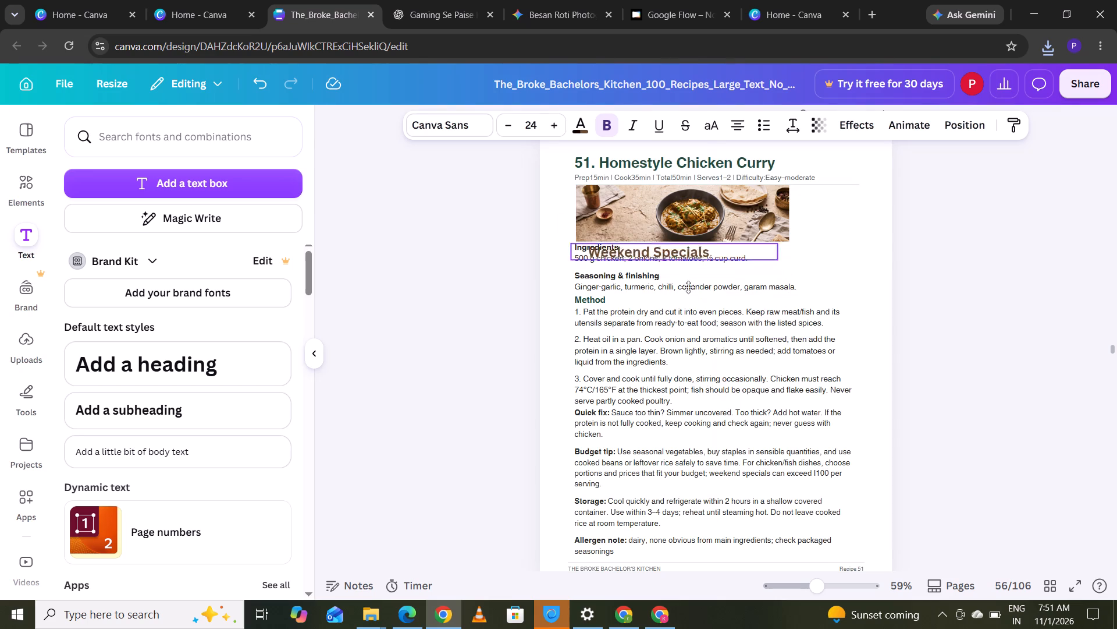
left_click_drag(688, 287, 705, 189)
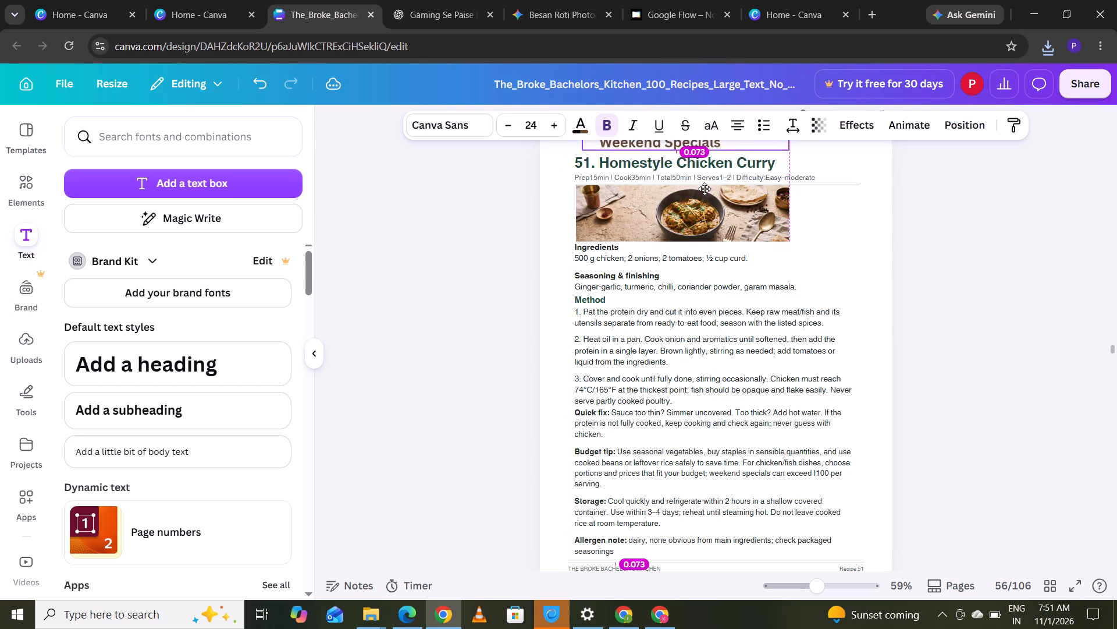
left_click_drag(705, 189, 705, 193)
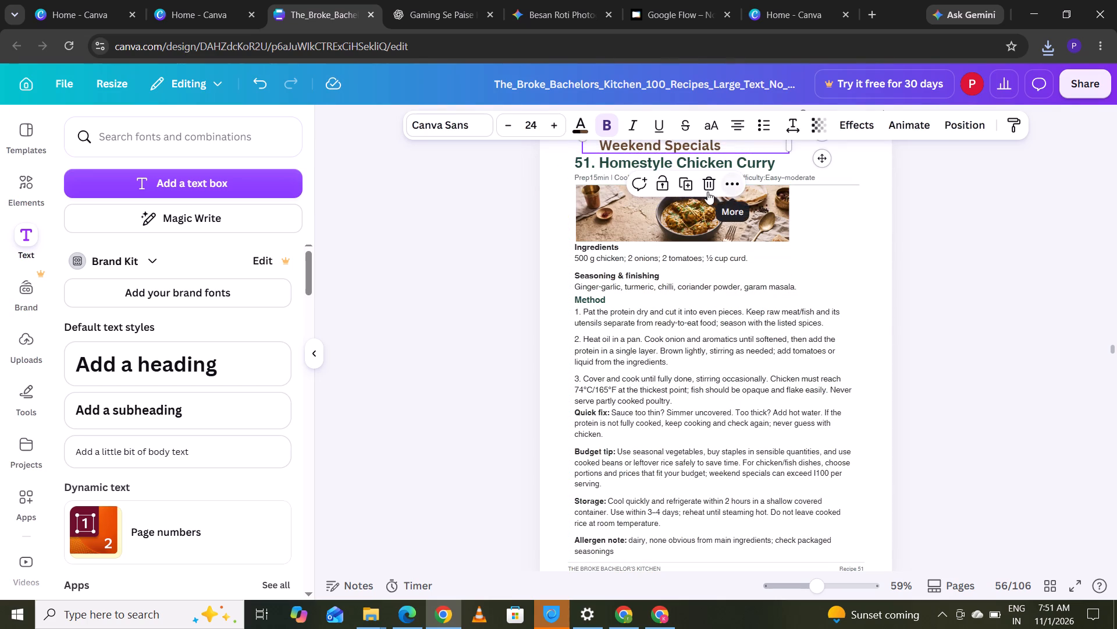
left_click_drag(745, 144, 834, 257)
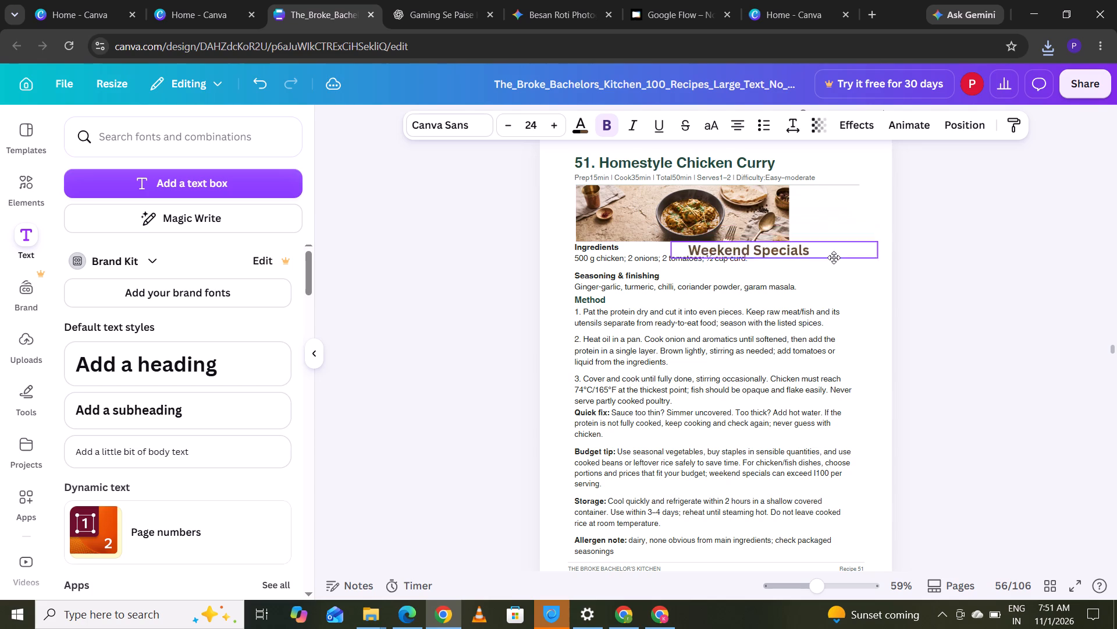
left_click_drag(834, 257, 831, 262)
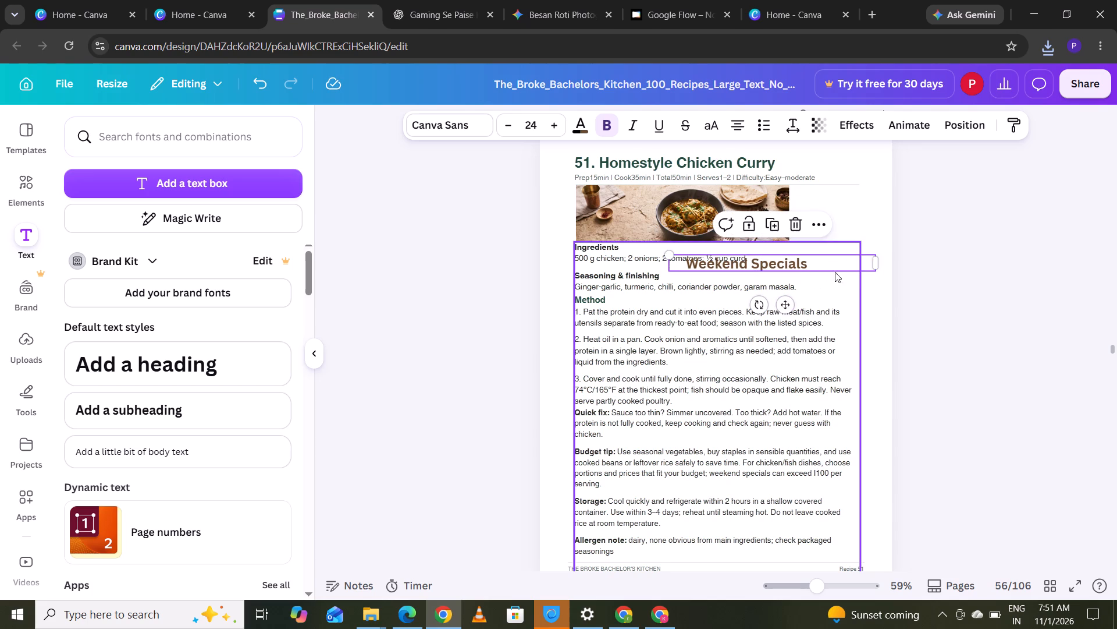
Narrow the Weekend Specials text box to fit its text on one line and scale it down to font size 18.9.
left_click_drag(880, 262, 825, 268)
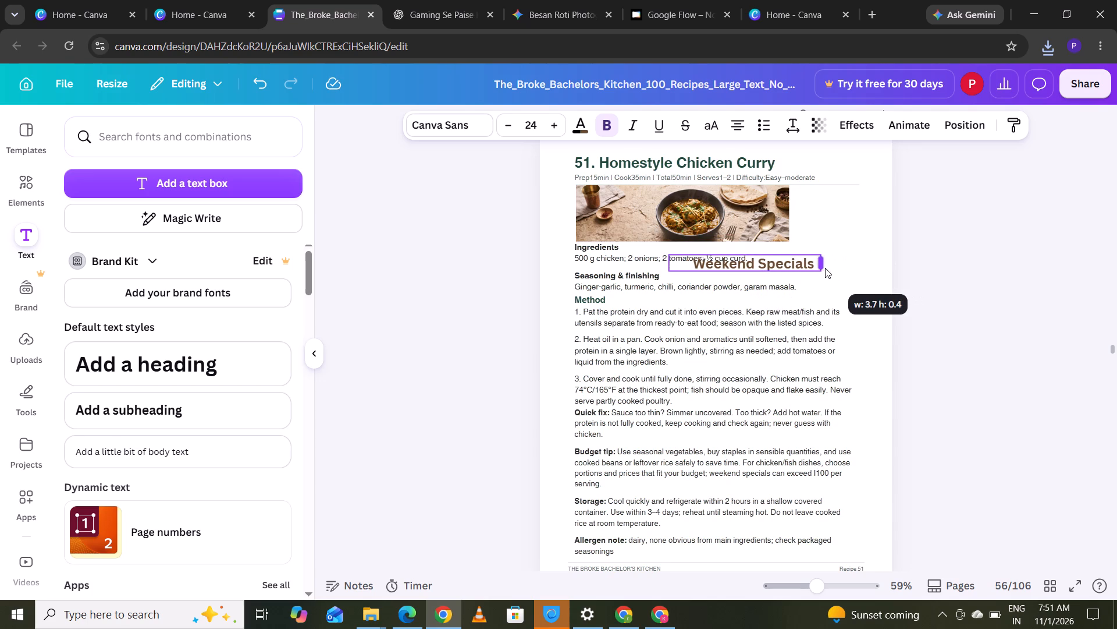
left_click_drag(825, 268, 812, 270)
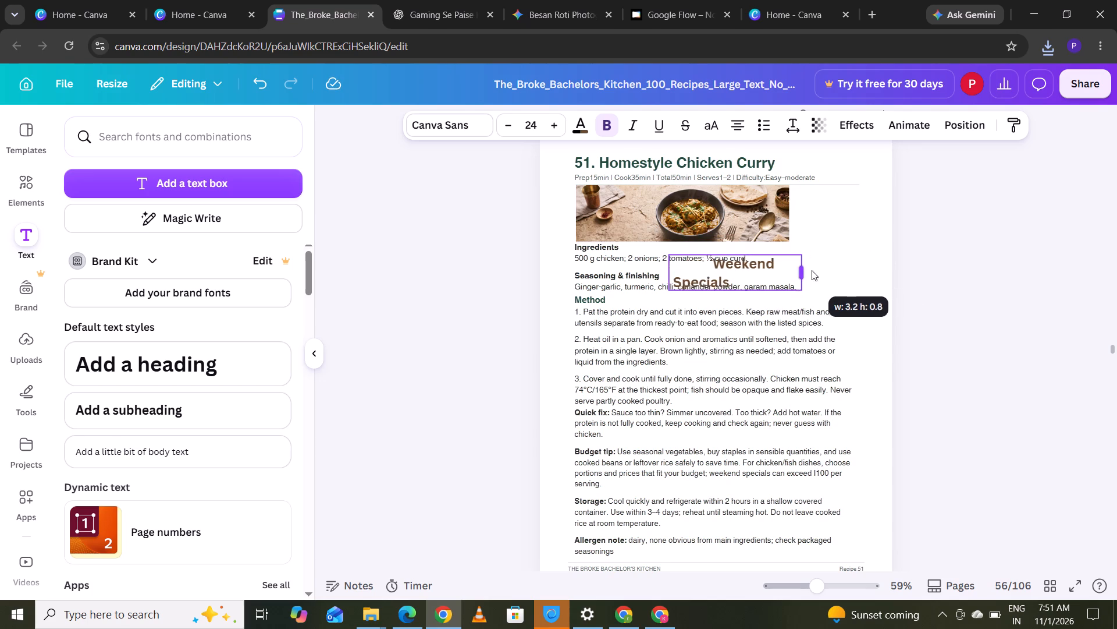
left_click_drag(812, 270, 824, 270)
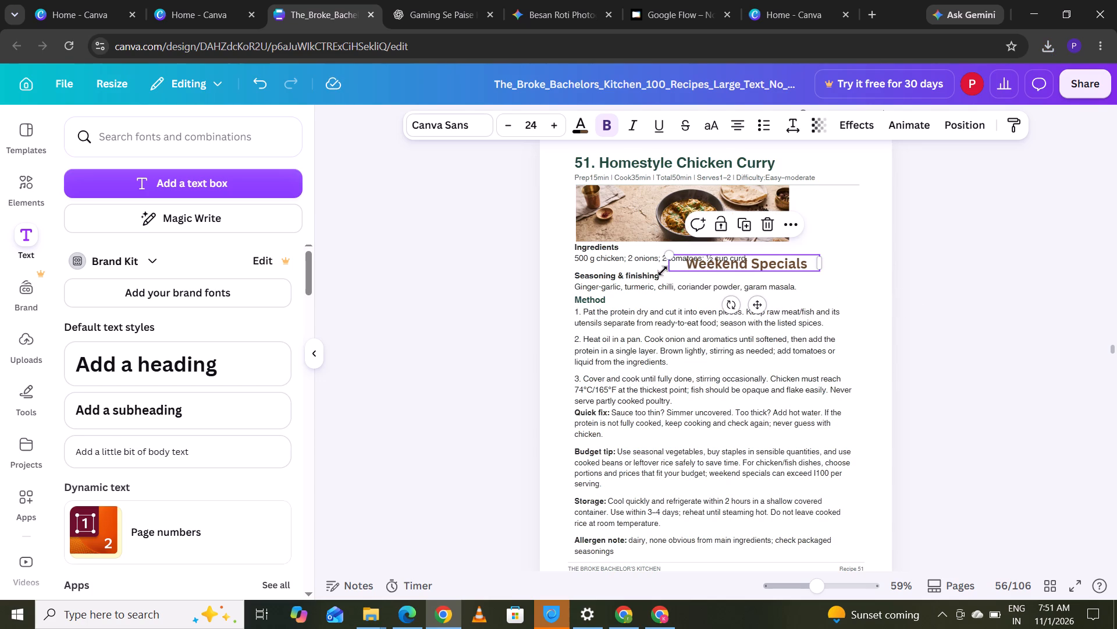
left_click_drag(667, 273, 693, 260)
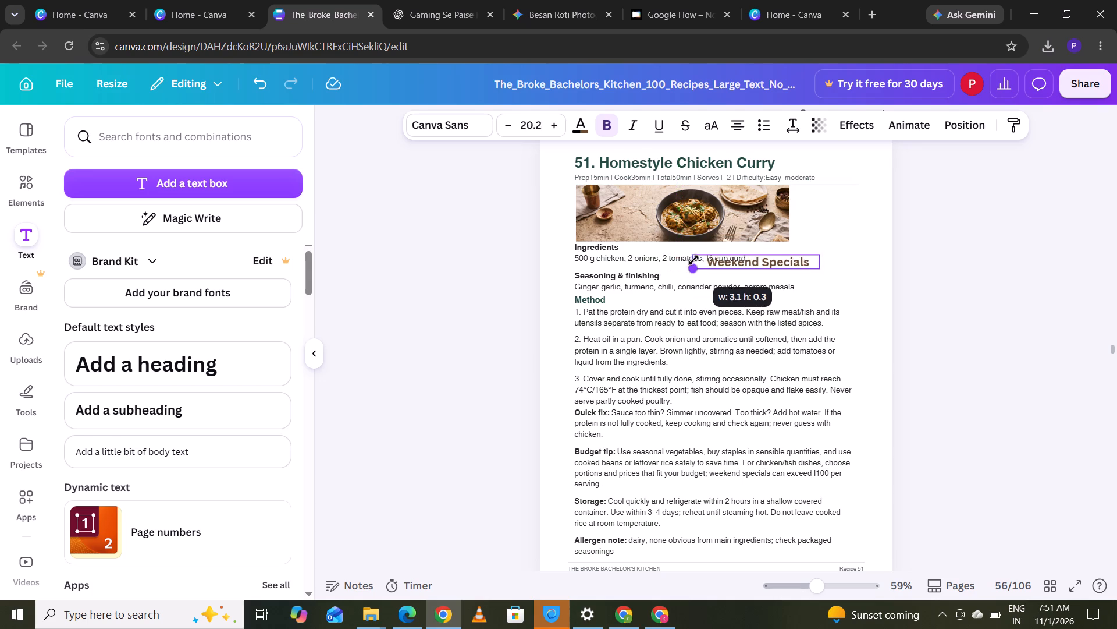
left_click_drag(693, 260, 698, 259)
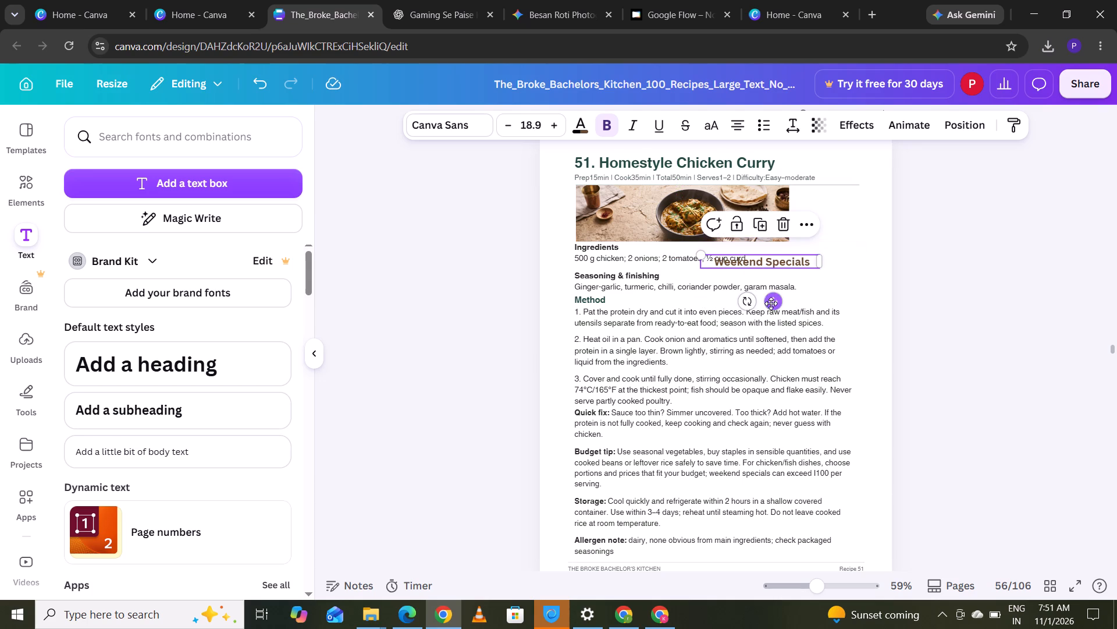
Move the Weekend Specials label off the ingredients text and place it just above the recipe 51 title, Homestyle Chicken Curry.
left_click_drag(771, 303, 652, 190)
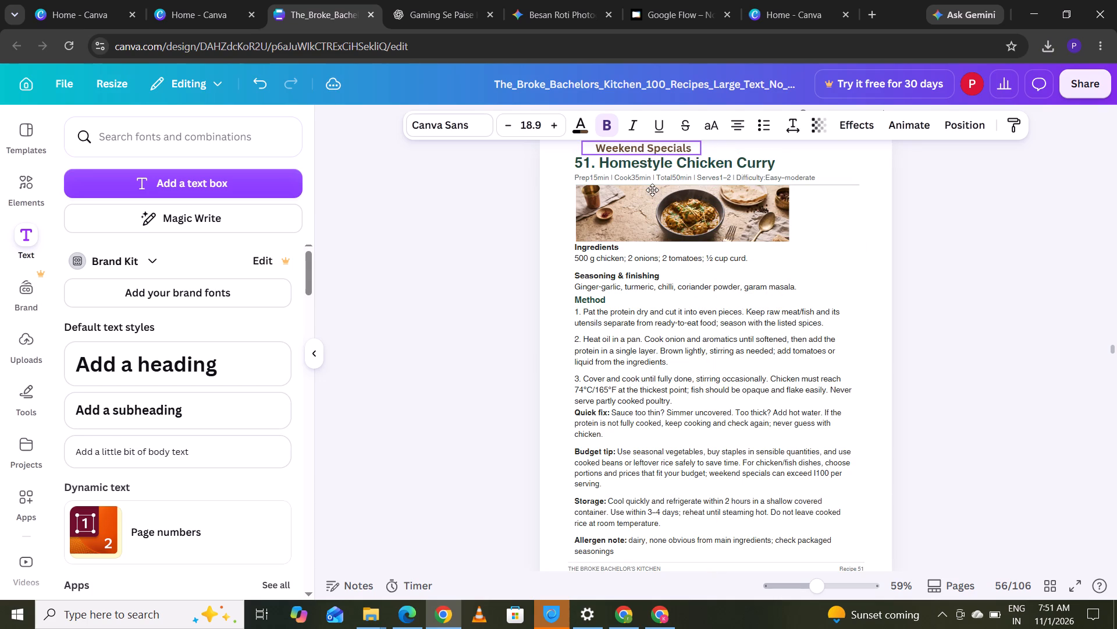
left_click_drag(652, 190, 645, 184)
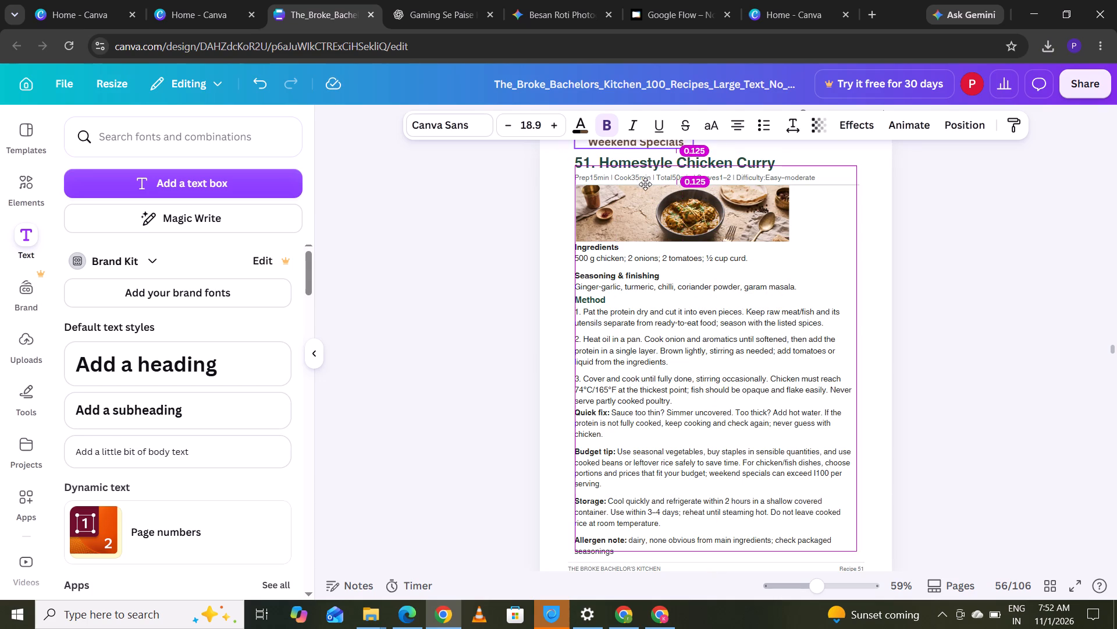
left_click_drag(645, 184, 663, 190)
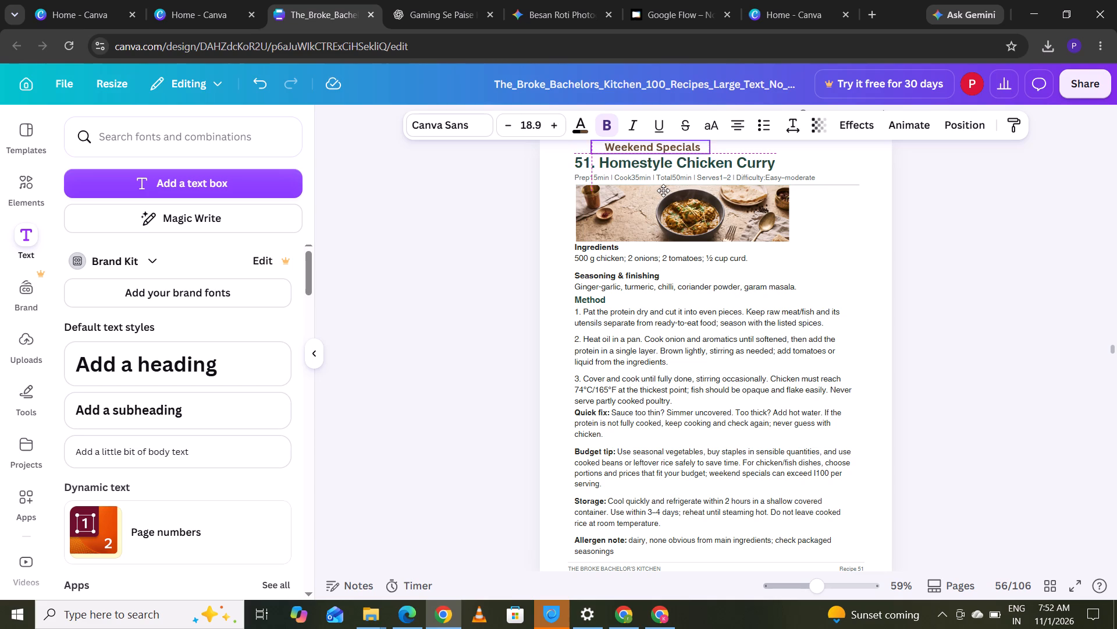
left_click_drag(663, 190, 774, 198)
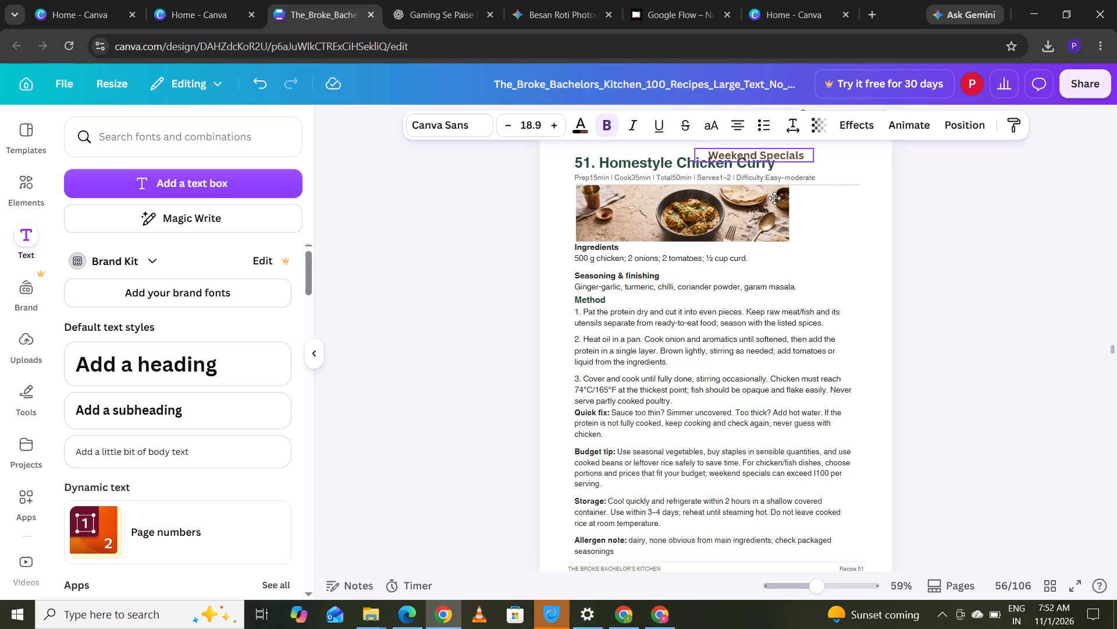
left_click_drag(774, 198, 748, 220)
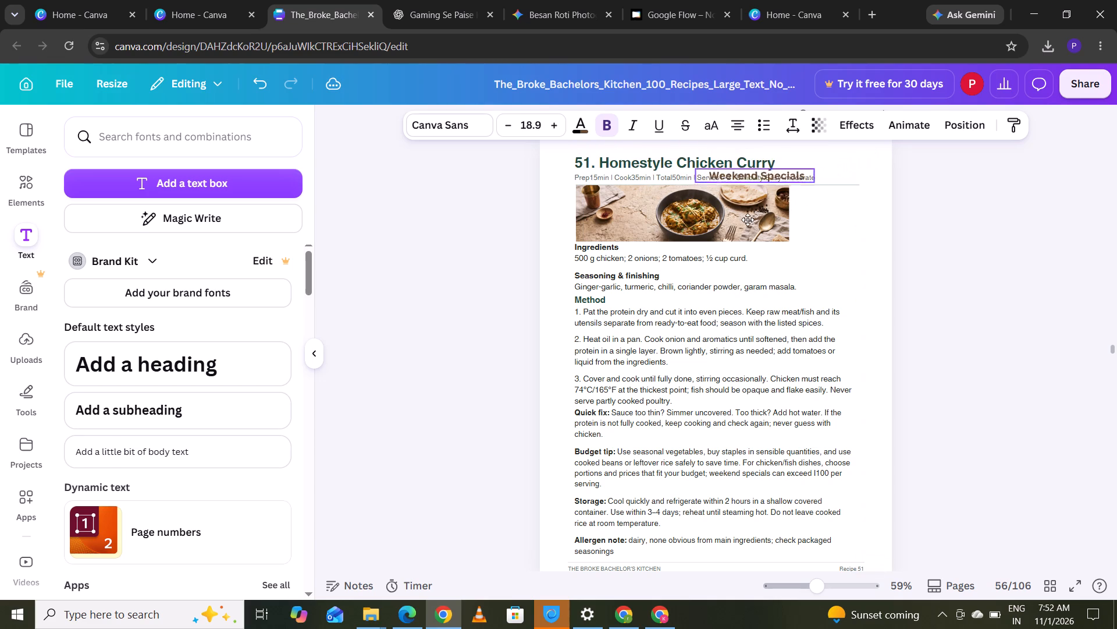
left_click_drag(748, 220, 649, 183)
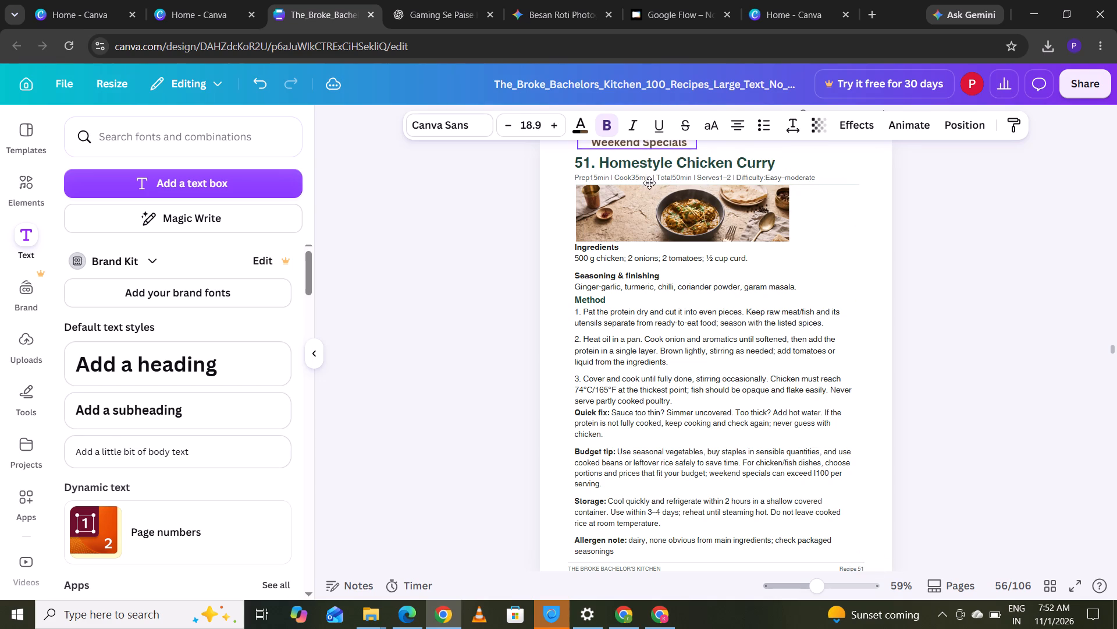
left_click_drag(649, 183, 663, 186)
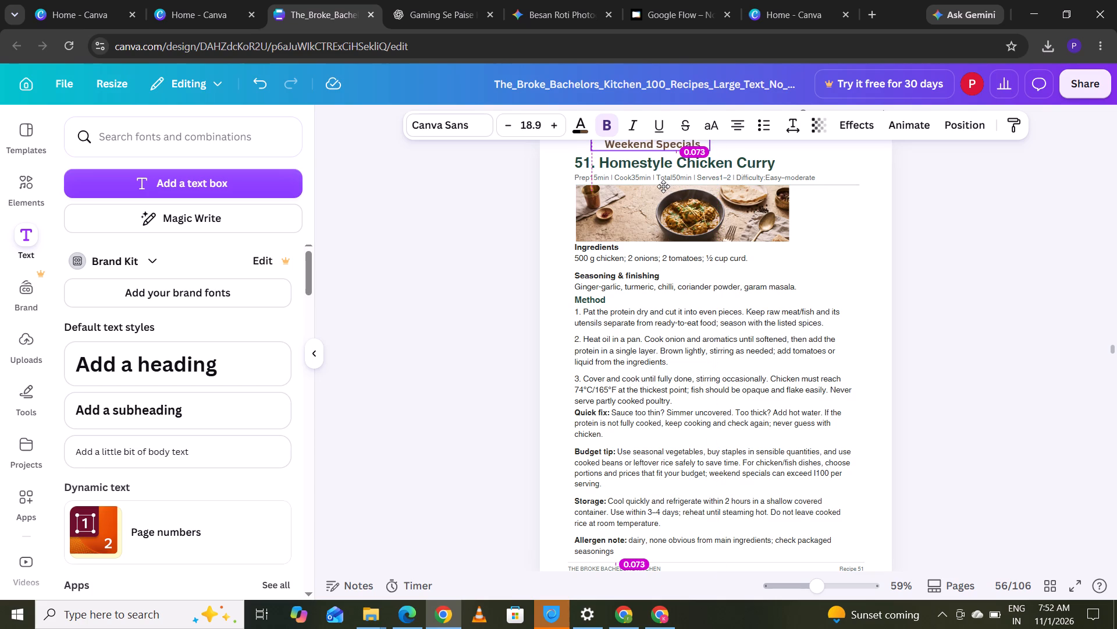
left_click(961, 232)
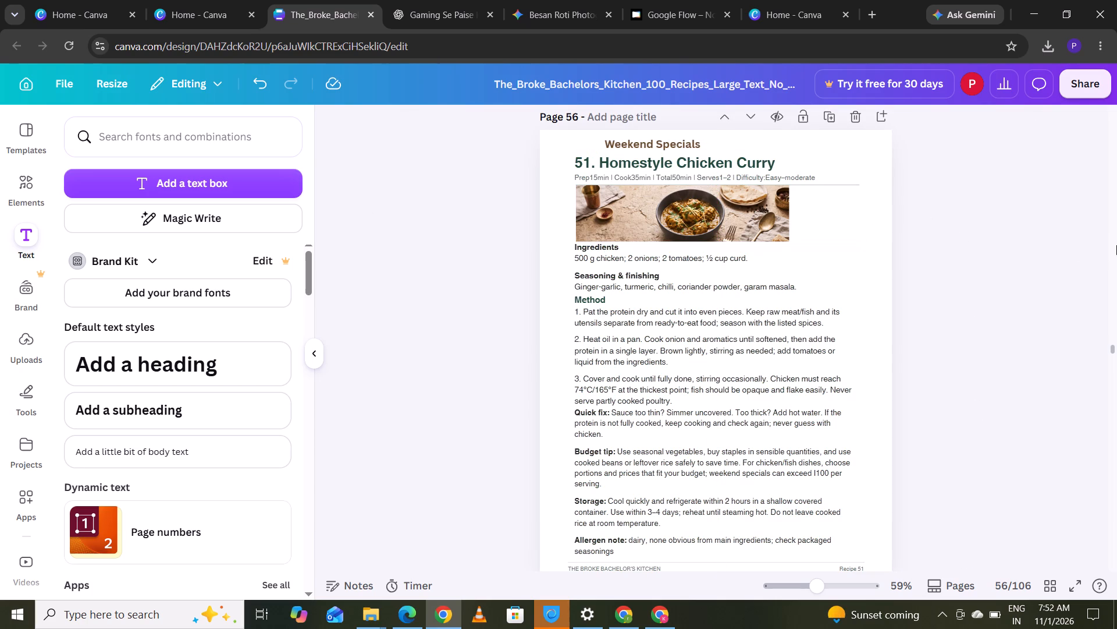
Go on to recipe 52 on page 57 and upload the generated dhaba-style chicken masala photo from the computer.
left_click(1114, 347)
key("Down")
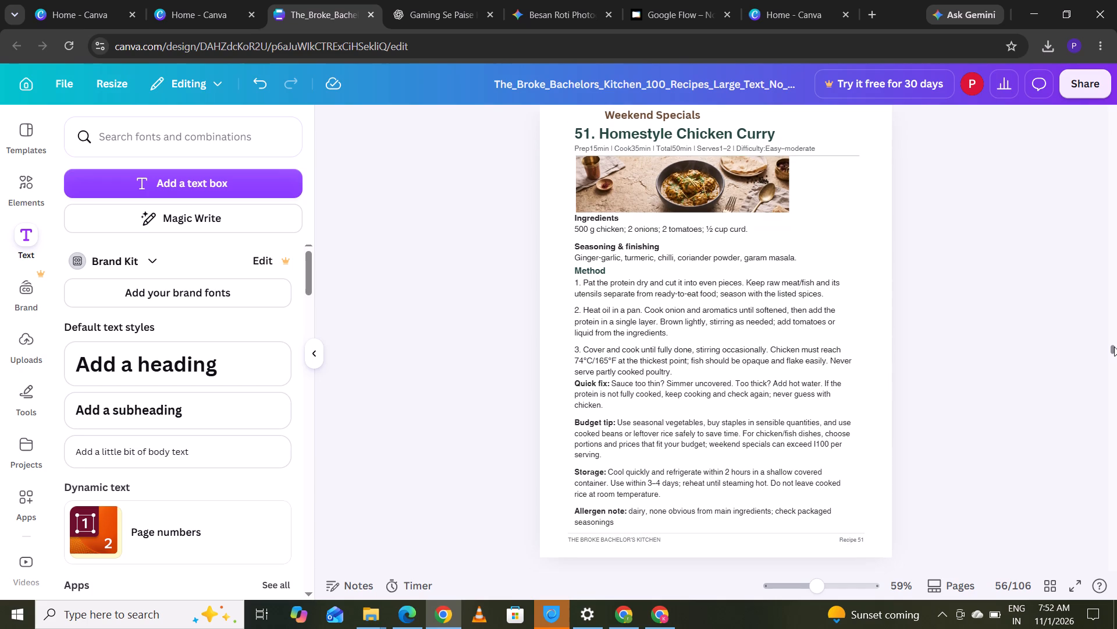
key("Down")
key("Down")
key("Down")
key("Down")
key("Down")
key("Down")
key("Down")
key("Down")
key("Down")
key("Down")
key("Down")
key("Down")
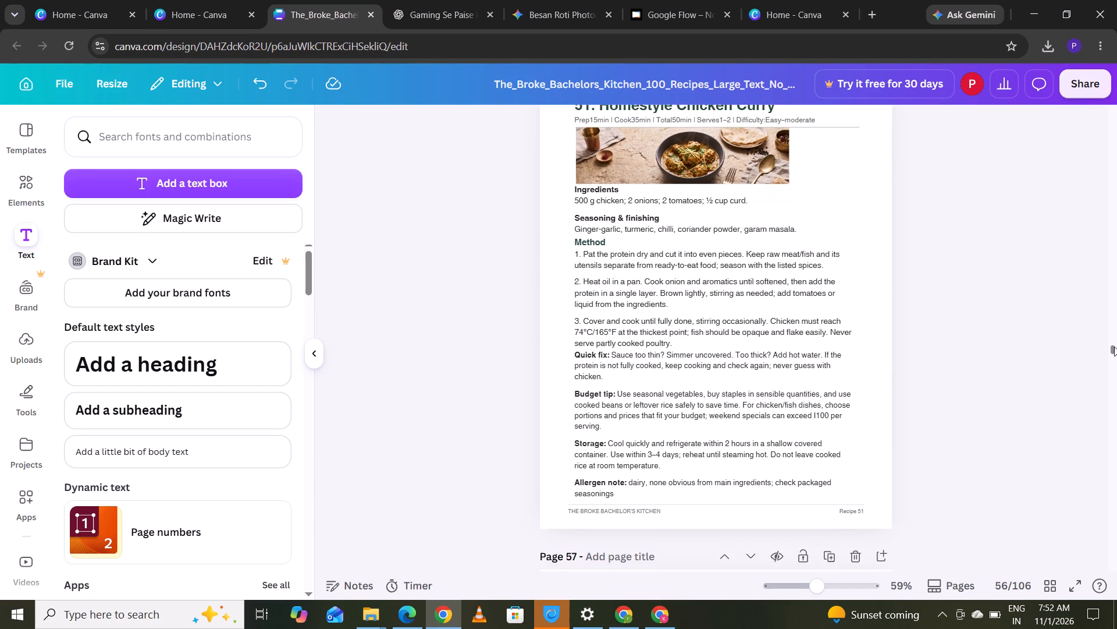
key("Down")
key("Down")
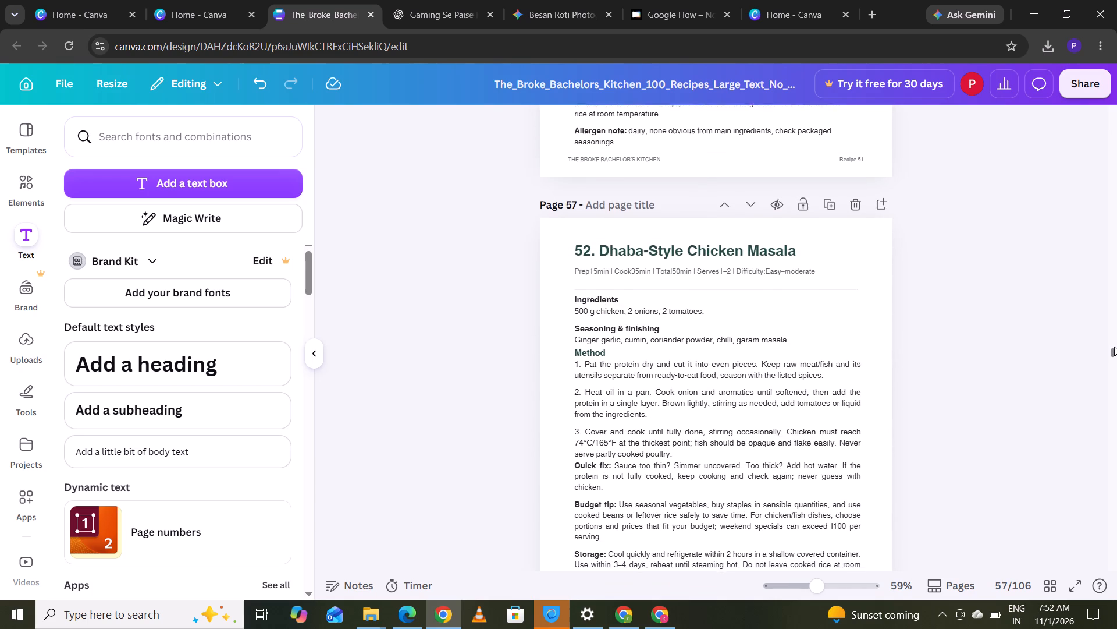
key("Down")
key("Down")
key("Up")
key("Up")
key("Up")
key("Up")
key("Down")
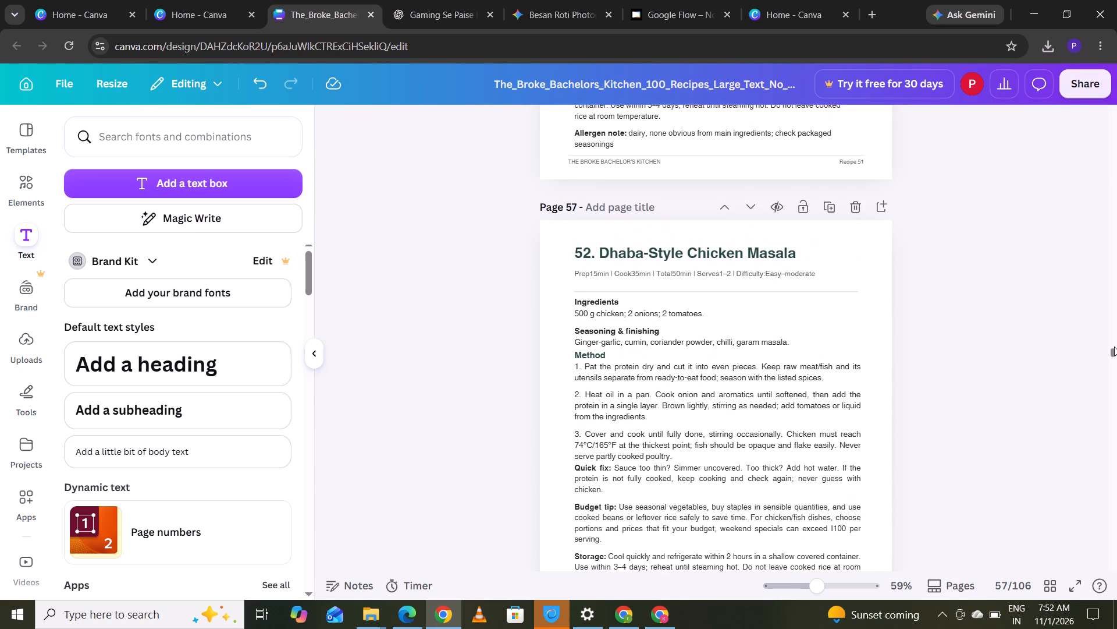
key("Down")
key("Down")
key("Down")
key("Down")
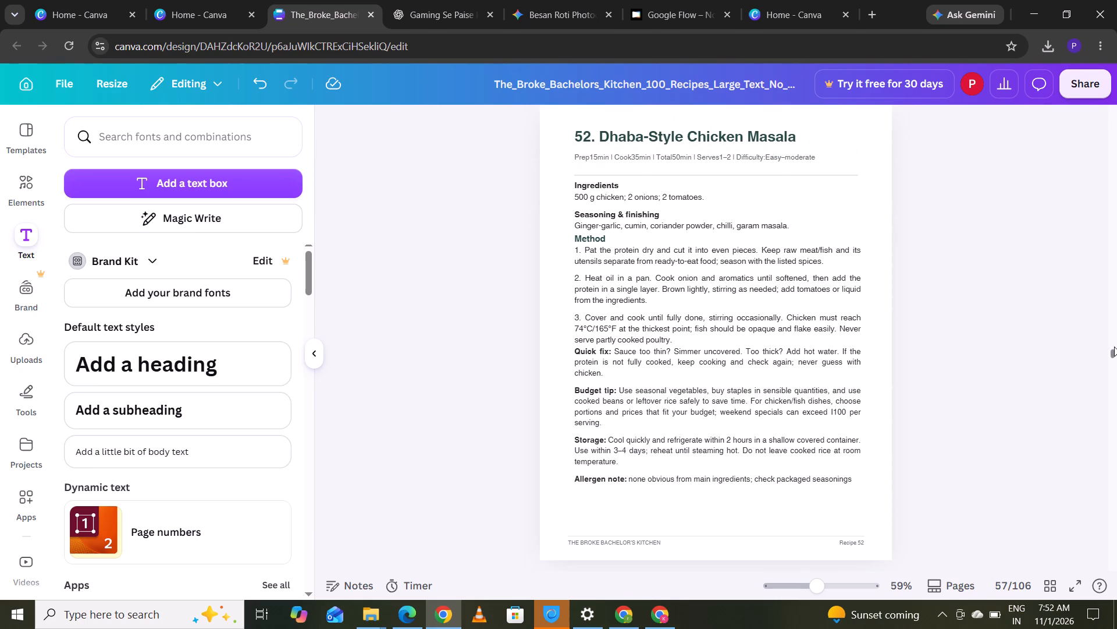
left_click(509, 0)
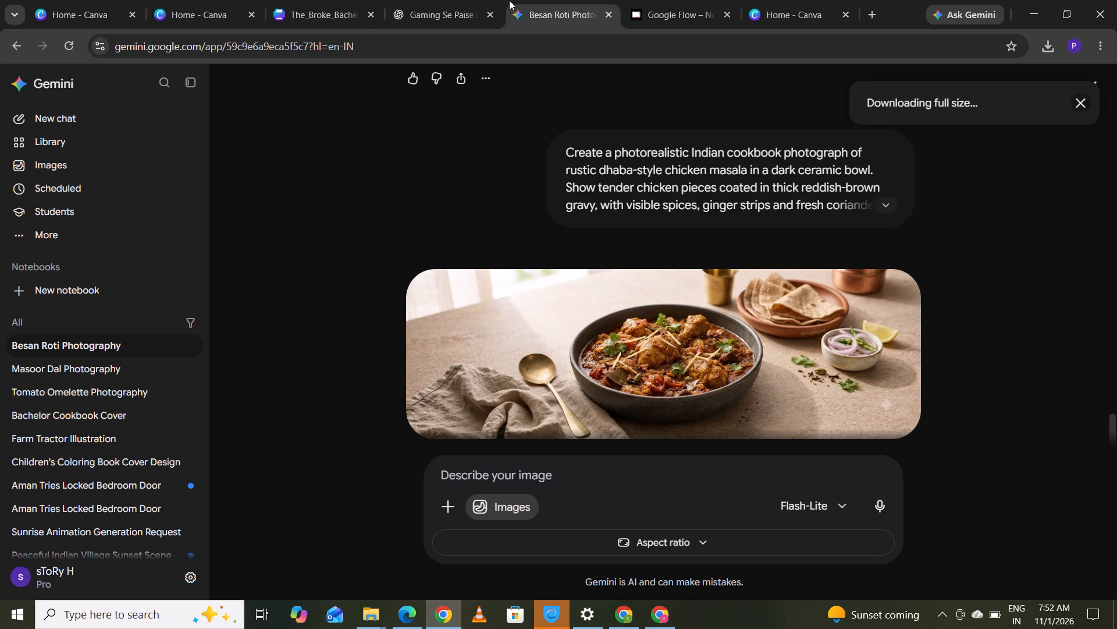
left_click(311, 0)
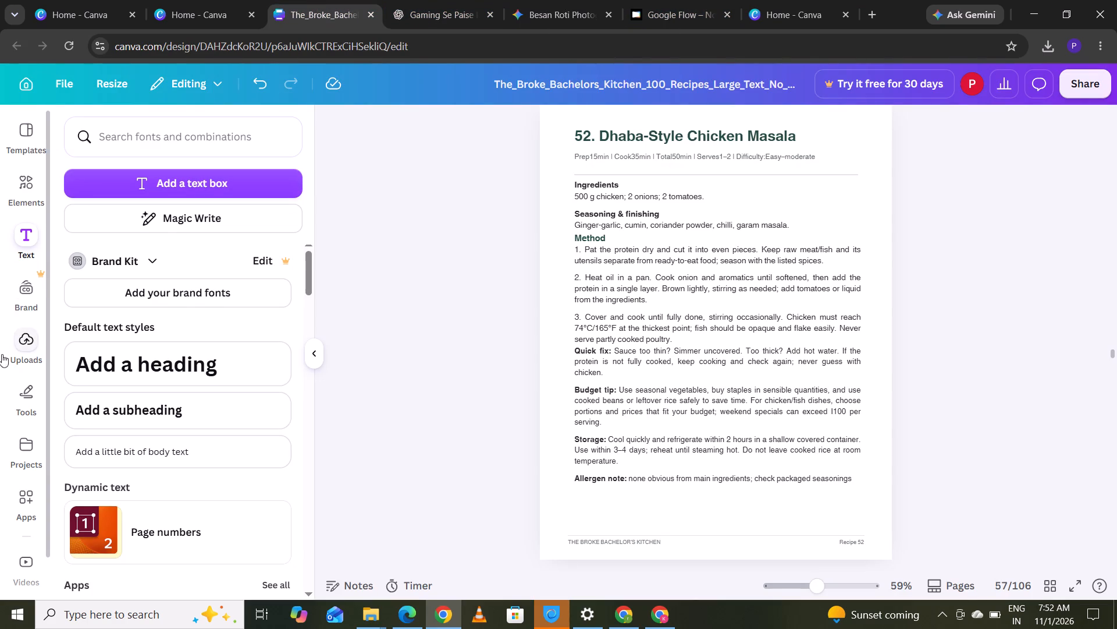
left_click(7, 365)
left_click(199, 175)
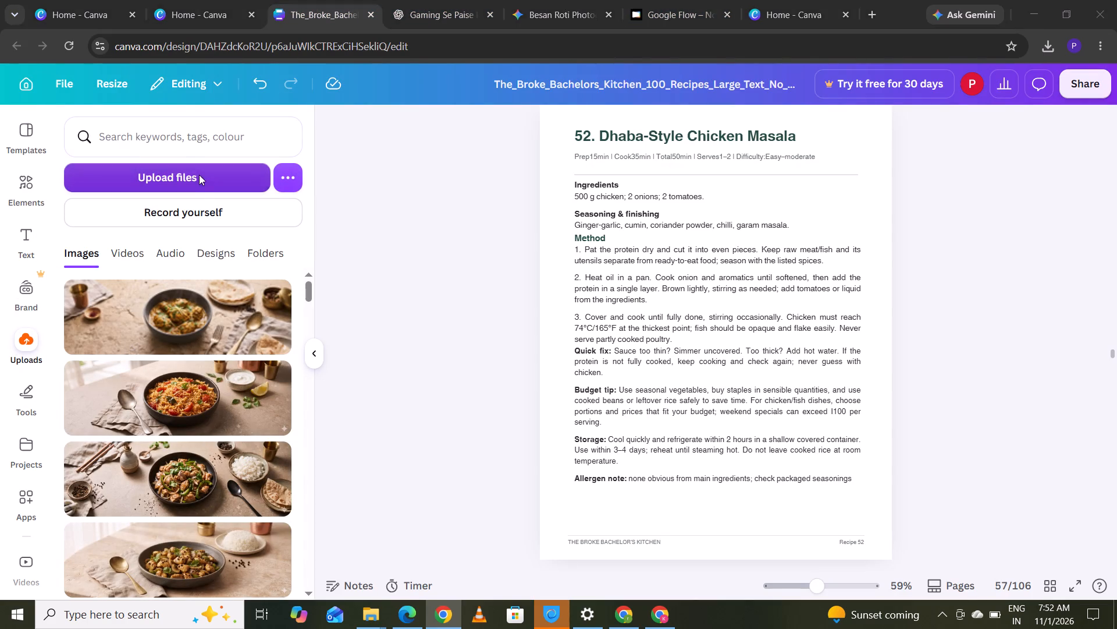
double_click(237, 108)
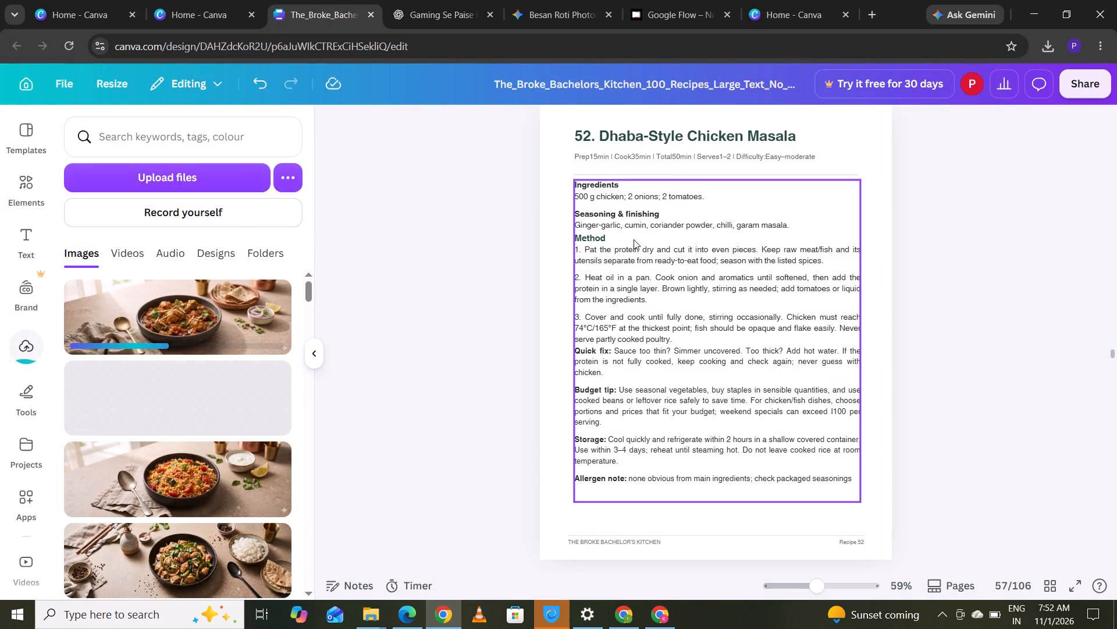
Move recipe 52's ingredients and method text block down to just above the footer, making room for a photo.
left_click_drag(652, 223, 653, 256)
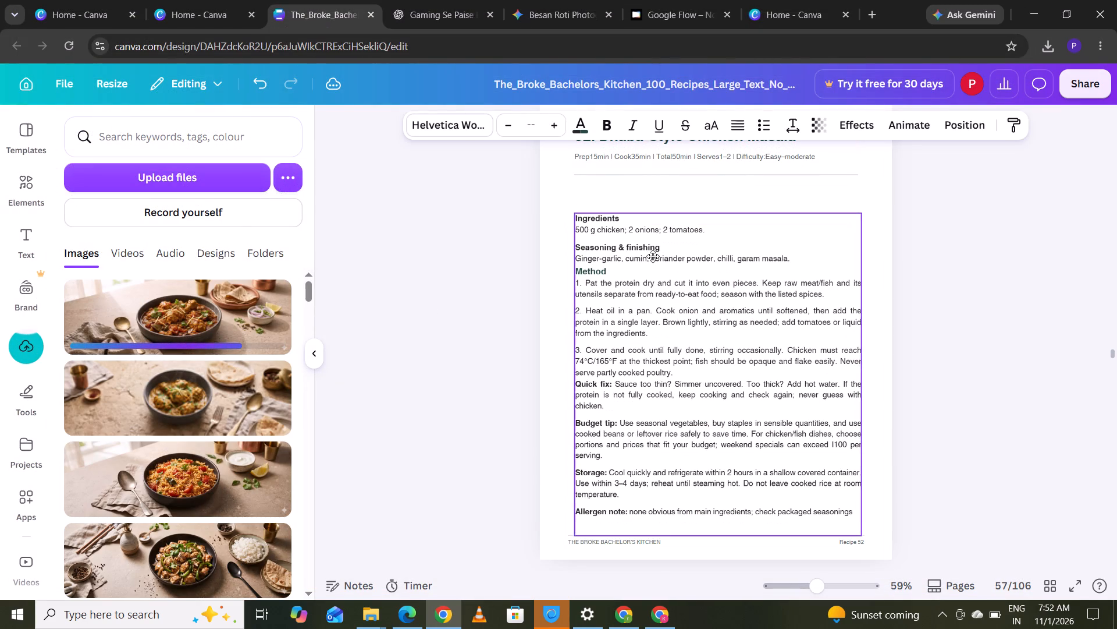
left_click_drag(653, 256, 653, 268)
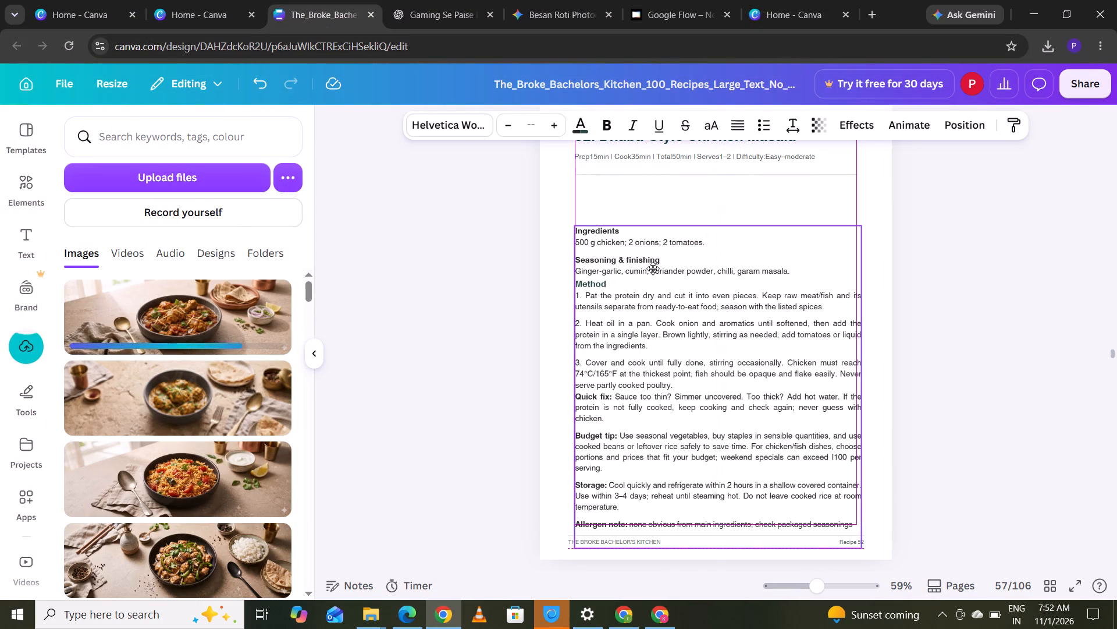
left_click_drag(653, 268, 653, 274)
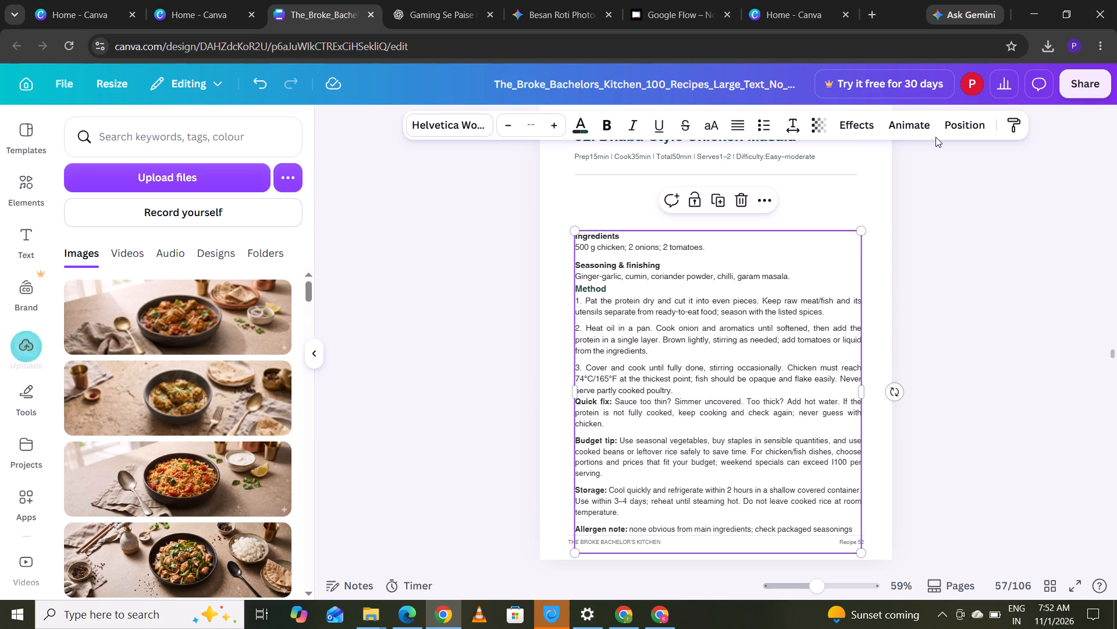
left_click(940, 171)
Move recipe 52's prep-time line and the divider line up close beneath the Dhaba-Style Chicken Masala title.
left_click_drag(755, 164, 755, 157)
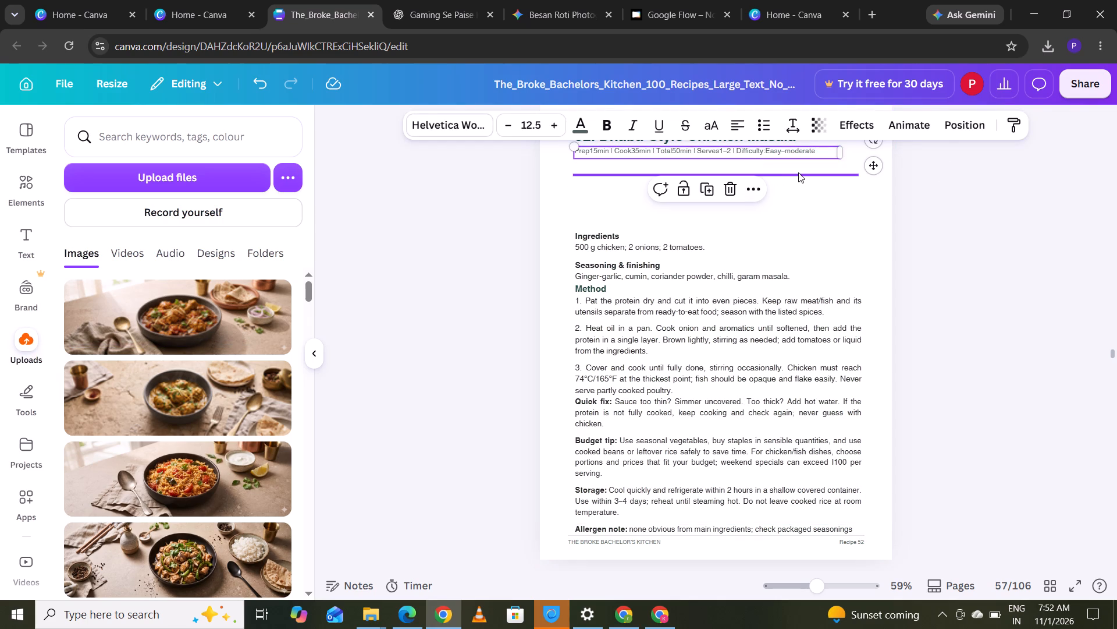
left_click_drag(806, 174, 802, 157)
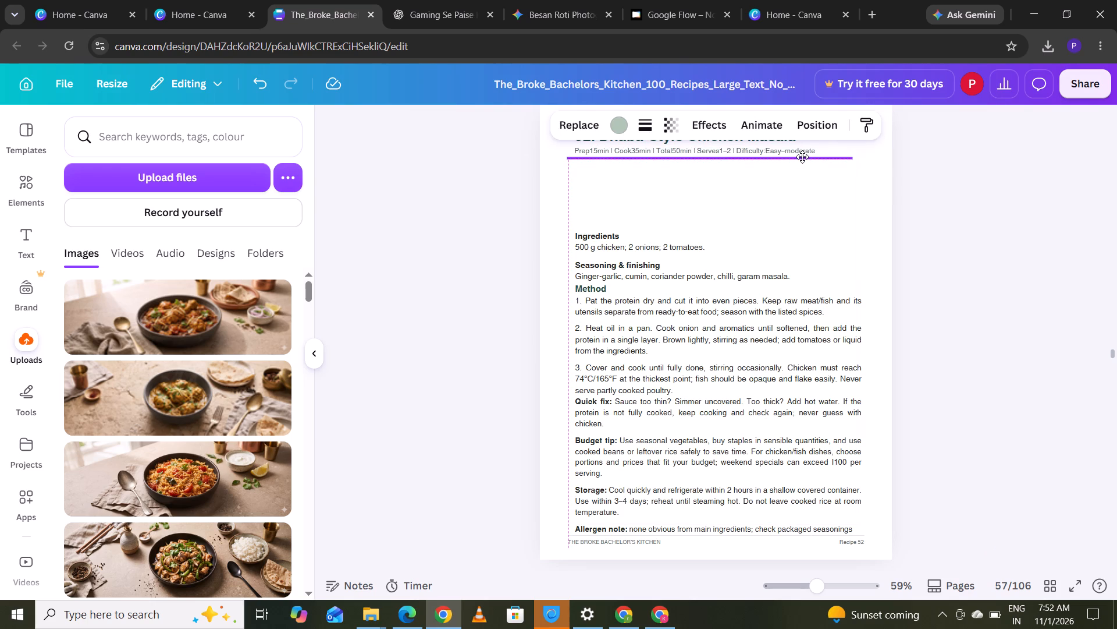
left_click_drag(802, 157, 802, 153)
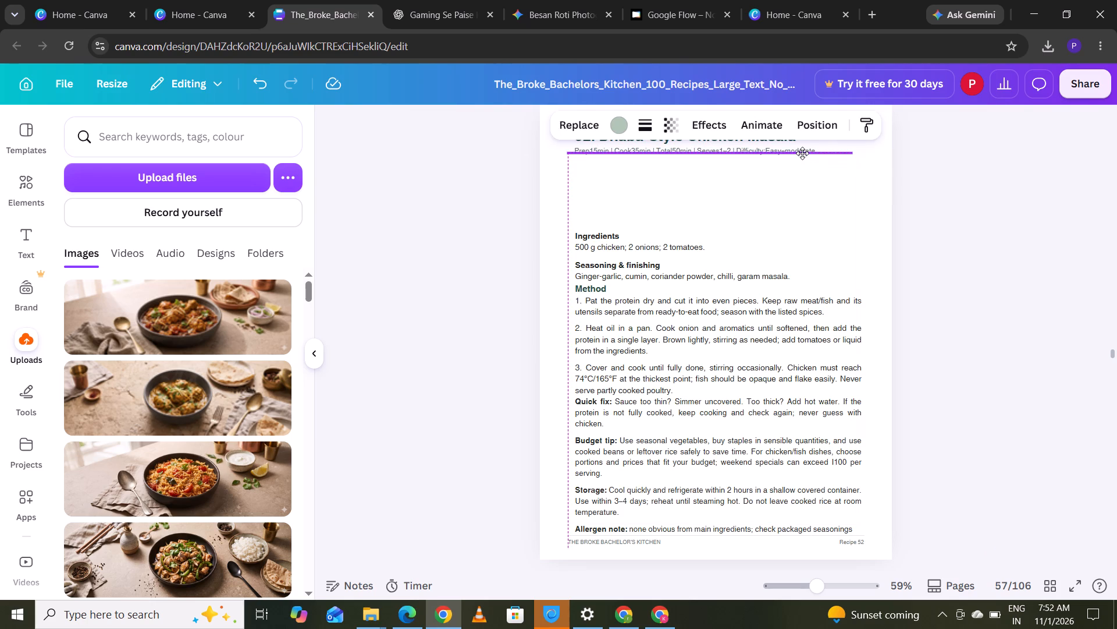
left_click_drag(802, 153, 803, 157)
left_click(903, 172)
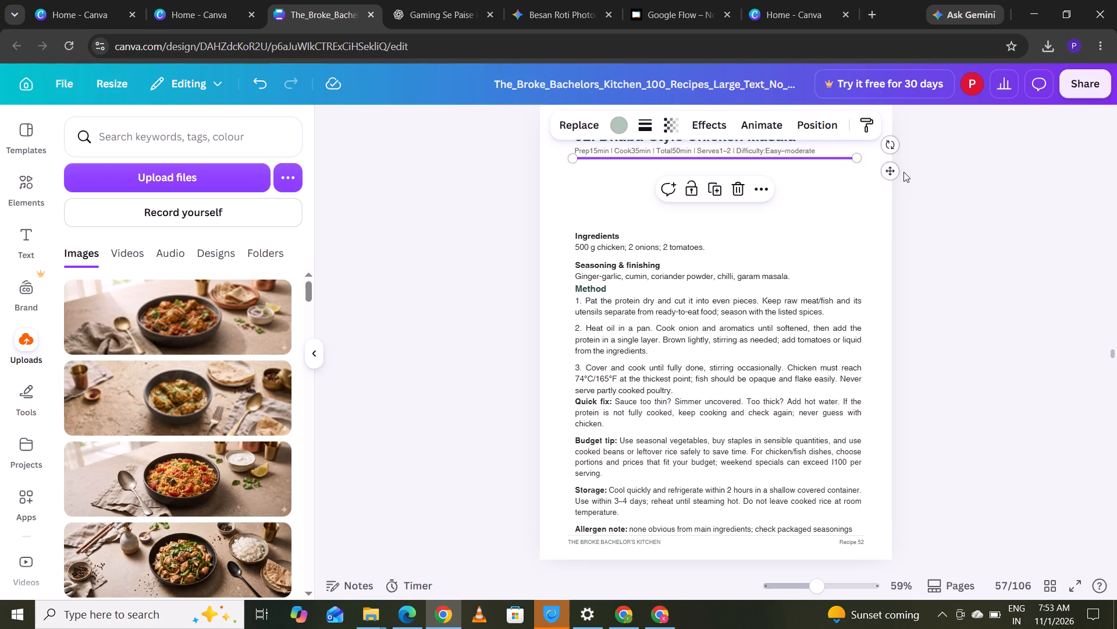
left_click(796, 150)
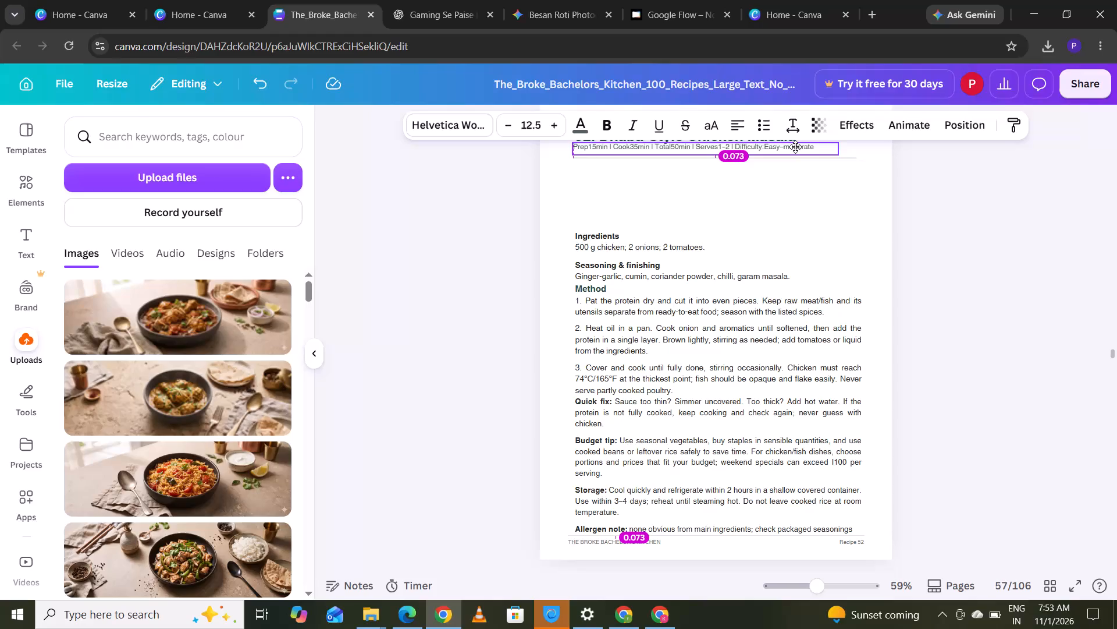
left_click(926, 221)
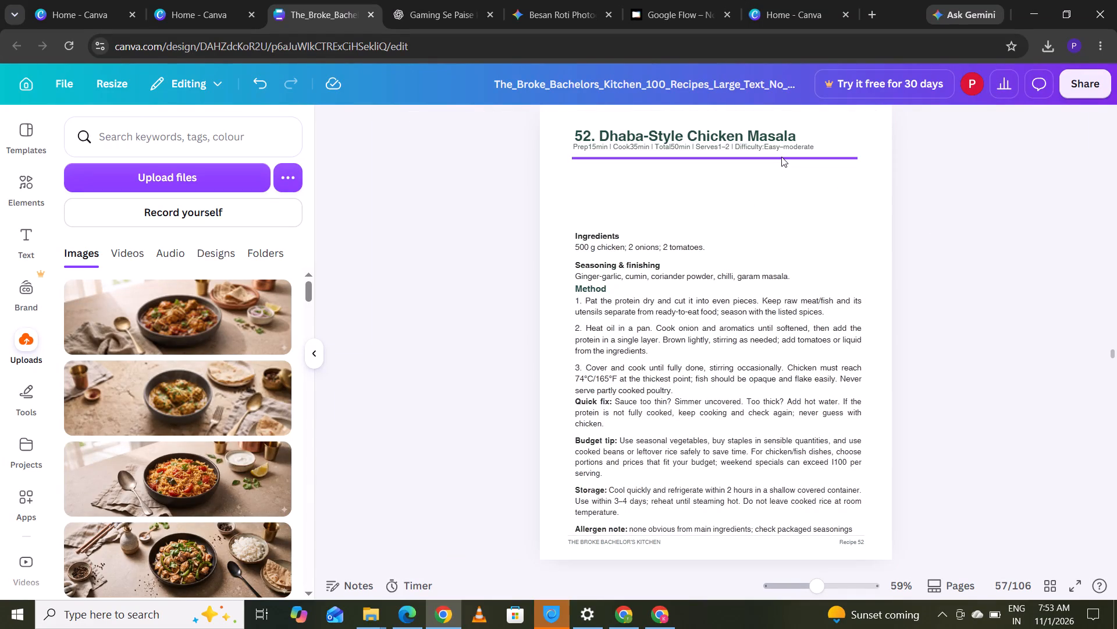
left_click_drag(783, 157, 783, 151)
left_click(924, 255)
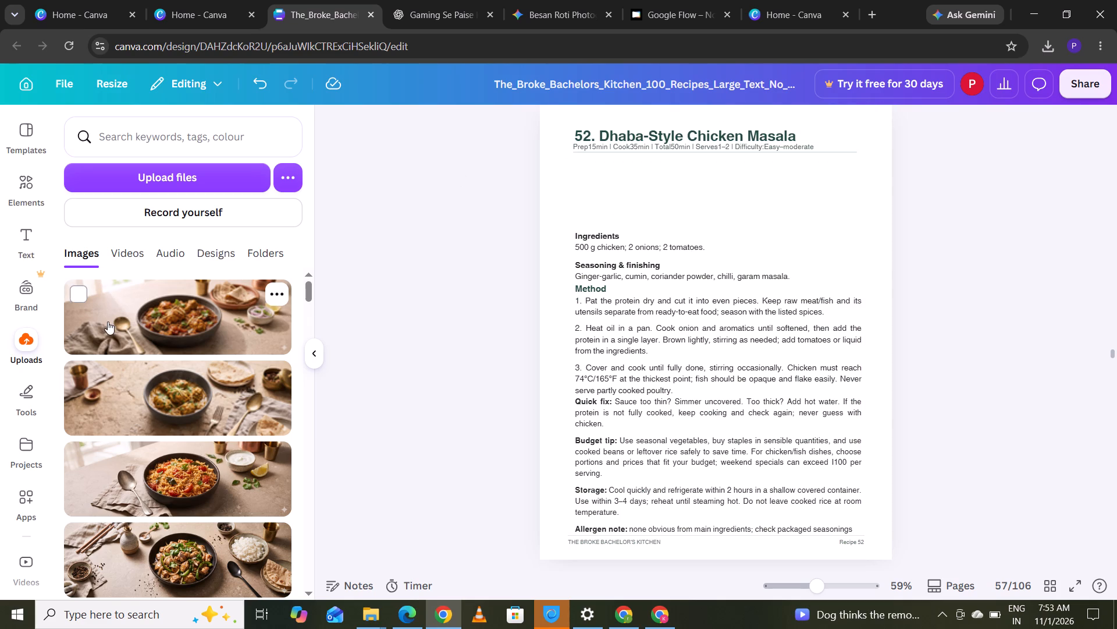
Place the dhaba-style chicken masala photo in recipe 52's gap and crop it clear of the prep-time line.
left_click_drag(147, 324, 649, 185)
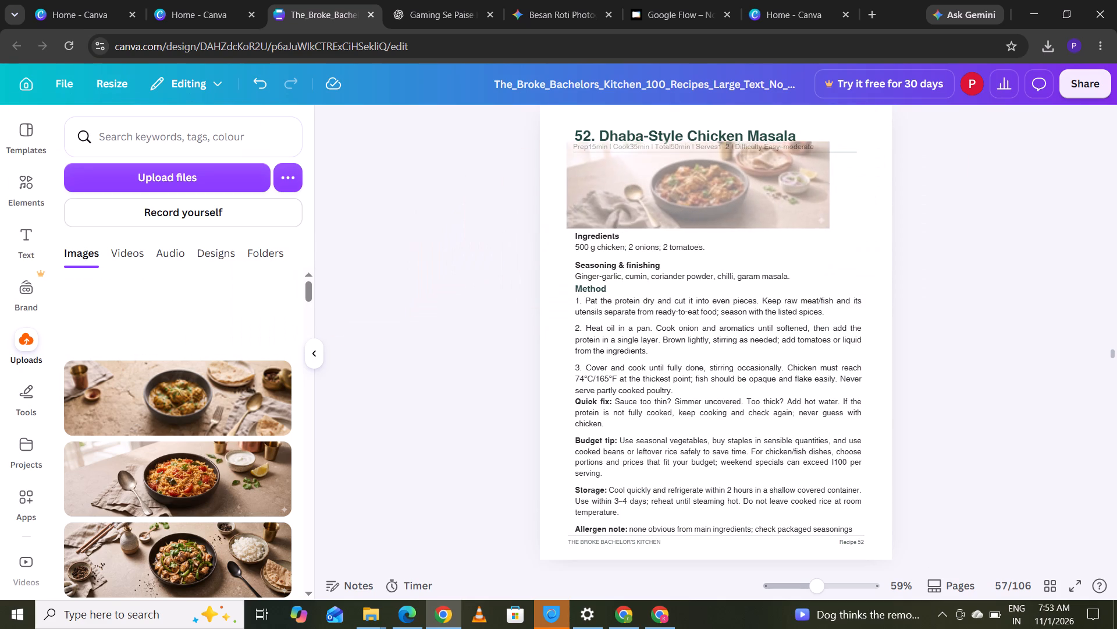
left_click_drag(649, 185, 661, 184)
left_click_drag(723, 224, 724, 214)
left_click_drag(842, 174, 831, 179)
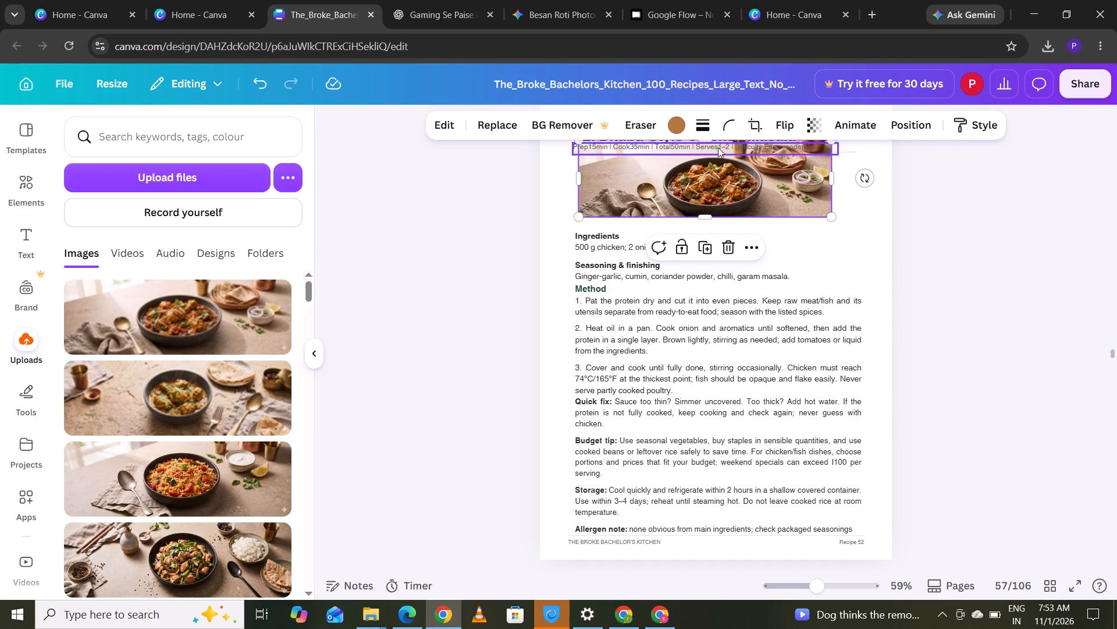
left_click_drag(709, 142, 709, 154)
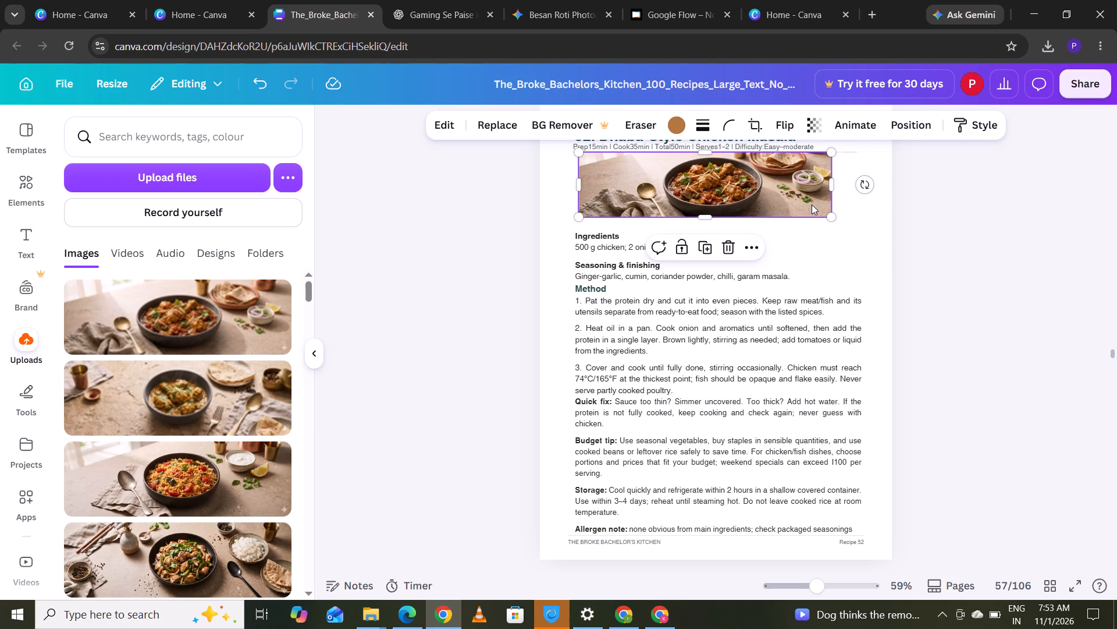
Enlarge, crop and align recipe 52's chicken masala photo so it fills the gap between the prep-time line and the Ingredients heading.
left_click_drag(833, 218, 835, 242)
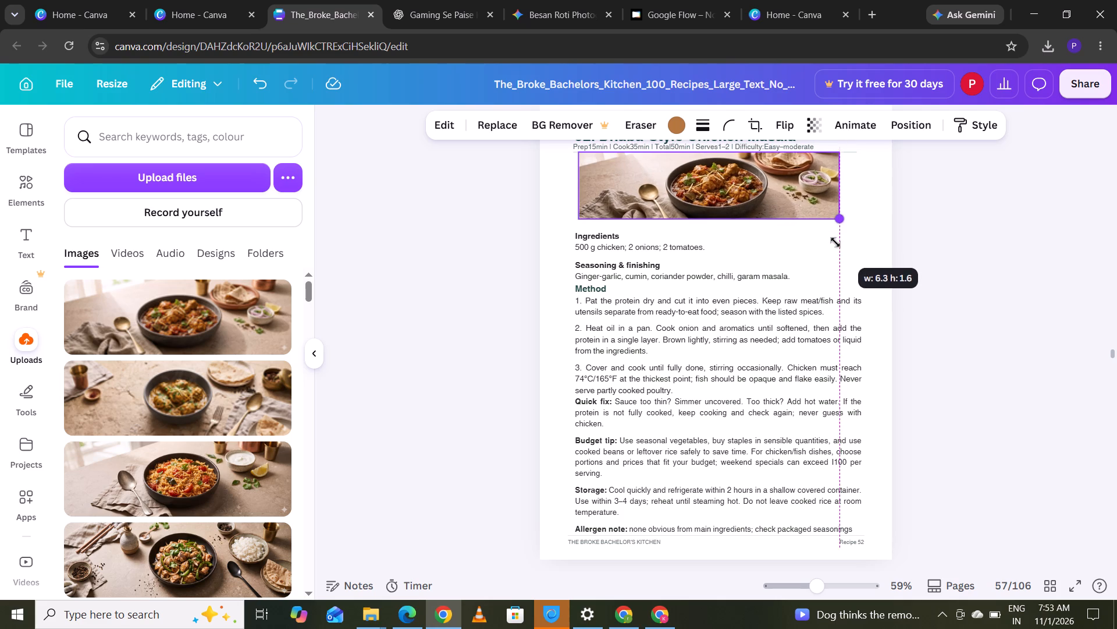
left_click_drag(835, 242, 840, 262)
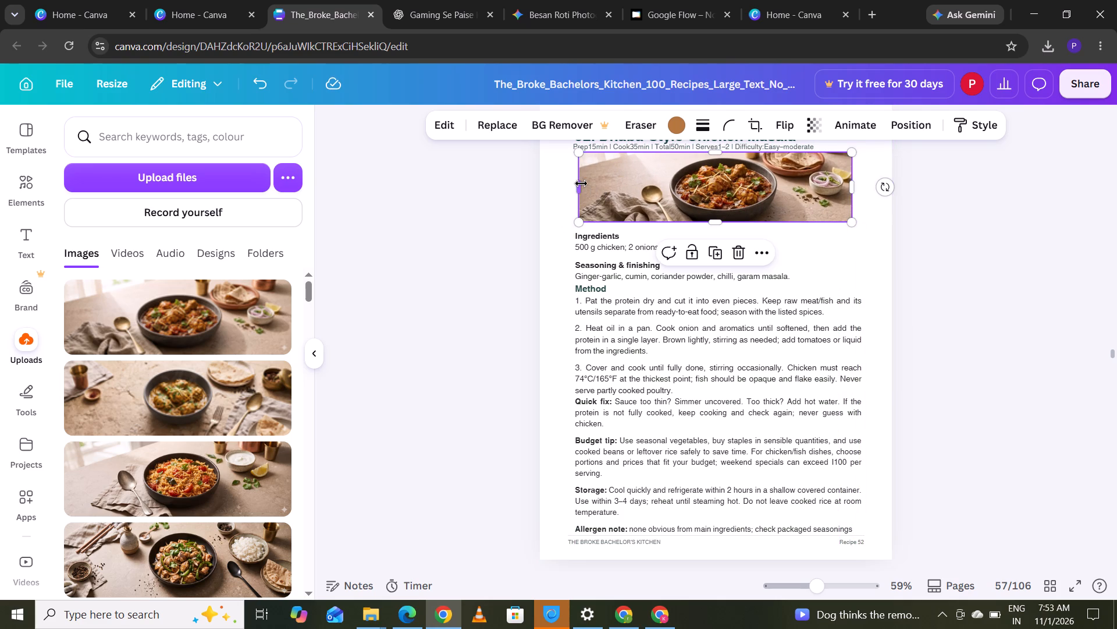
left_click_drag(581, 183, 624, 200)
left_click_drag(621, 222, 584, 225)
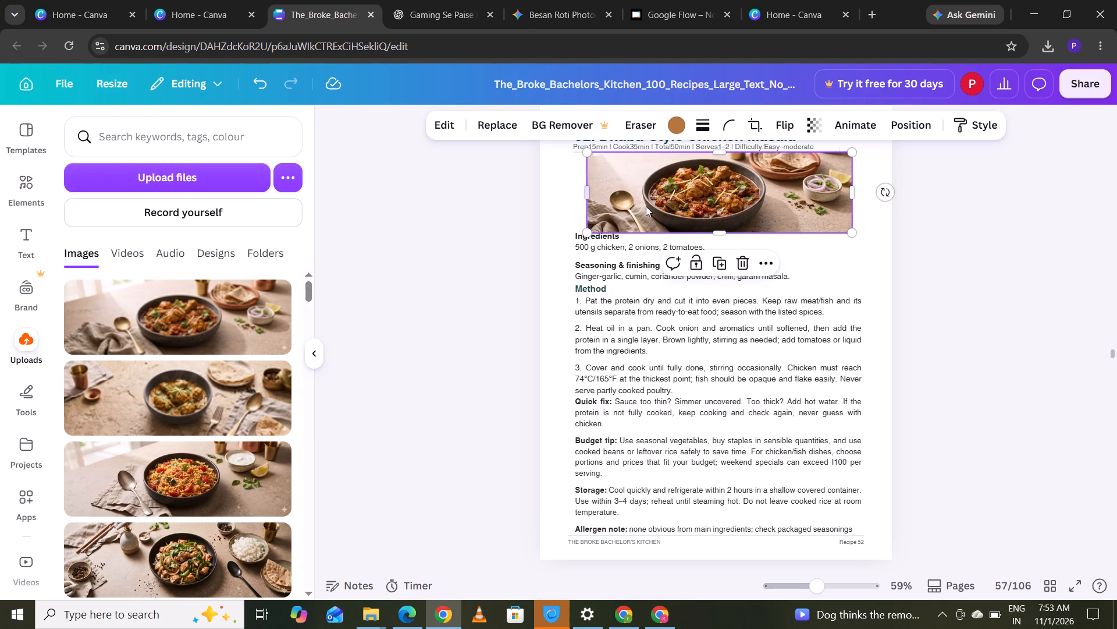
left_click_drag(646, 206, 635, 206)
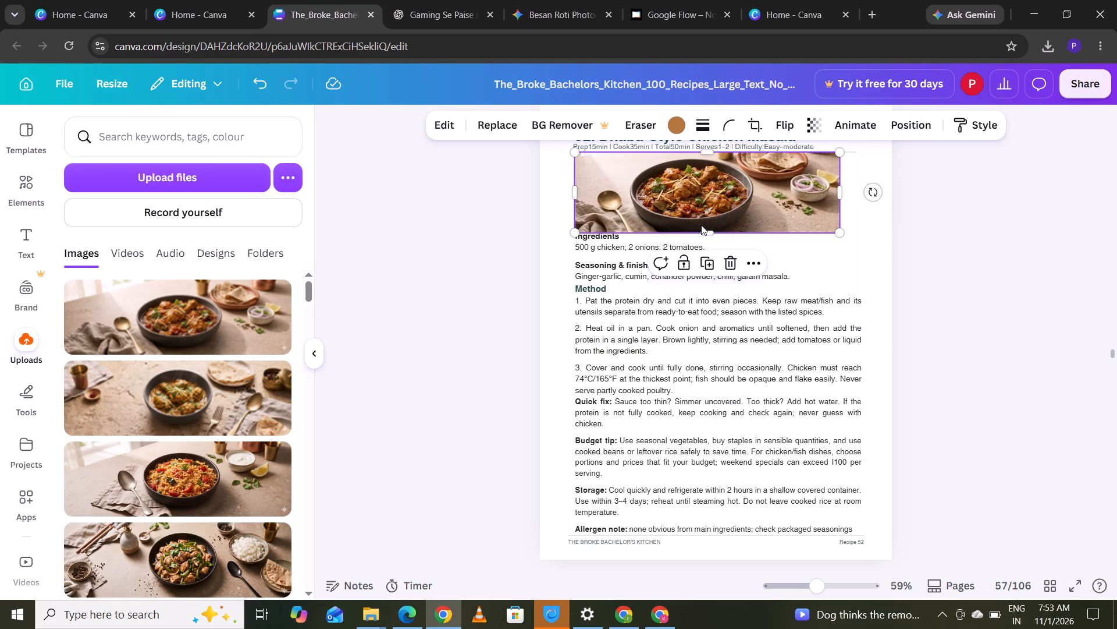
left_click(707, 147)
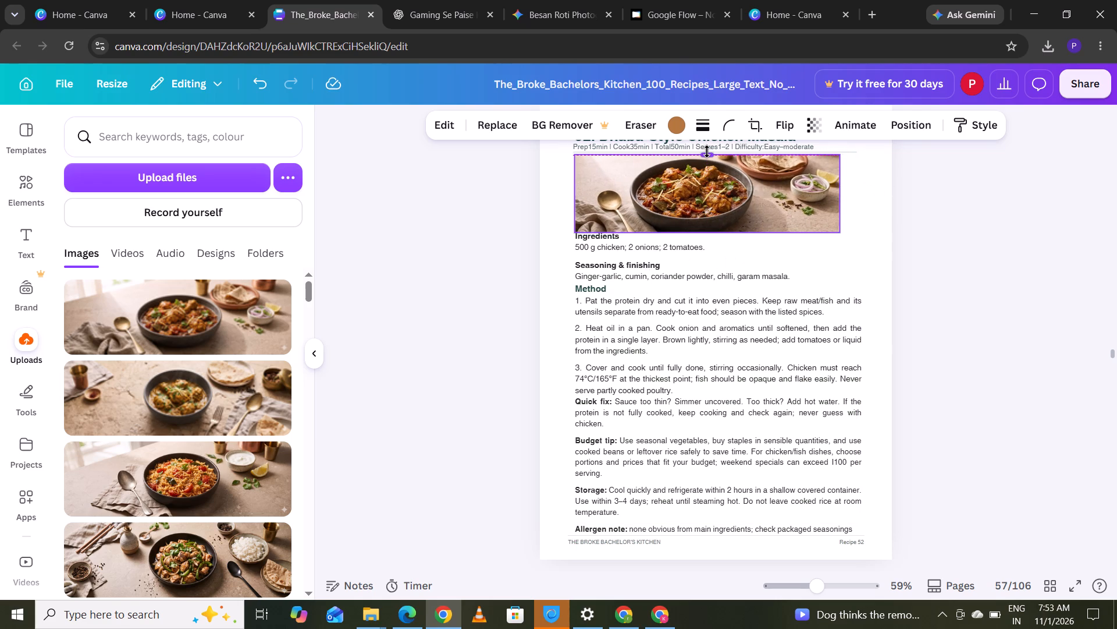
left_click(713, 180)
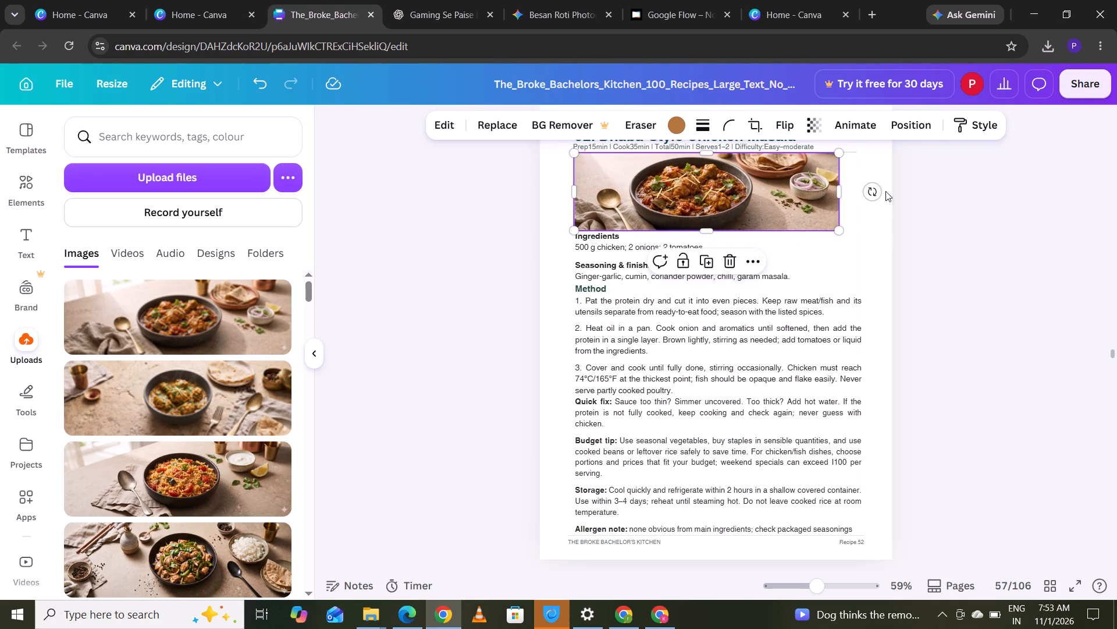
left_click(908, 200)
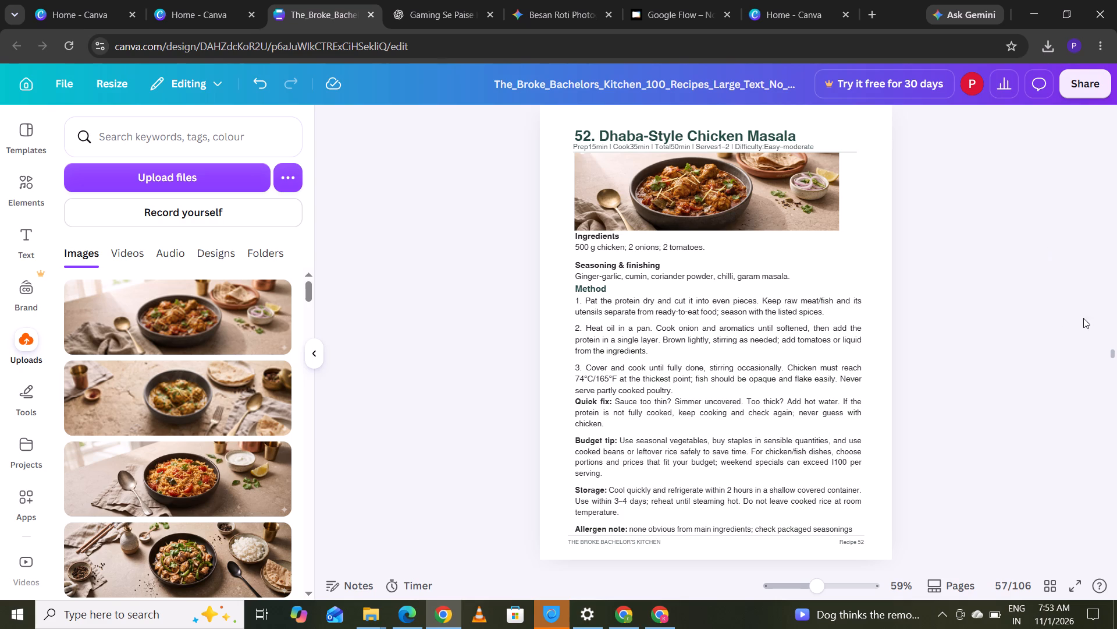
Go on to recipe 53 on page 58 and move its prep-time line and divider line up close beneath the Chicken Pepper Fry title.
left_click(1112, 355)
key("Down")
key("Down")
key("Down")
key("Down")
key("Down")
key("Down")
key("Down")
key("Down")
key("Down")
key("Down")
key("Down")
key("Down")
key("Down")
key("Down")
key("Down")
key("Down")
key("Down")
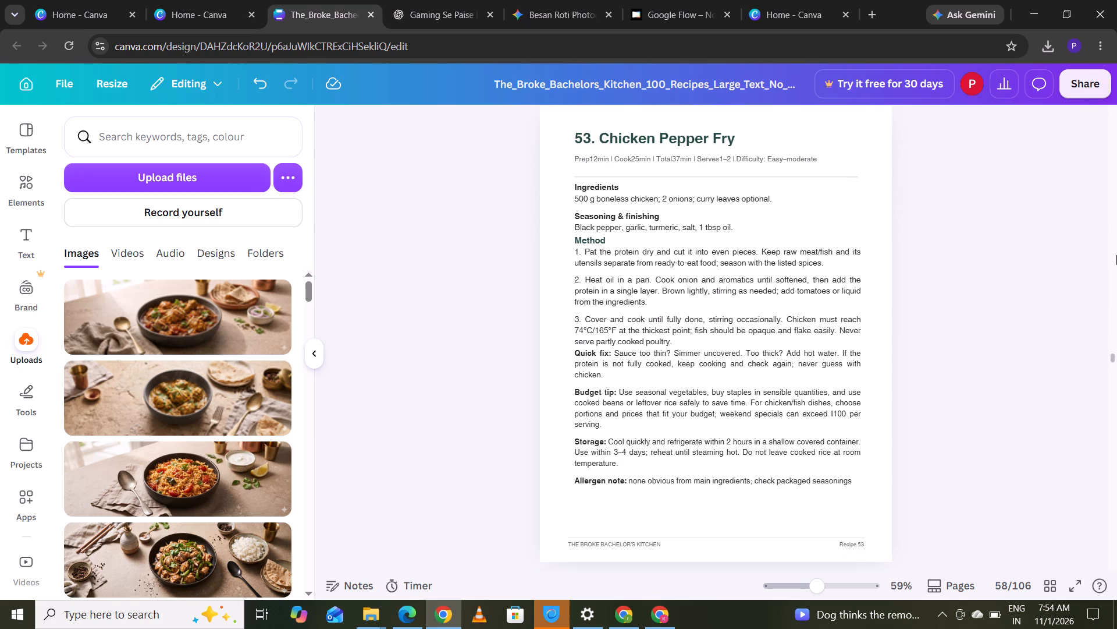
left_click_drag(677, 164, 676, 156)
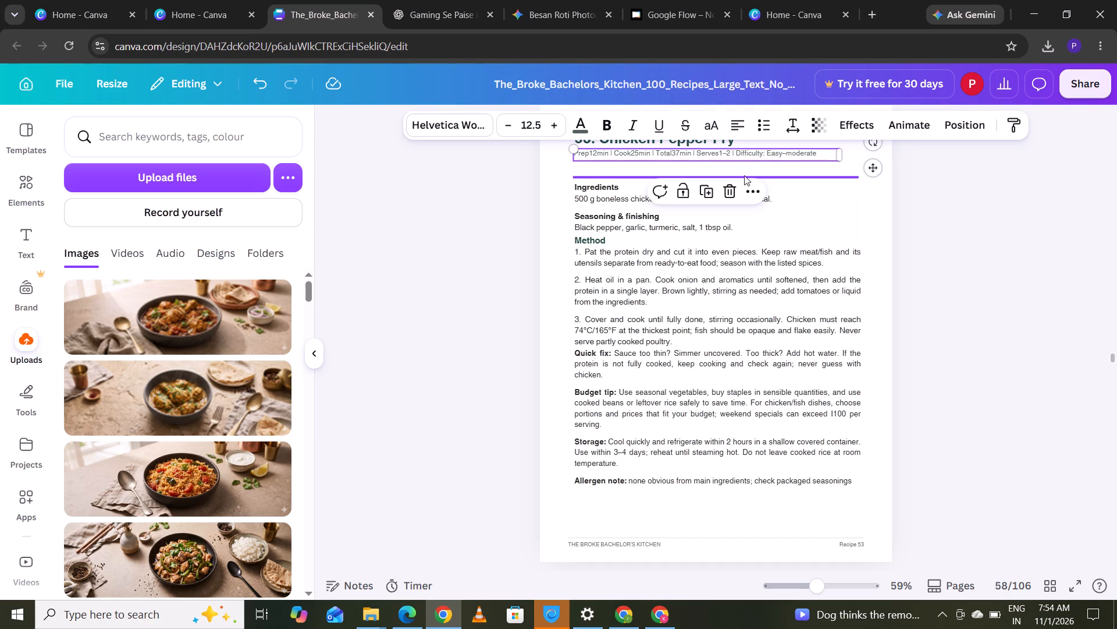
left_click_drag(782, 176, 775, 162)
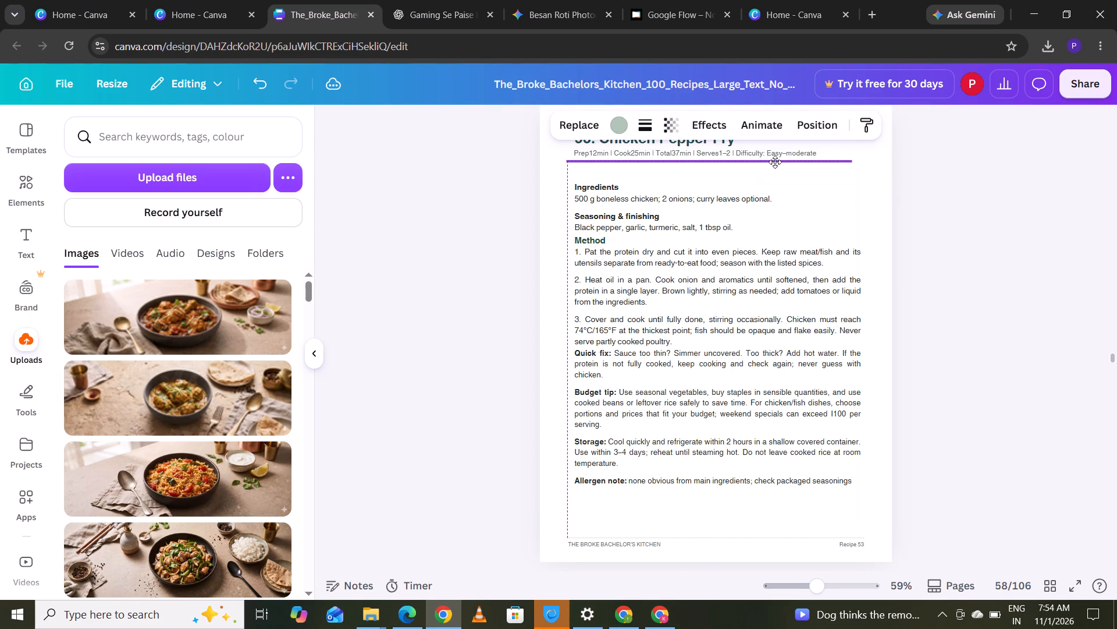
left_click_drag(775, 162, 775, 157)
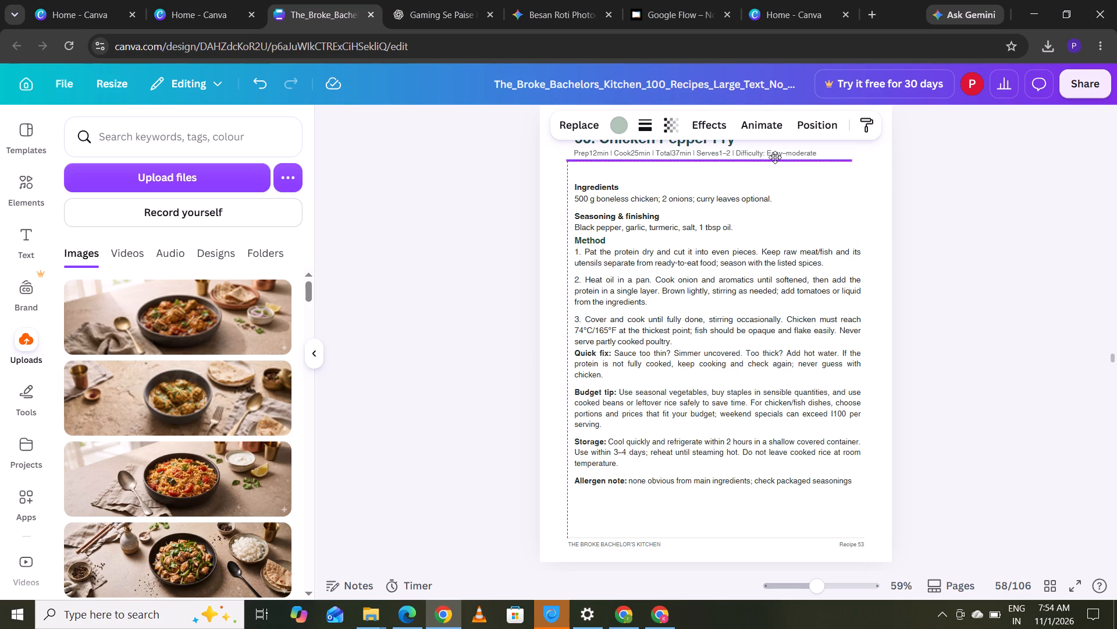
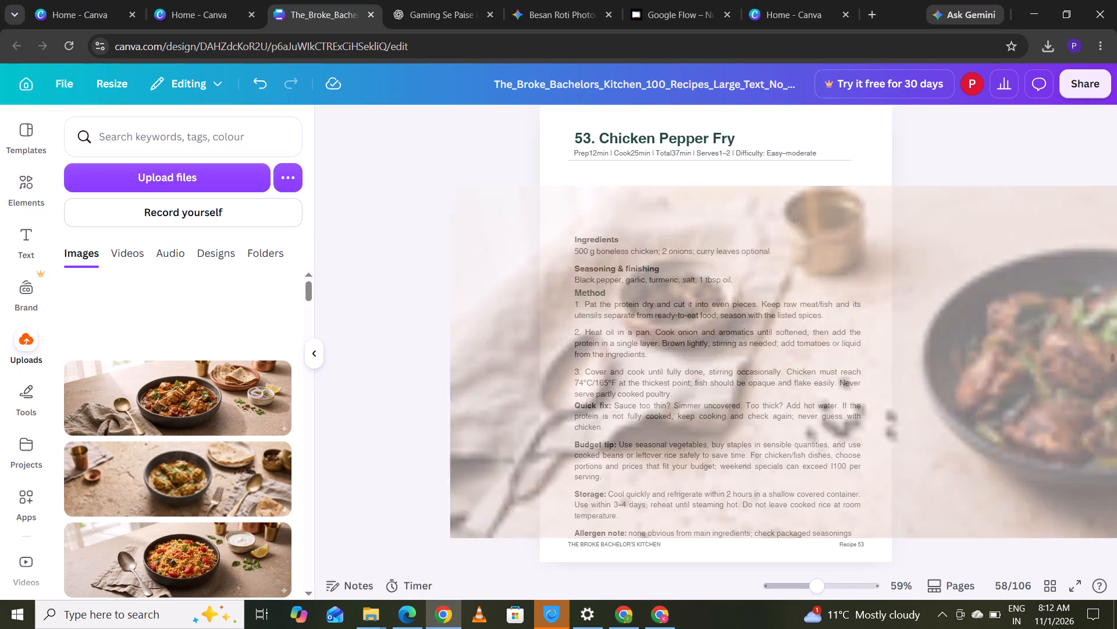
left_click_drag(597, 217, 704, 187)
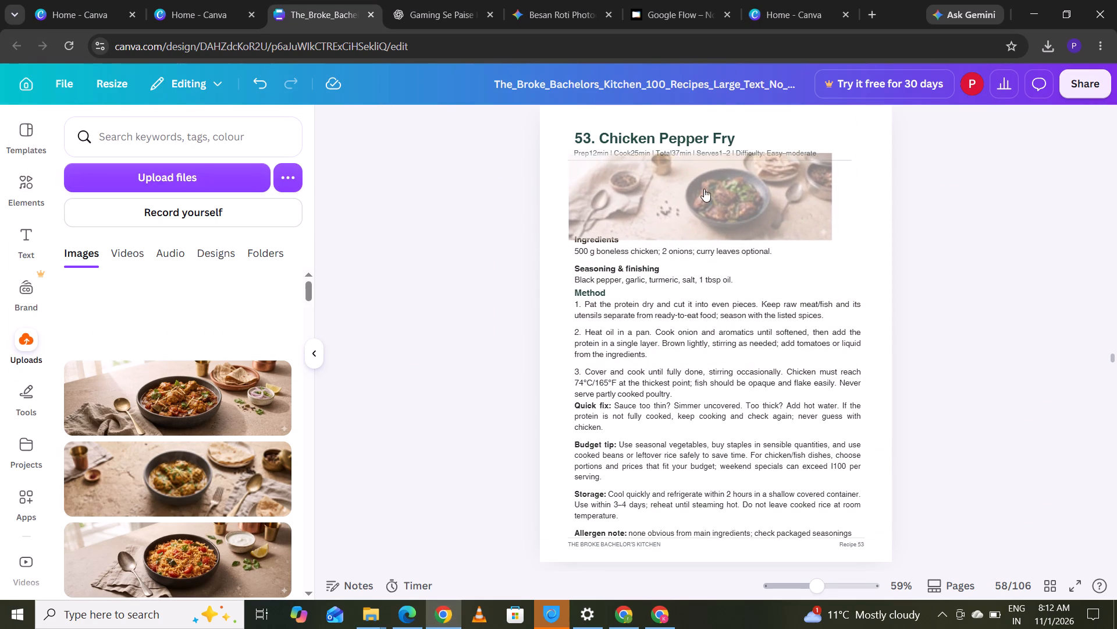
Crop the photo's bottom, top and left edges, then align and enlarge it to fill the gap between the divider line and Ingredients.
left_click_drag(692, 237, 694, 226)
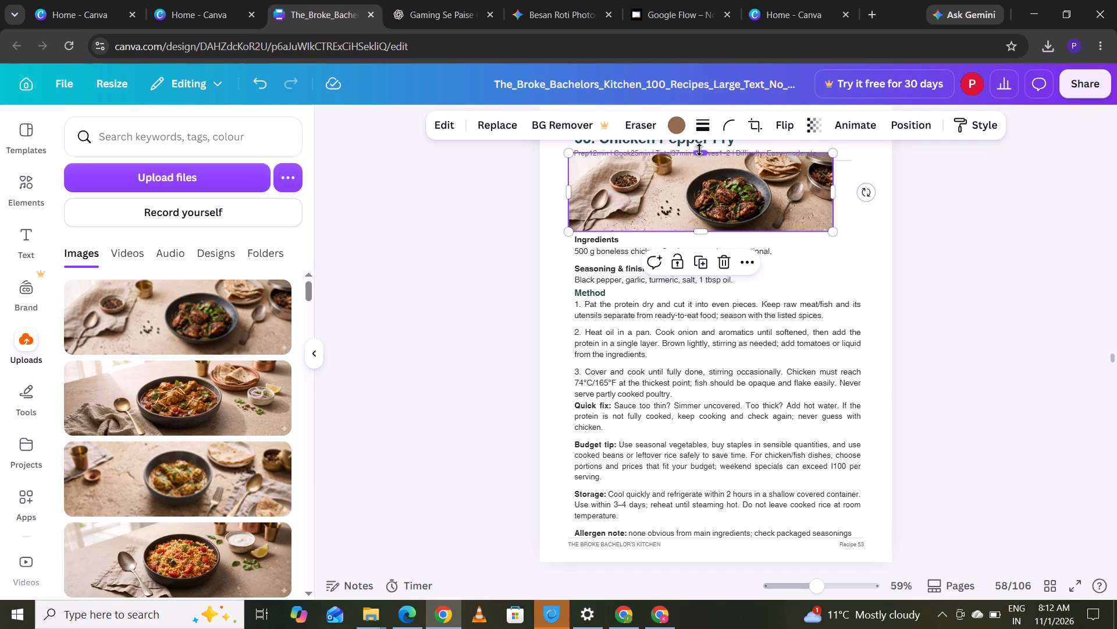
left_click_drag(699, 150, 705, 165)
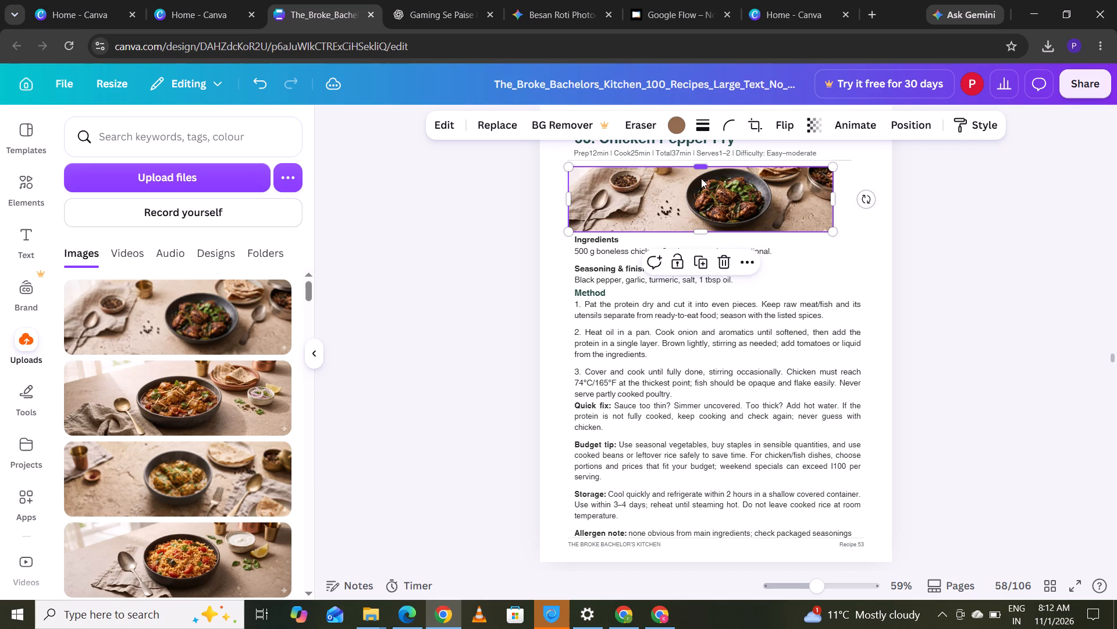
left_click_drag(569, 211, 611, 211)
left_click_drag(639, 207, 597, 205)
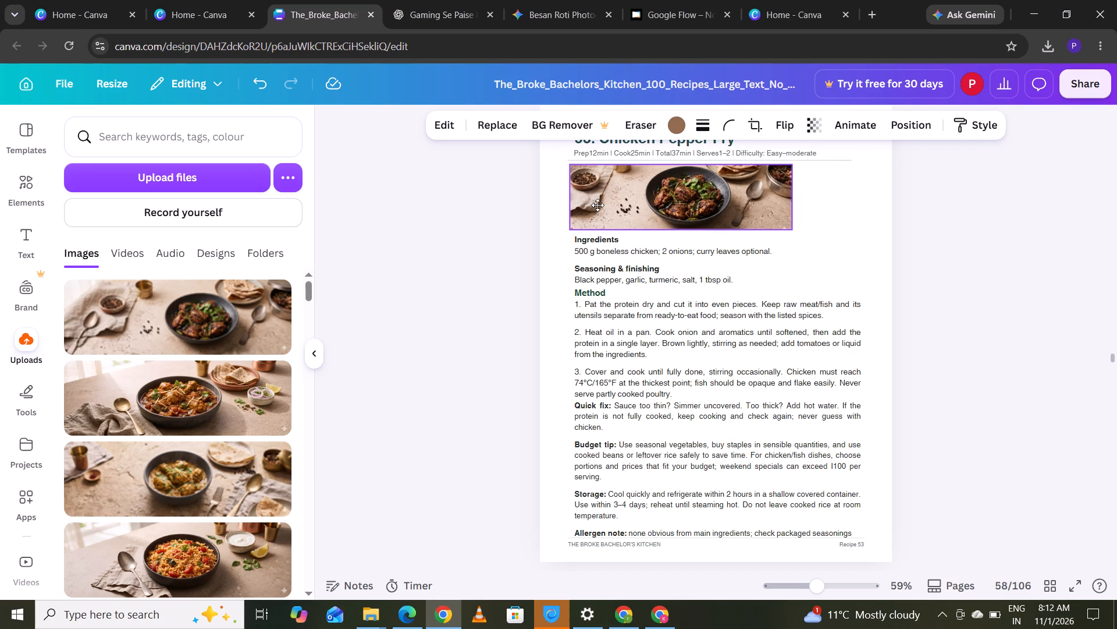
left_click_drag(597, 205, 599, 203)
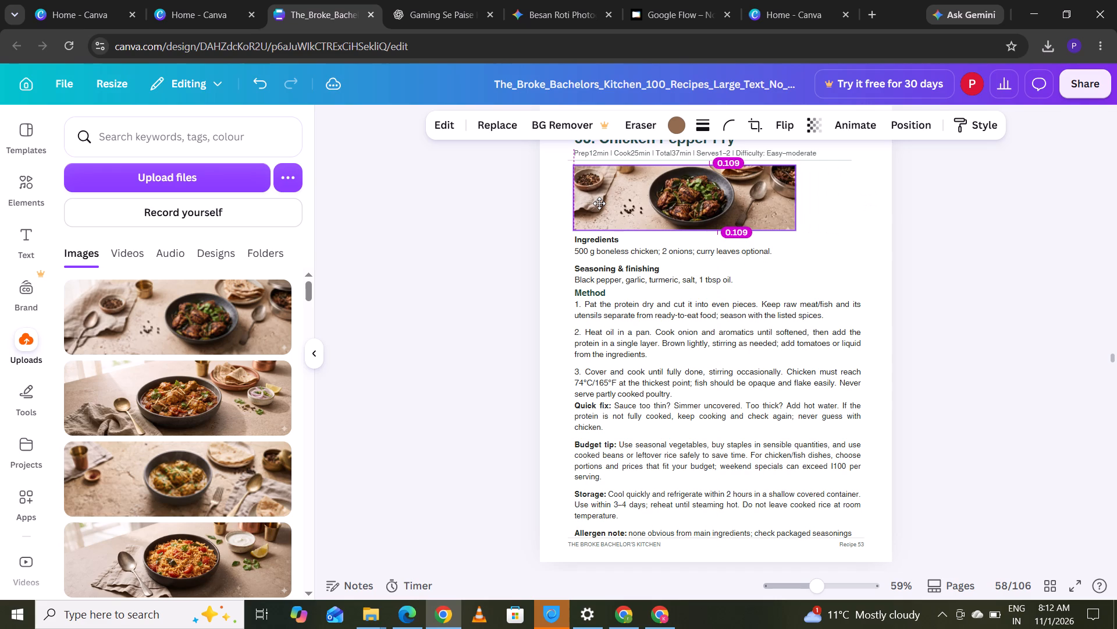
left_click_drag(599, 203, 599, 202)
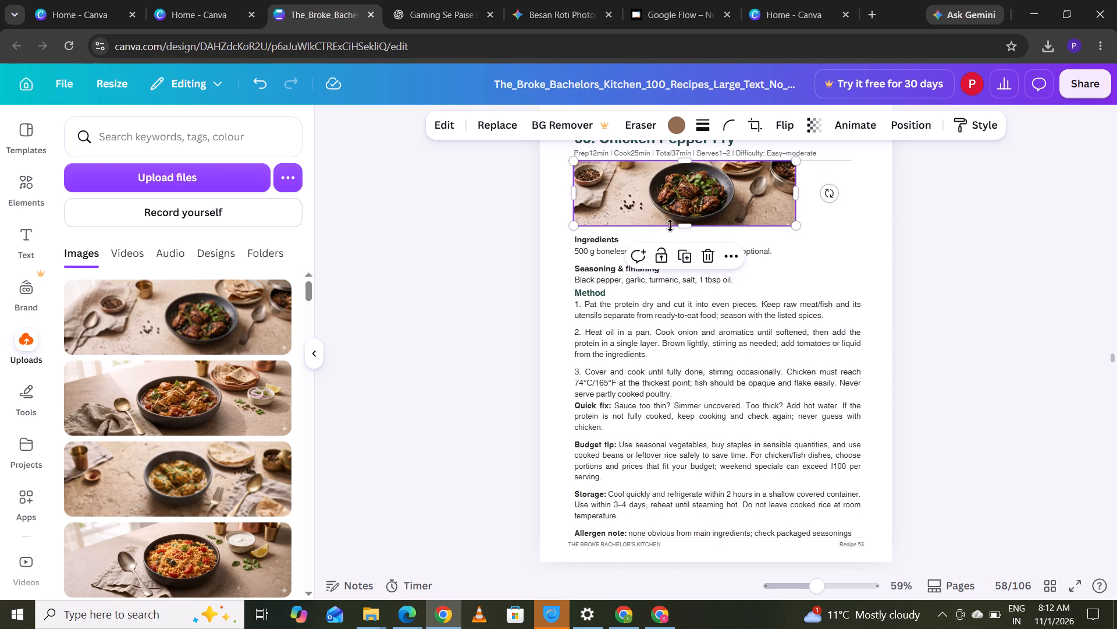
left_click_drag(793, 225, 804, 230)
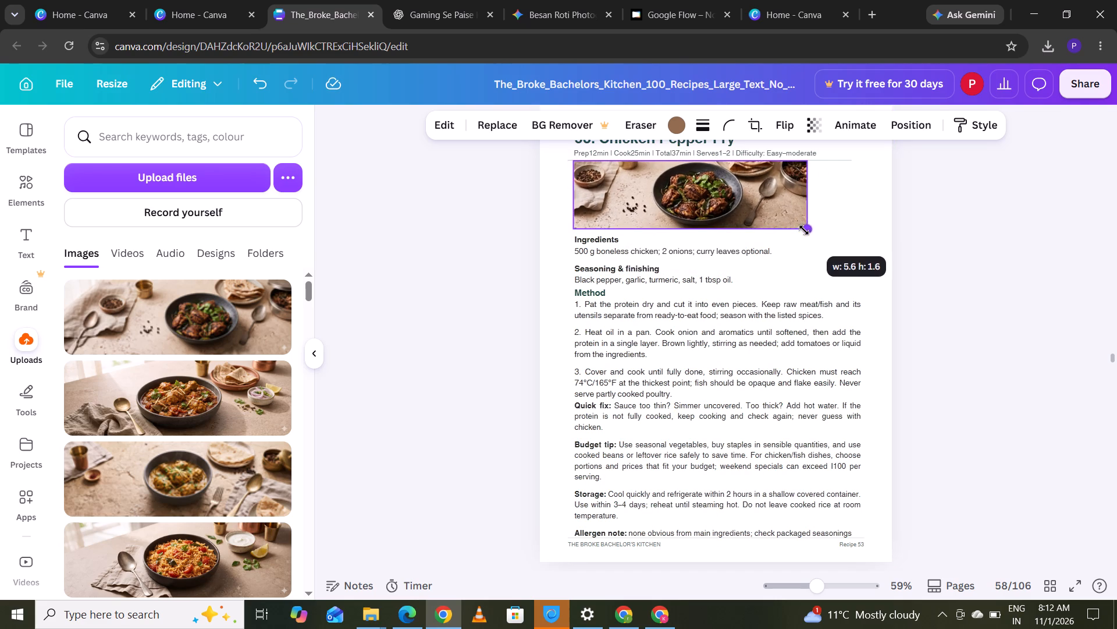
left_click_drag(804, 230, 819, 234)
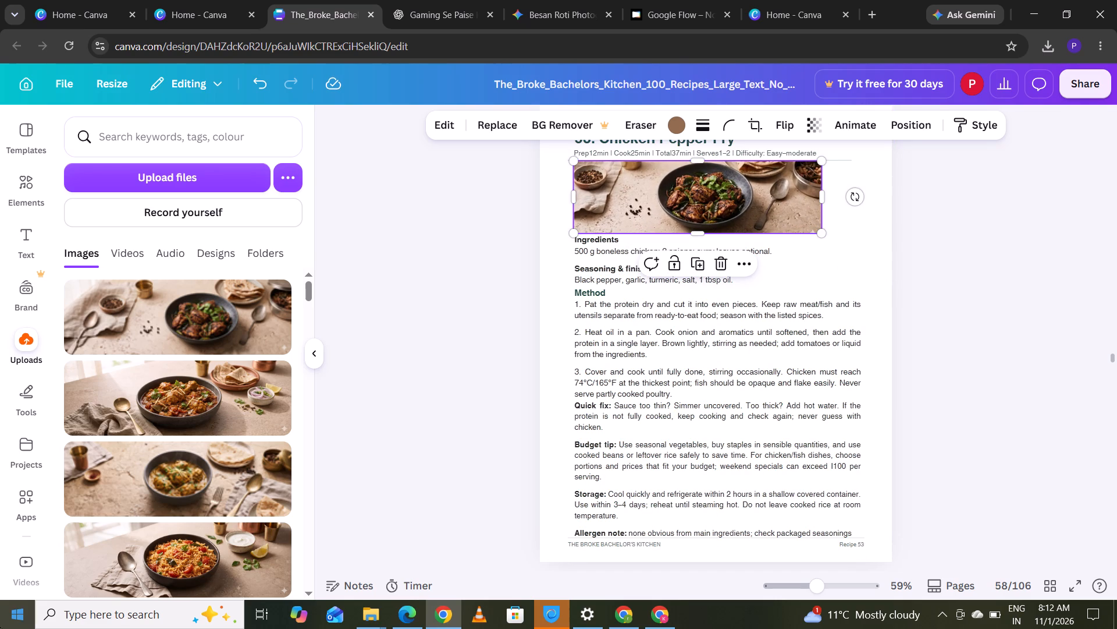
Move the 54. Chicken Pulao text block from Ingredients to Allergen note down to just above the footer, keeping its left alignment.
left_click(1112, 359)
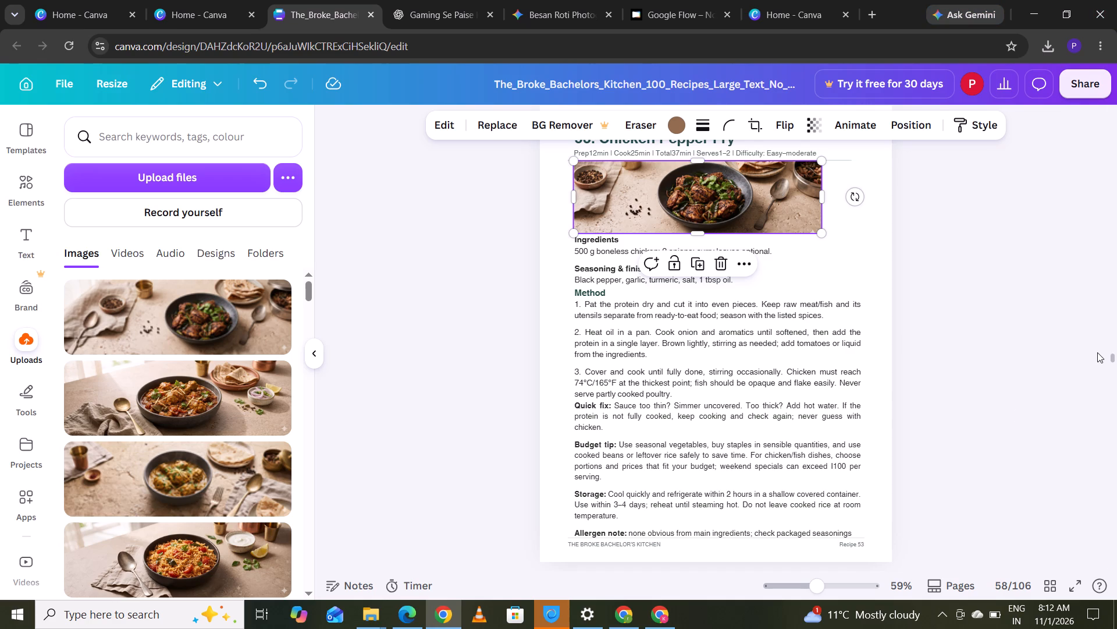
key("Down")
key("Down")
key("Down")
key("Down")
key("Down")
key("Down")
key("Down")
key("Down")
key("Down")
key("Down")
key("Down")
key("Down")
key("Down")
key("Down")
key("Down")
key("Down")
key("Down")
key("Down")
key("Up")
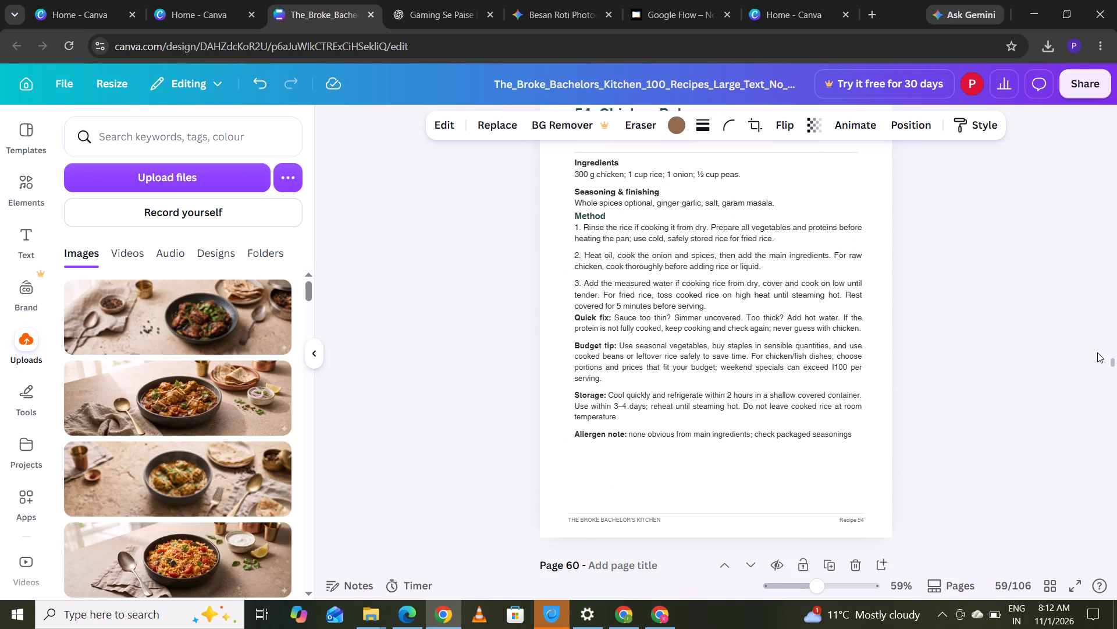
key("Up")
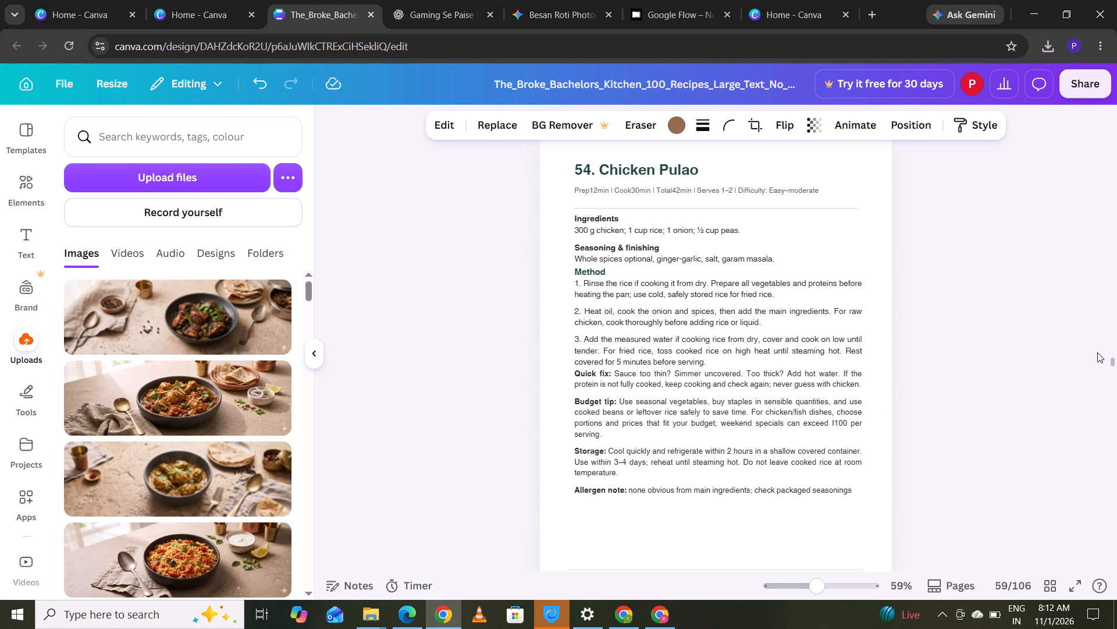
left_click(1062, 361)
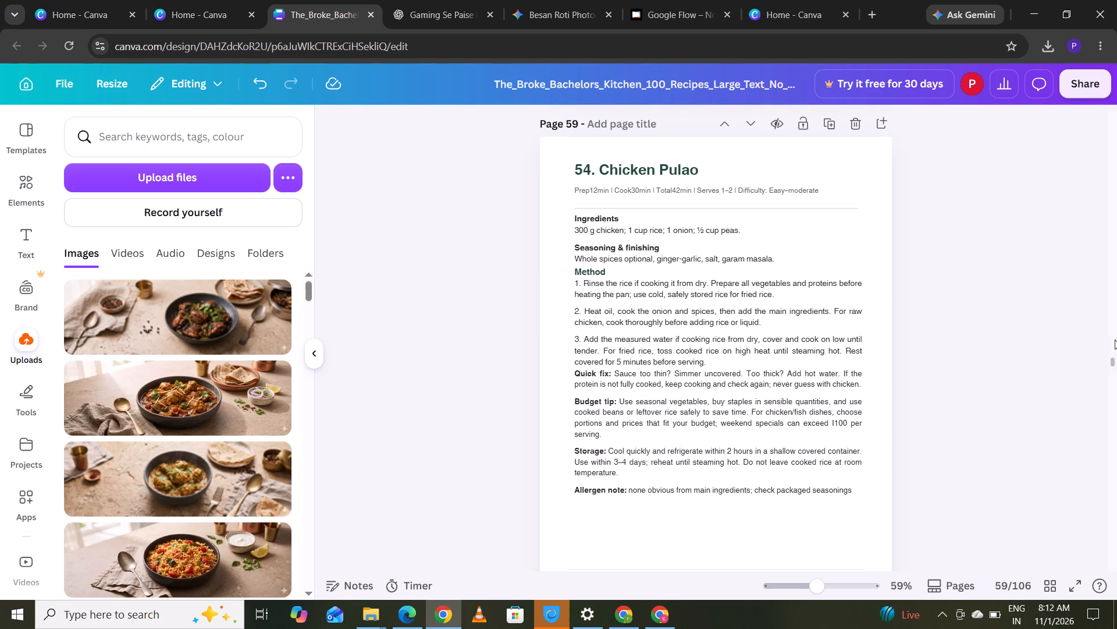
left_click(1116, 364)
key("Down")
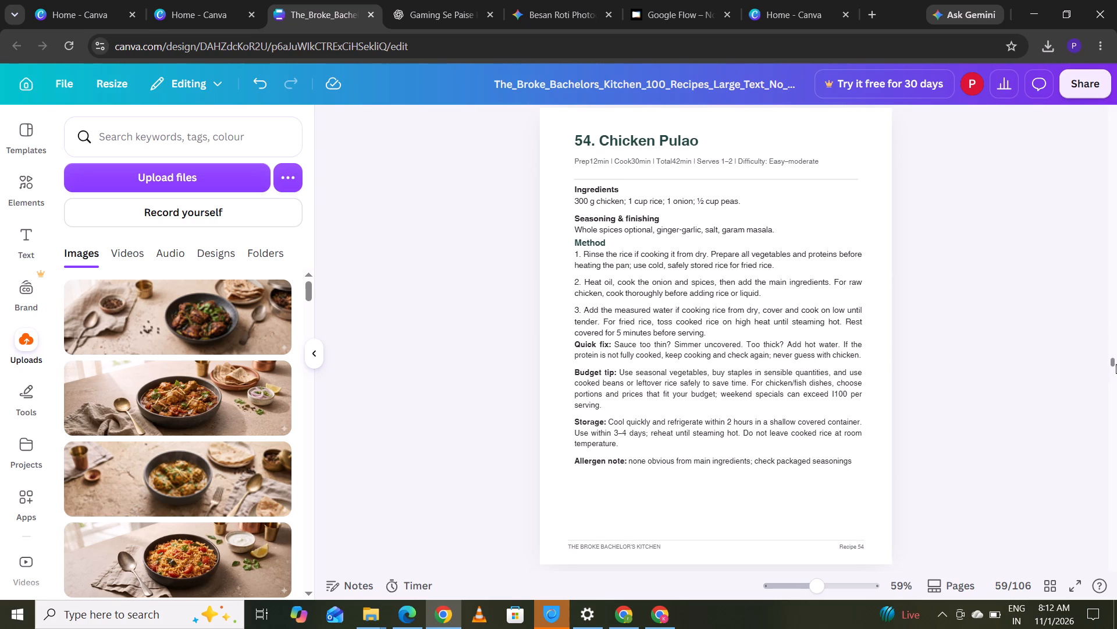
left_click_drag(611, 249, 614, 301)
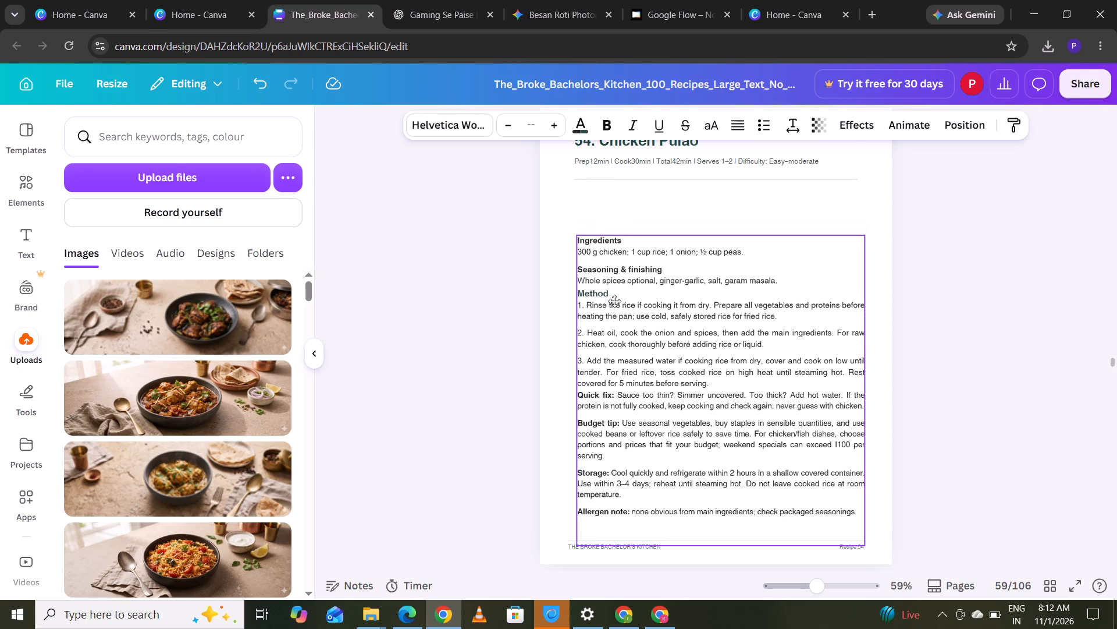
left_click_drag(614, 301, 617, 319)
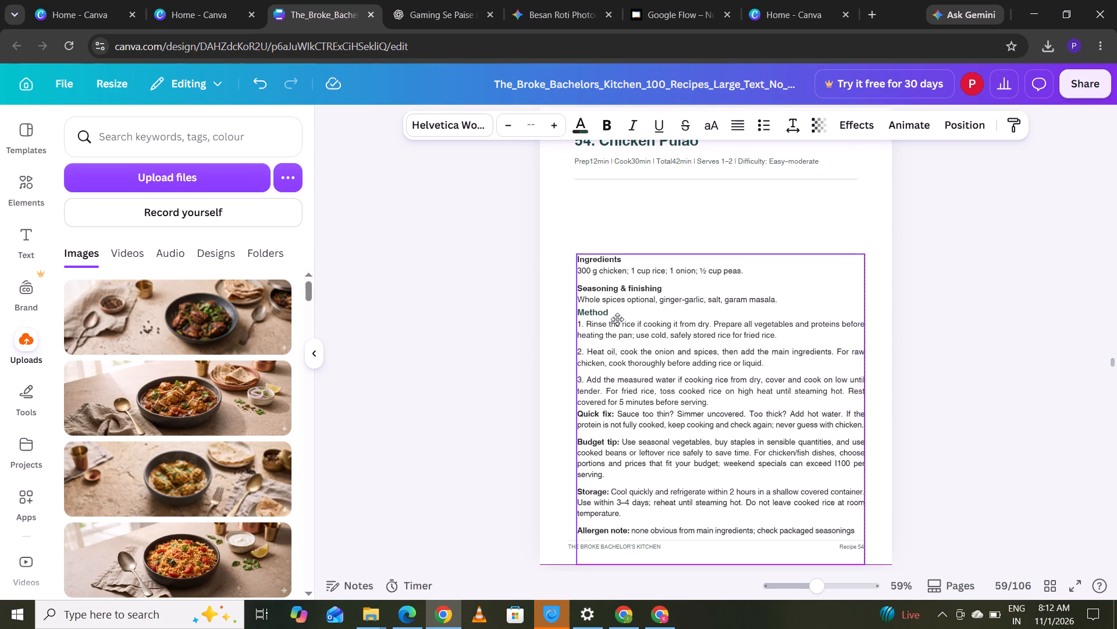
left_click_drag(617, 319, 610, 320)
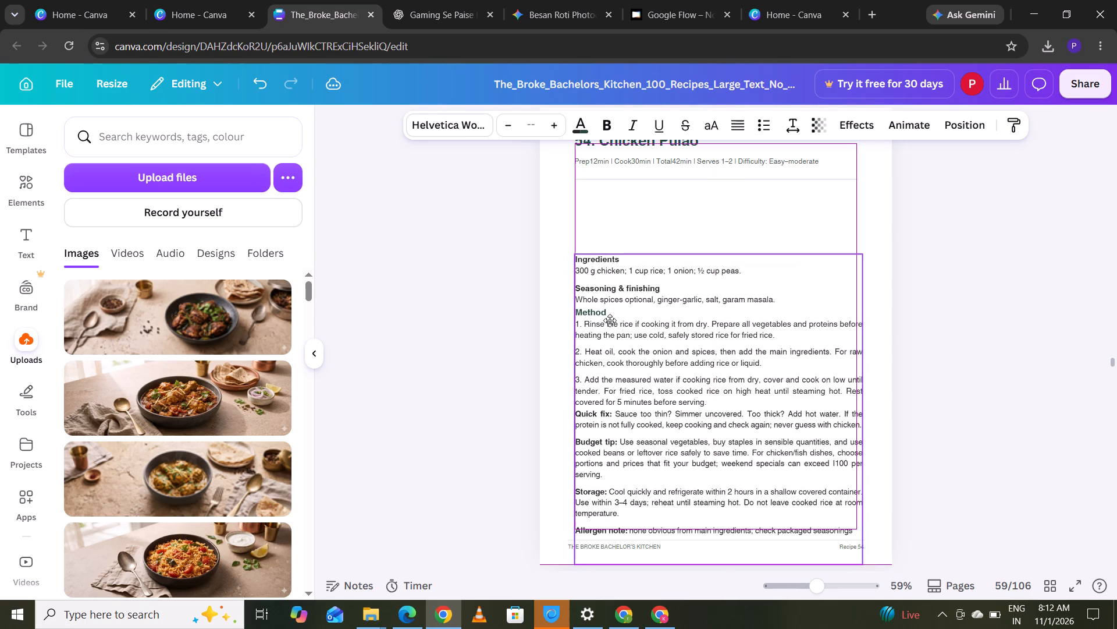
left_click_drag(610, 320, 613, 321)
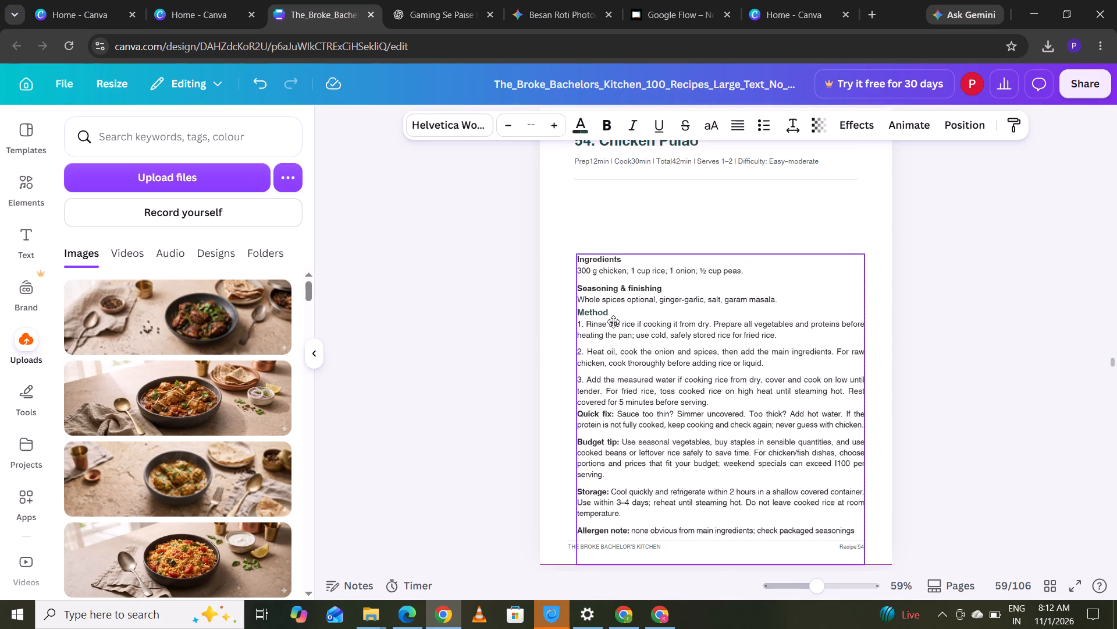
left_click_drag(613, 321, 611, 321)
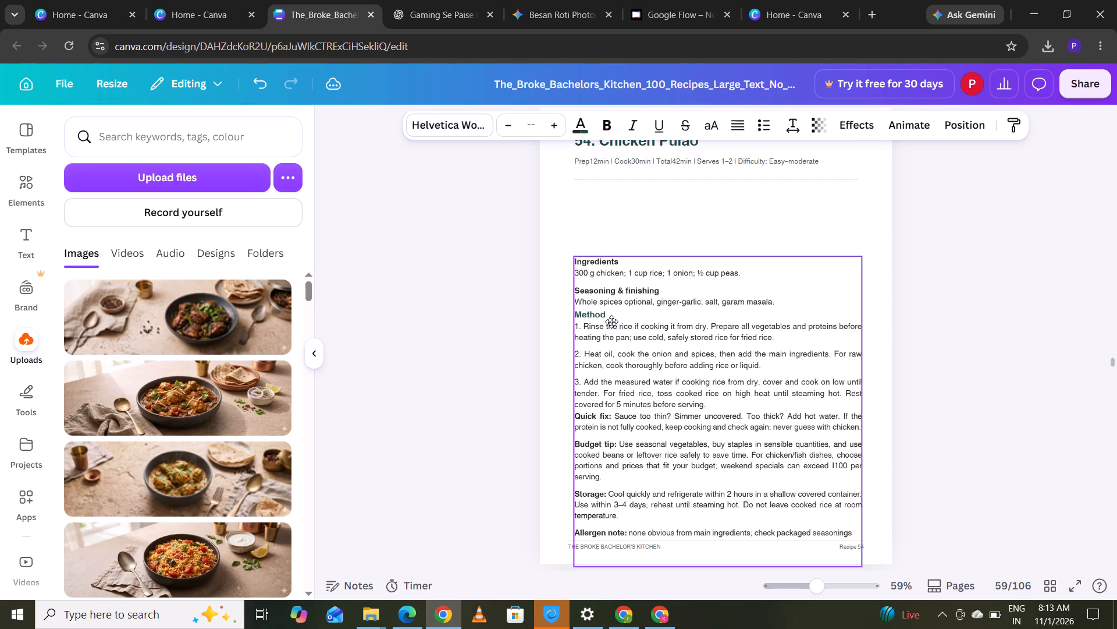
left_click_drag(611, 321, 611, 325)
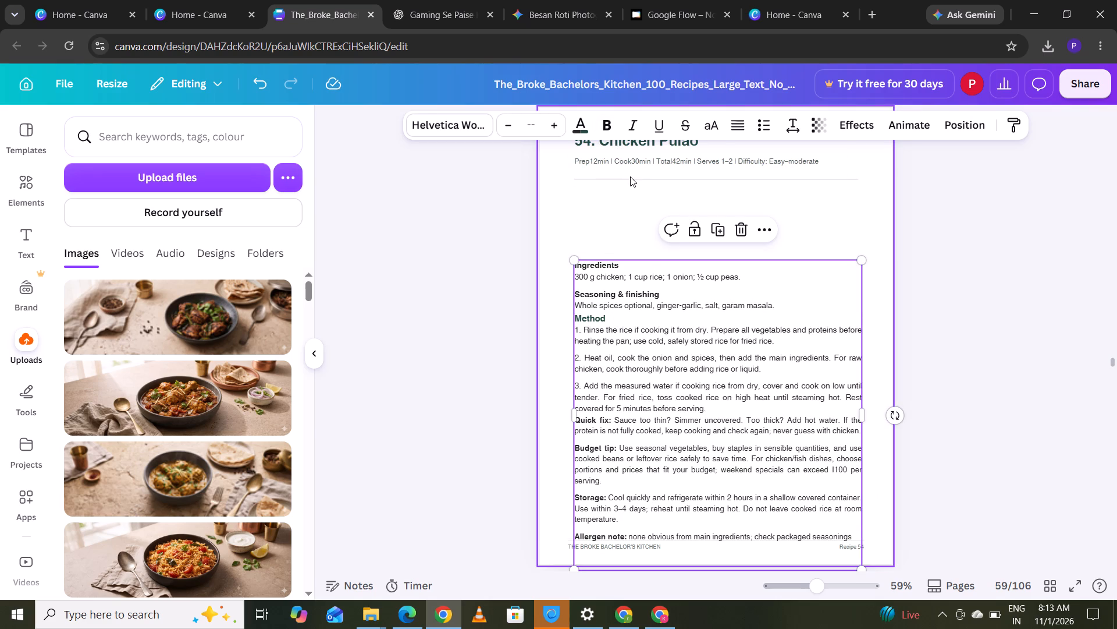
Move the Chicken Pulao prep-time line and the divider line up closer beneath the recipe title.
left_click_drag(634, 164, 634, 156)
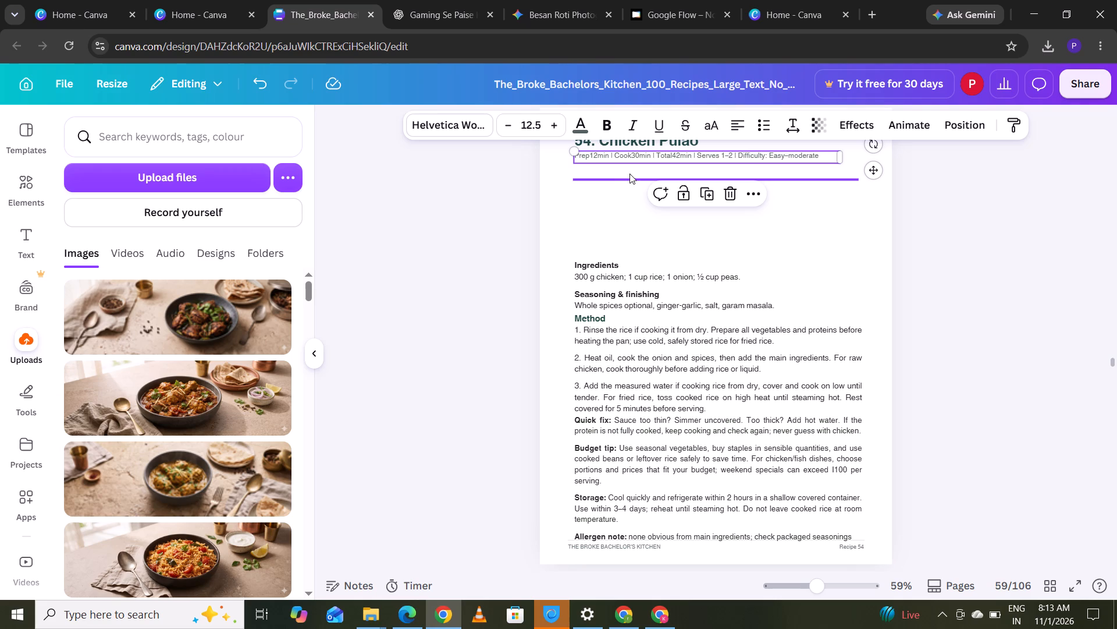
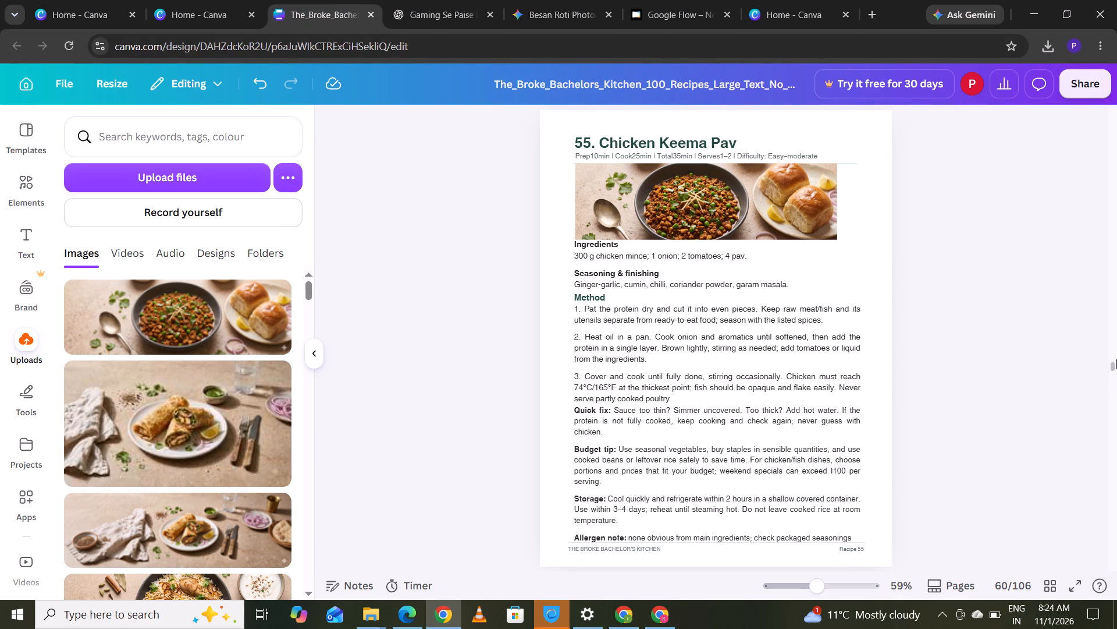
key("Down")
key("Down")
key("Down")
key("Down")
key("Down")
key("Down")
key("Down")
key("Down")
key("Down")
key("Down")
key("Down")
key("Down")
key("Down")
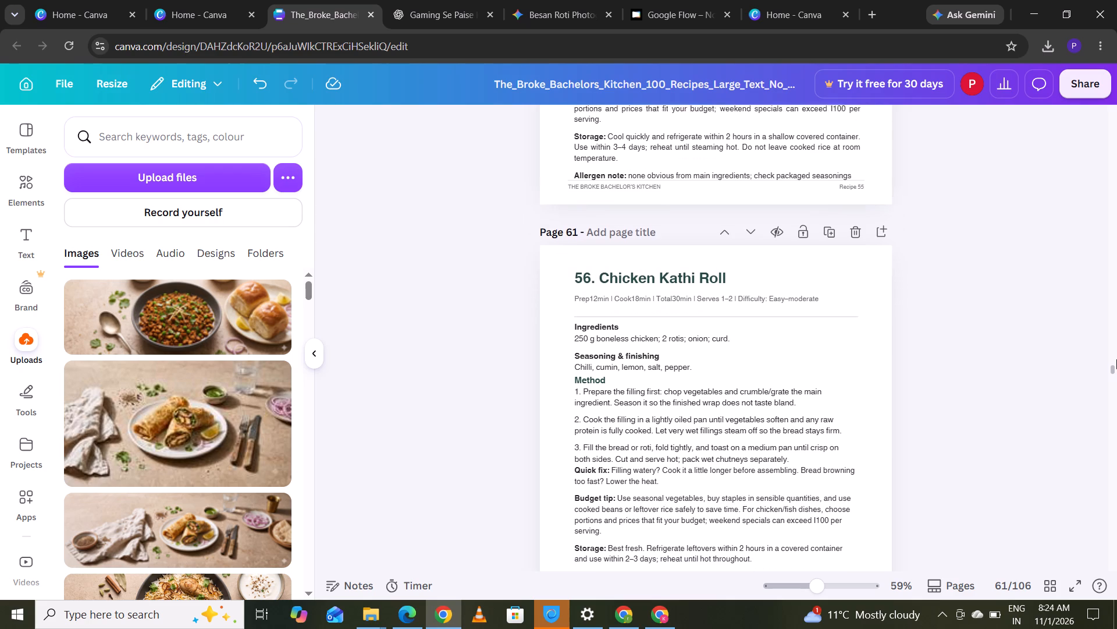
key("Down")
key("Down")
key("Down")
key("Down")
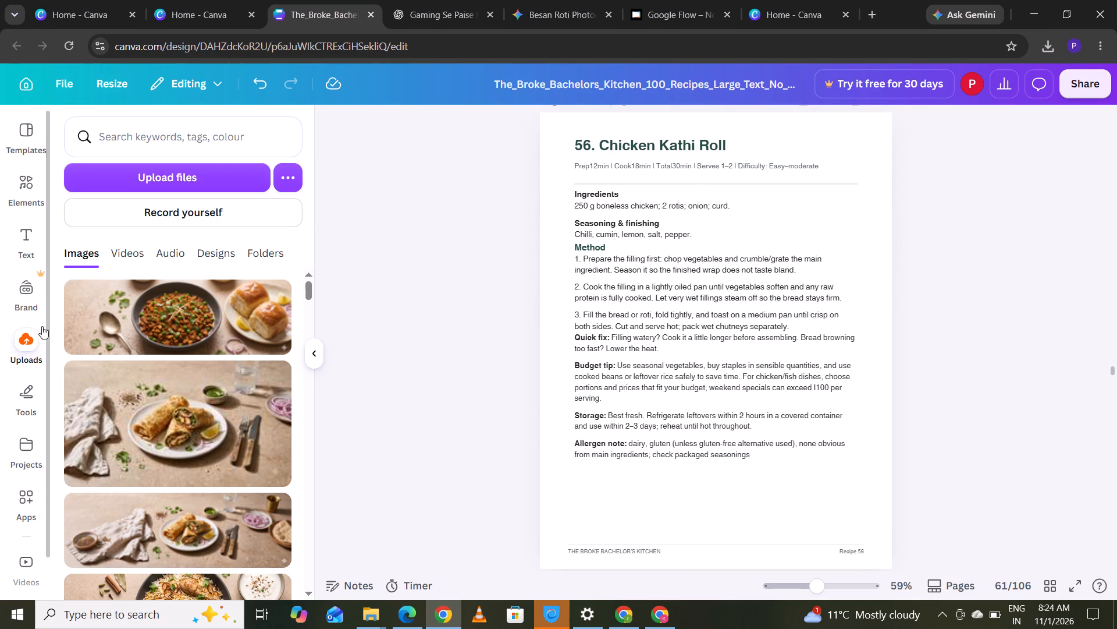
right_click(174, 424)
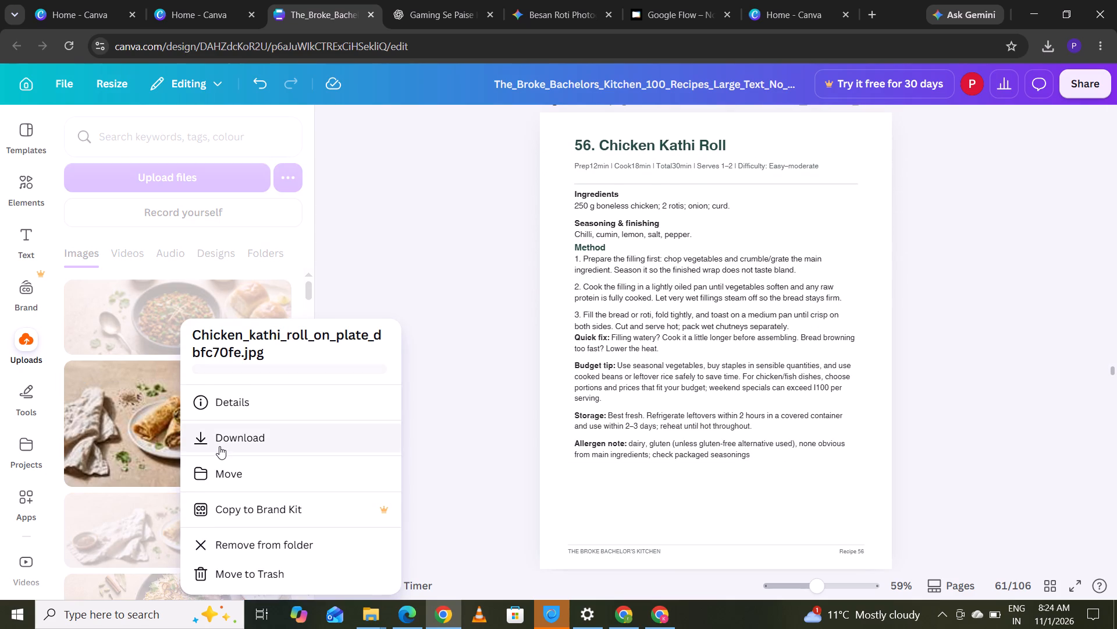
left_click(109, 400)
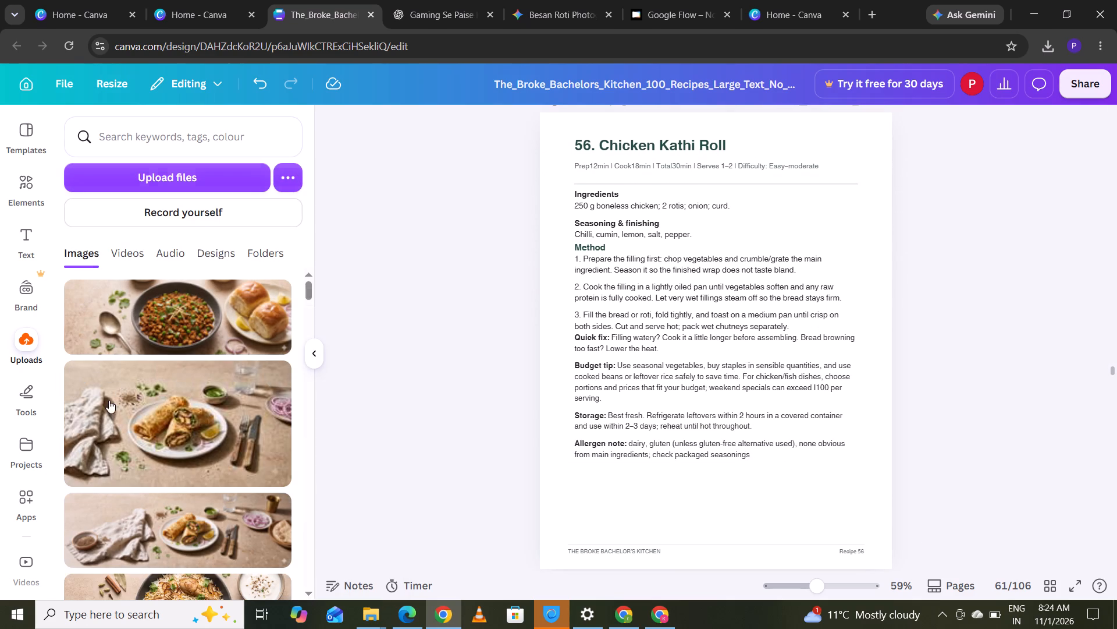
left_click(137, 423)
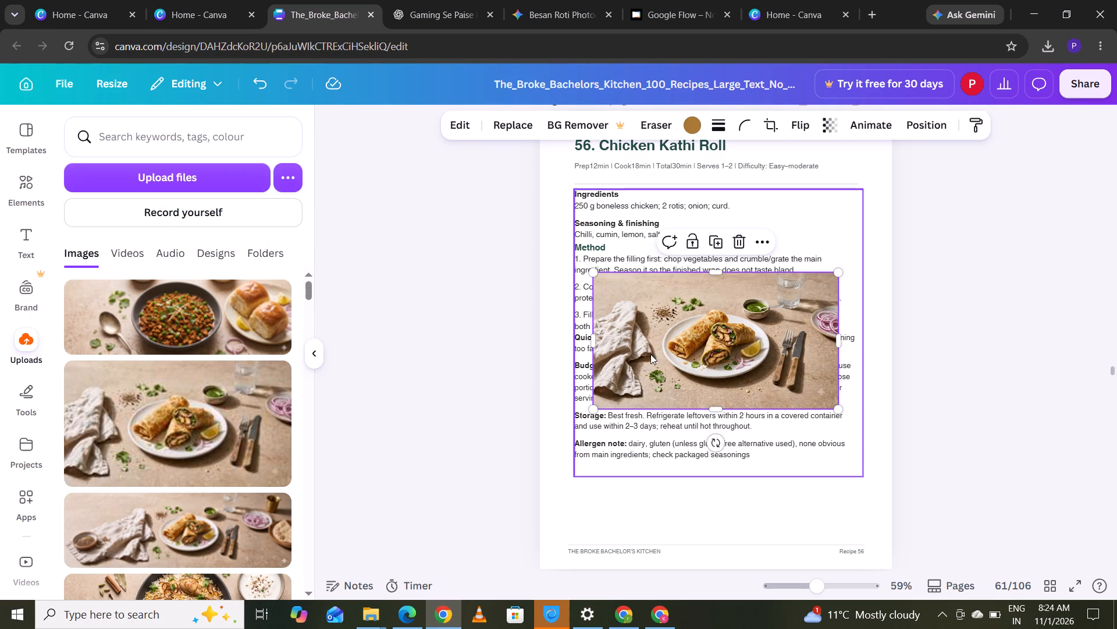
left_click_drag(714, 373, 713, 371)
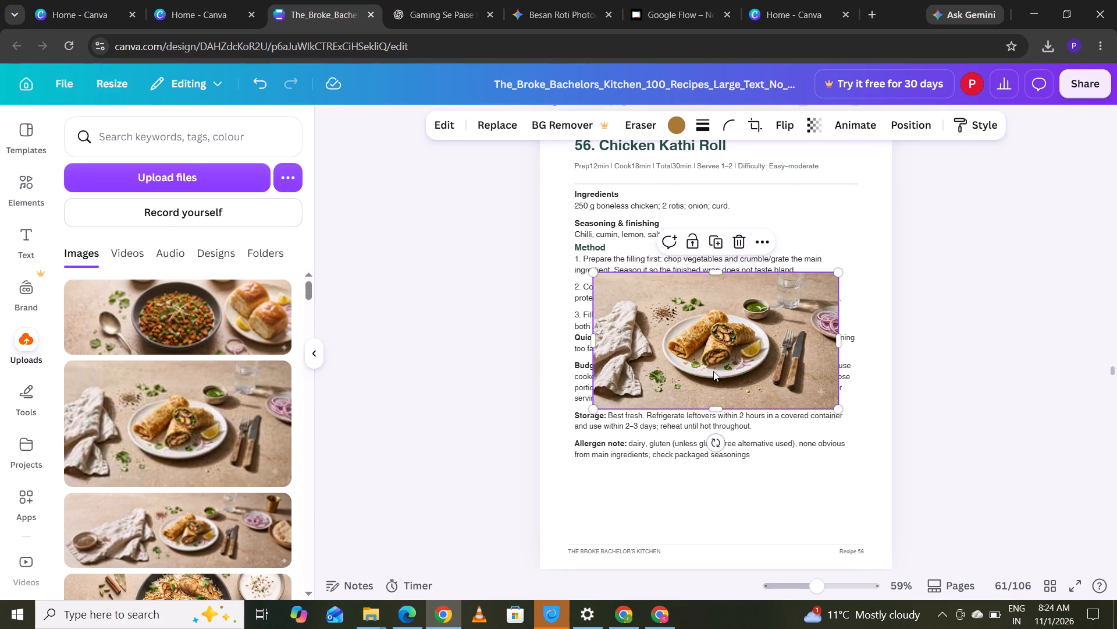
left_click_drag(713, 371, 746, 283)
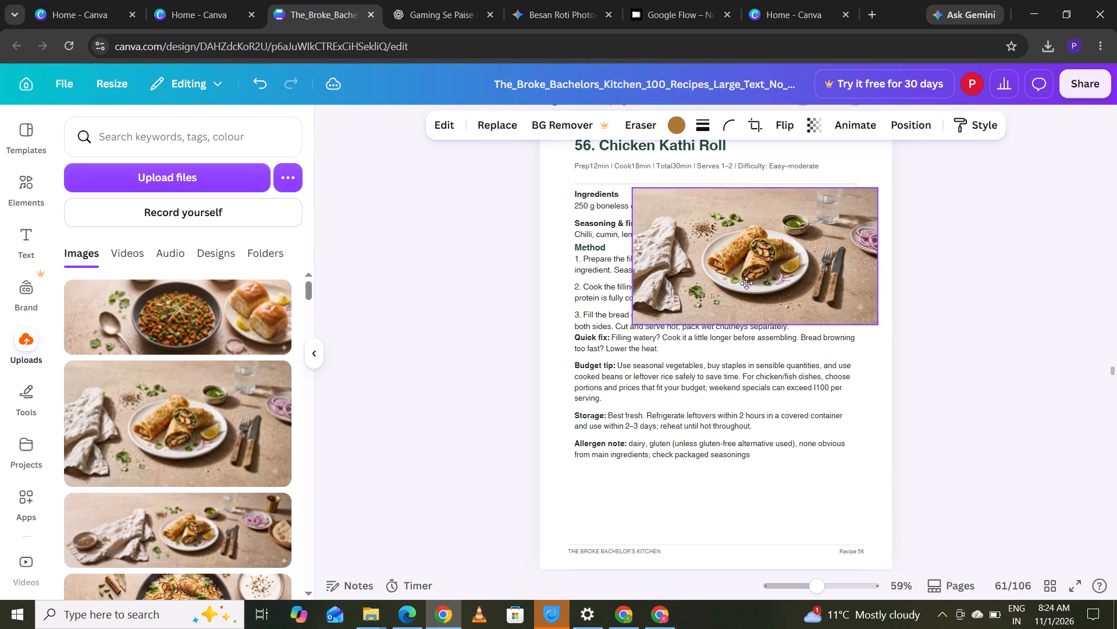
left_click_drag(746, 283, 721, 257)
Move the Chicken Kathi Roll recipe text block down to just above the page footer, making room for the photo.
left_click_drag(628, 392, 627, 432)
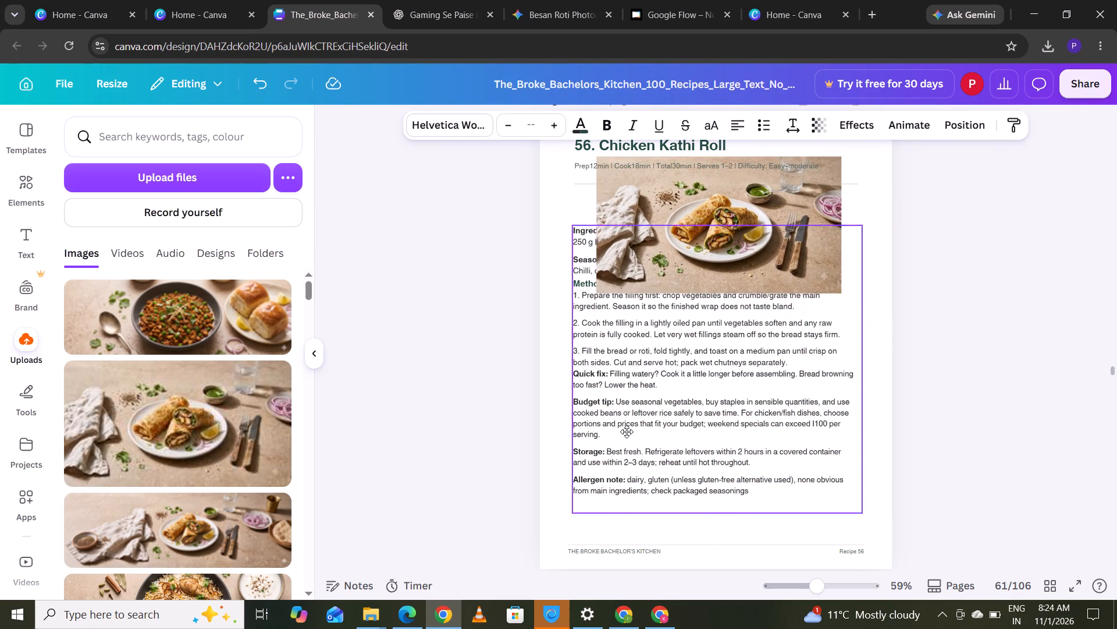
left_click_drag(627, 432, 621, 460)
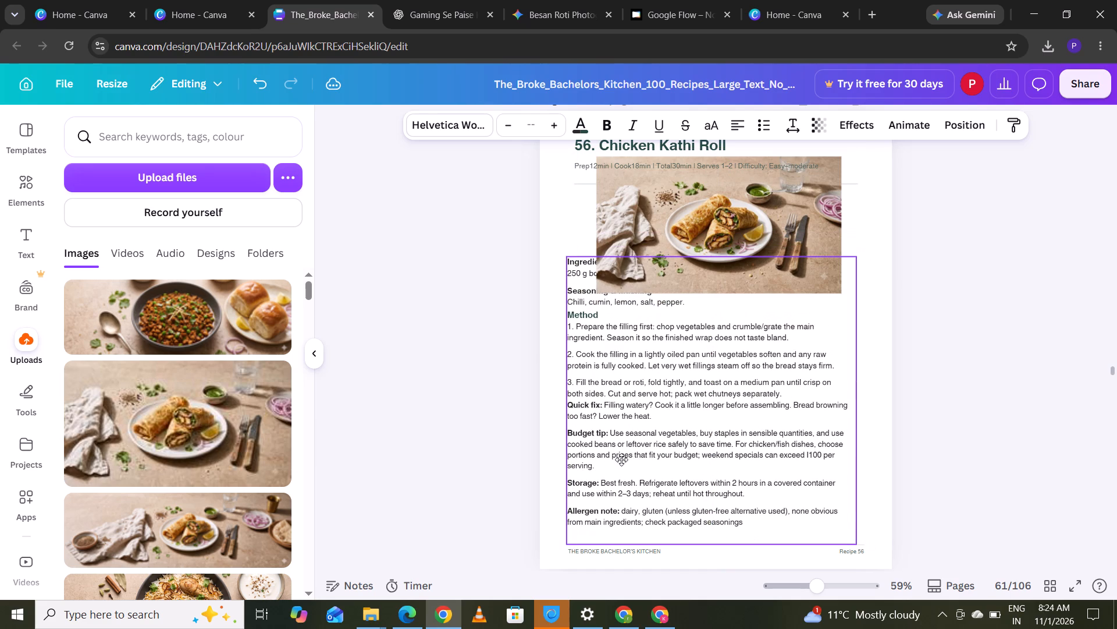
left_click_drag(621, 460, 634, 461)
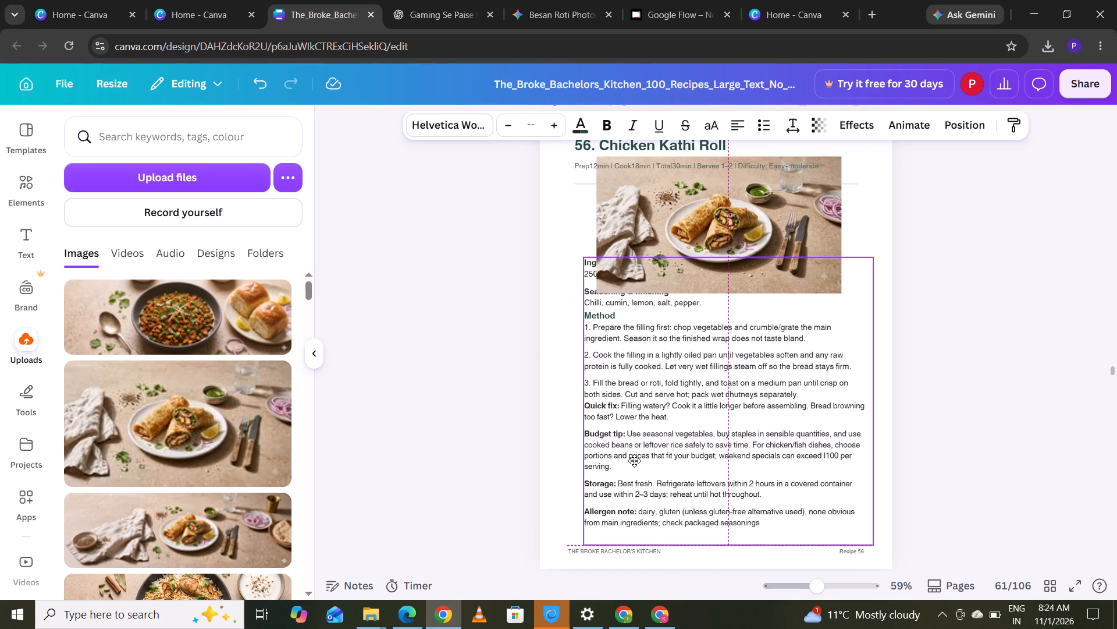
left_click_drag(634, 461, 638, 478)
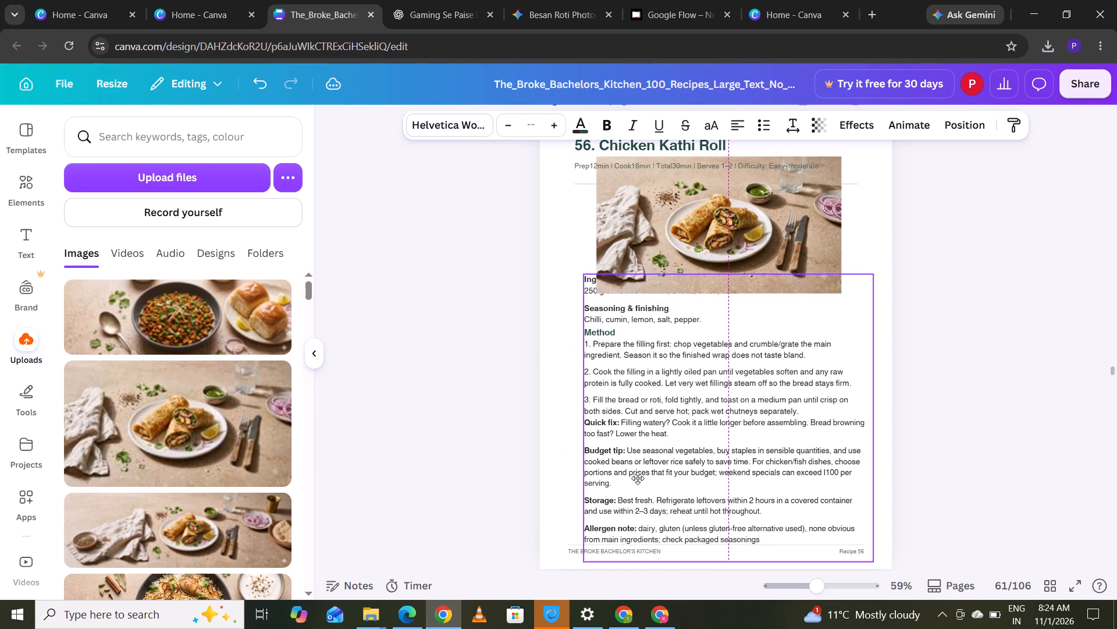
left_click_drag(638, 478, 631, 479)
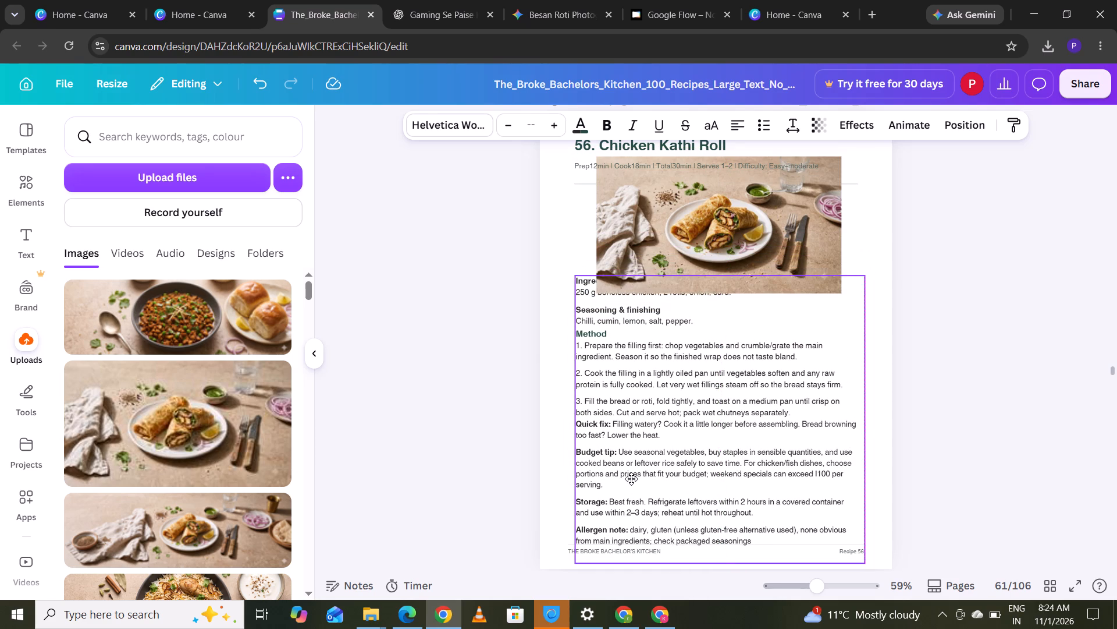
left_click_drag(631, 479, 619, 469)
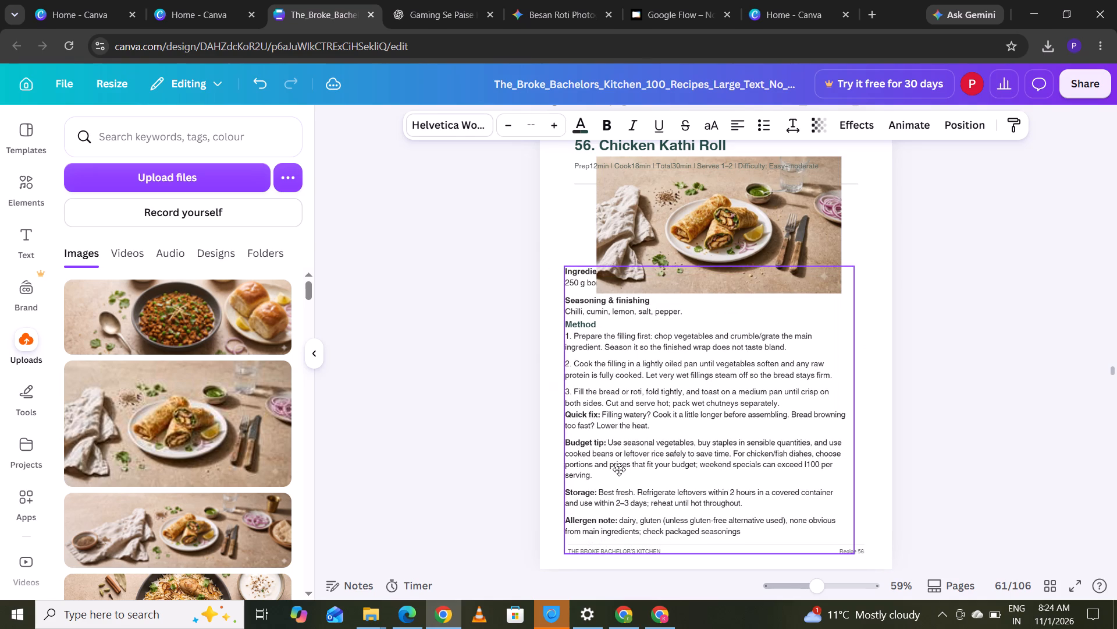
left_click_drag(619, 469, 635, 471)
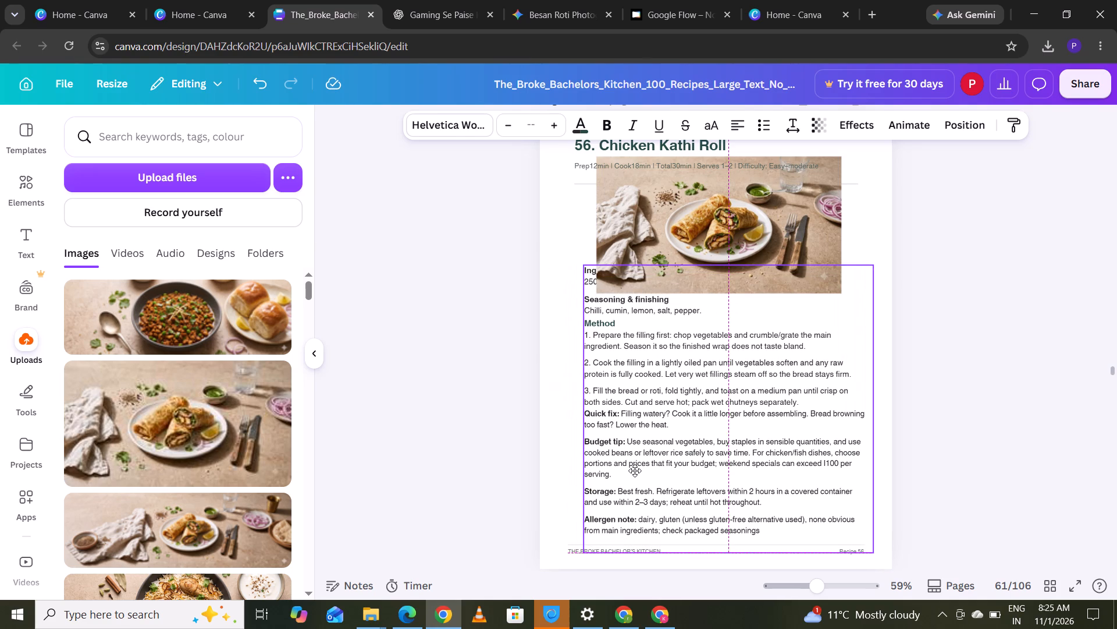
left_click_drag(635, 471, 637, 472)
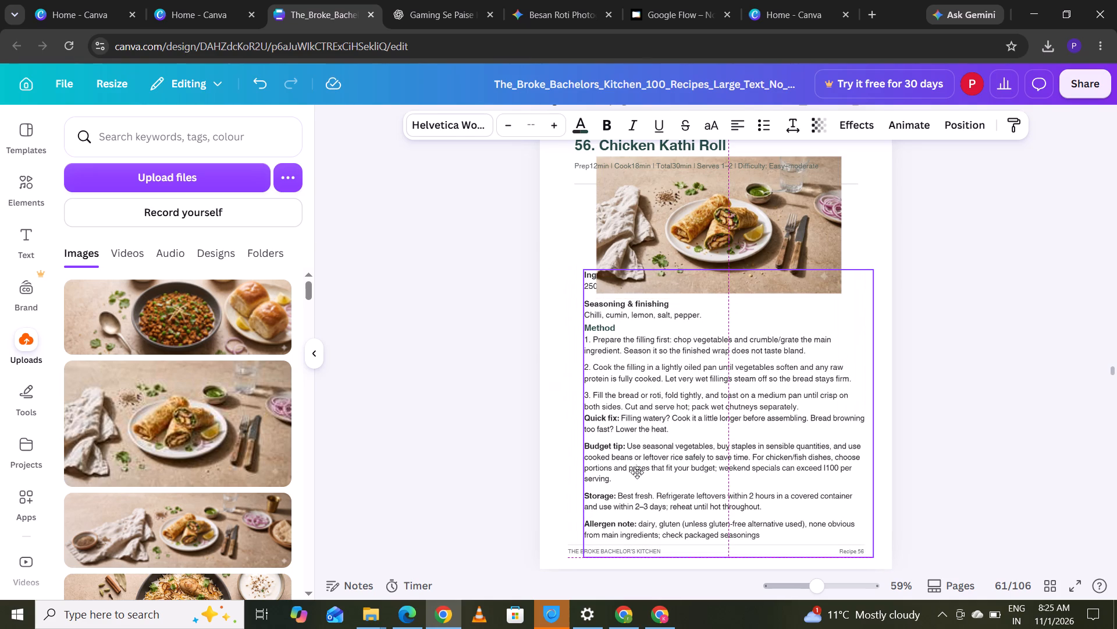
left_click_drag(637, 472, 637, 480)
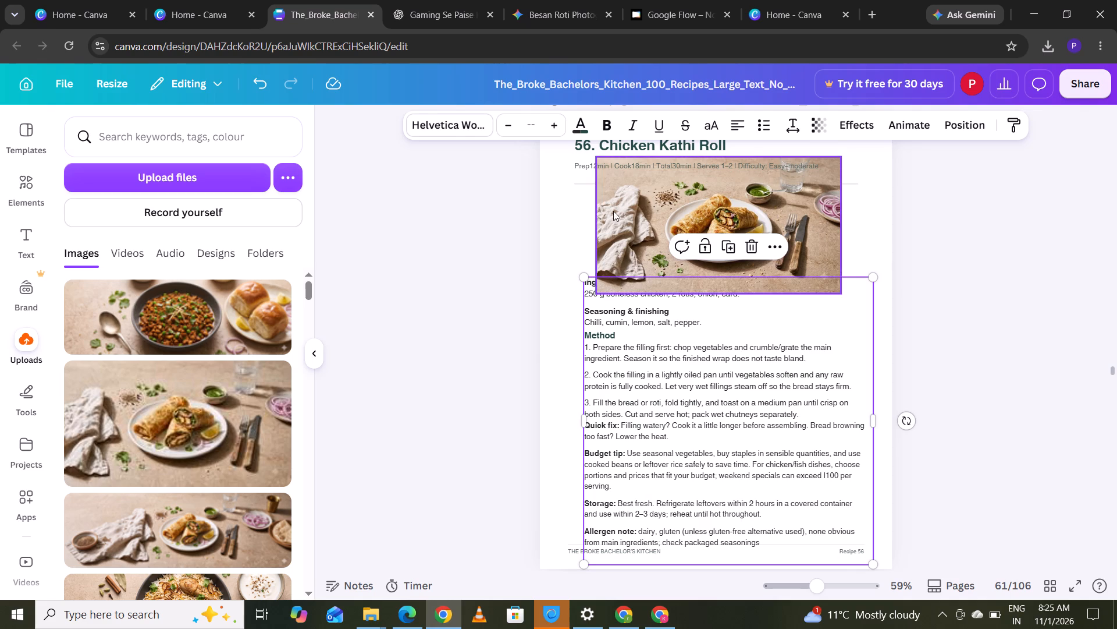
Shift the Kathi Roll photo down off the heading area, then raise the prep-time line and divider closer beneath the title.
left_click_drag(634, 199, 650, 305)
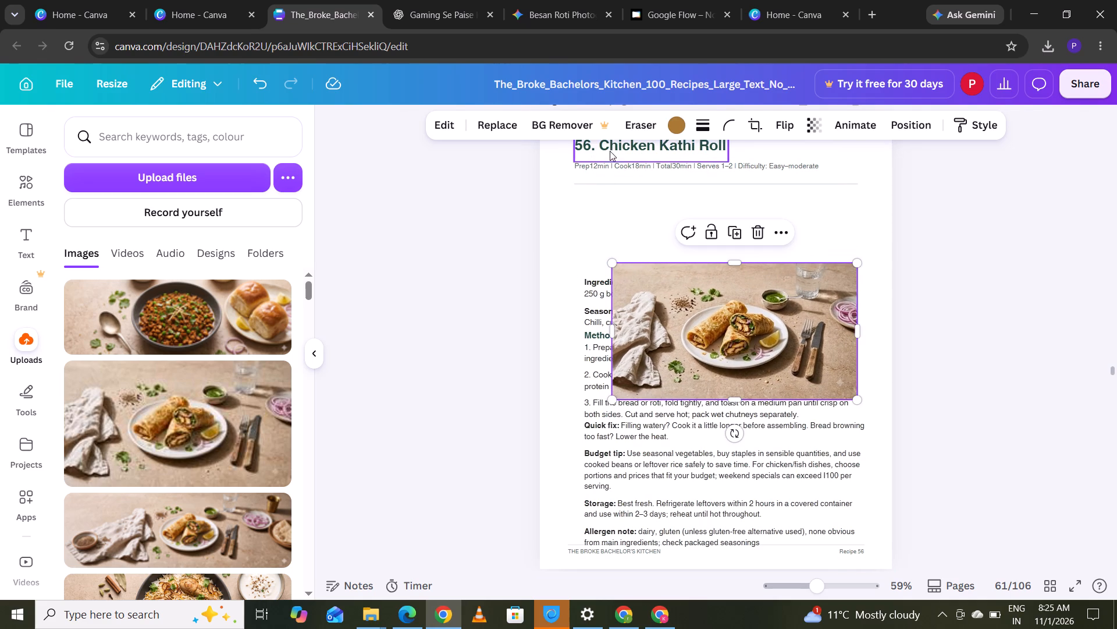
left_click_drag(617, 168, 617, 162)
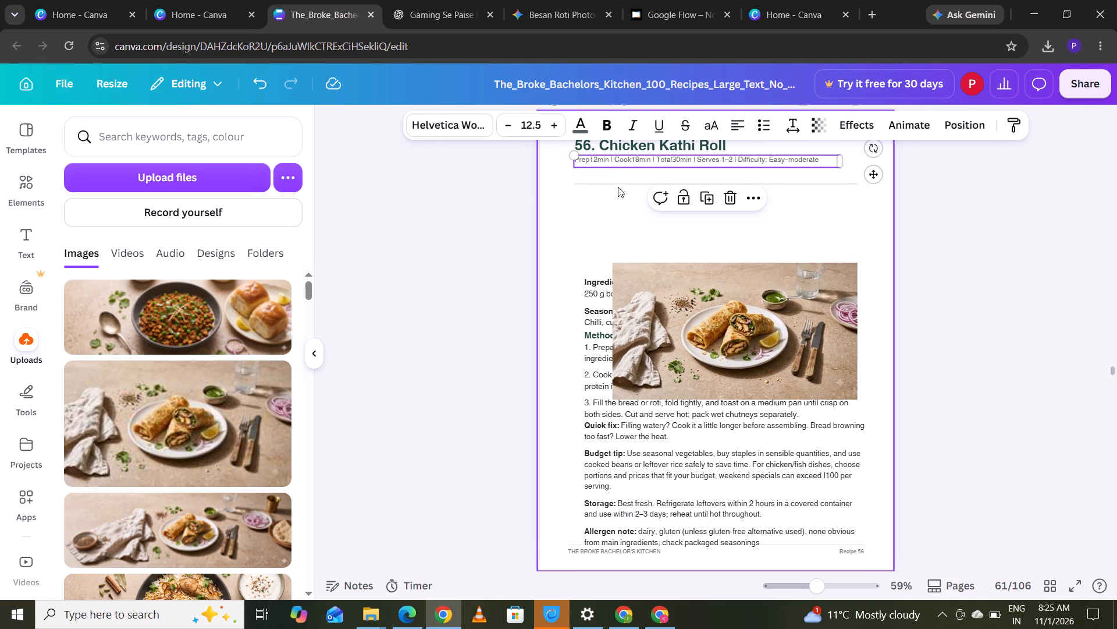
left_click_drag(618, 184, 614, 165)
Move the Kathi Roll photo above the Ingredients section and crop its bottom and top edges to a height of about 1.8.
left_click_drag(666, 313, 625, 215)
left_click_drag(686, 303, 680, 272)
left_click_drag(689, 164, 698, 195)
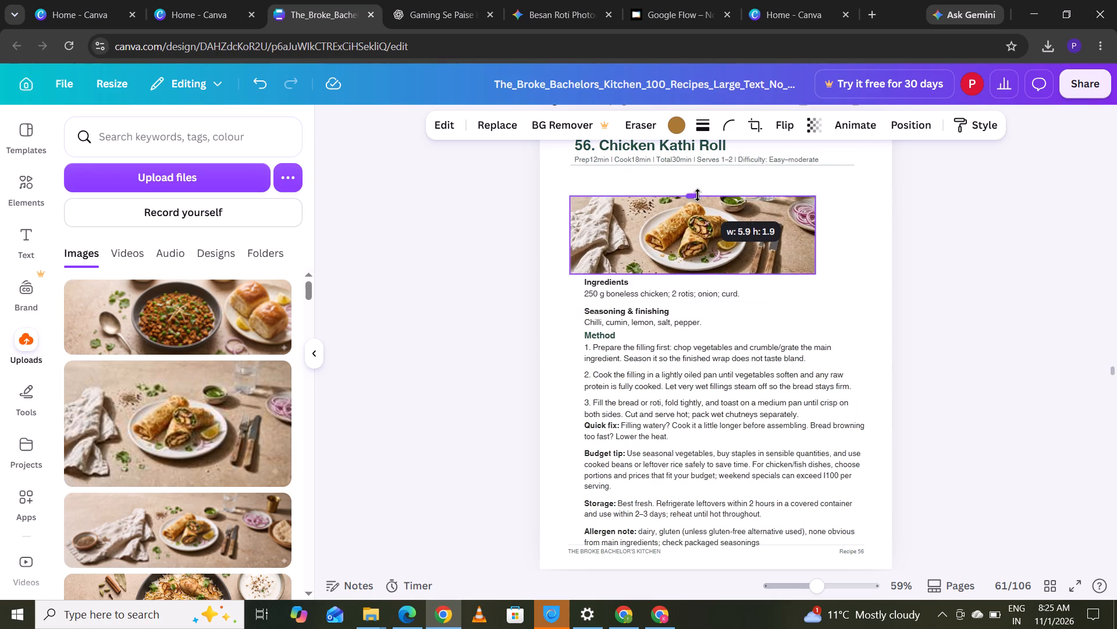
left_click_drag(698, 195, 699, 199)
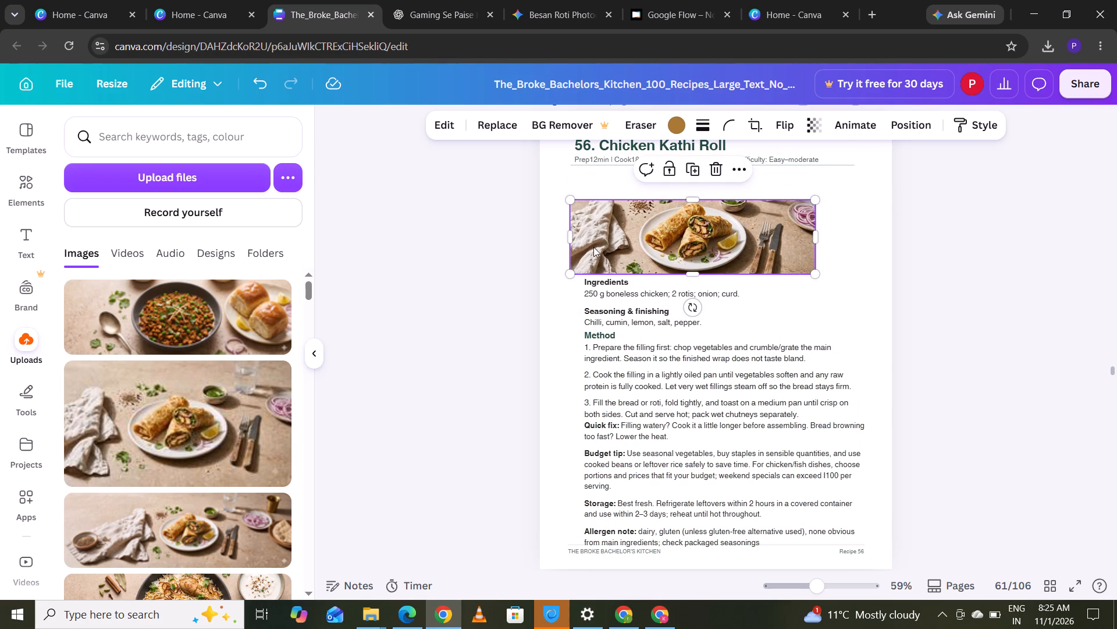
Crop the Kathi Roll photo's left and right edges, then position it just beneath the divider, left-aligned with the recipe title.
left_click_drag(570, 236, 575, 236)
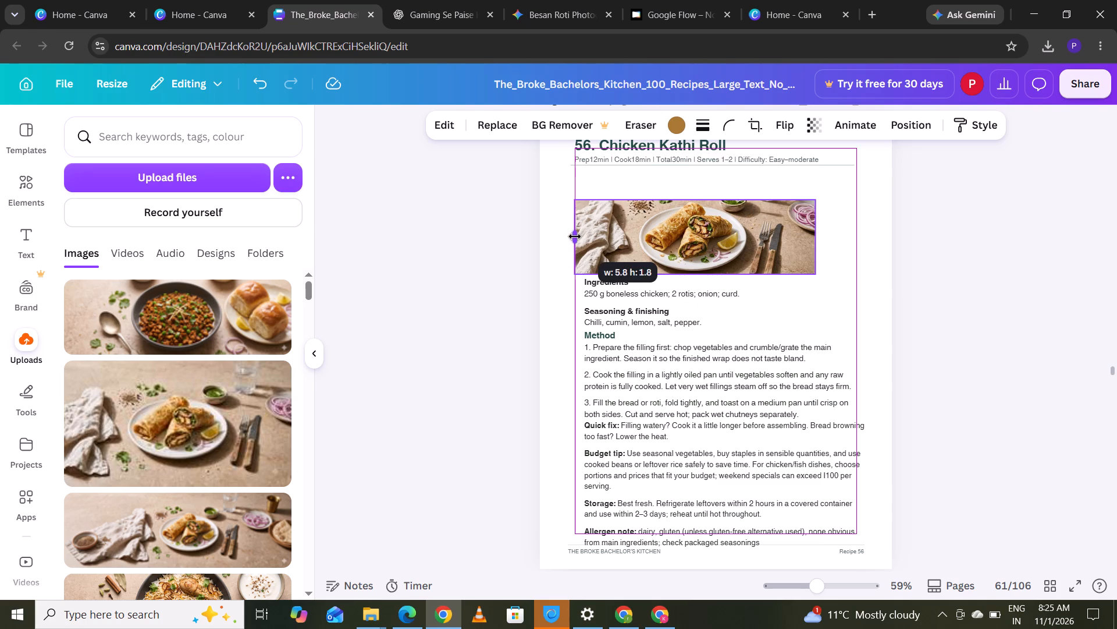
left_click_drag(575, 236, 581, 239)
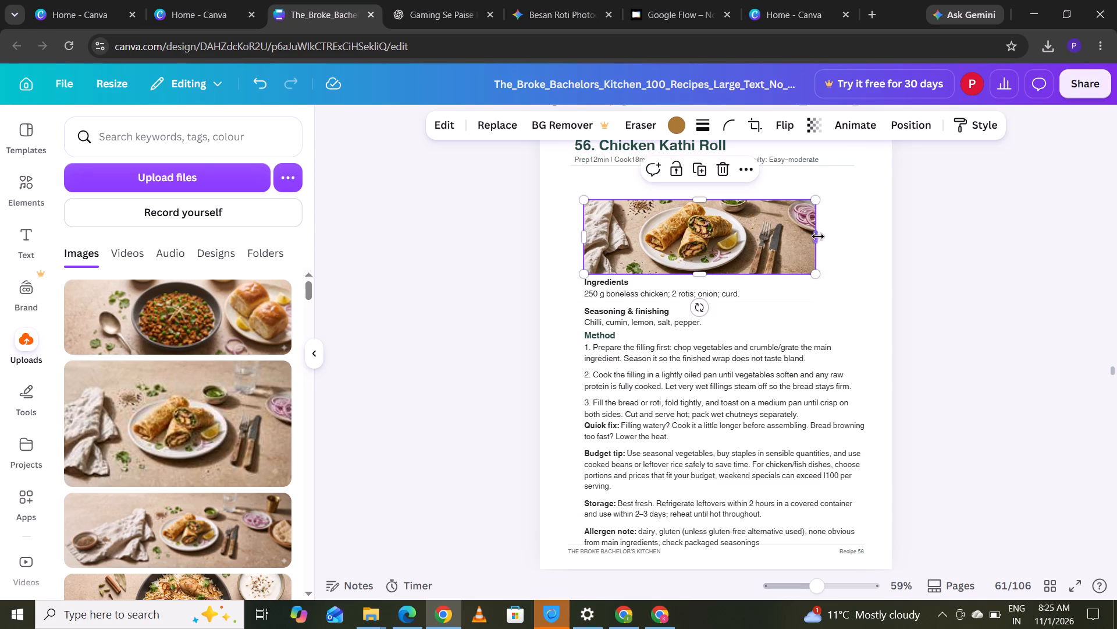
left_click_drag(813, 235, 777, 236)
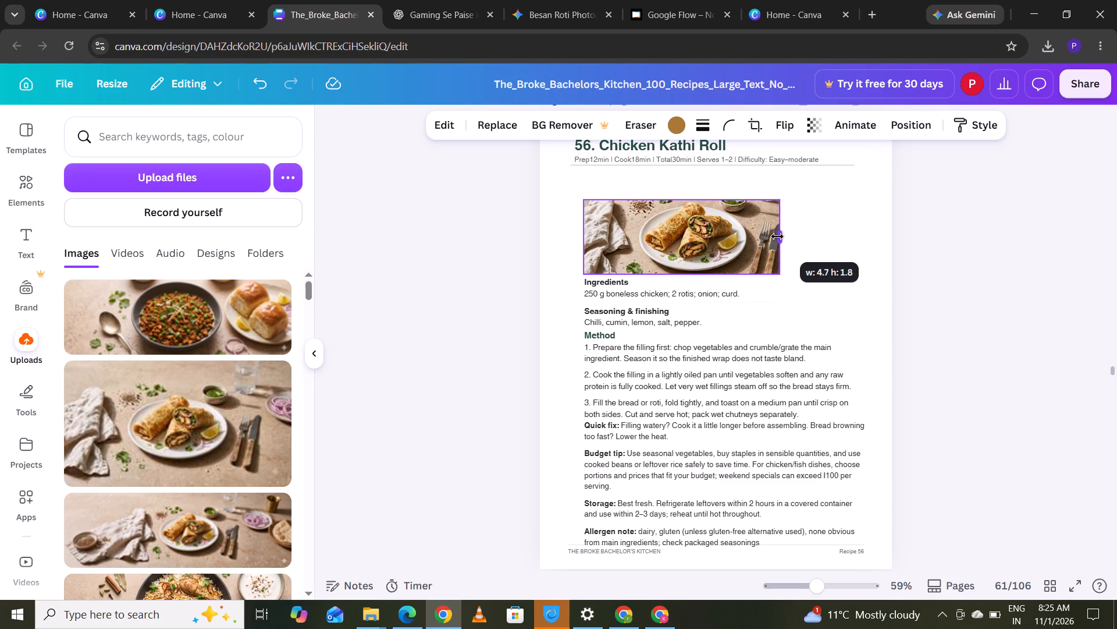
left_click_drag(777, 236, 787, 238)
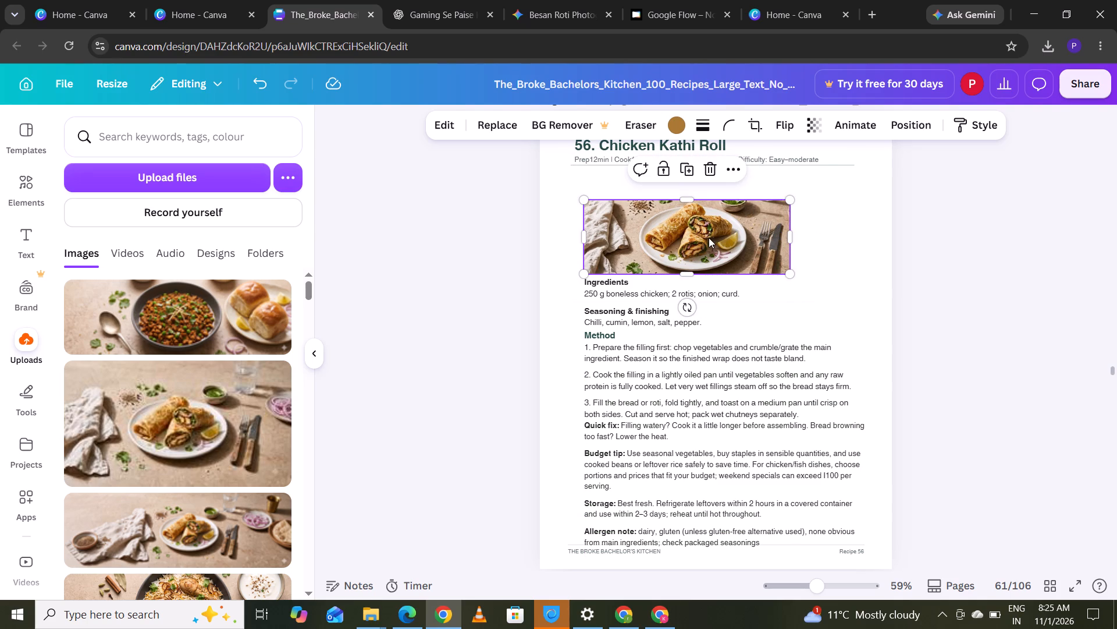
left_click_drag(709, 238, 699, 207)
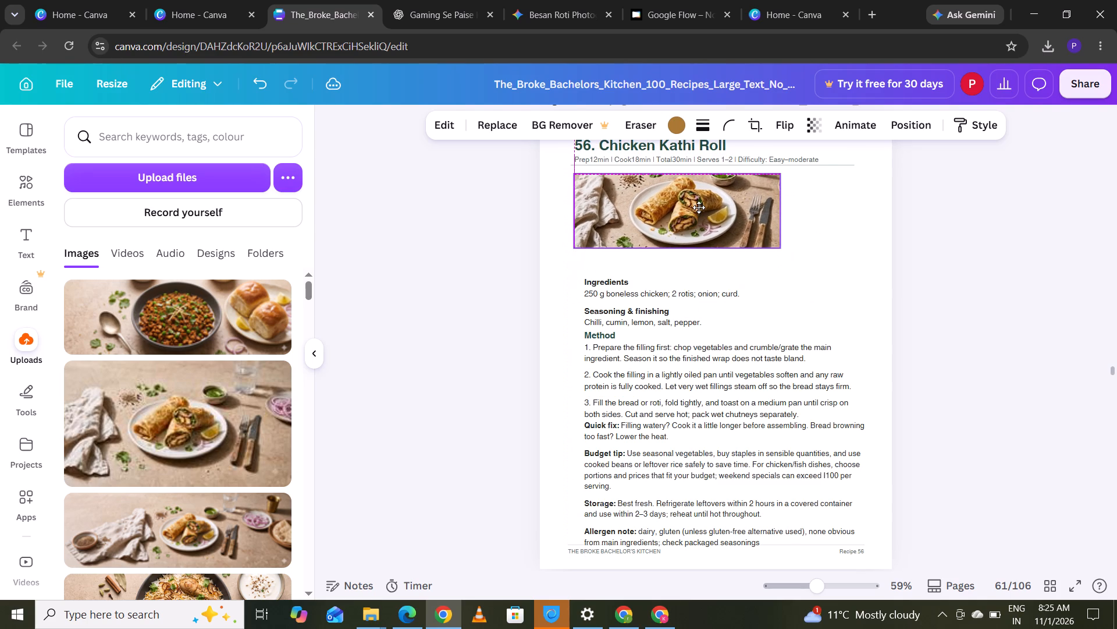
left_click_drag(699, 207, 705, 209)
left_click_drag(698, 218, 691, 218)
Reposition the recipe text block slightly higher, aligning its left edge with the Kathi Roll photo and keeping it above the footer.
left_click_drag(659, 373, 643, 366)
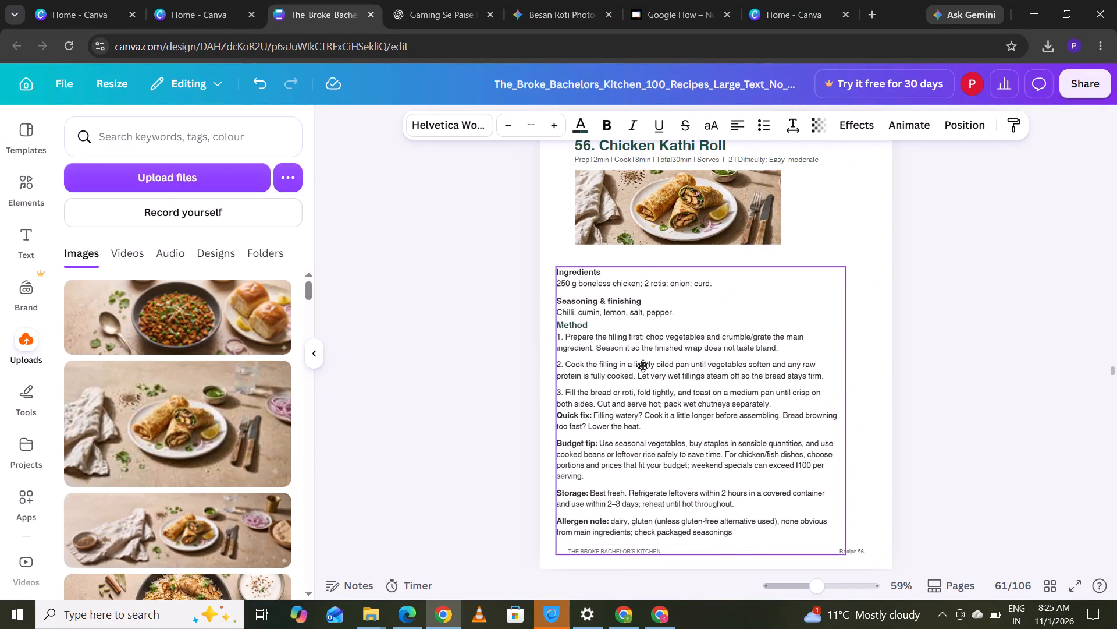
left_click_drag(643, 366, 661, 365)
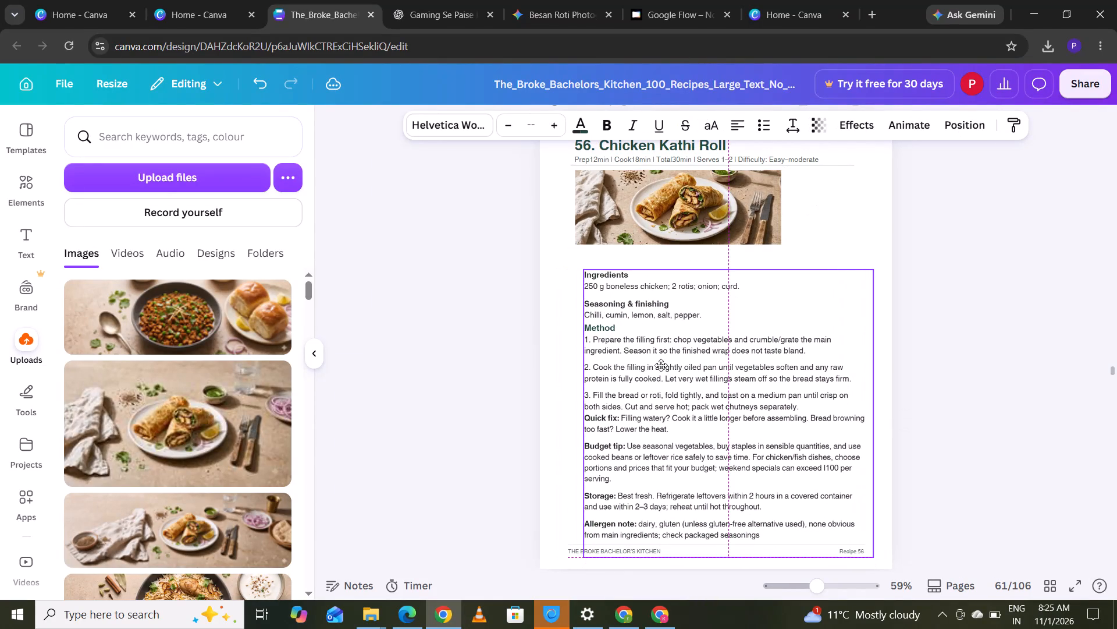
left_click_drag(661, 365, 648, 365)
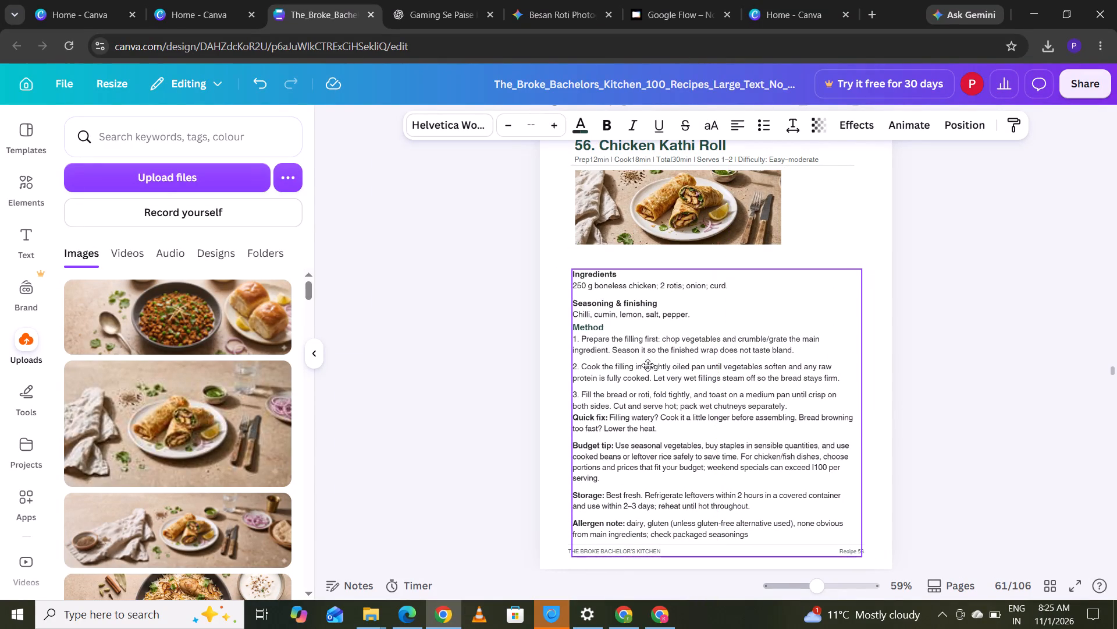
left_click_drag(648, 365, 652, 365)
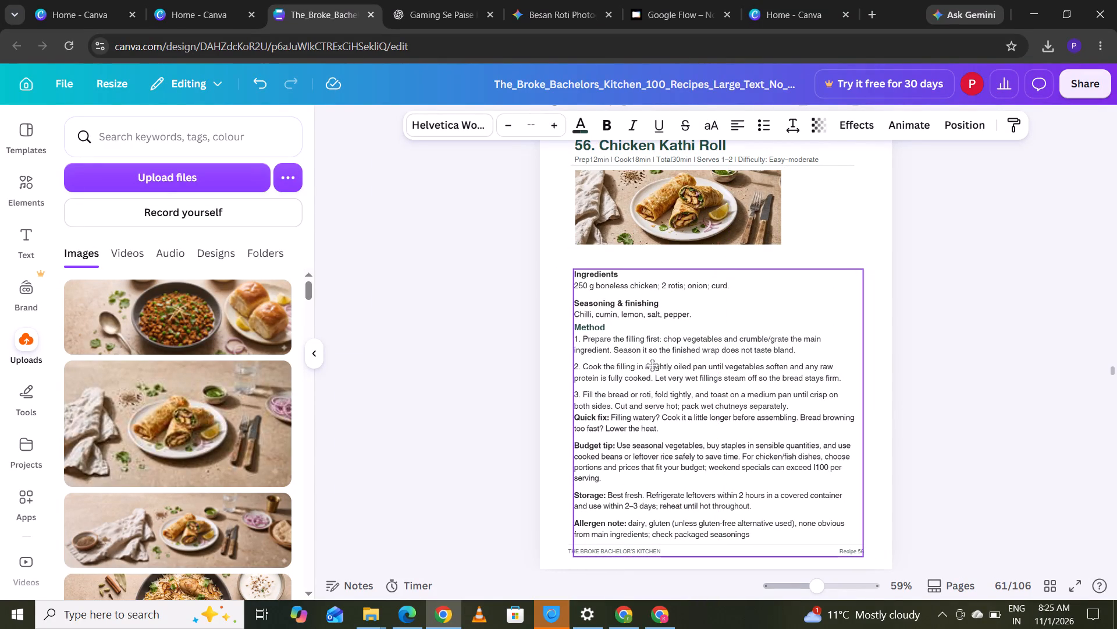
left_click_drag(652, 365, 652, 368)
left_click(453, 277)
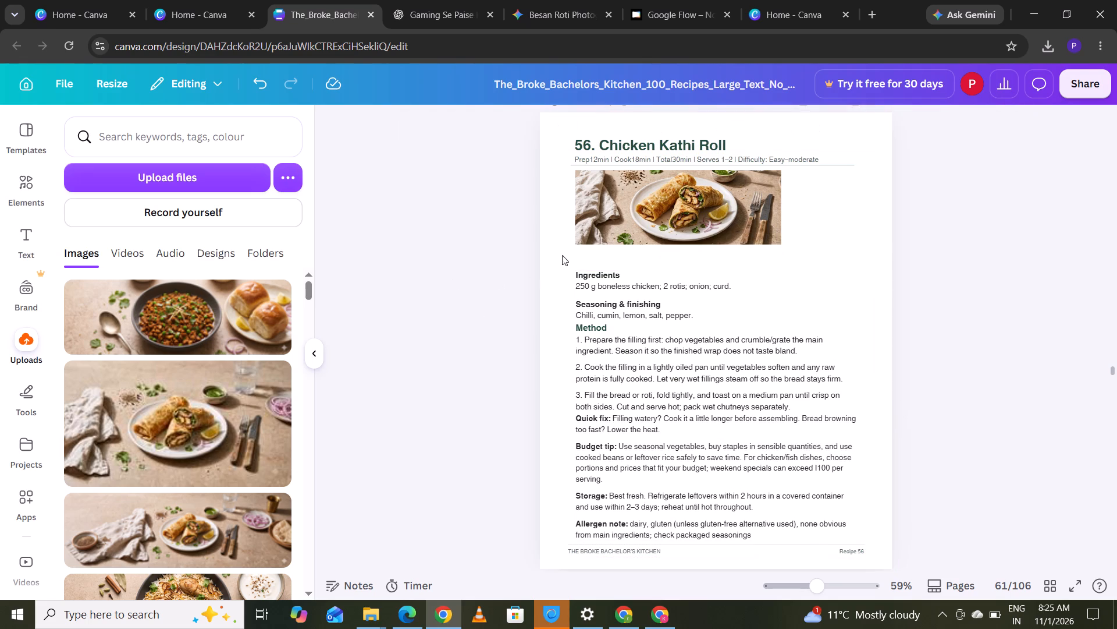
Enlarge the Kathi Roll photo and crop its left edge, keeping it left-aligned with the recipe title beneath the divider.
left_click(632, 226)
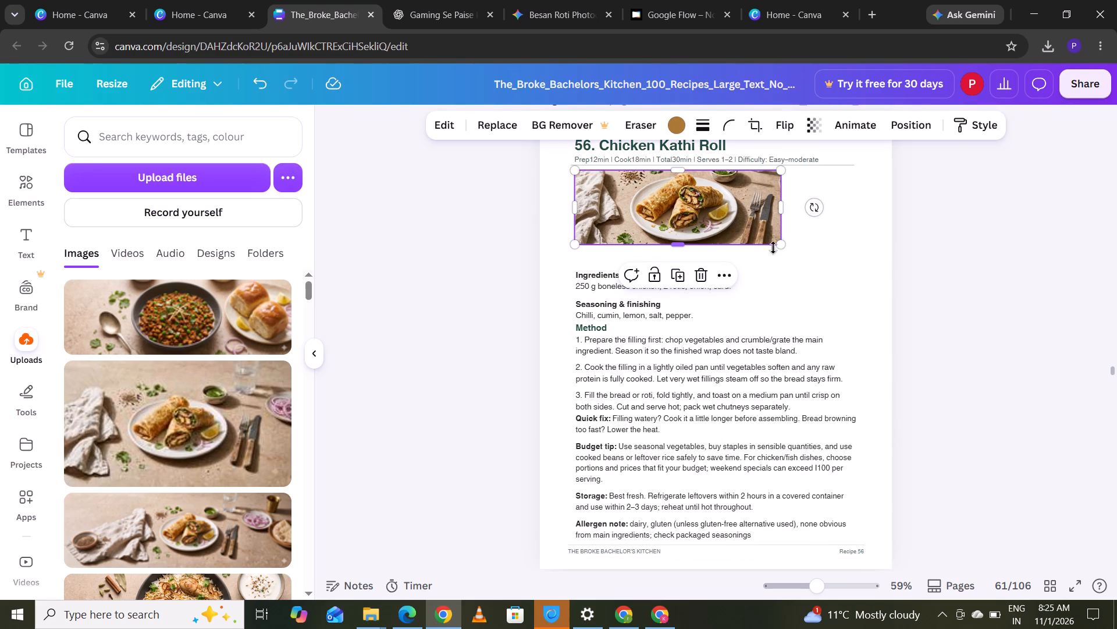
left_click_drag(782, 248, 813, 291)
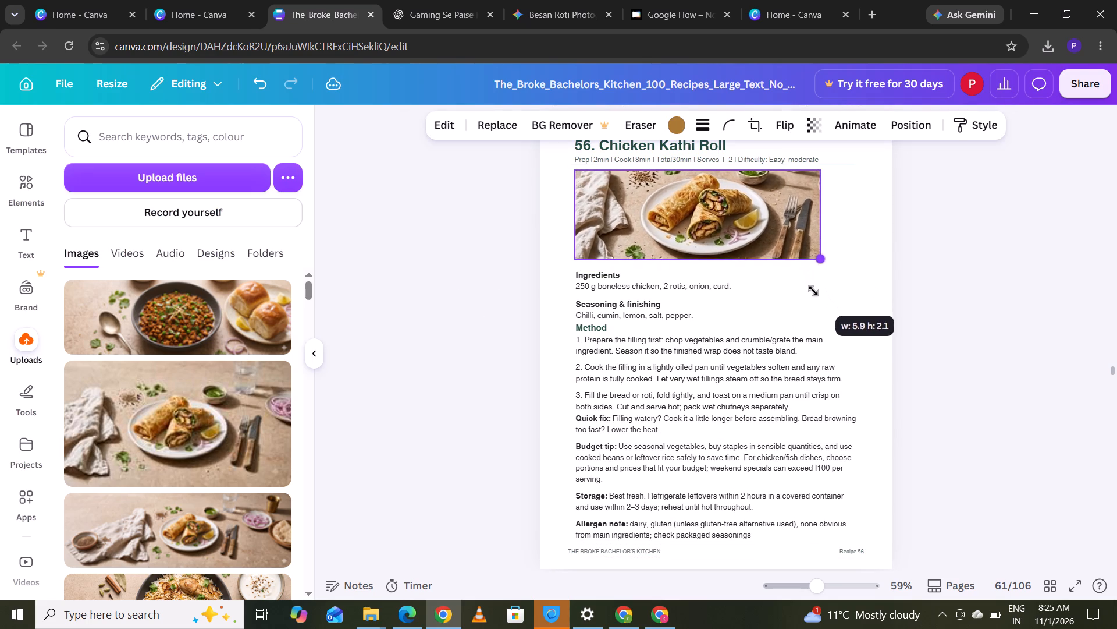
left_click_drag(813, 291, 824, 310)
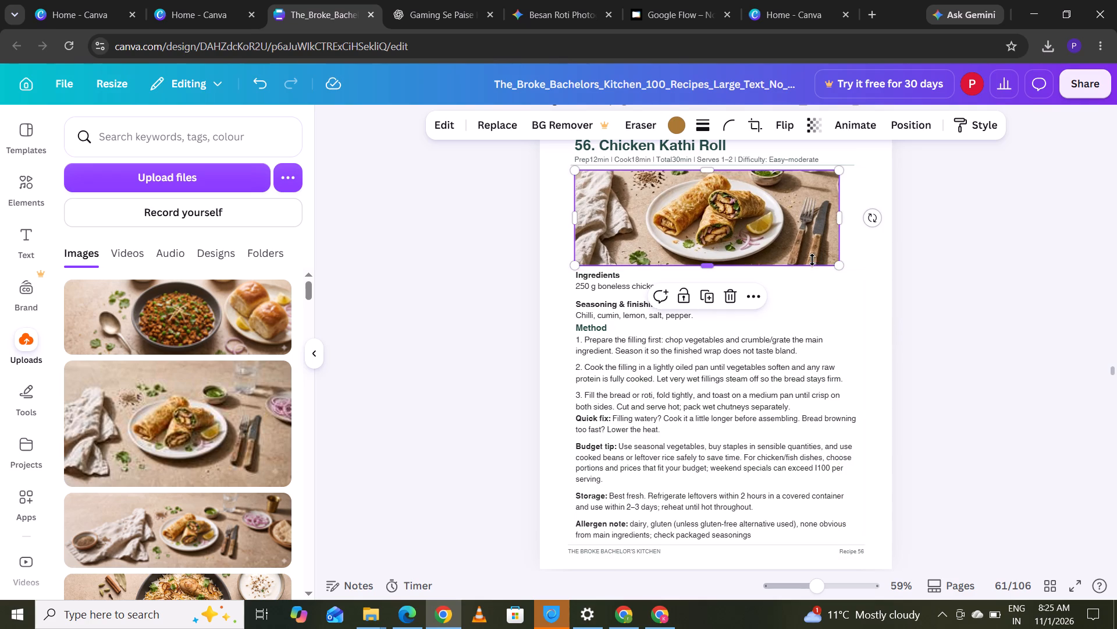
left_click_drag(574, 220, 598, 220)
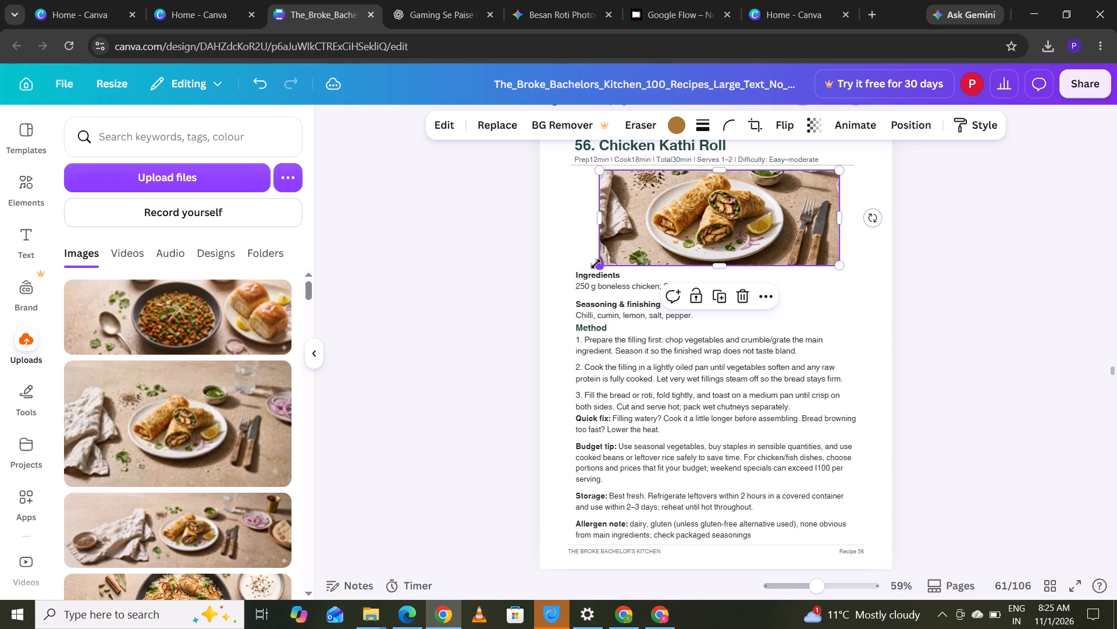
left_click_drag(632, 239, 613, 246)
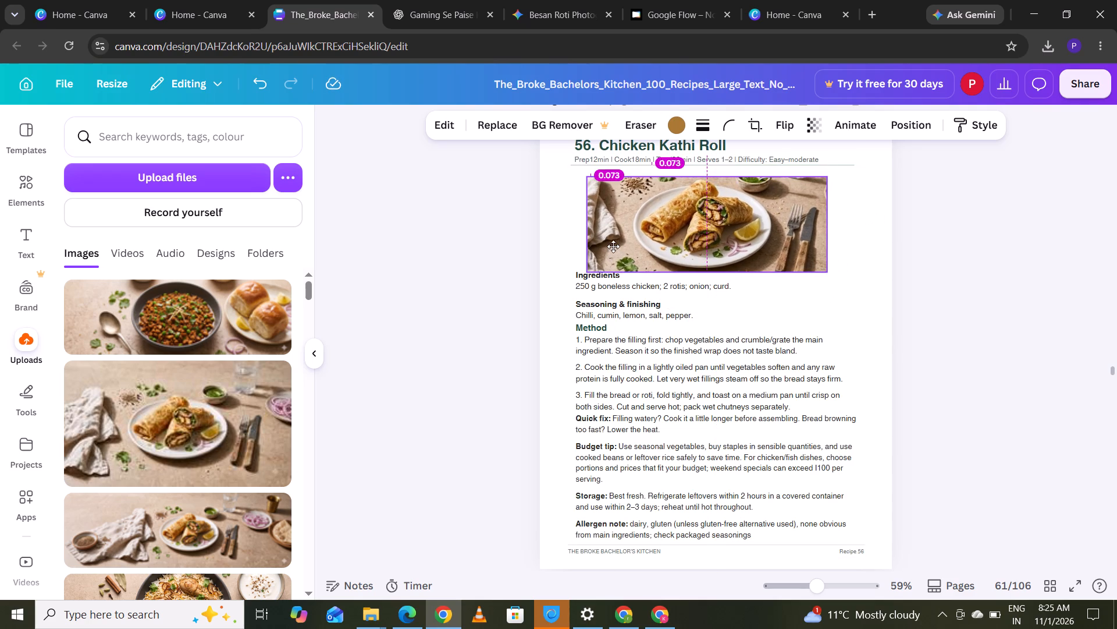
left_click_drag(613, 246, 607, 238)
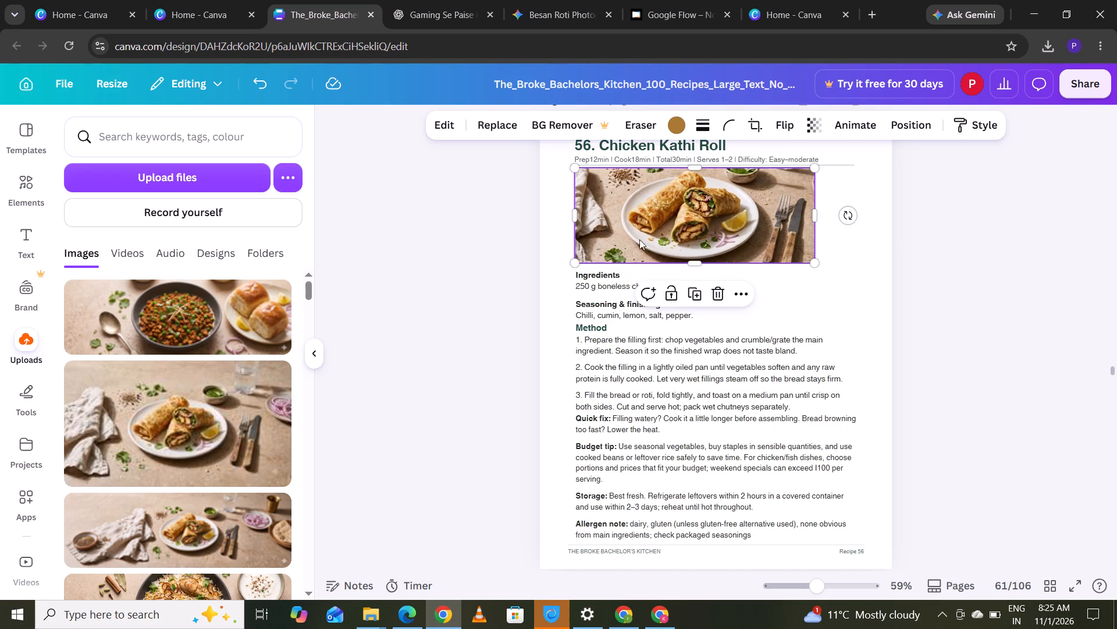
left_click(923, 259)
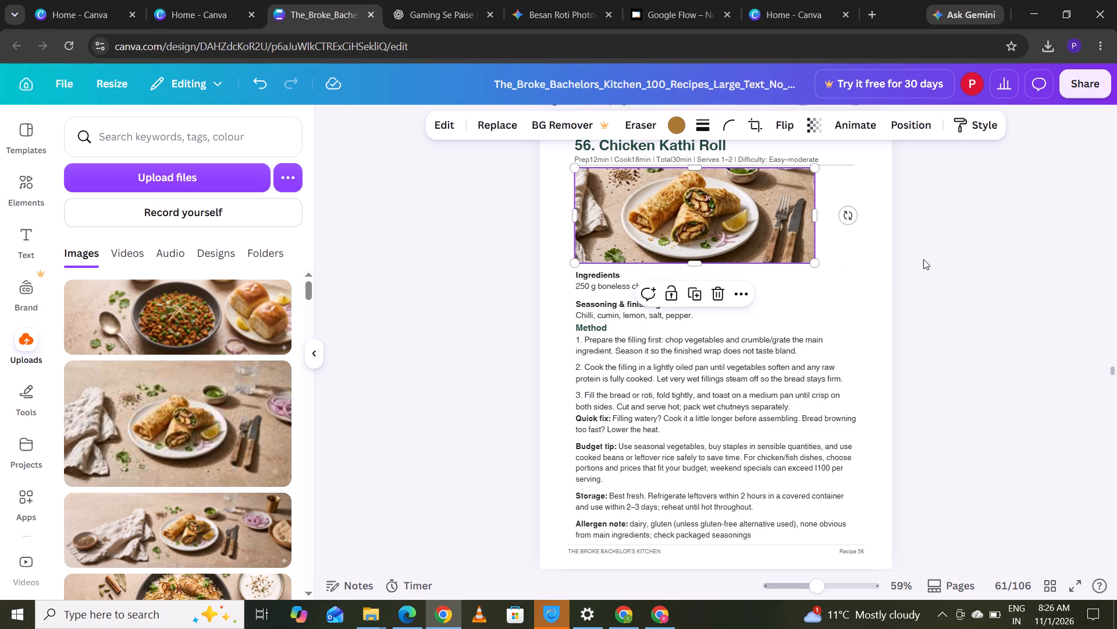
Enlarge the Kathi Roll photo slightly, to a width of just over 6, so it fills the gap above the Ingredients section.
left_click(762, 249)
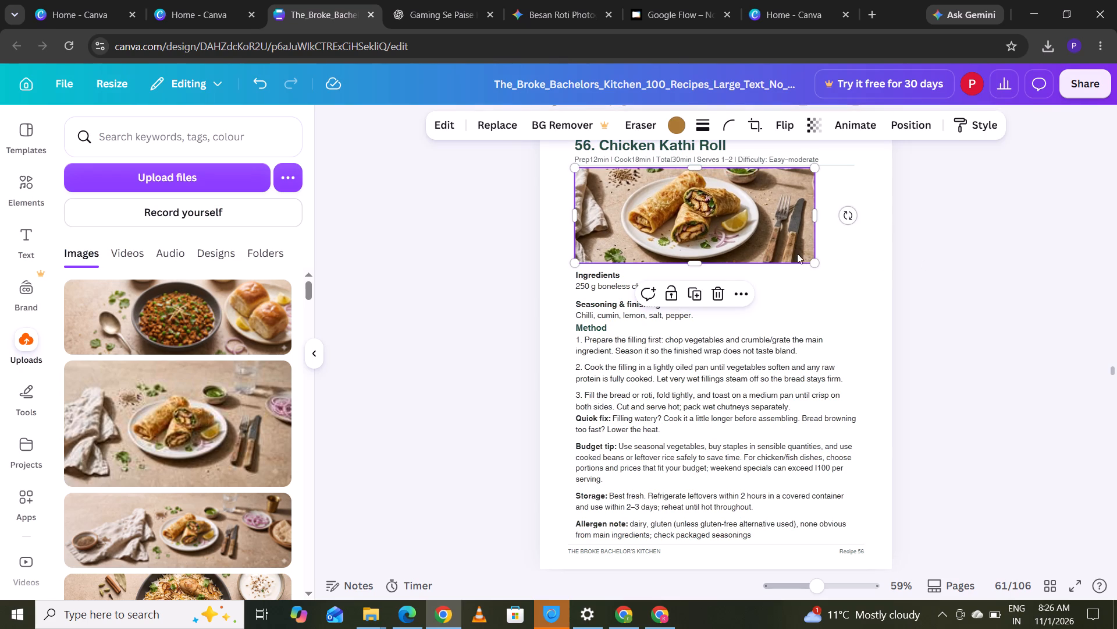
left_click_drag(817, 264, 823, 273)
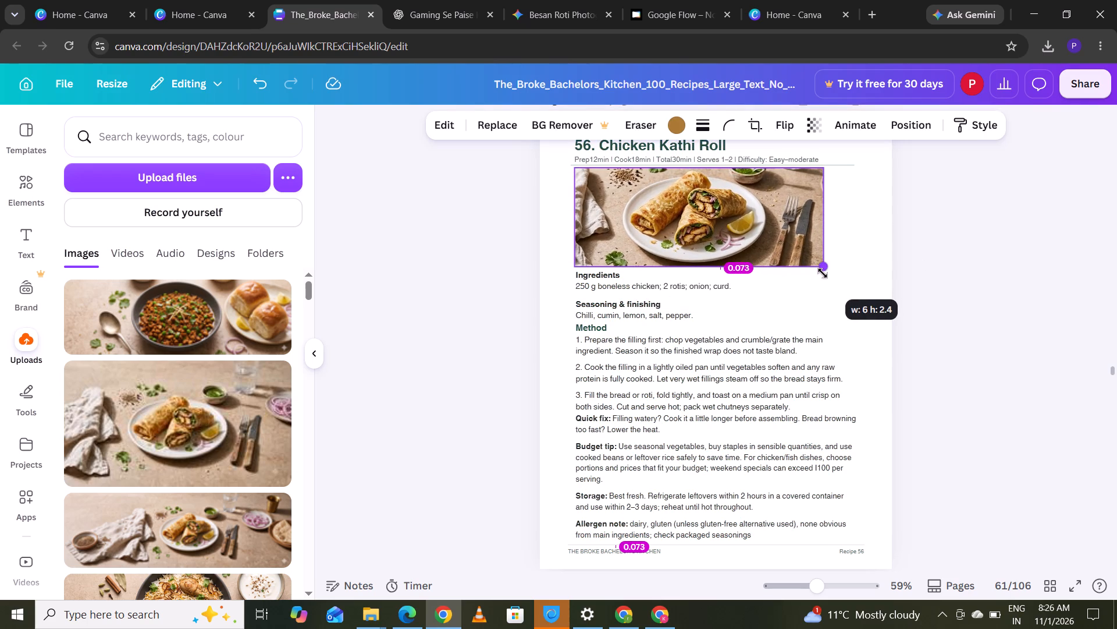
left_click_drag(823, 273, 826, 281)
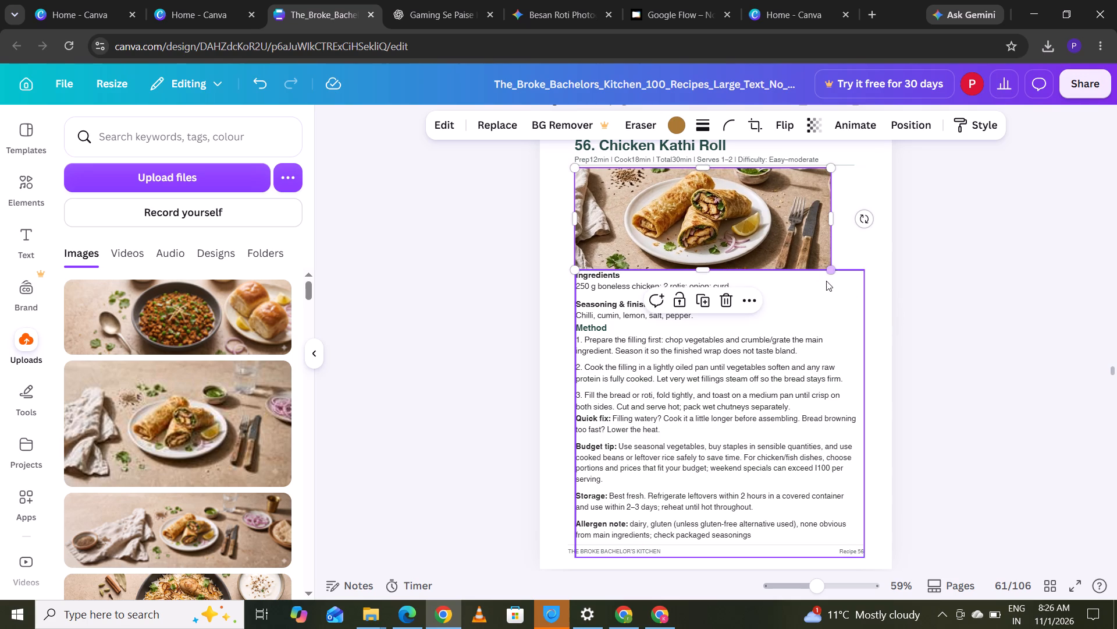
left_click(952, 257)
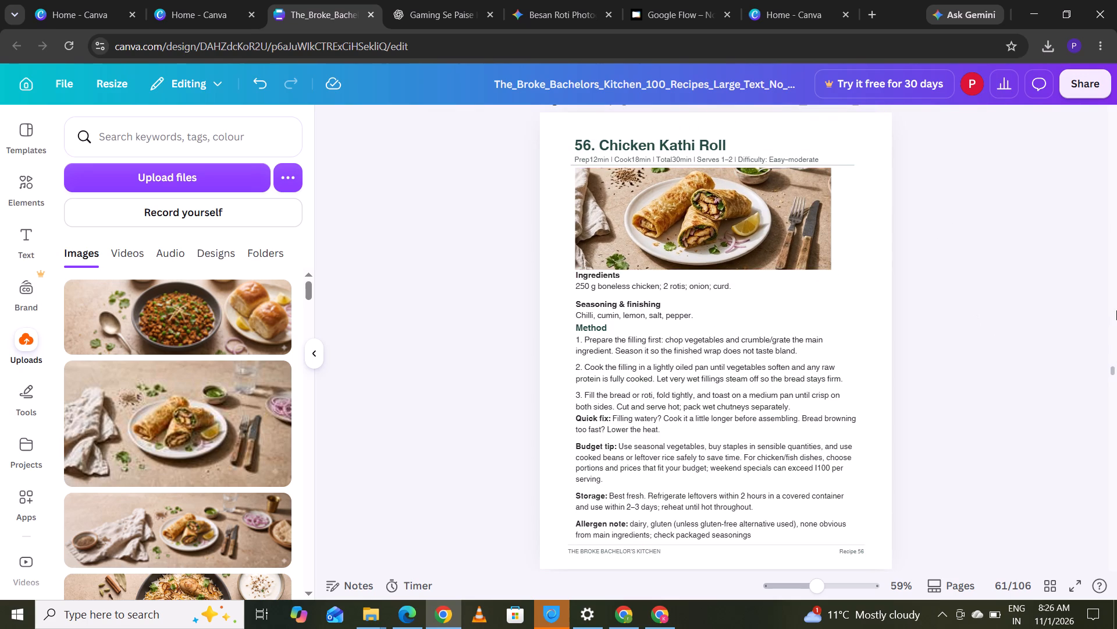
Go to page 62 and check which recipe needs the next dish photo.
left_click(1114, 370)
key("Down")
key("Down")
key("Down")
key("Down")
key("Down")
key("Down")
key("Down")
key("Down")
key("Down")
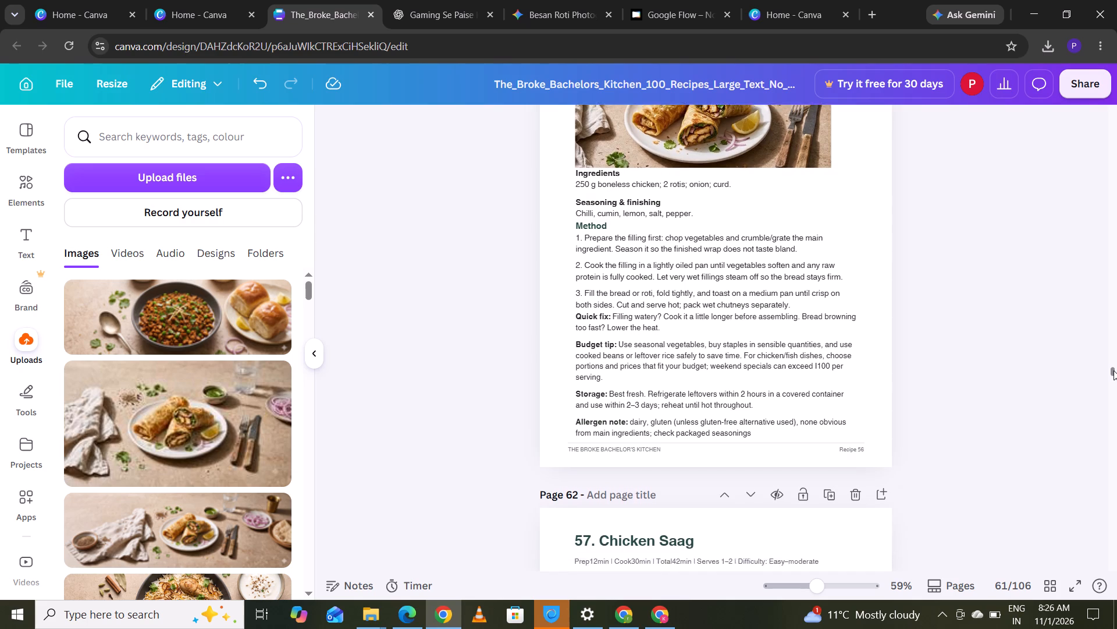
key("Down")
key("Down")
key("Down")
key("Down")
key("Down")
key("Down")
key("Down")
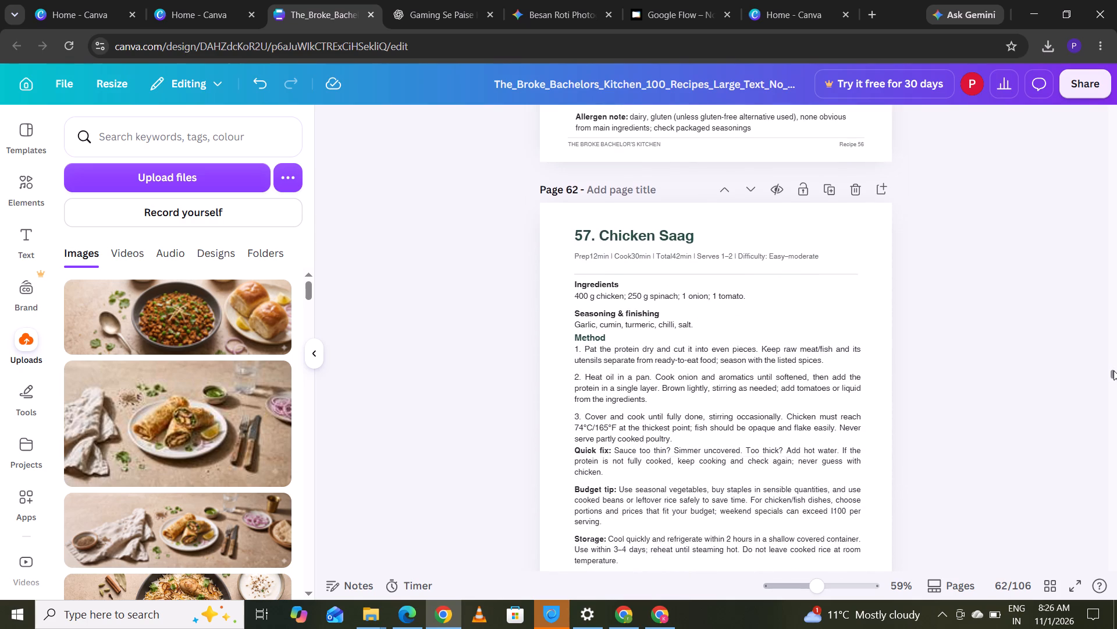
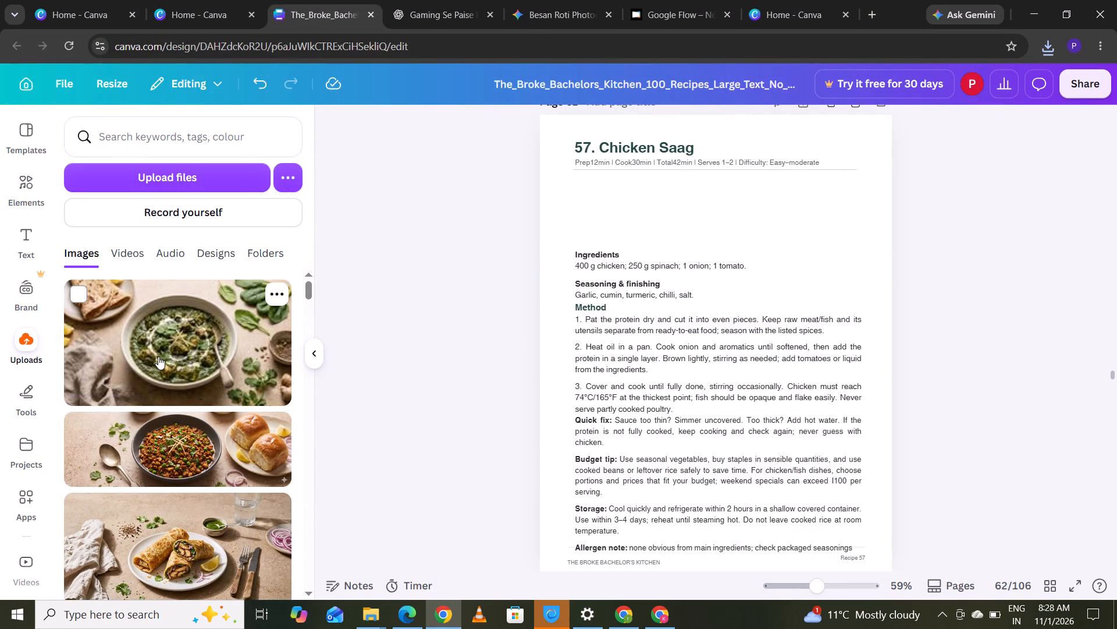
Place the Chicken Saag photo on page 62 and crop its bottom and top edges into a wide strip.
left_click_drag(158, 356, 661, 215)
left_click_drag(688, 277, 688, 262)
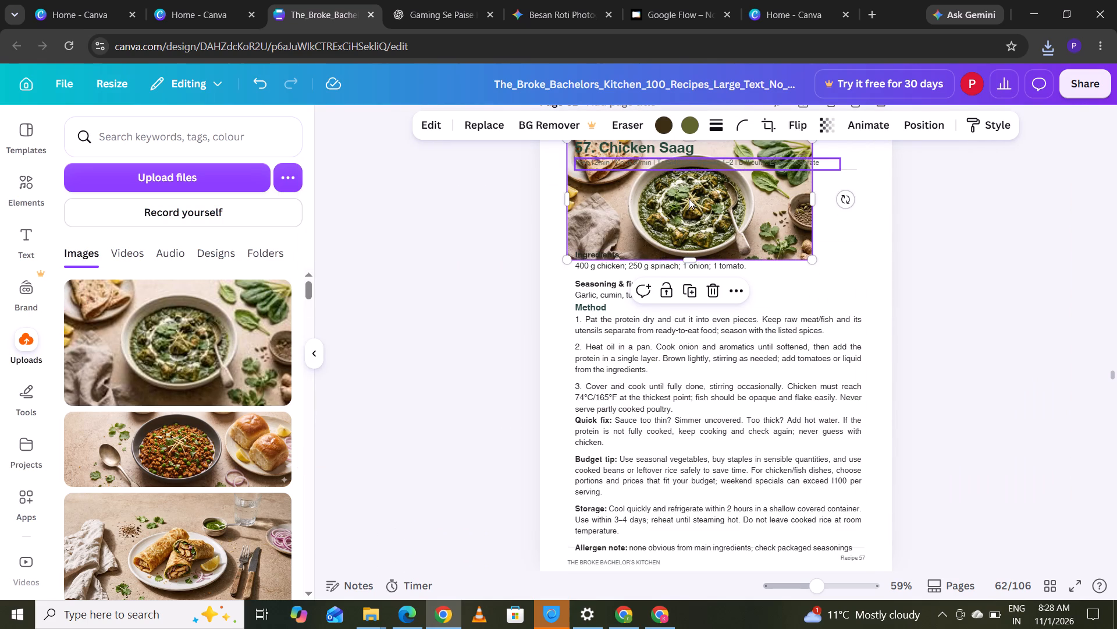
left_click_drag(689, 199, 690, 215)
left_click_drag(693, 158, 695, 168)
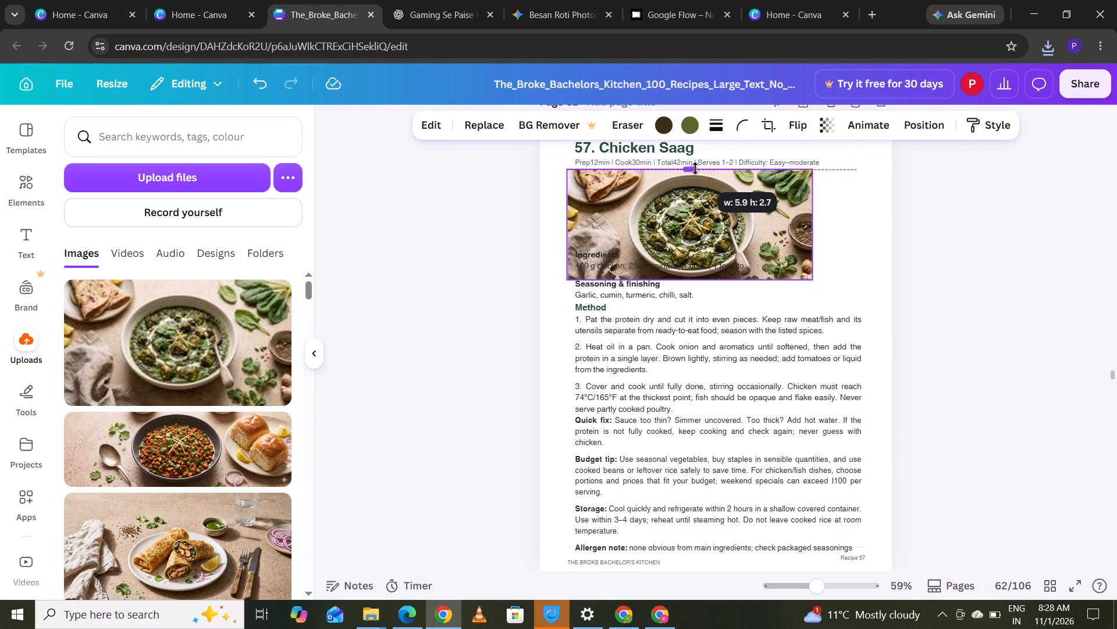
left_click_drag(695, 168, 695, 174)
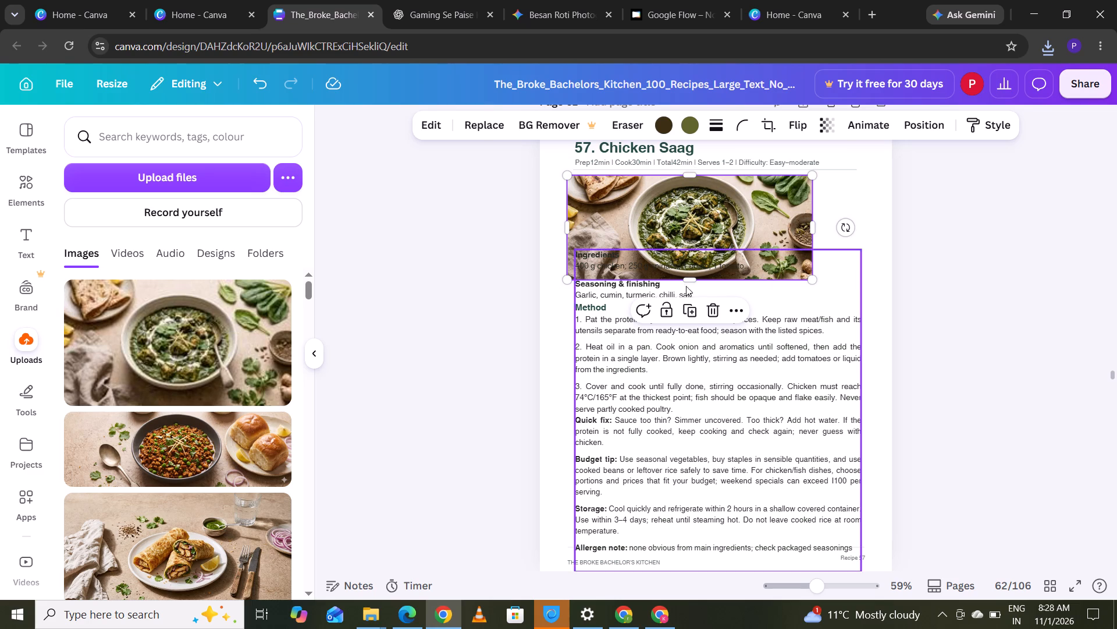
Align the Chicken Saag photo under the divider at the text margin and scale it to about 4.7 by 2, above Ingredients.
left_click_drag(771, 221, 781, 214)
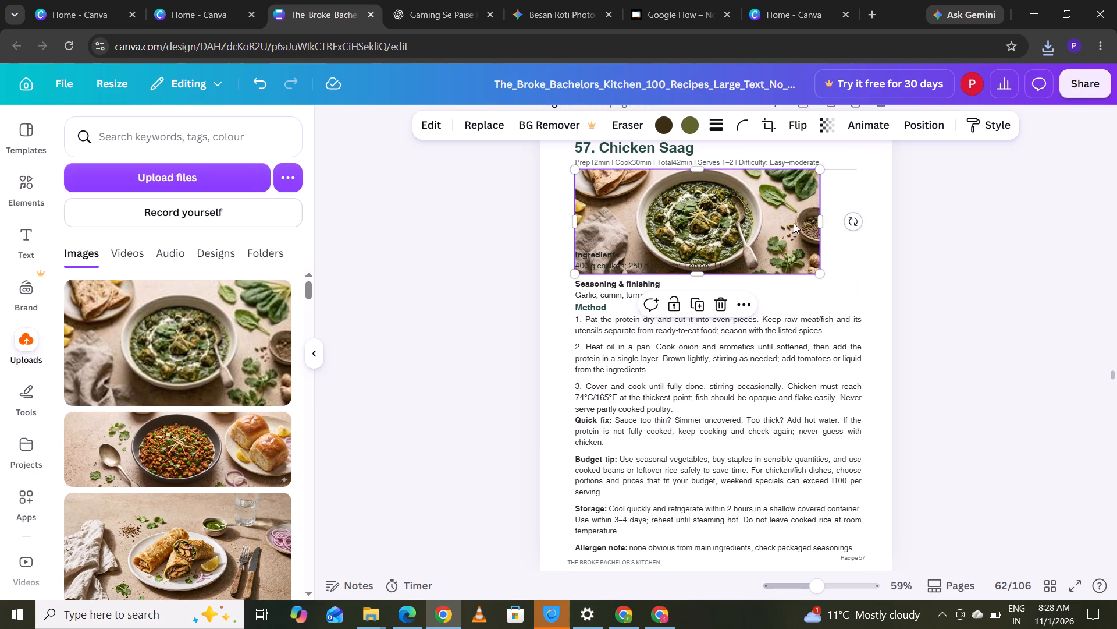
left_click_drag(815, 275, 796, 234)
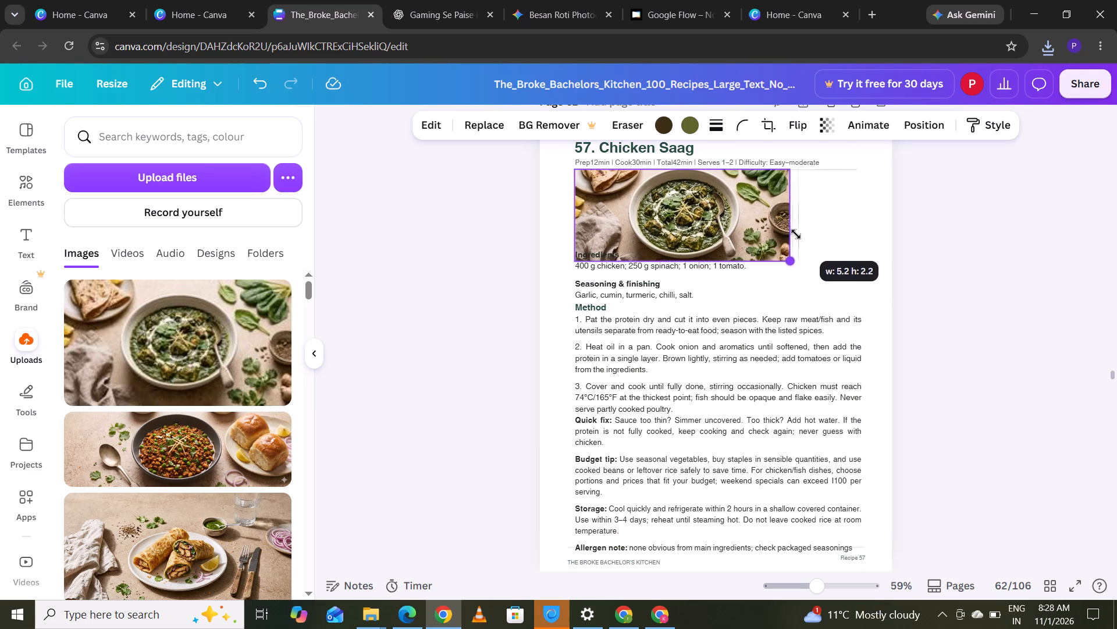
left_click_drag(796, 234, 784, 213)
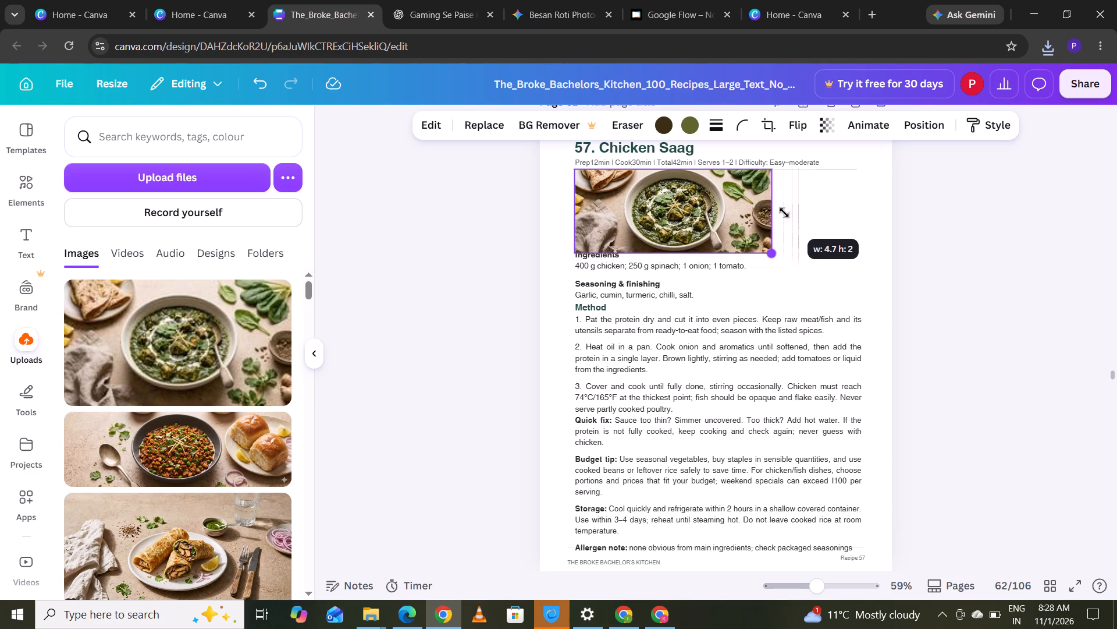
left_click_drag(784, 213, 781, 208)
left_click(1020, 215)
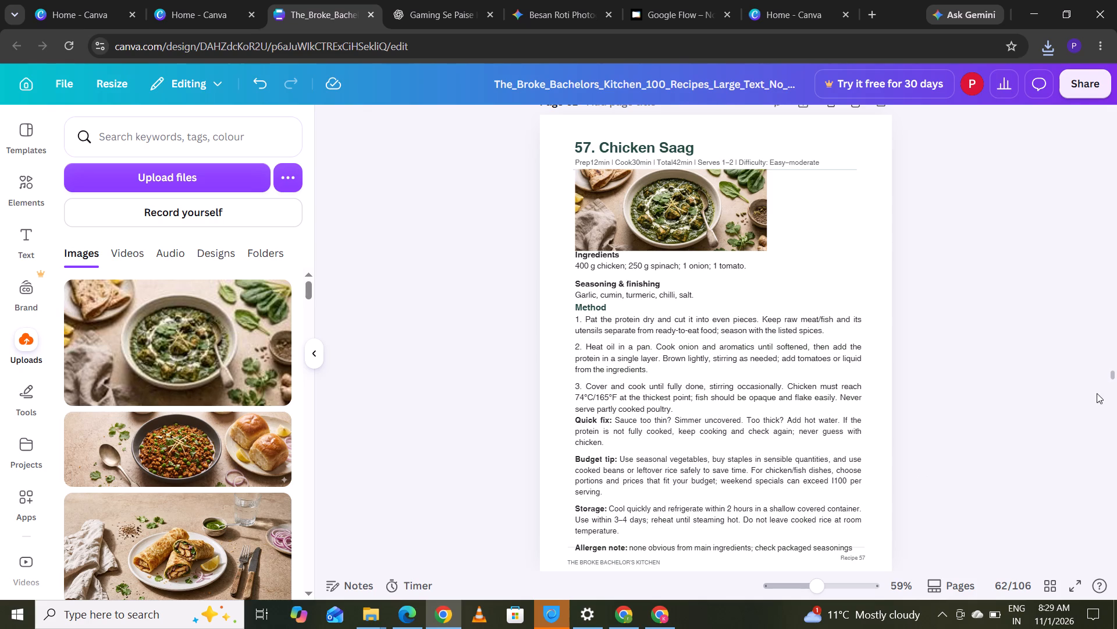
Go to page 63 with the 58. Chicken Coconut Curry recipe.
left_click(1114, 374)
key("Down")
key("Down")
key("Down")
key("Down")
key("Down")
key("Down")
key("Down")
key("Down")
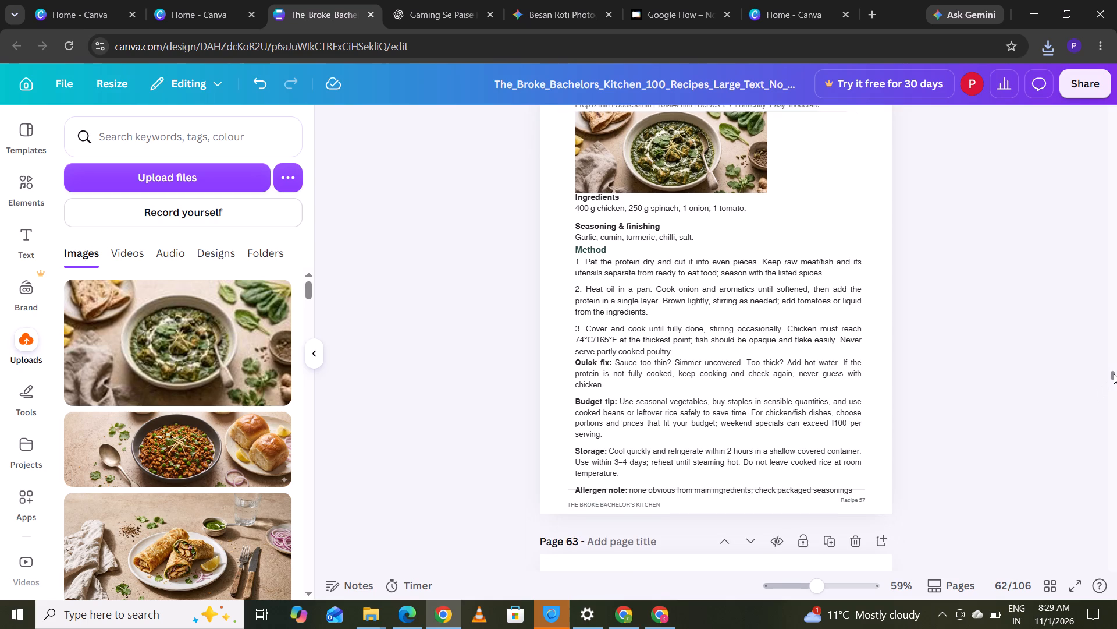
key("Down")
key("Down")
key("Down")
key("Down")
key("Down")
key("Down")
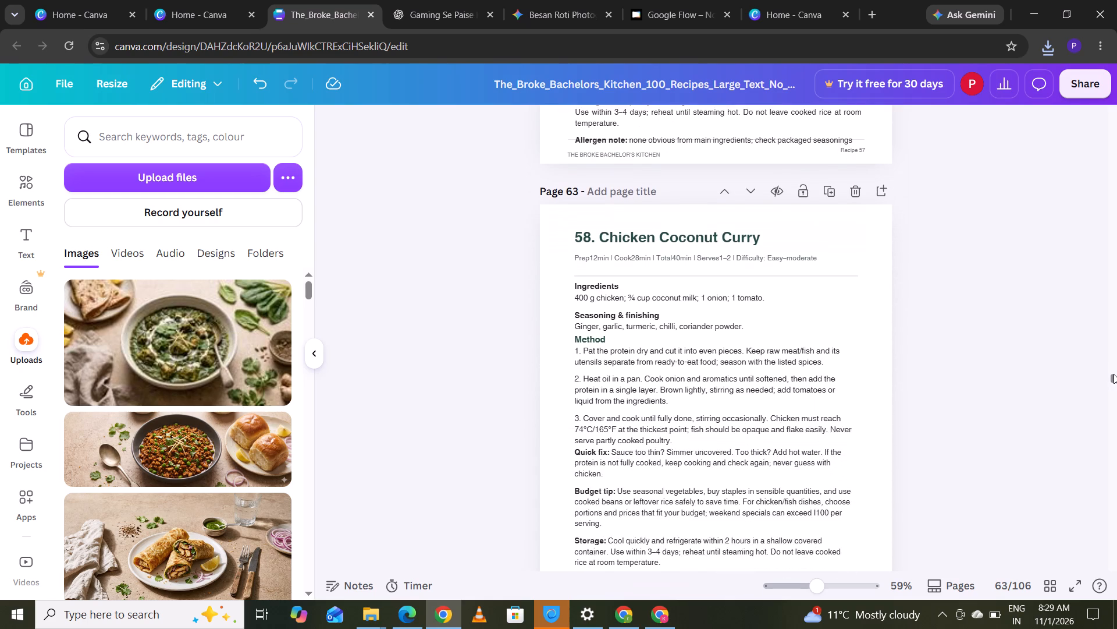
key("Down")
key("Down")
key("Down")
key("Down")
key("Up")
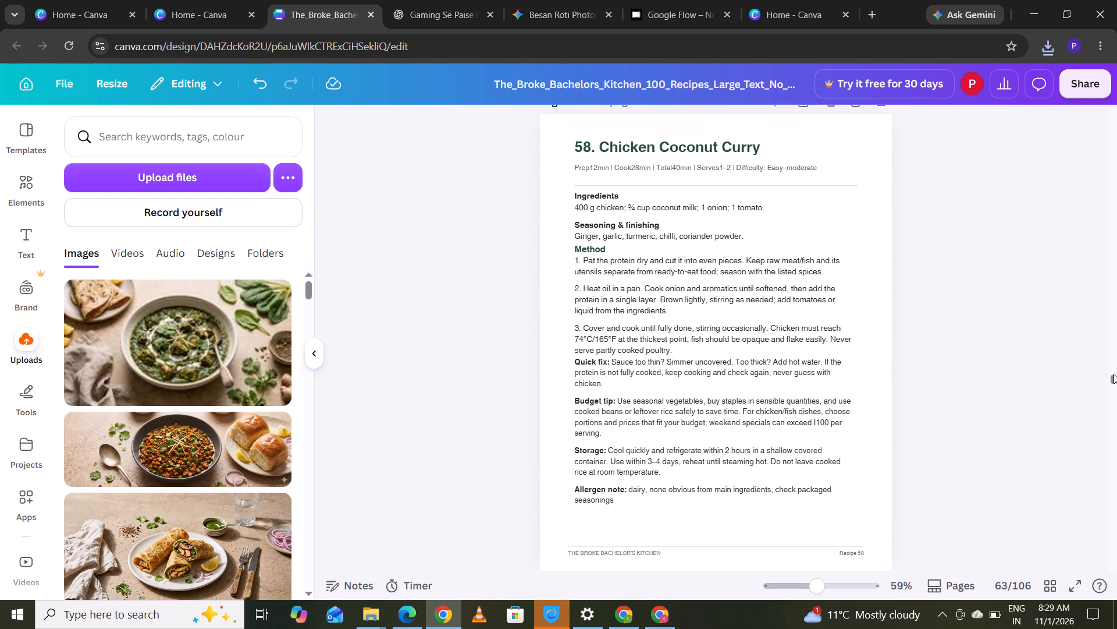
On page 63, move the recipe text block down and raise the prep-time line and divider under the title to open photo space.
left_click(642, 298)
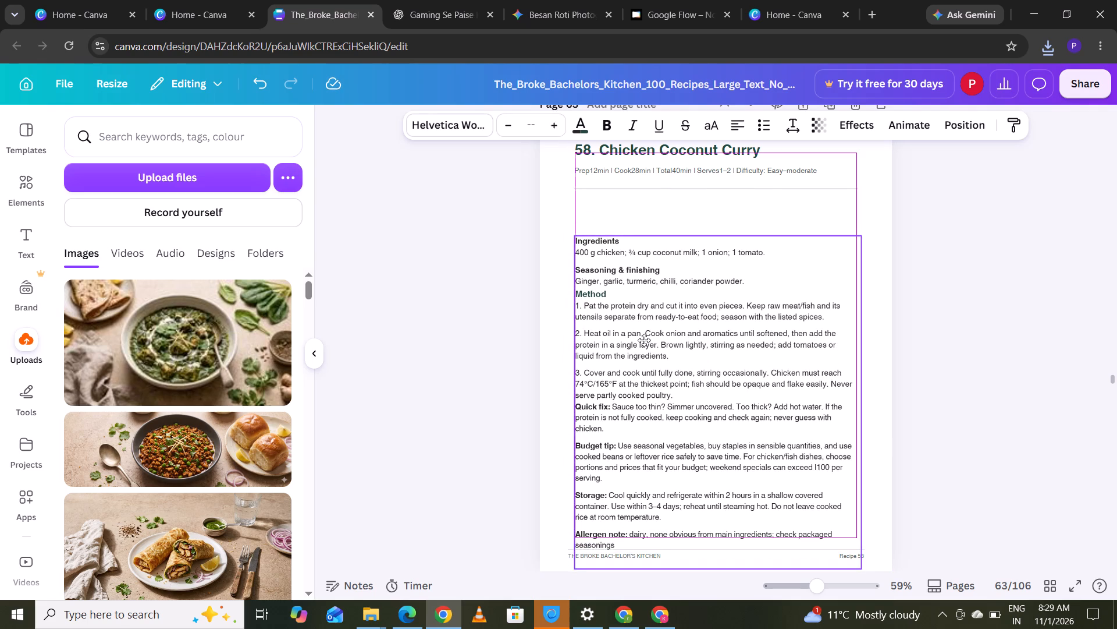
left_click_drag(622, 171, 622, 165)
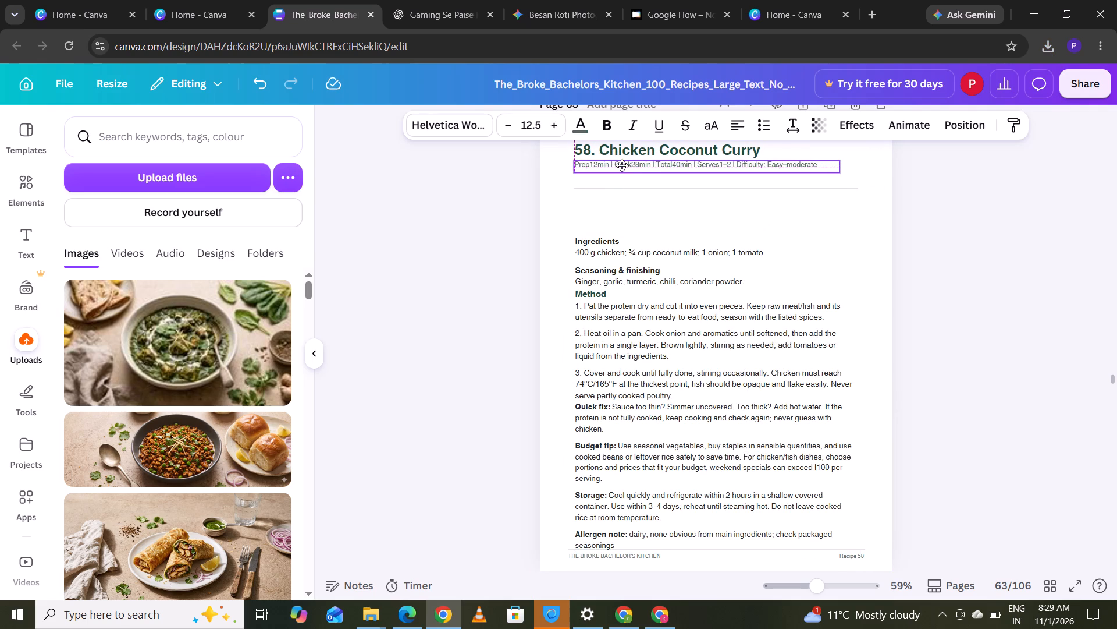
left_click_drag(622, 165, 622, 164)
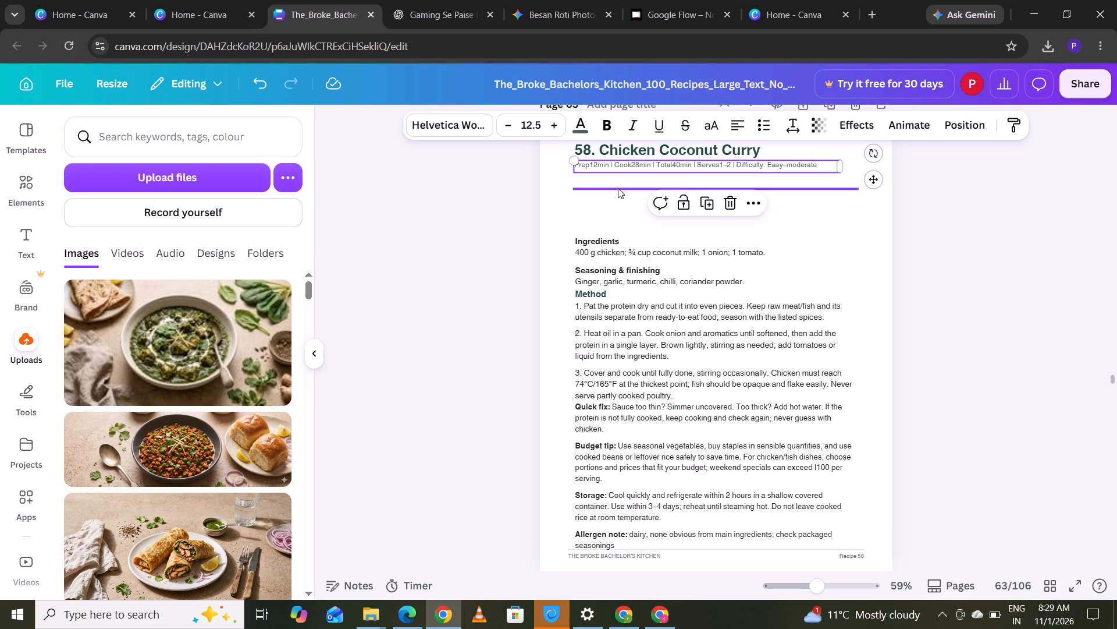
left_click_drag(618, 188, 615, 167)
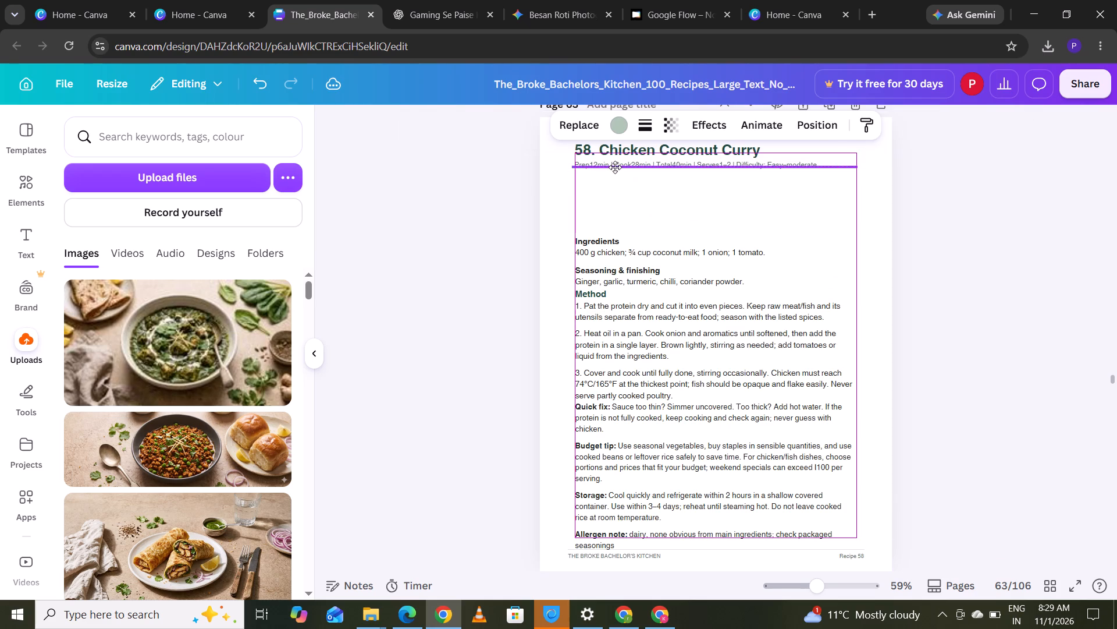
left_click_drag(615, 167, 615, 172)
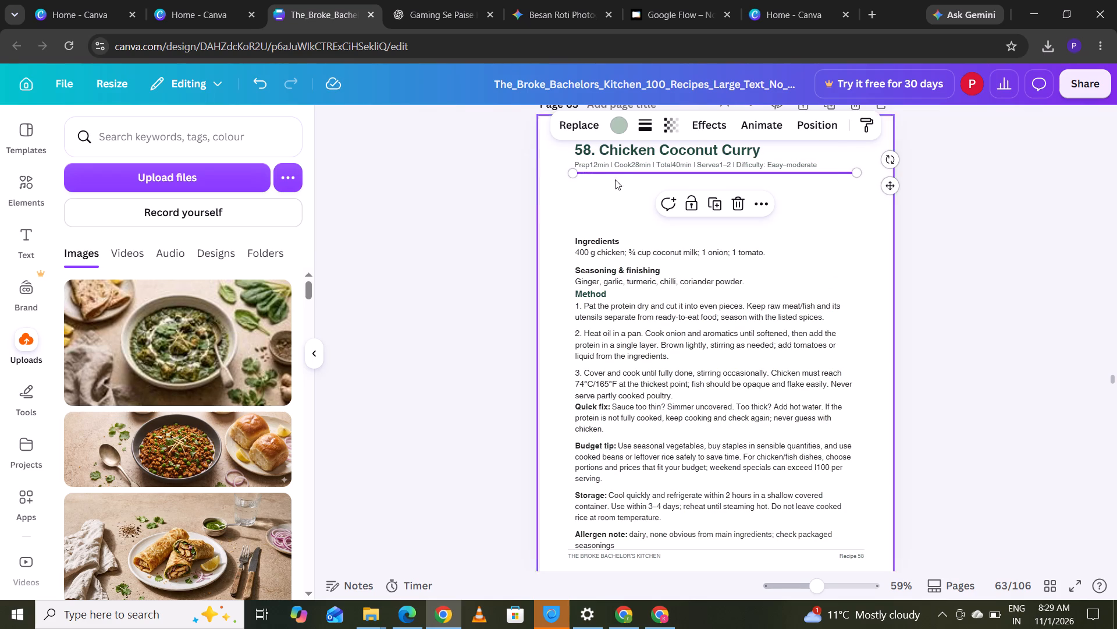
left_click(632, 617)
left_click(297, 12)
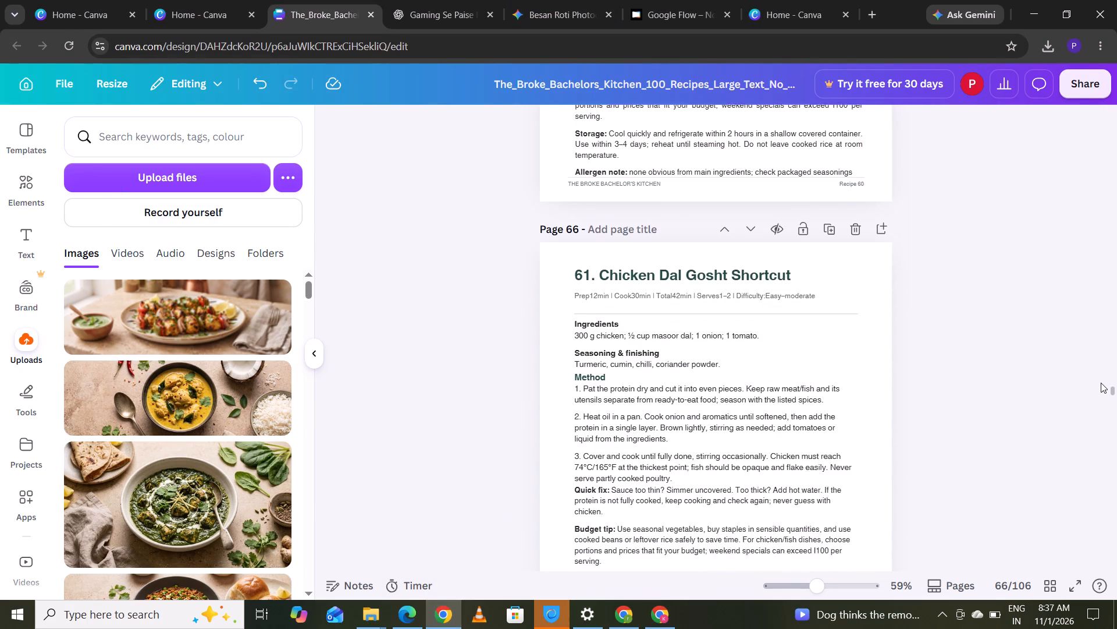
key("Down")
key("Down")
key("Down")
key("Down")
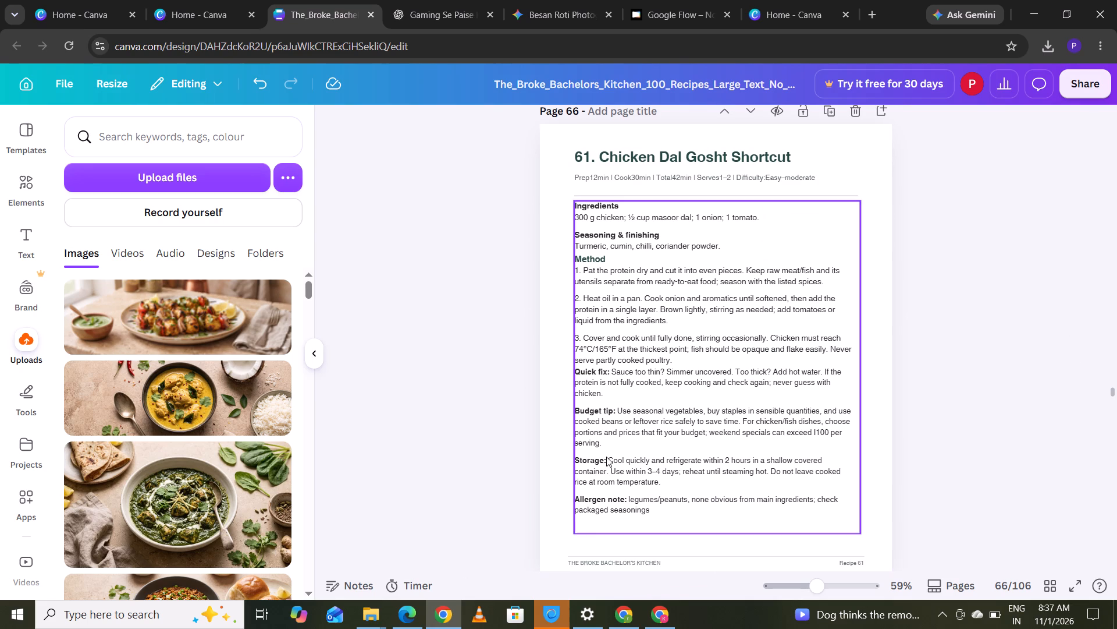
left_click_drag(674, 426, 671, 464)
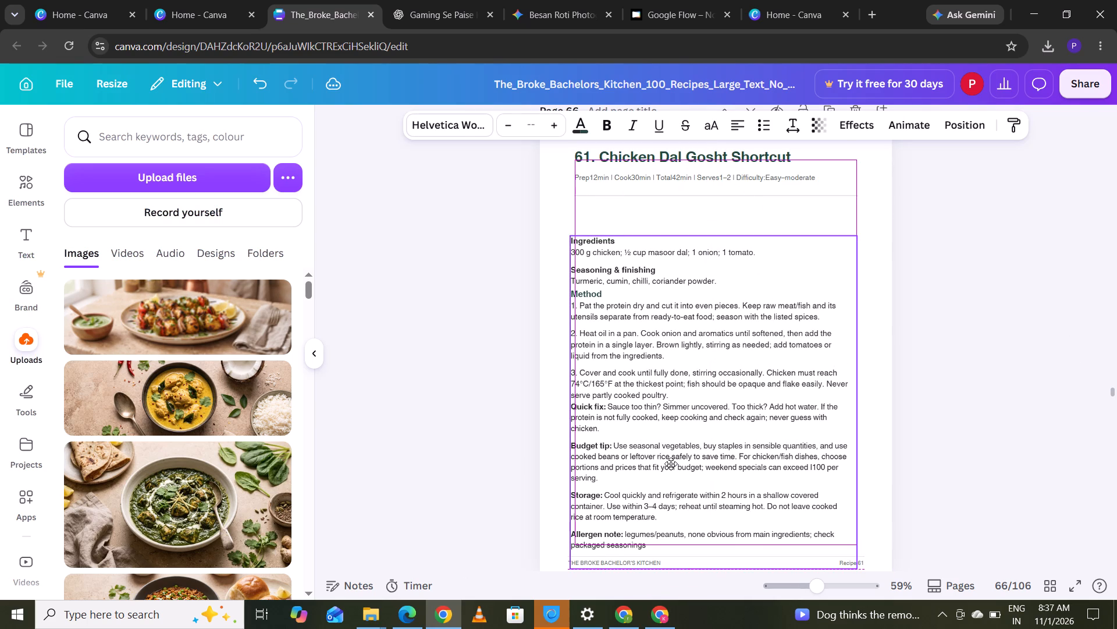
left_click_drag(671, 464, 674, 467)
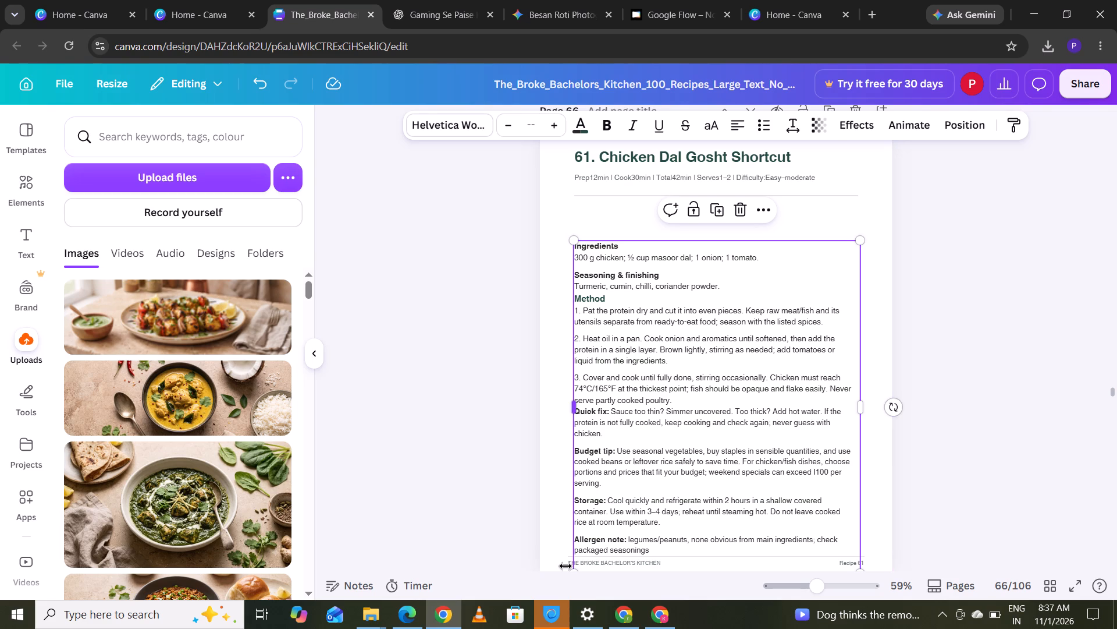
left_click(525, 538)
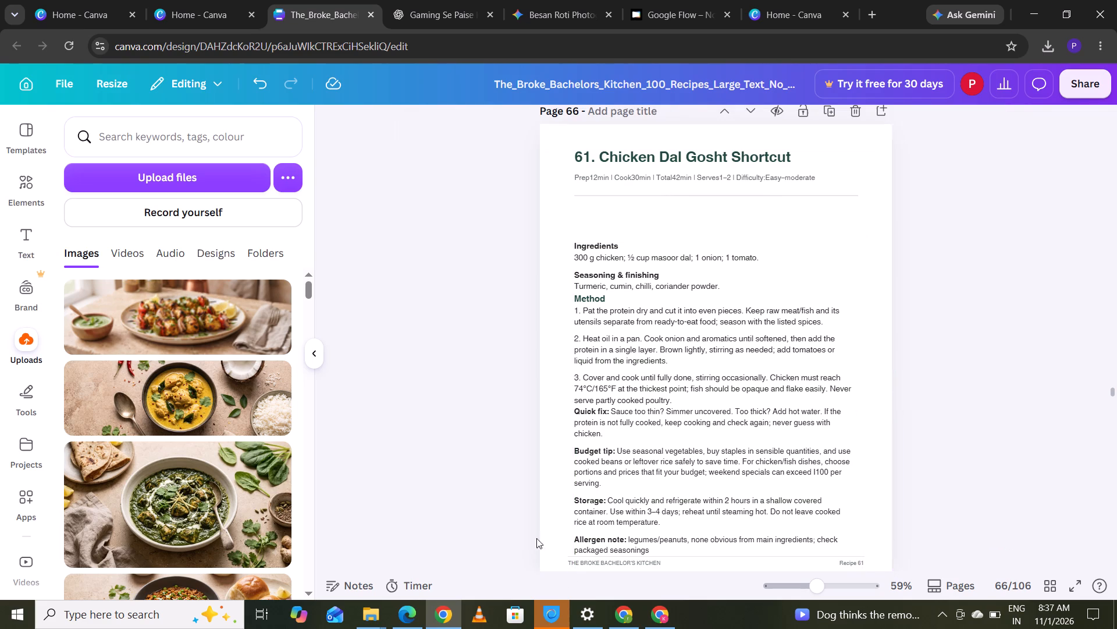
Lower the book-title footer and the Recipe 61 footer label slightly on page 66, keeping them level with each other.
left_click_drag(571, 563, 571, 570)
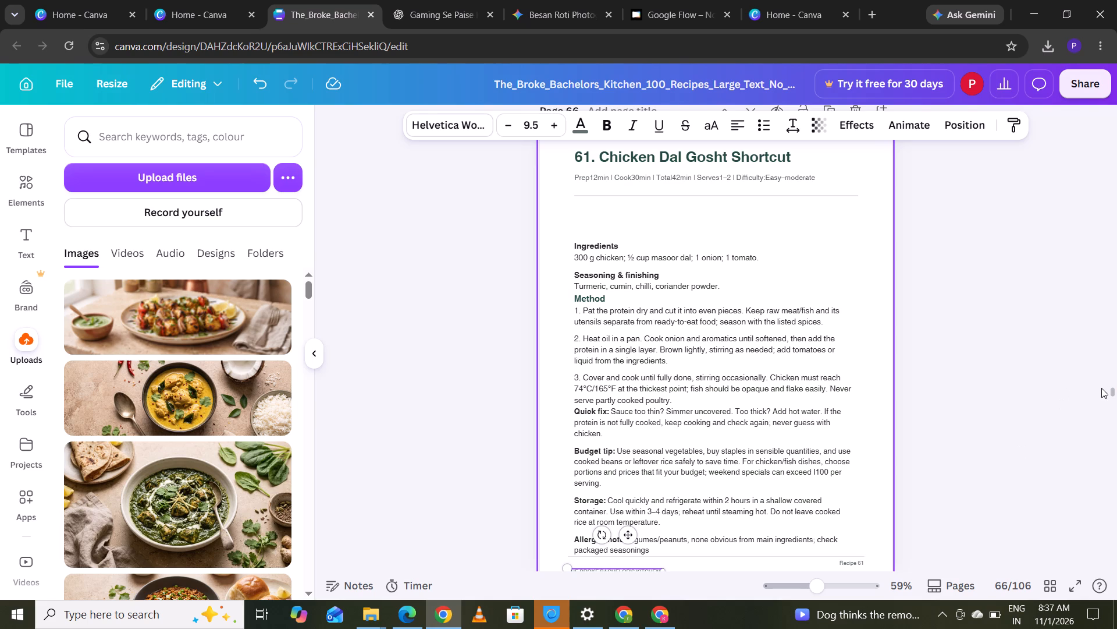
left_click(1113, 395)
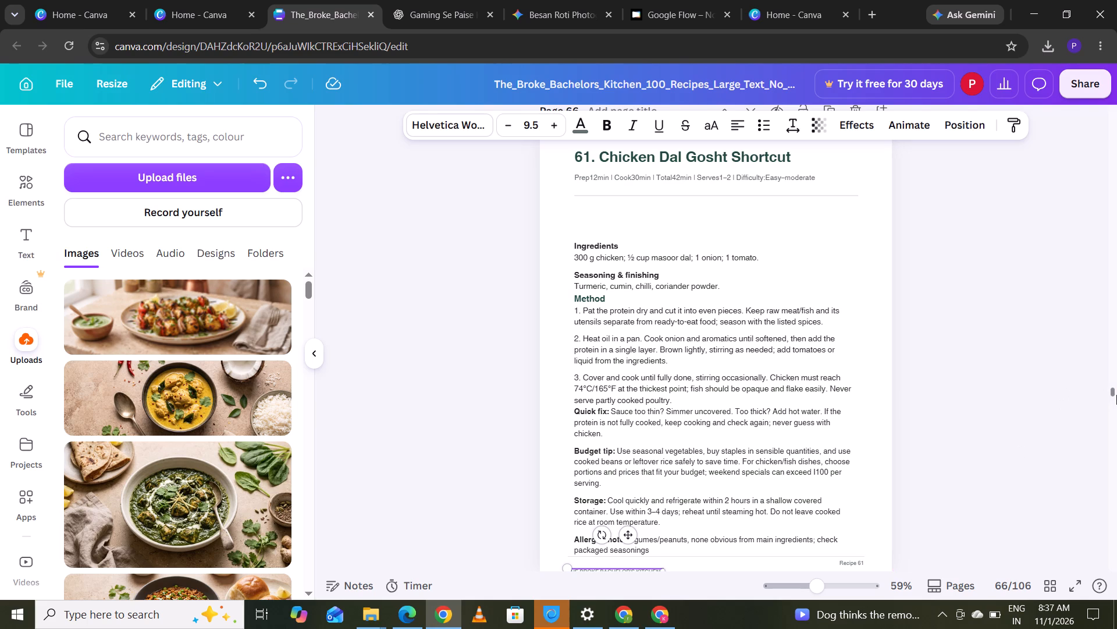
key("Down")
key("Down")
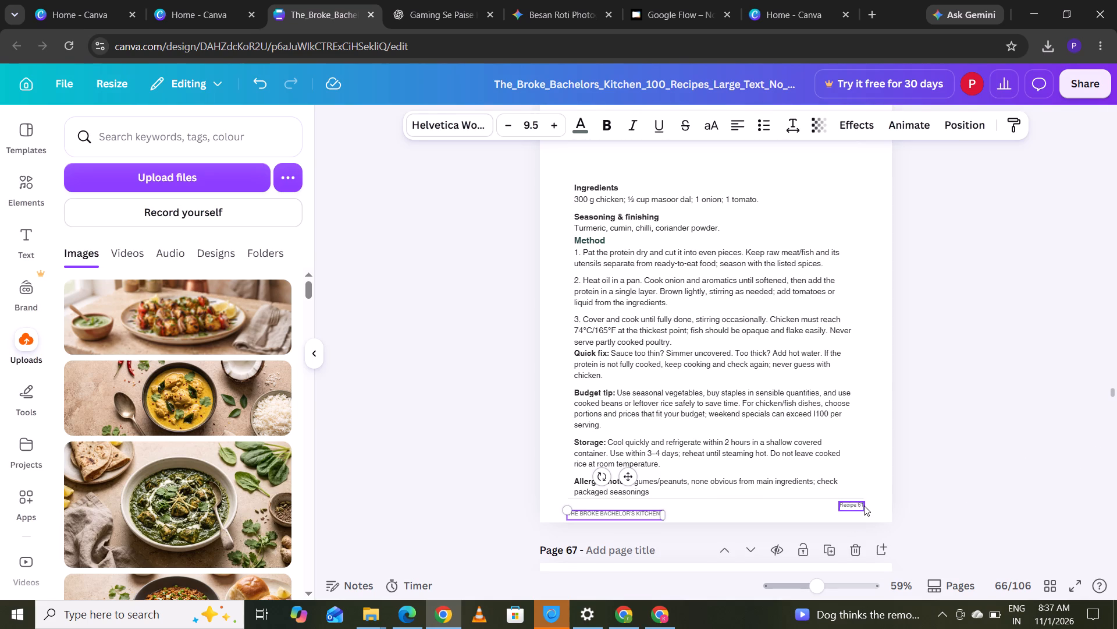
left_click_drag(864, 506, 864, 512)
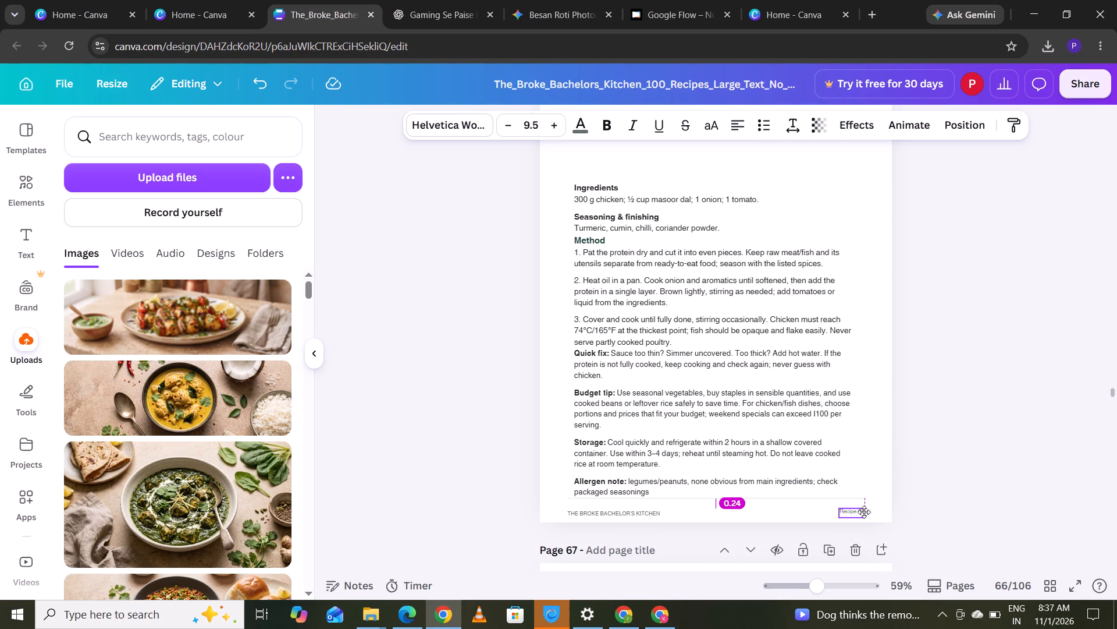
left_click_drag(864, 512, 864, 514)
Move the Chicken Dal Gosht Shortcut text block slightly lower, with its left edge in line with the footer text.
left_click_drag(711, 398, 711, 398)
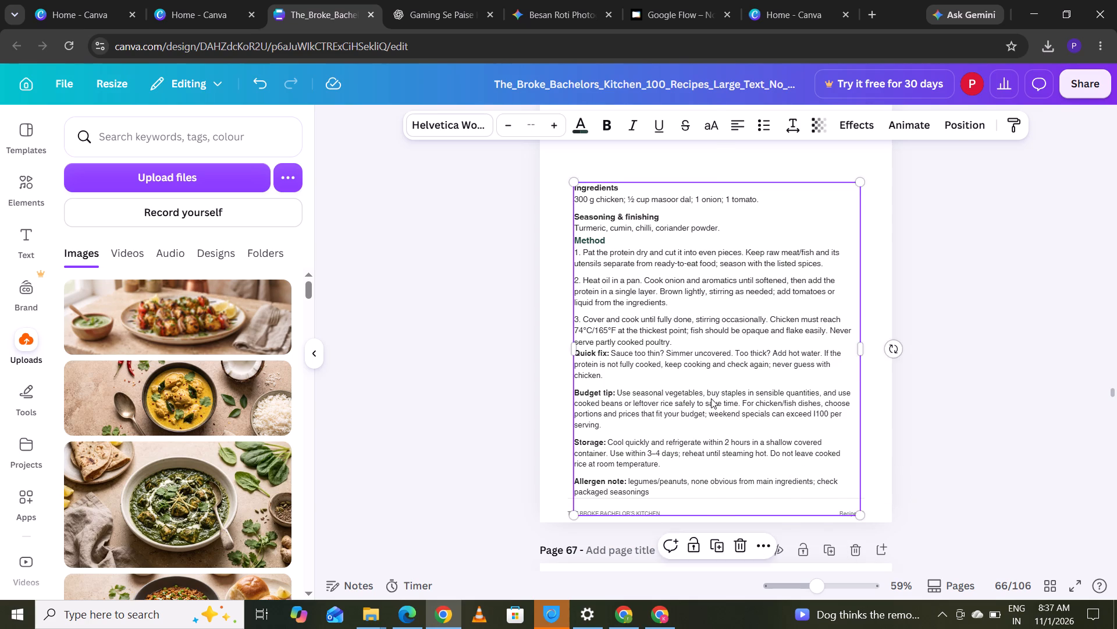
left_click_drag(711, 398, 708, 408)
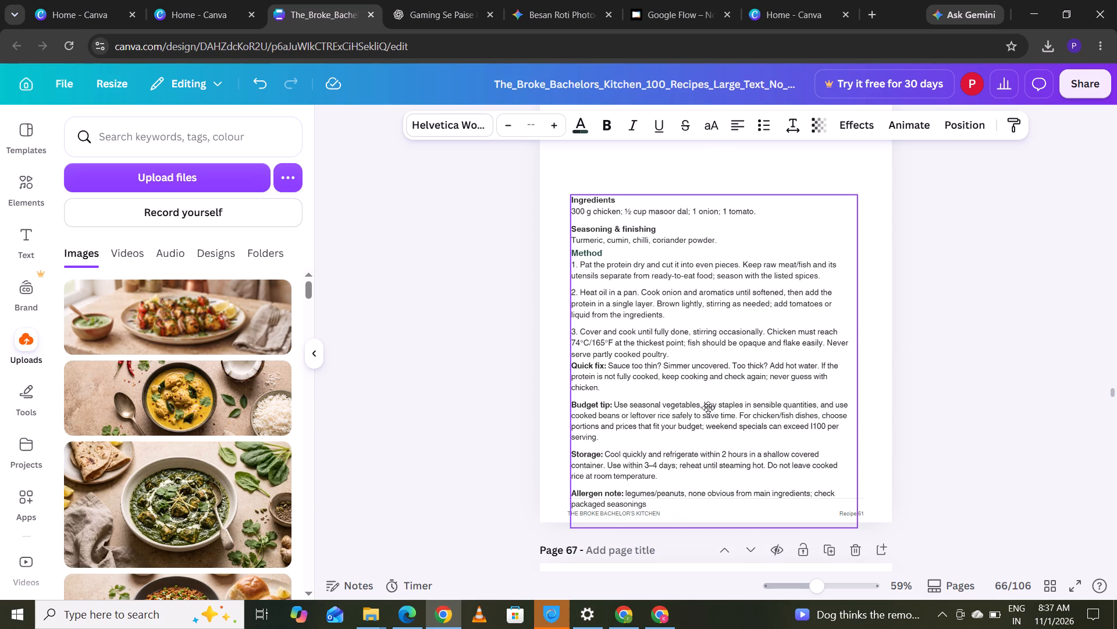
left_click_drag(708, 408, 713, 405)
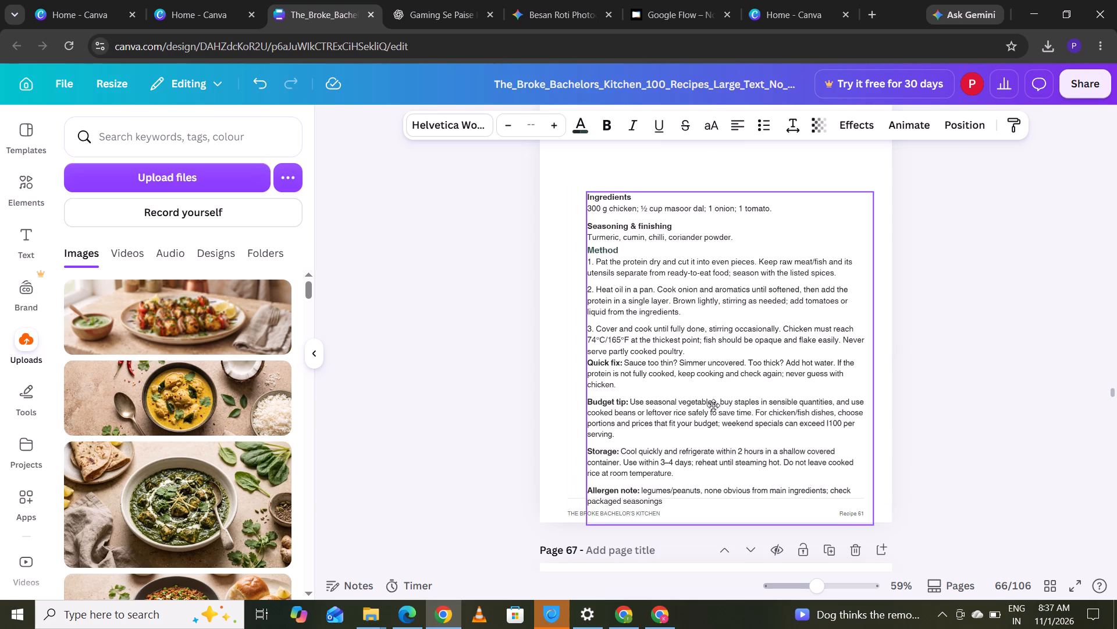
left_click_drag(713, 405, 703, 407)
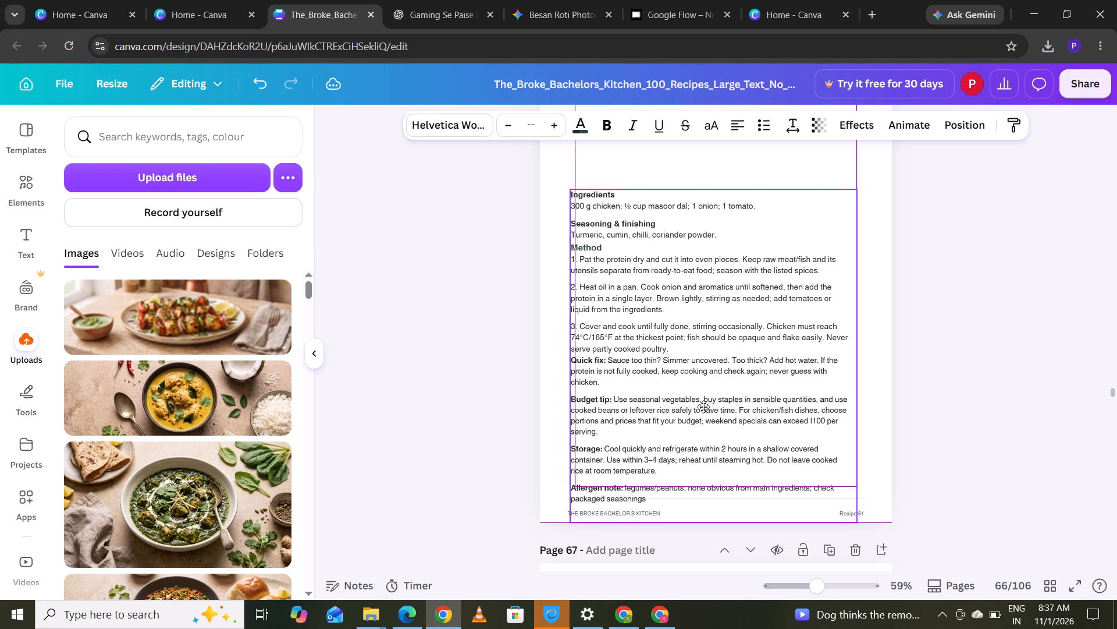
left_click_drag(703, 407, 703, 408)
left_click(1047, 336)
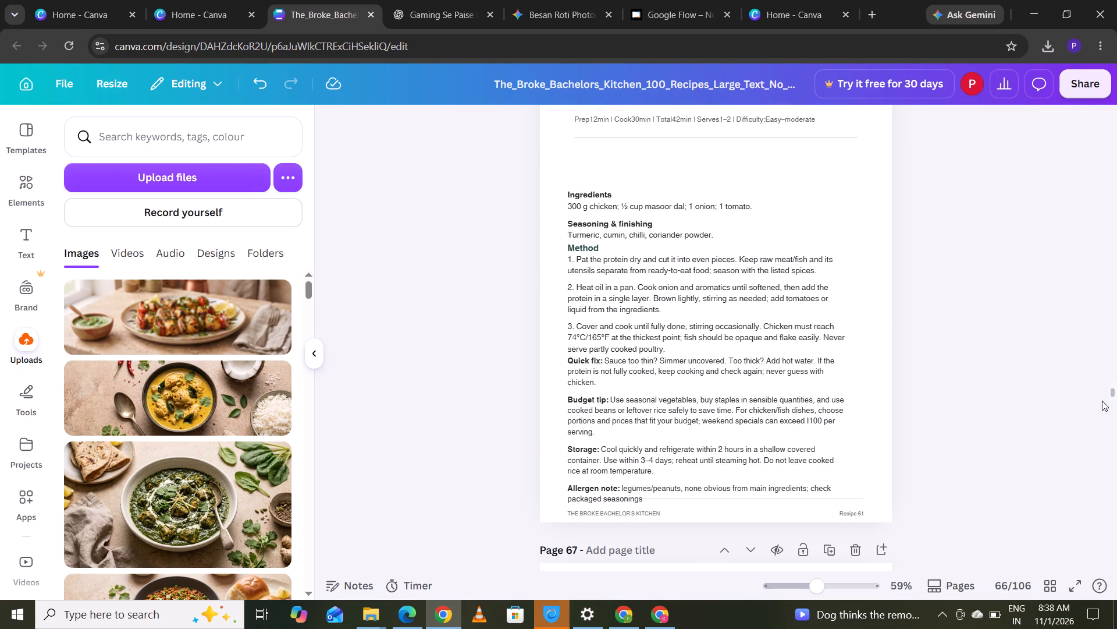
left_click(1112, 393)
key("Up")
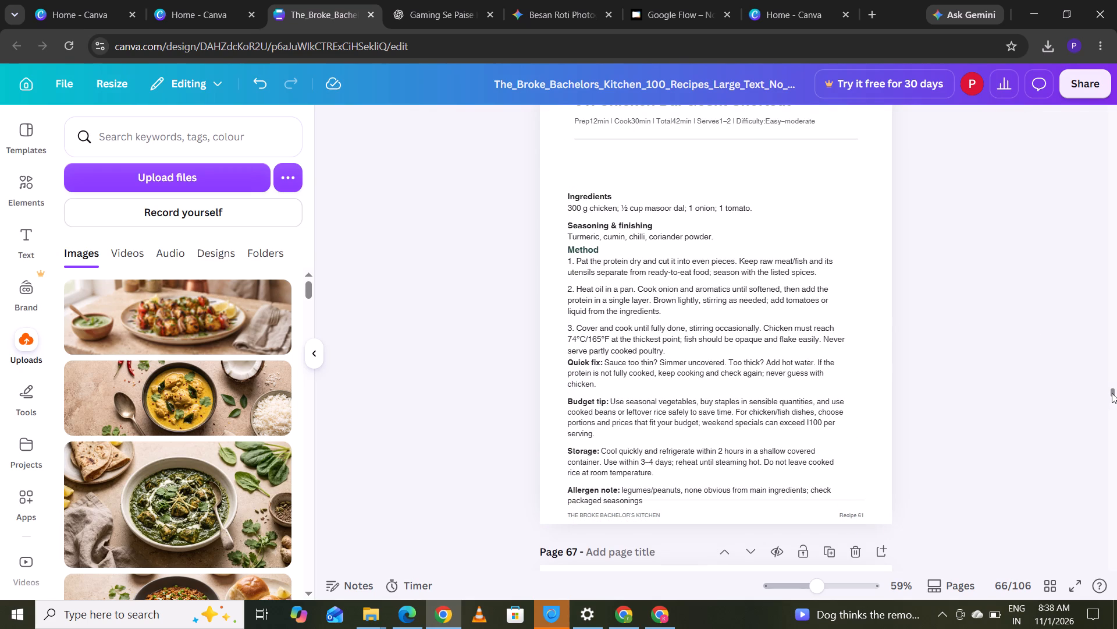
key("Up")
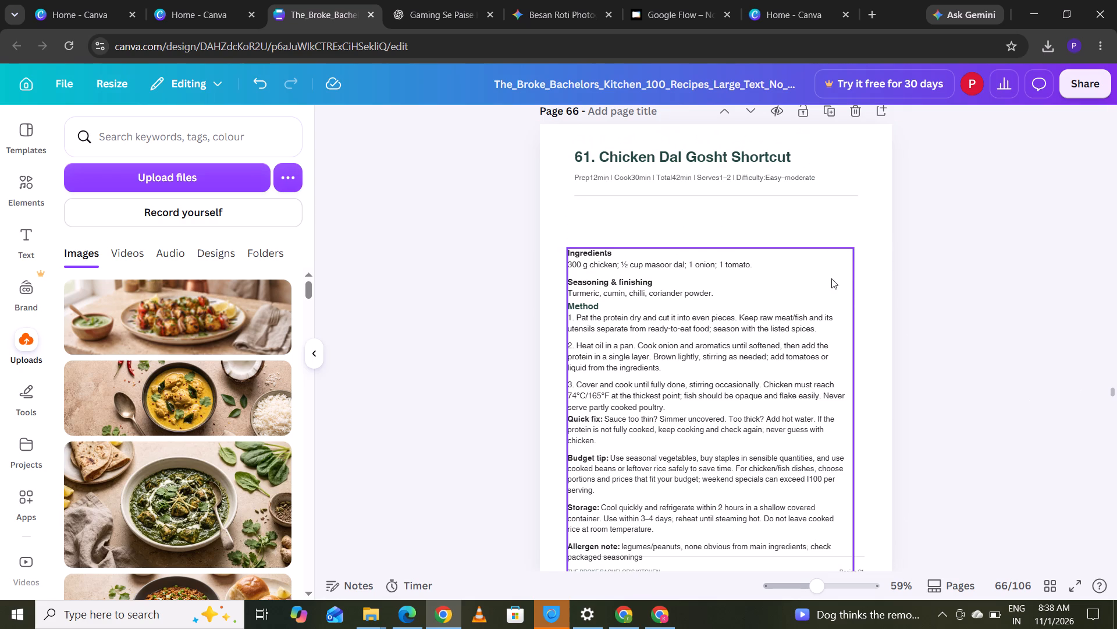
Move page 66's prep-and-cook details line and the divider below it up, placing both close beneath the Chicken Dal Gosht Shortcut title.
left_click_drag(698, 175, 699, 167)
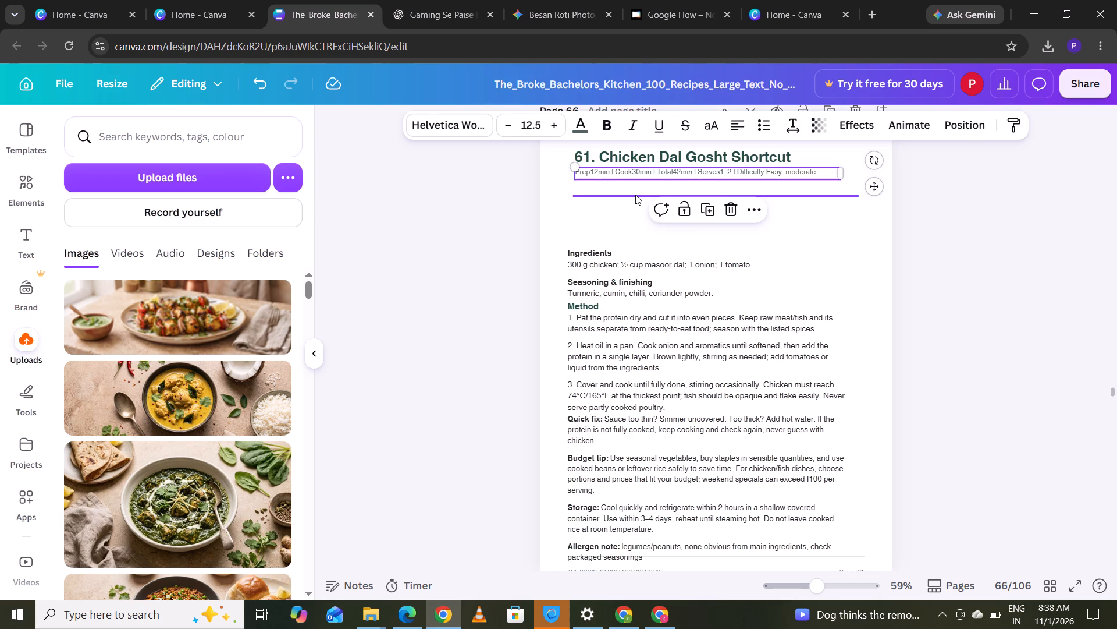
left_click_drag(636, 196, 637, 180)
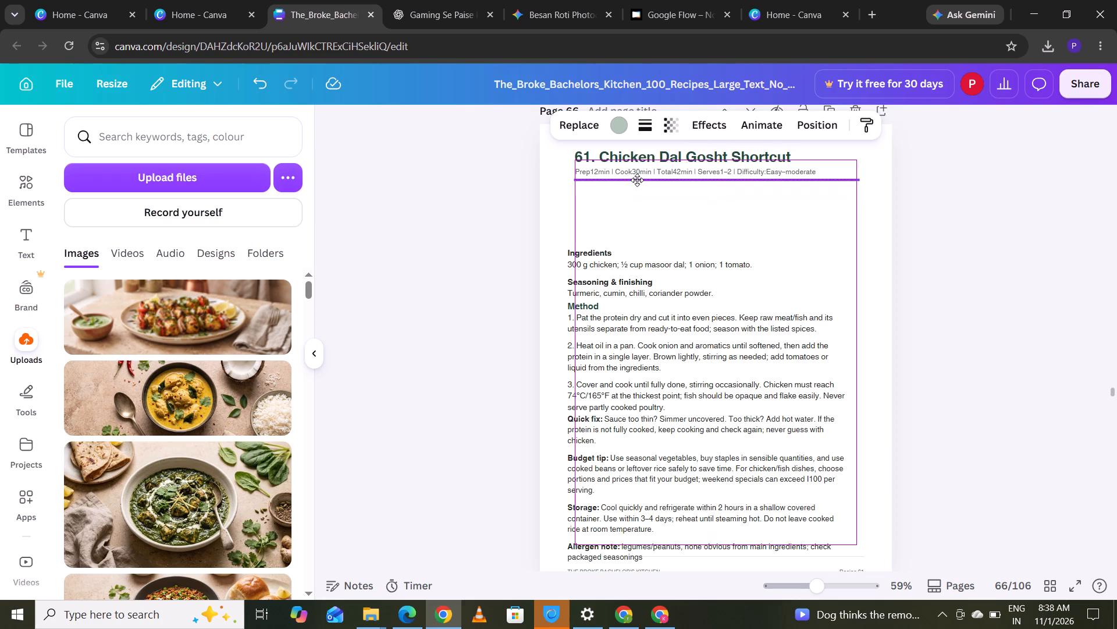
left_click_drag(637, 180, 637, 178)
left_click(1019, 294)
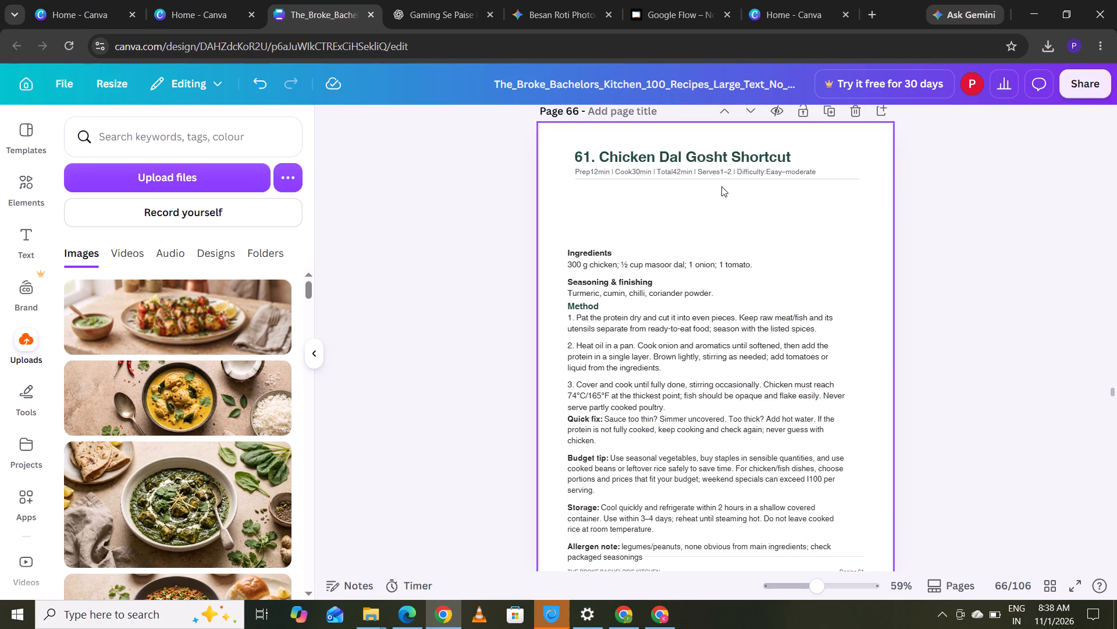
left_click(678, 172)
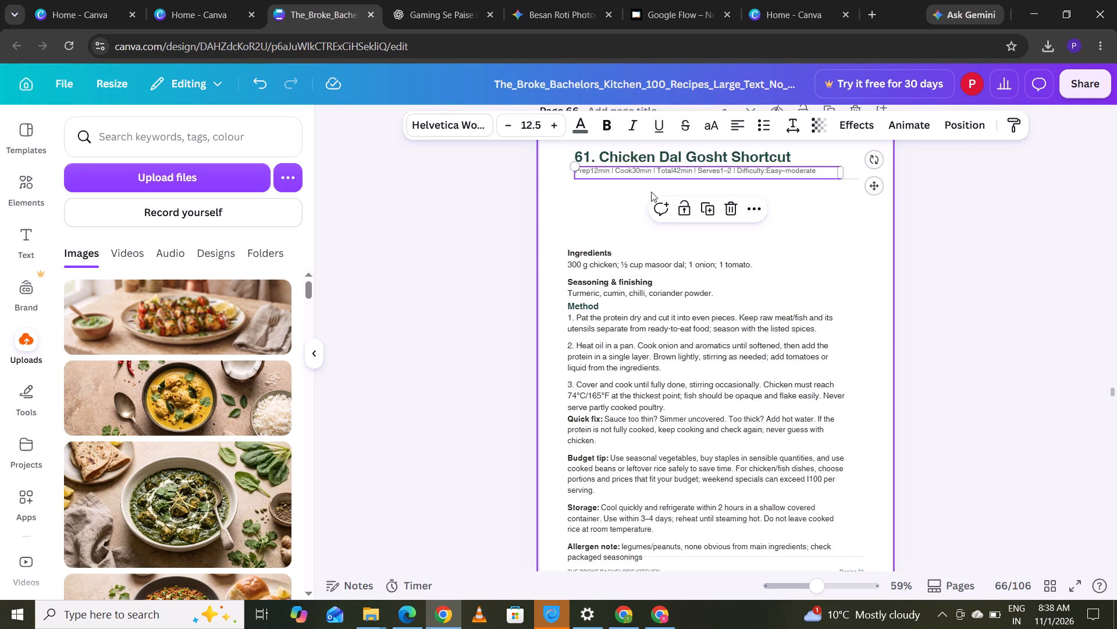
left_click(1097, 165)
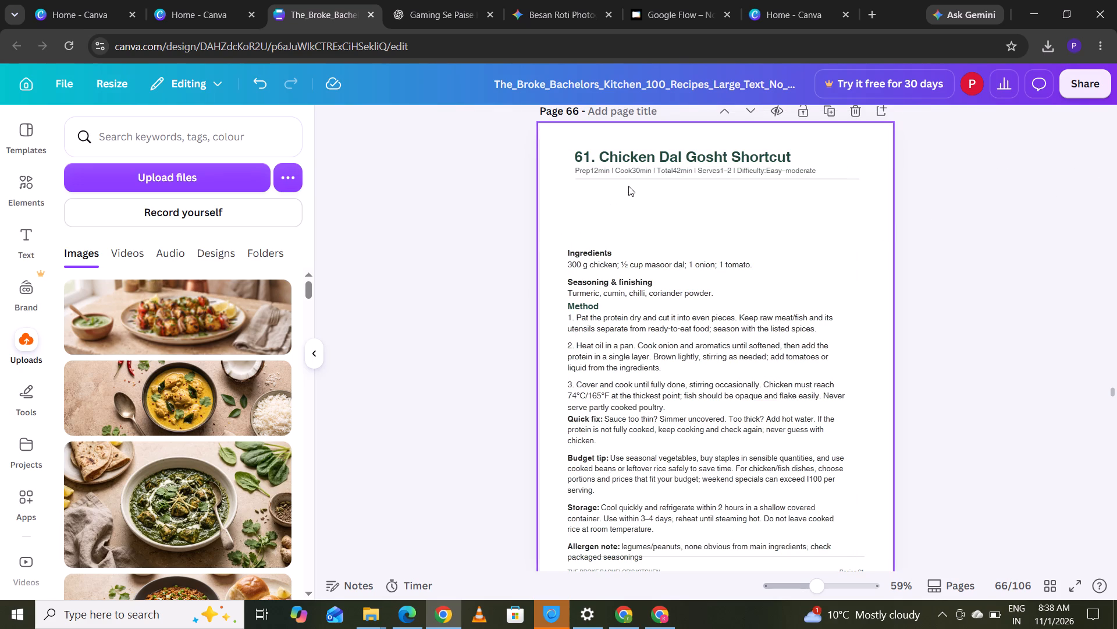
left_click(653, 179)
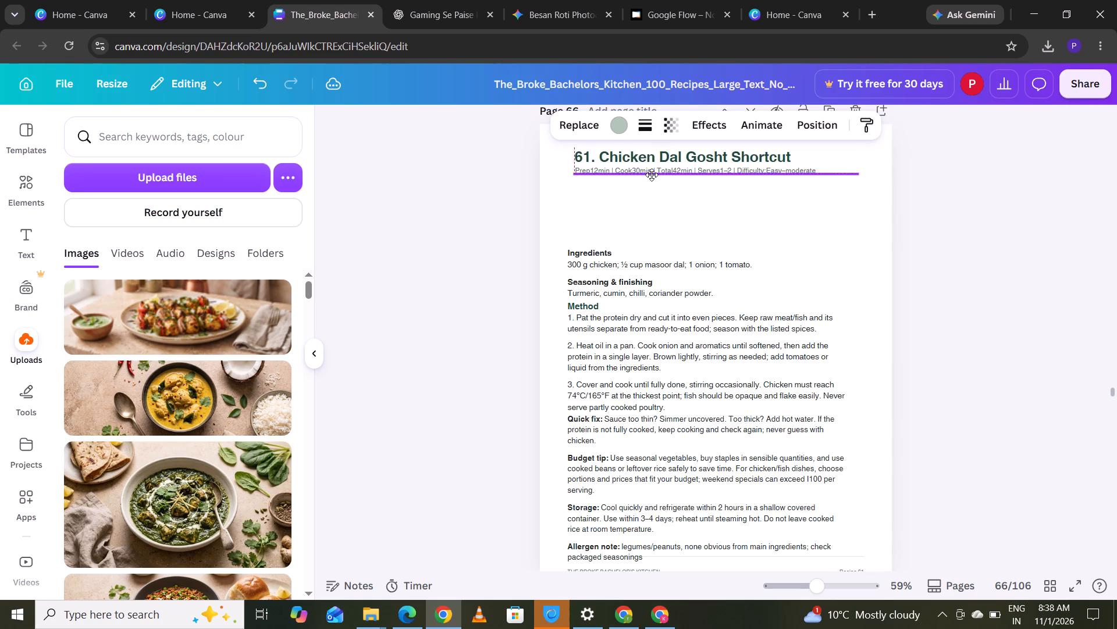
left_click(1018, 197)
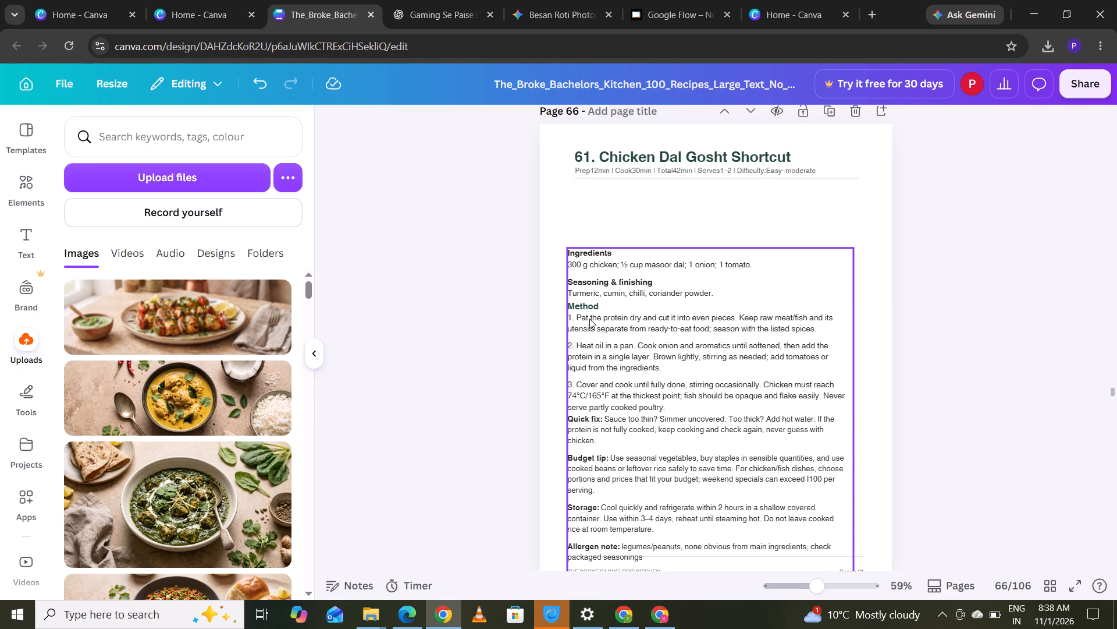
Shift the Chicken Dal Gosht Shortcut recipe text block slightly down and inward, lining up its left edge with the page title.
left_click(600, 379)
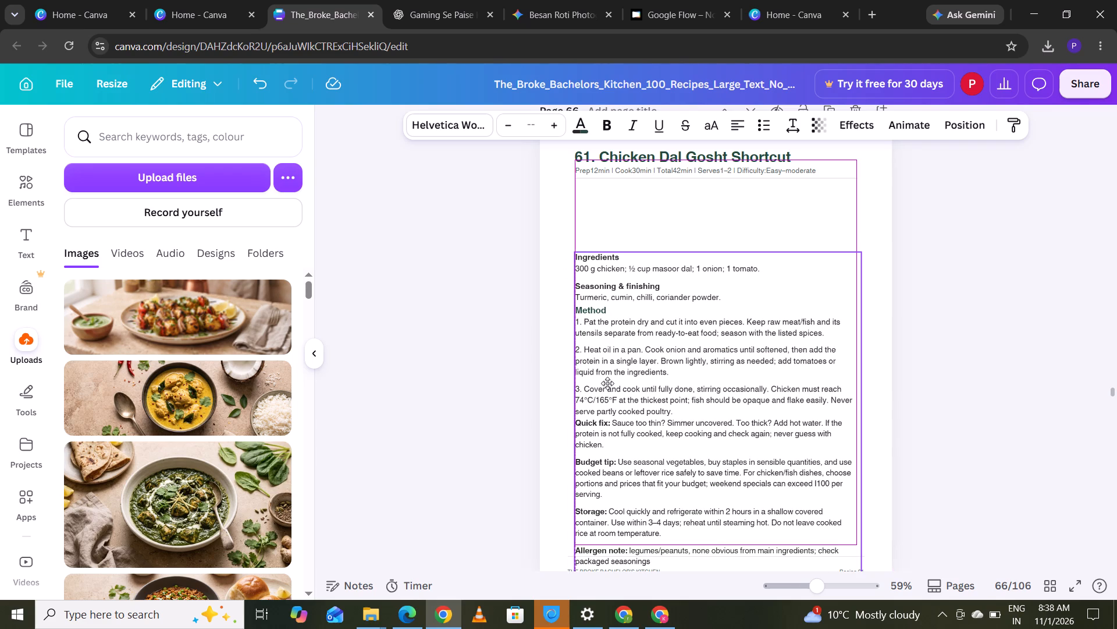
left_click(991, 273)
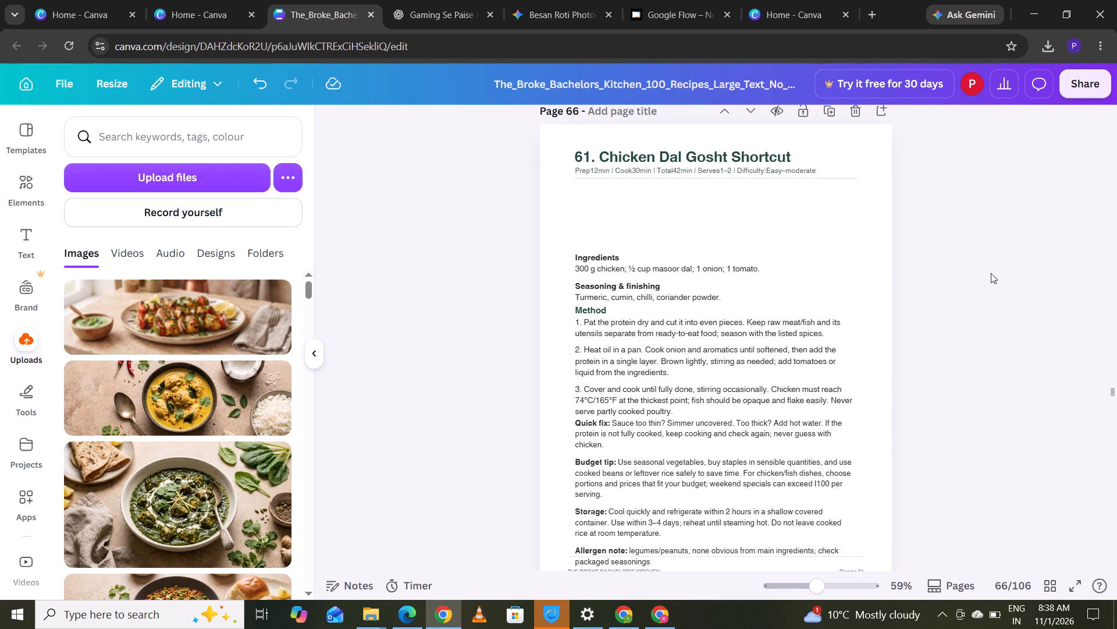
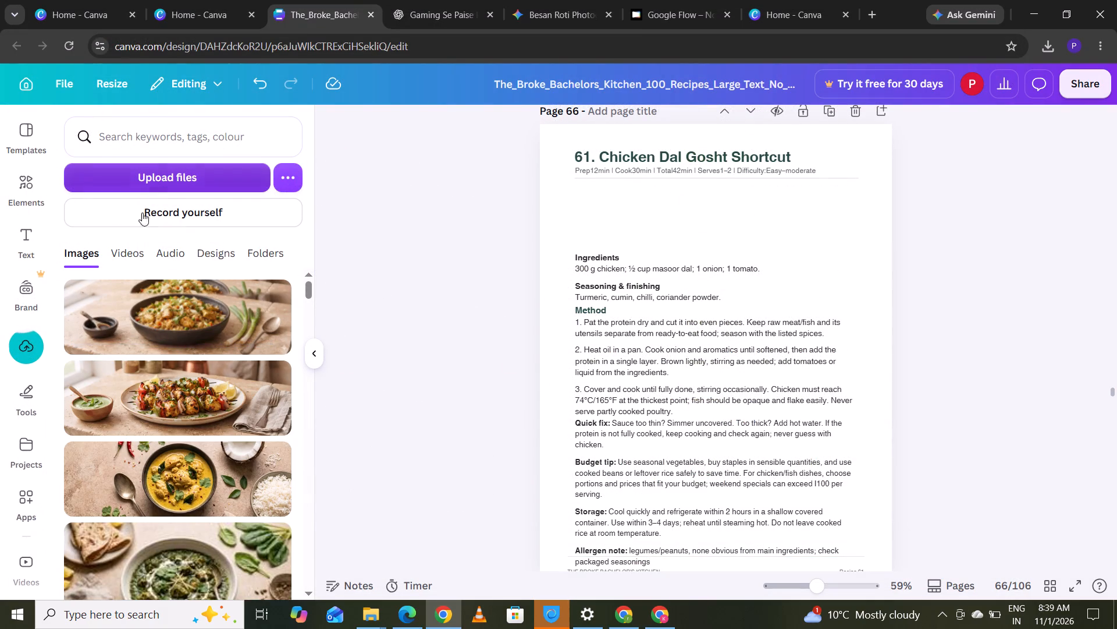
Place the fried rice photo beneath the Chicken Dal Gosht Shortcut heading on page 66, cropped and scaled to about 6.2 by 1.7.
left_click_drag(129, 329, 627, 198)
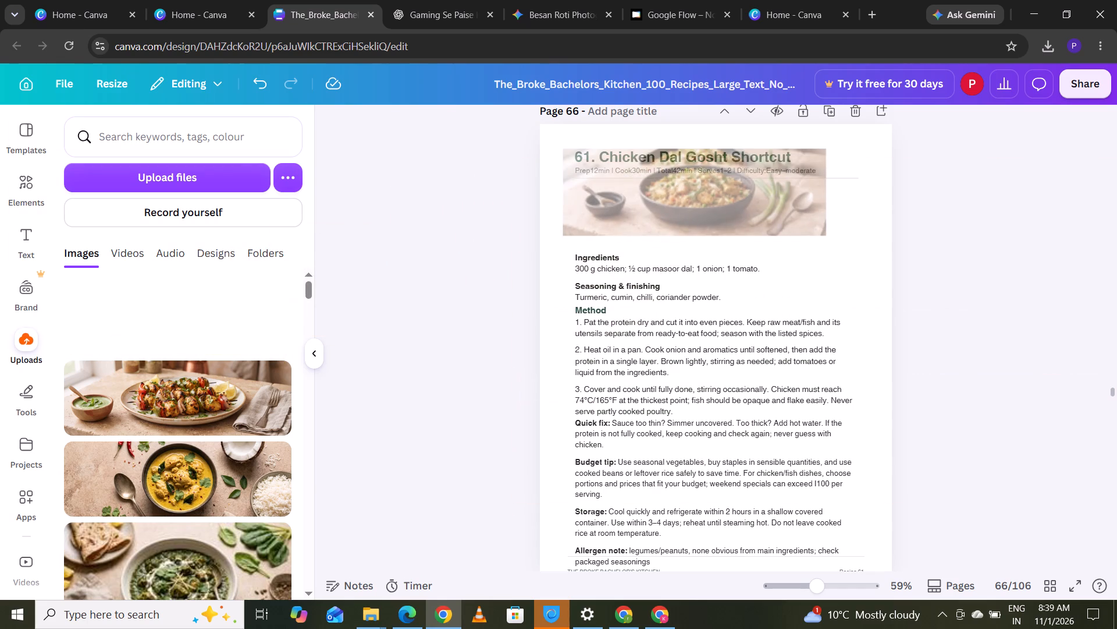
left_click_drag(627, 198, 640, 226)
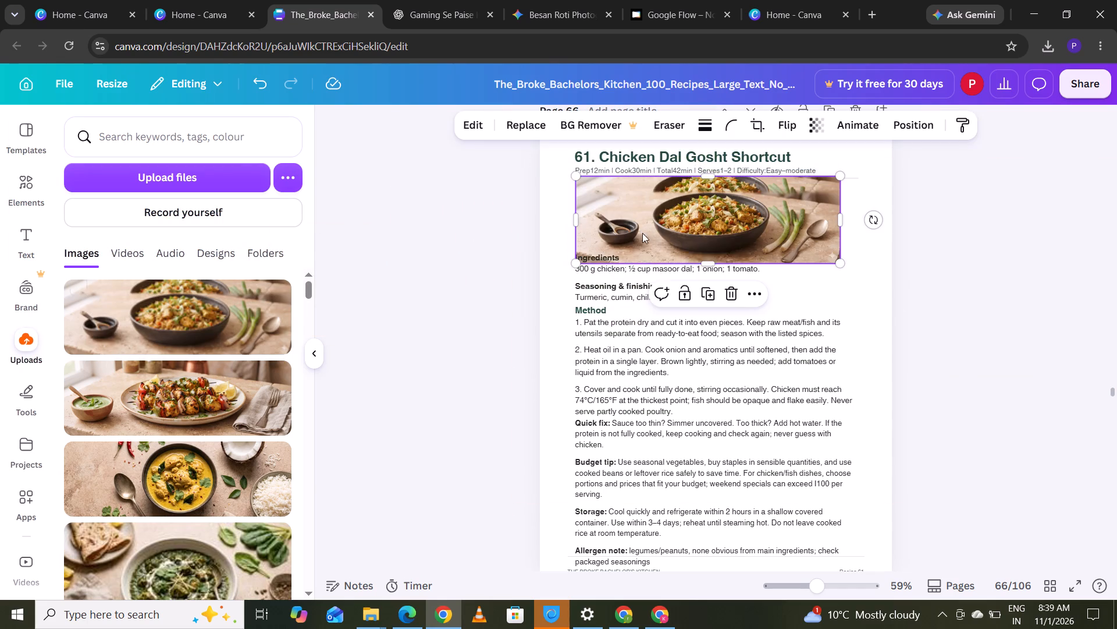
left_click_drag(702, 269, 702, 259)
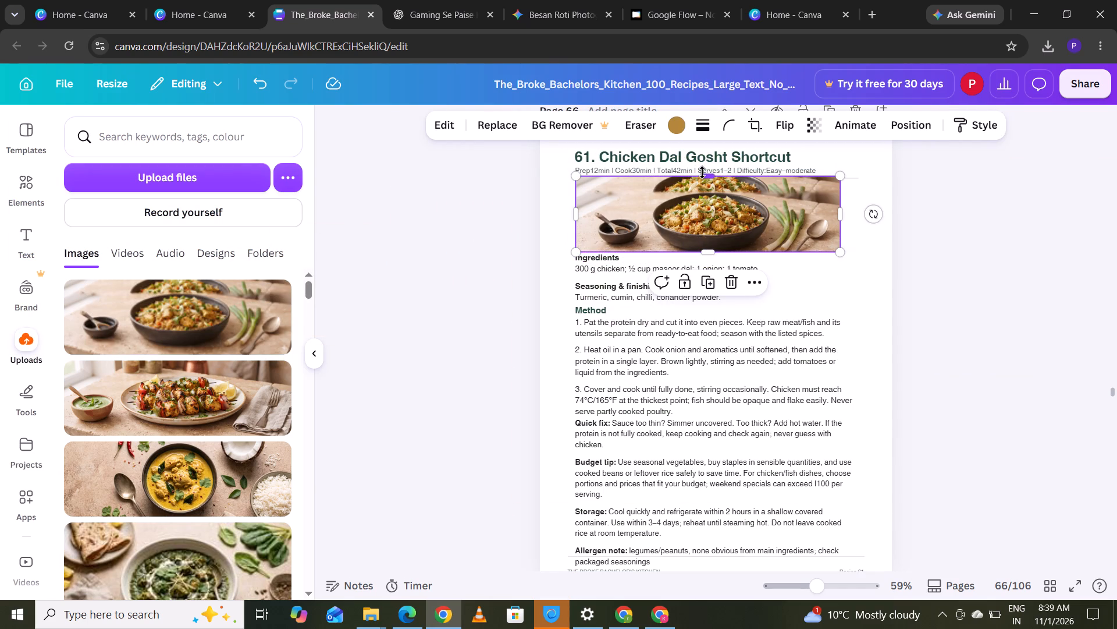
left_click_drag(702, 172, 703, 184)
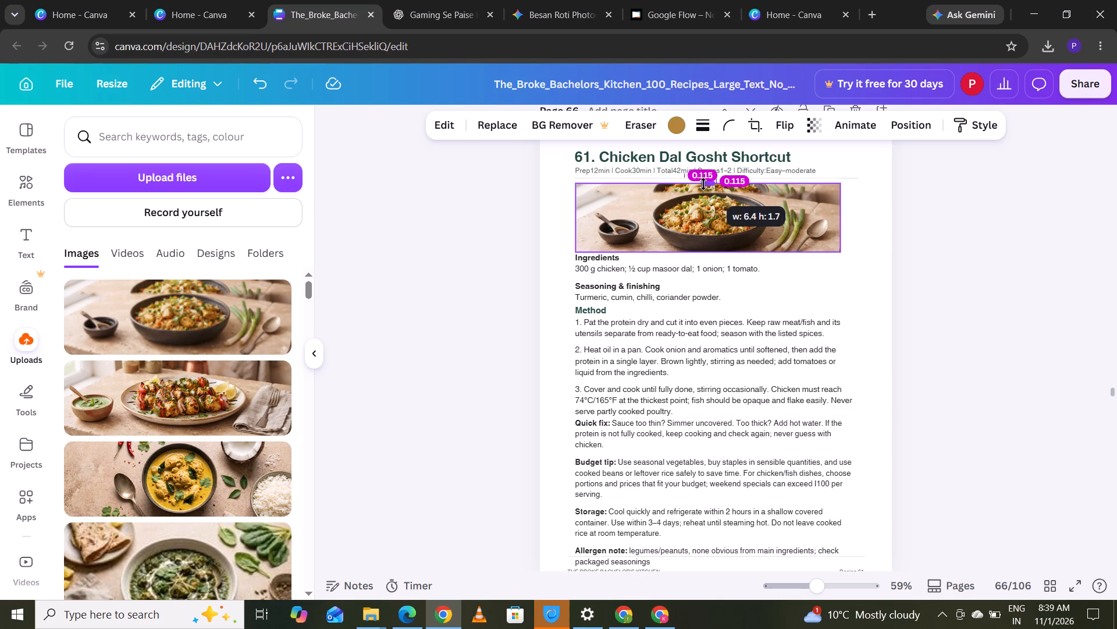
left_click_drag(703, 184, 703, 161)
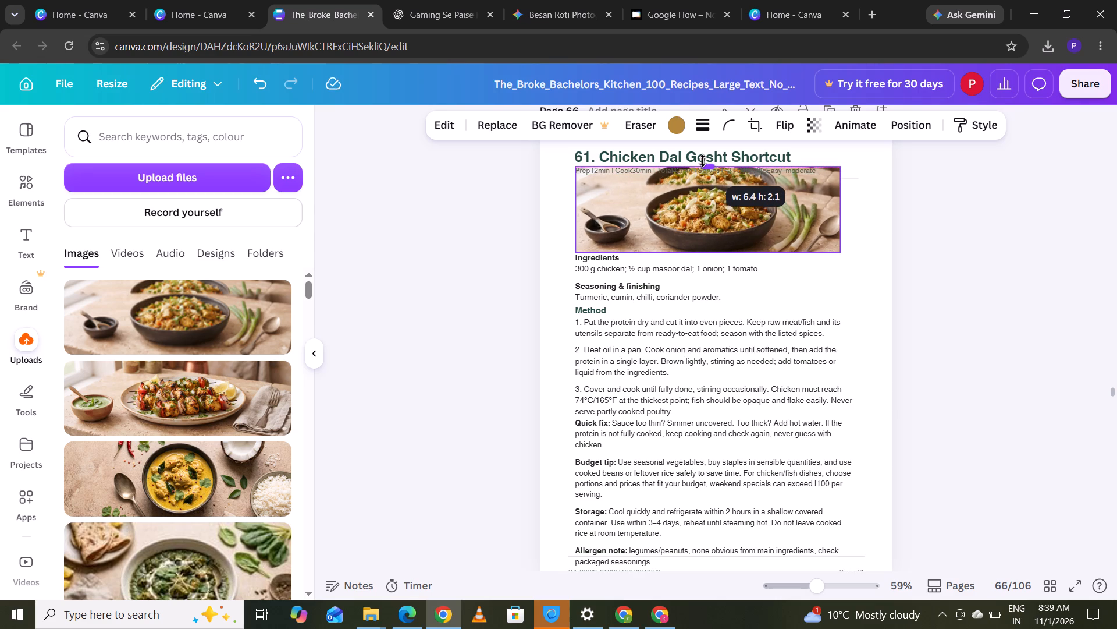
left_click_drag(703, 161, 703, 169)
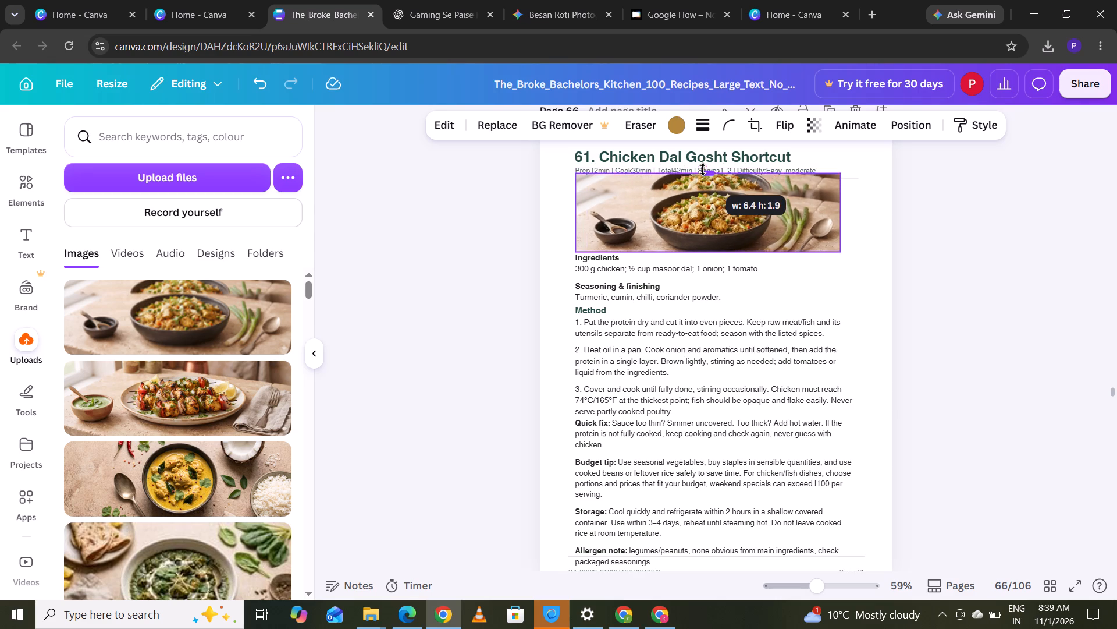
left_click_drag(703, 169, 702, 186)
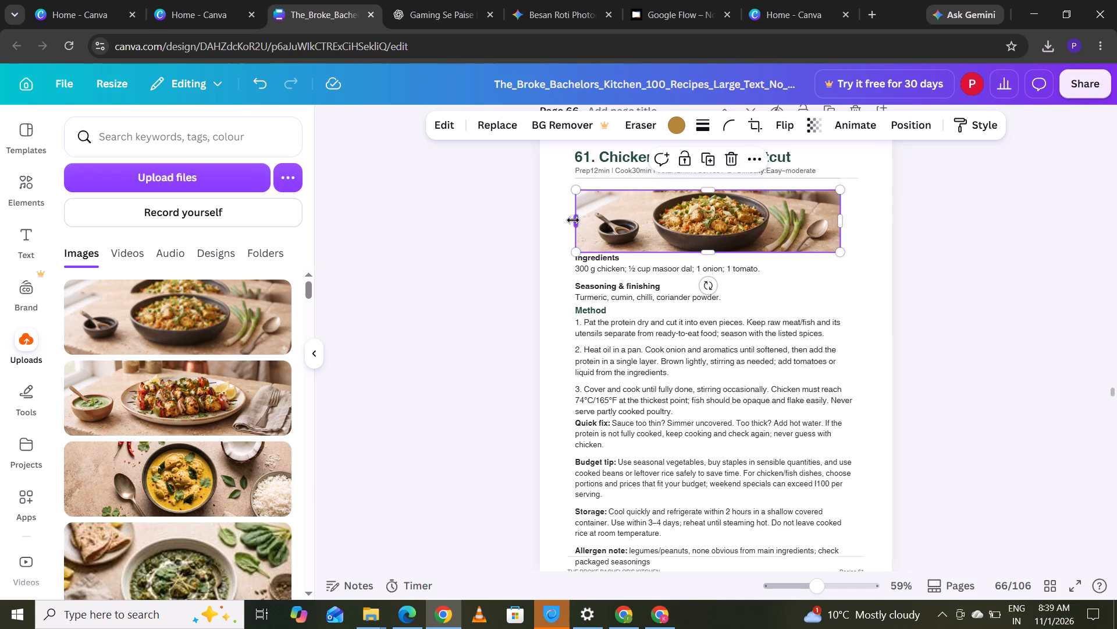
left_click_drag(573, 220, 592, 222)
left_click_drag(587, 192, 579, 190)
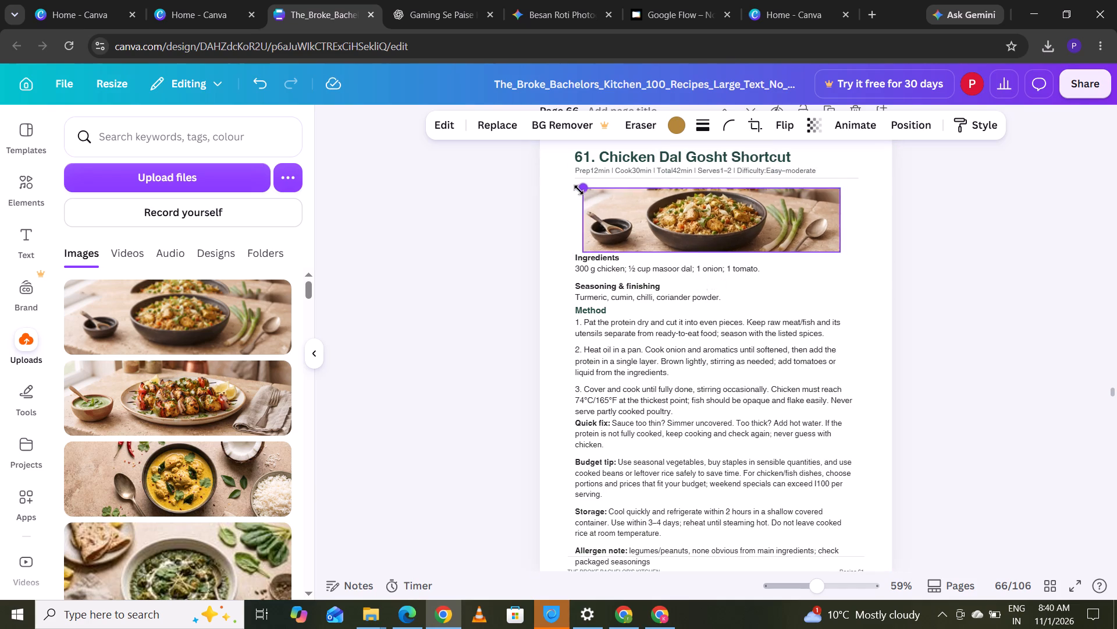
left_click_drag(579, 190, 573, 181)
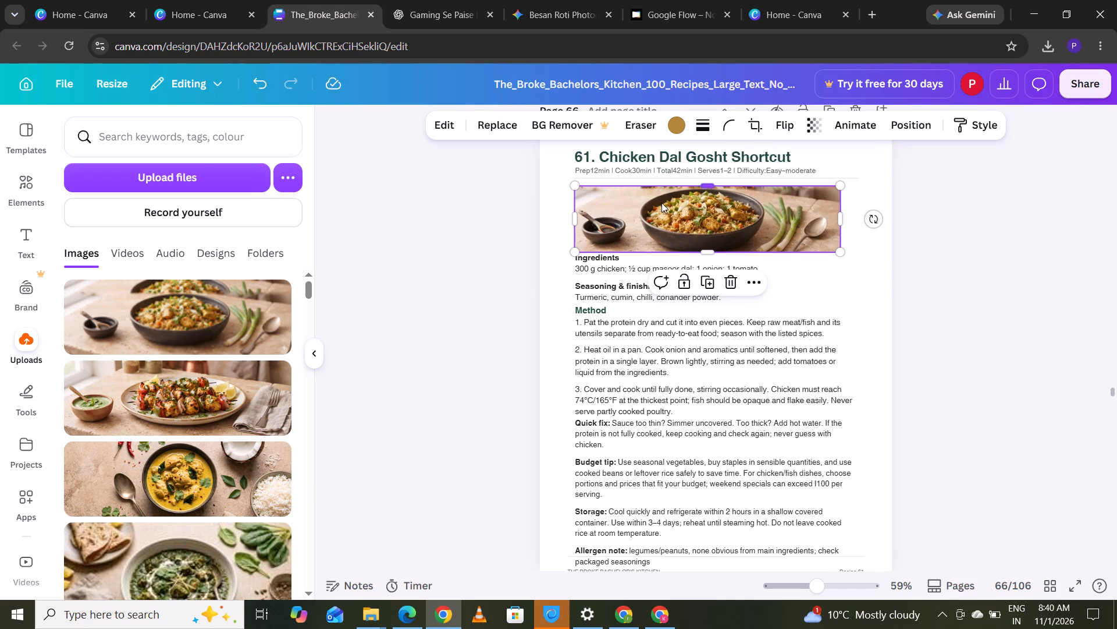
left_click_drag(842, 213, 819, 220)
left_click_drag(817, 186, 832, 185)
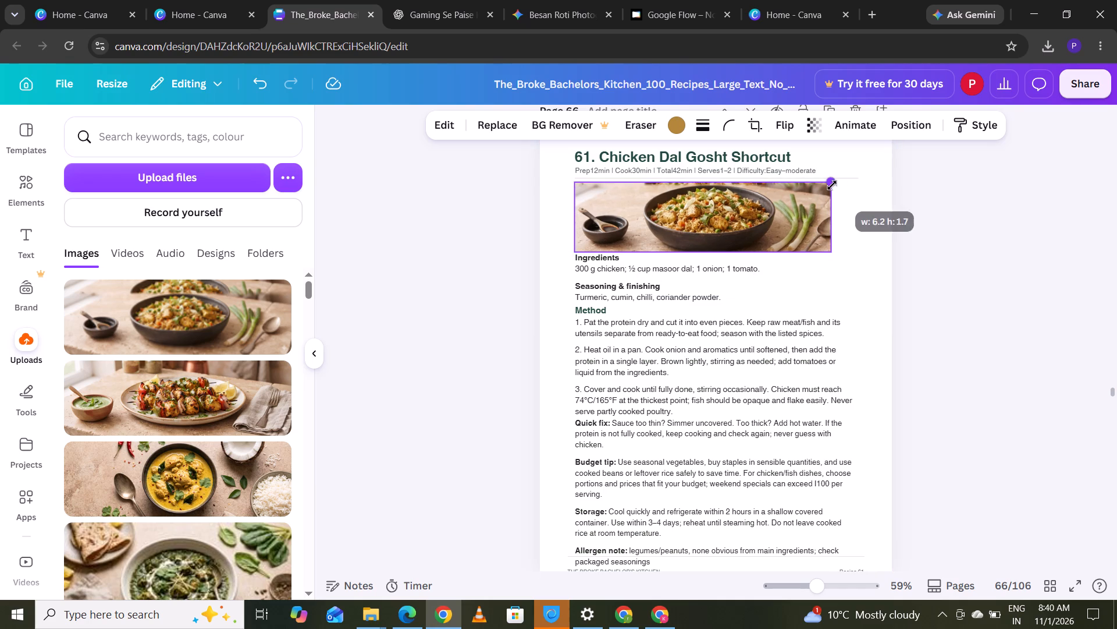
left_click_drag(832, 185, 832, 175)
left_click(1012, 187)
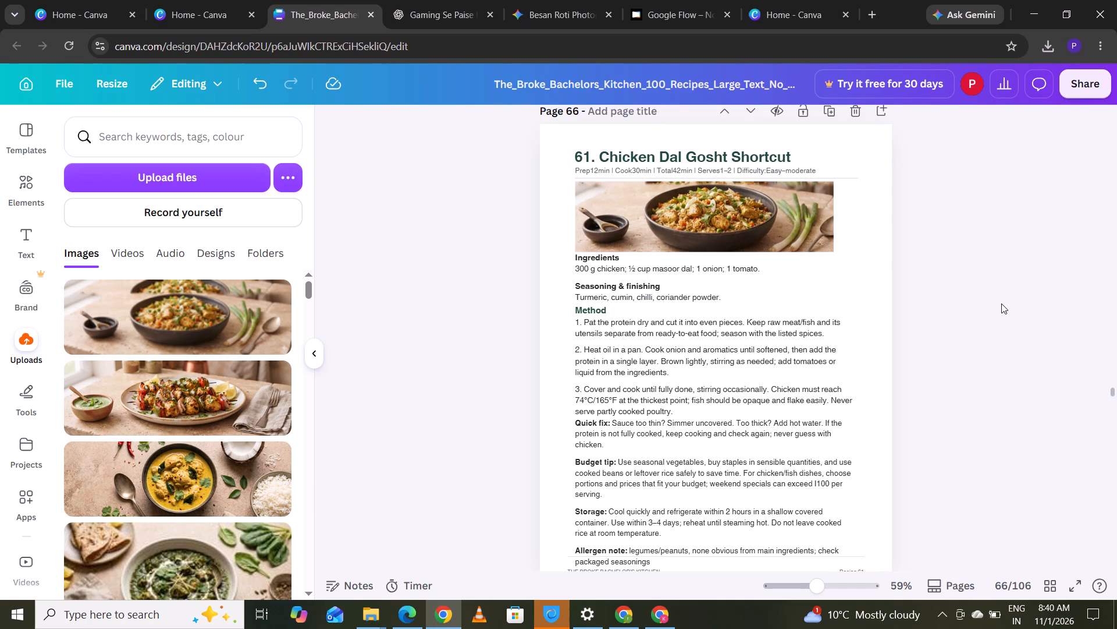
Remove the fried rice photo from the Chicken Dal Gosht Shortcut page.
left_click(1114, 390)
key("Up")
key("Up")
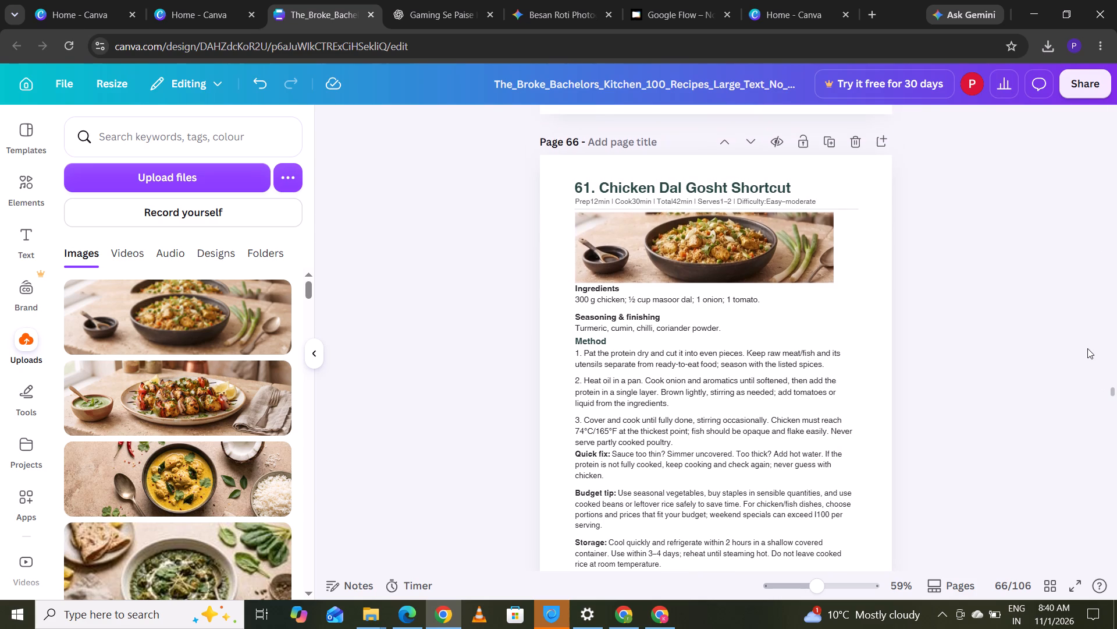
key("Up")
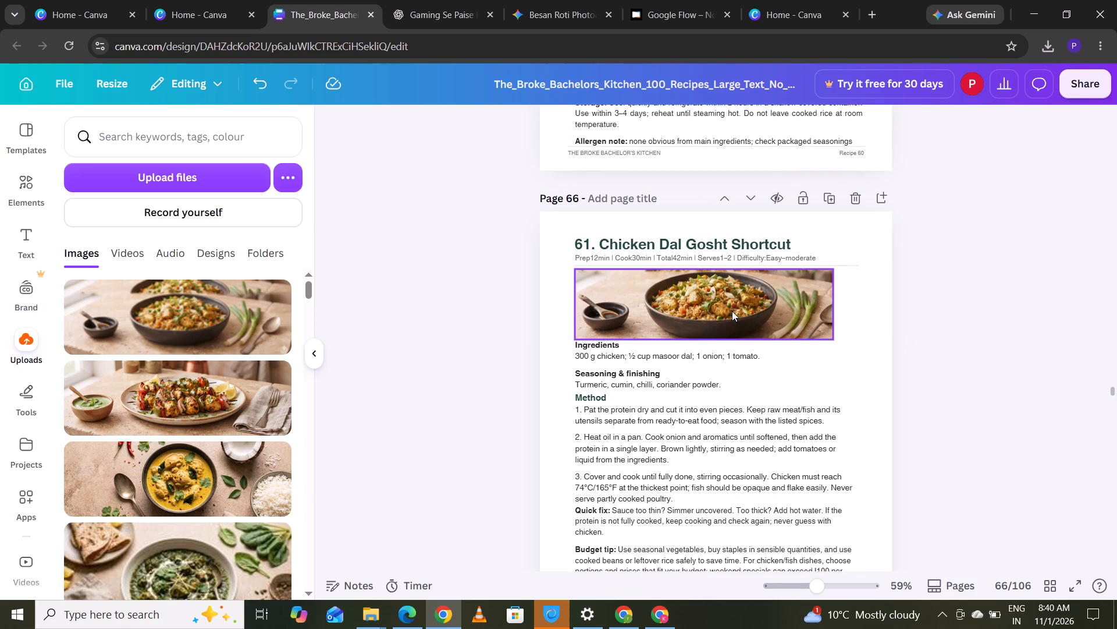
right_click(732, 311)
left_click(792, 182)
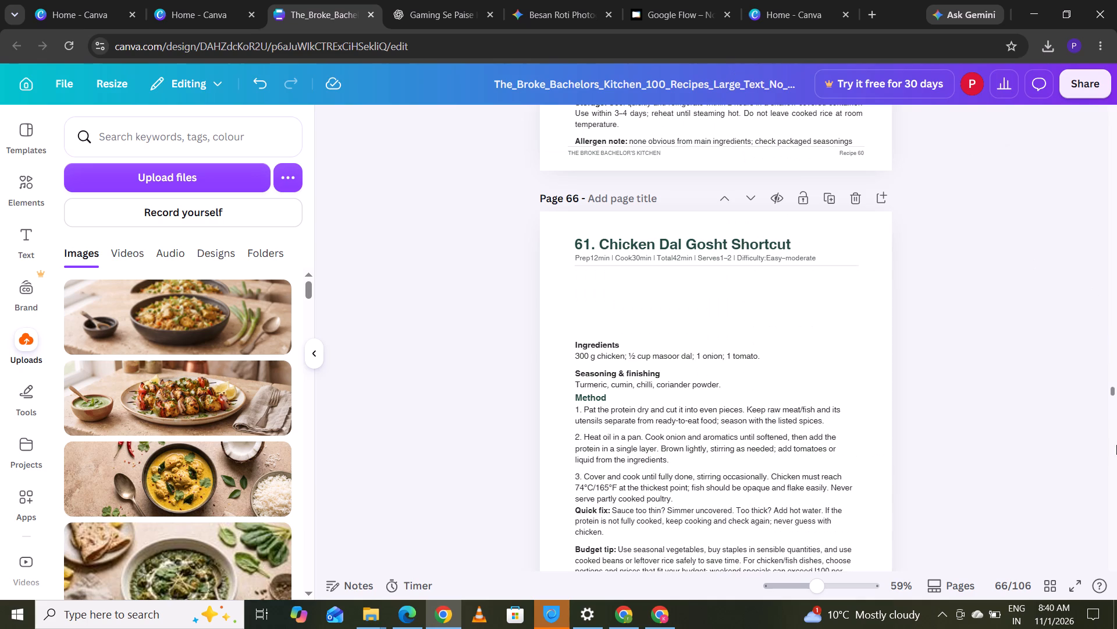
Place the uploaded fried rice photo between the heading and Ingredients of recipe 60, Chicken Fried Rice, on page 65.
left_click(1111, 390)
key("Up")
key("Up")
key("Up")
key("Up")
key("Up")
key("Up")
key("Up")
key("Up")
key("Up")
key("Up")
key("Up")
key("Up")
key("Up")
key("Up")
key("Up")
key("Up")
key("Up")
key("Up")
key("Up")
key("Up")
key("Up")
key("Up")
key("Up")
key("Up")
key("Up")
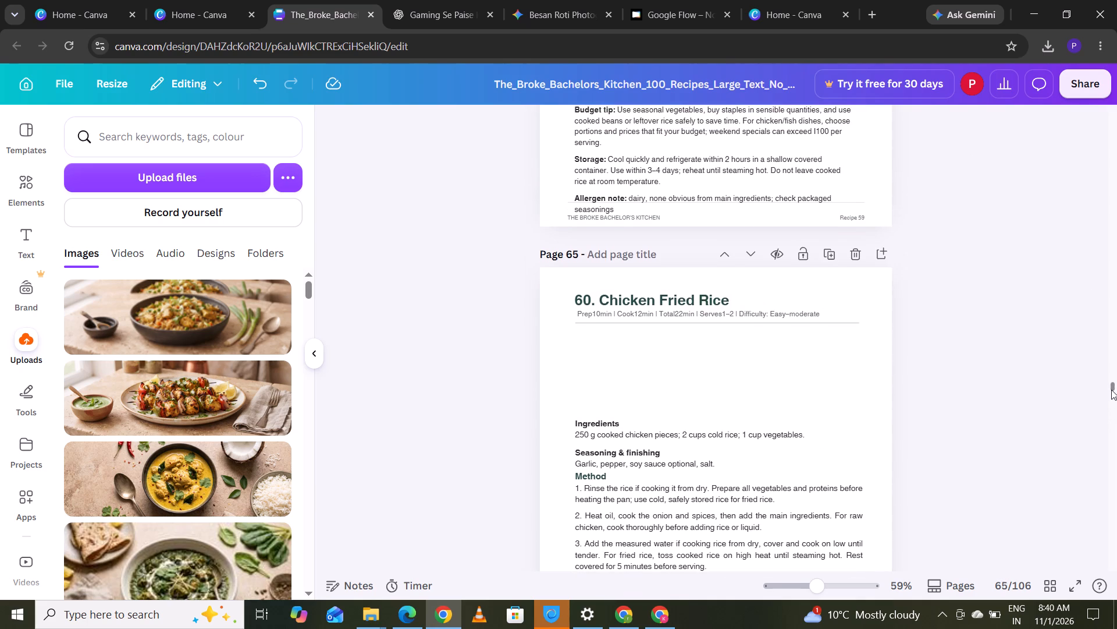
key("Down")
key("Down")
key("Down")
key("Down")
key("Down")
key("Down")
key("Down")
key("Down")
key("Down")
key("Down")
key("Down")
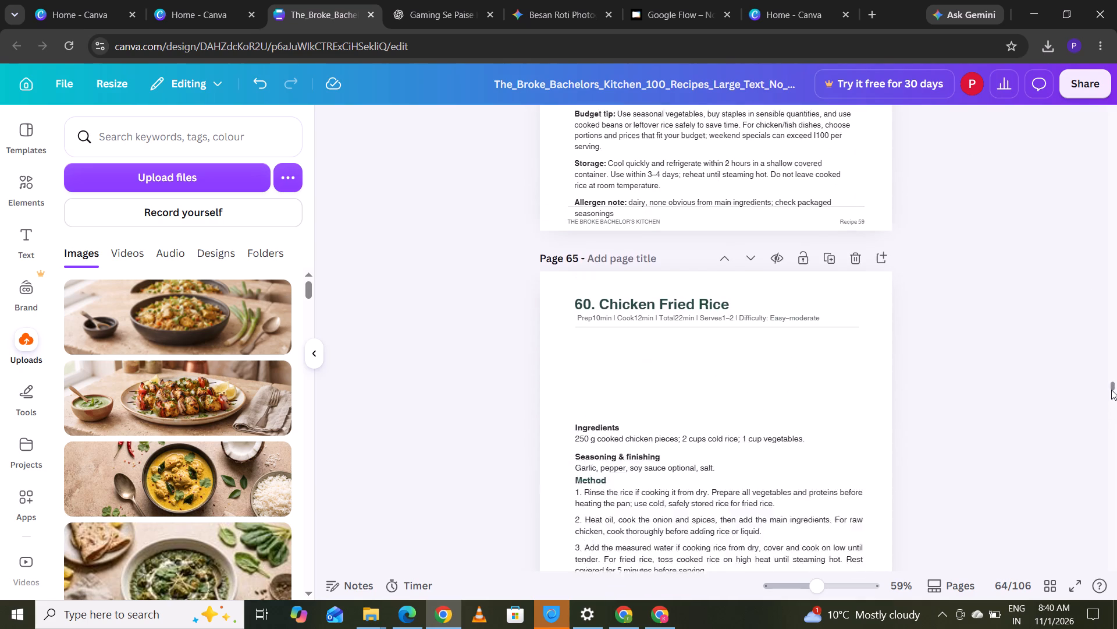
key("Down")
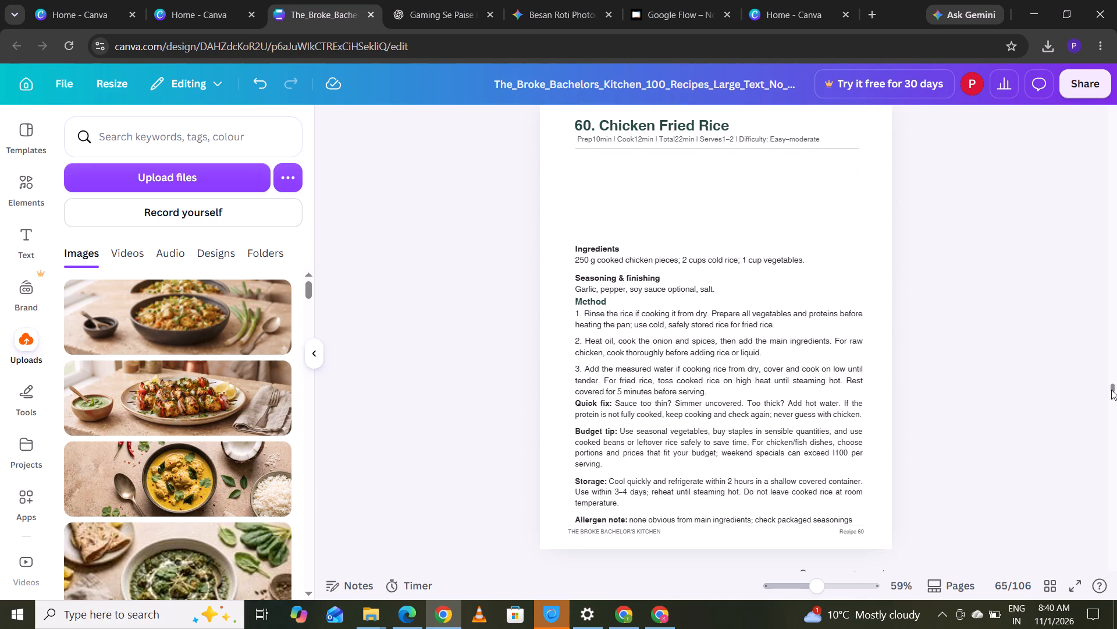
left_click_drag(187, 319, 411, 252)
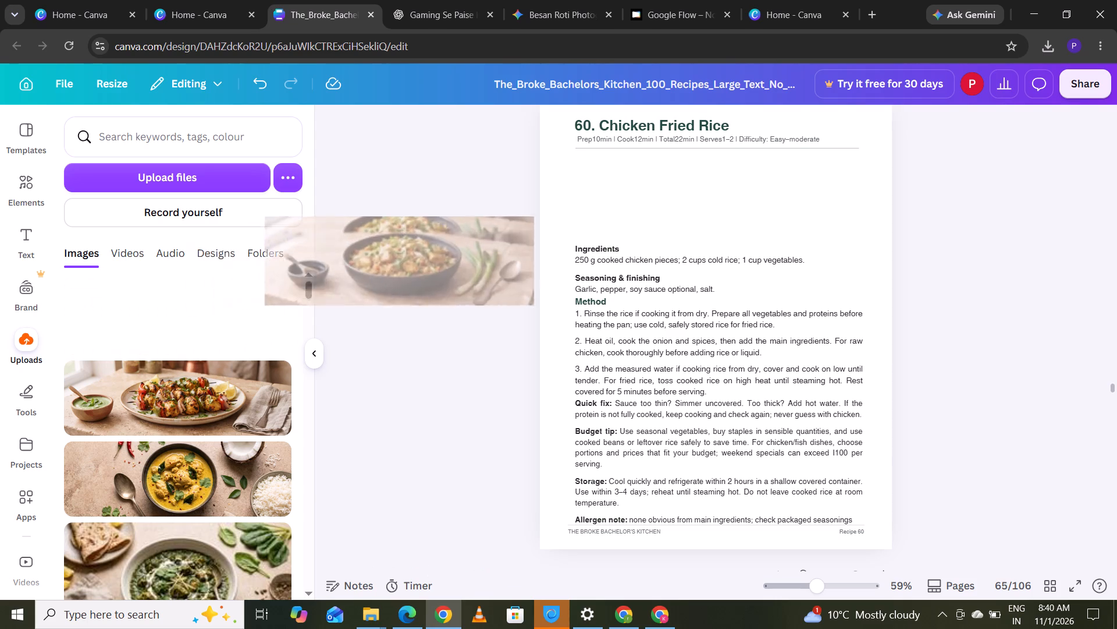
left_click_drag(411, 252, 706, 188)
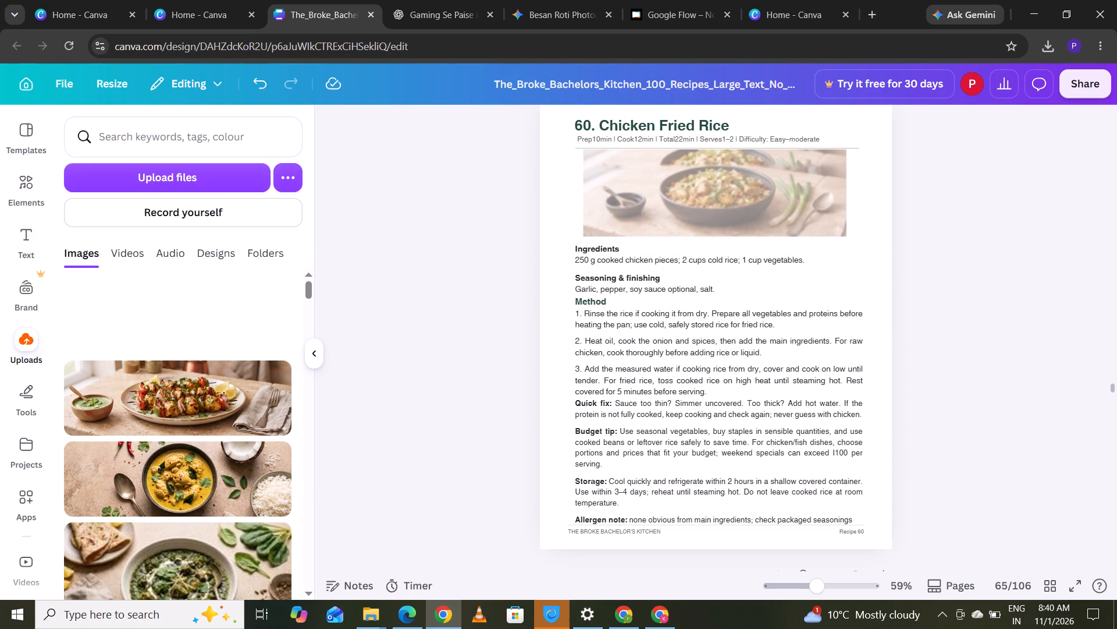
left_click_drag(706, 188, 698, 188)
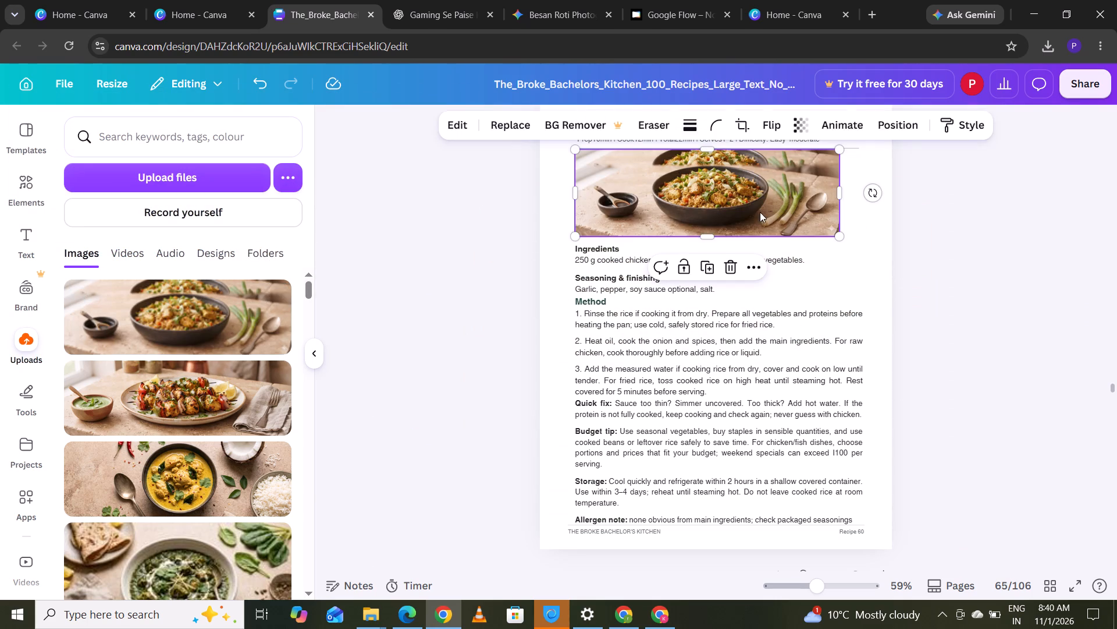
Crop, enlarge and reposition the Chicken Fried Rice photo to about 6.3 by 2, aligned with the Ingredients text and below the header rule.
left_click_drag(709, 150, 714, 173)
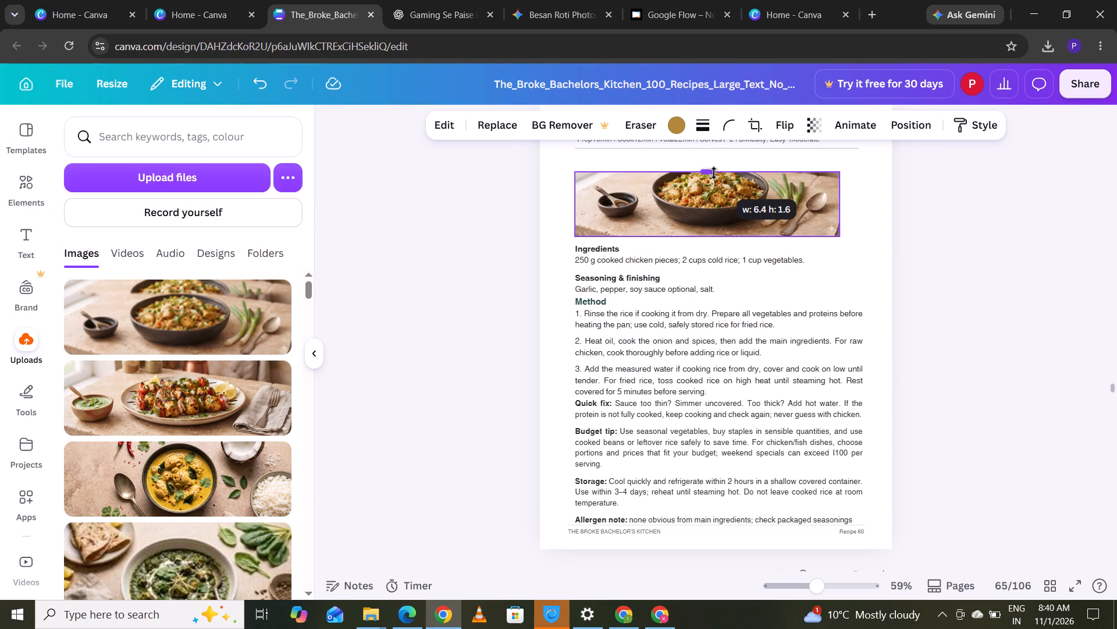
left_click_drag(714, 173, 714, 165)
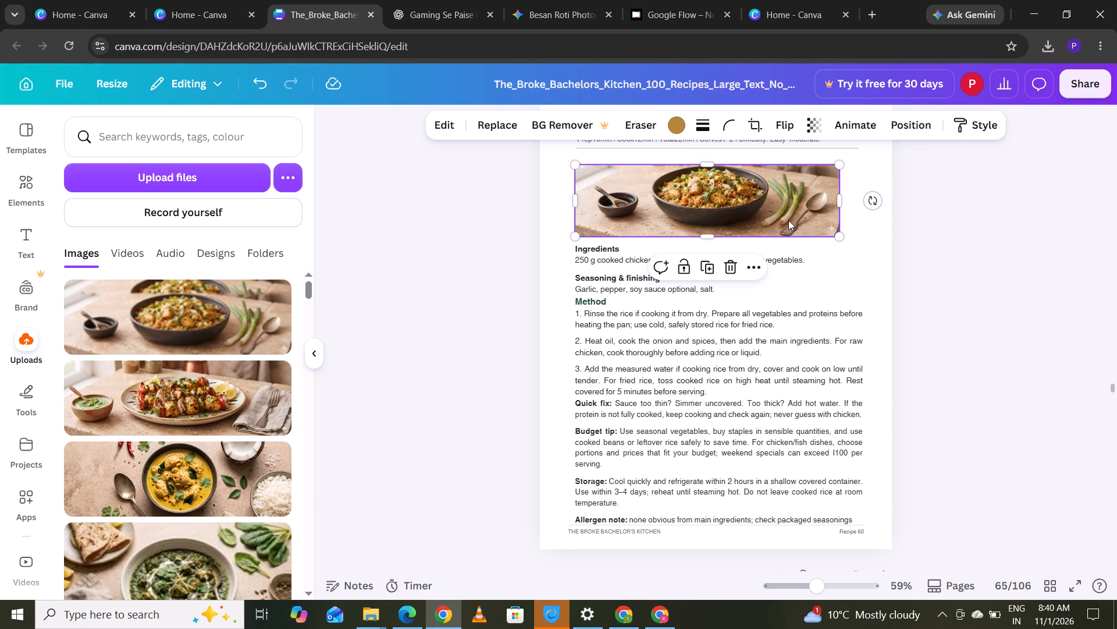
left_click_drag(836, 203, 828, 205)
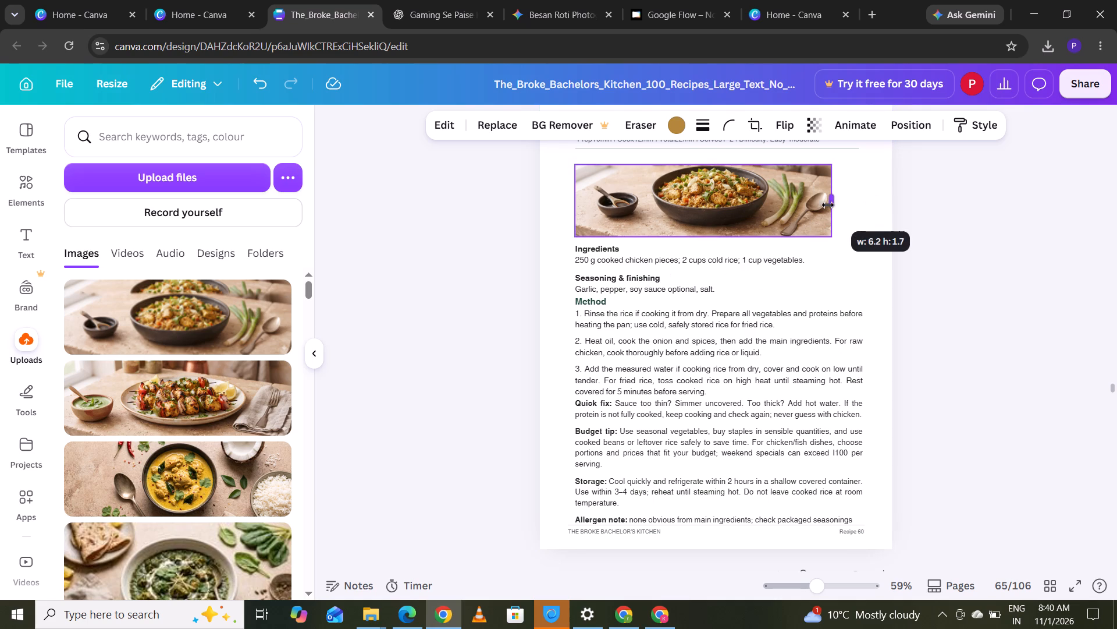
left_click_drag(828, 205, 823, 207)
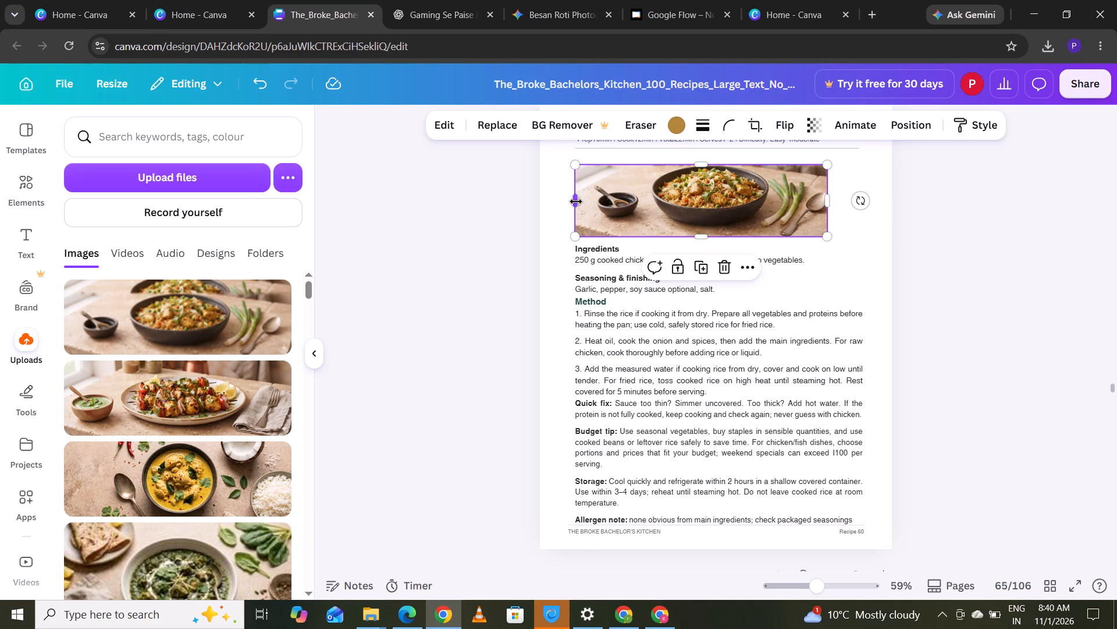
left_click_drag(578, 202, 600, 202)
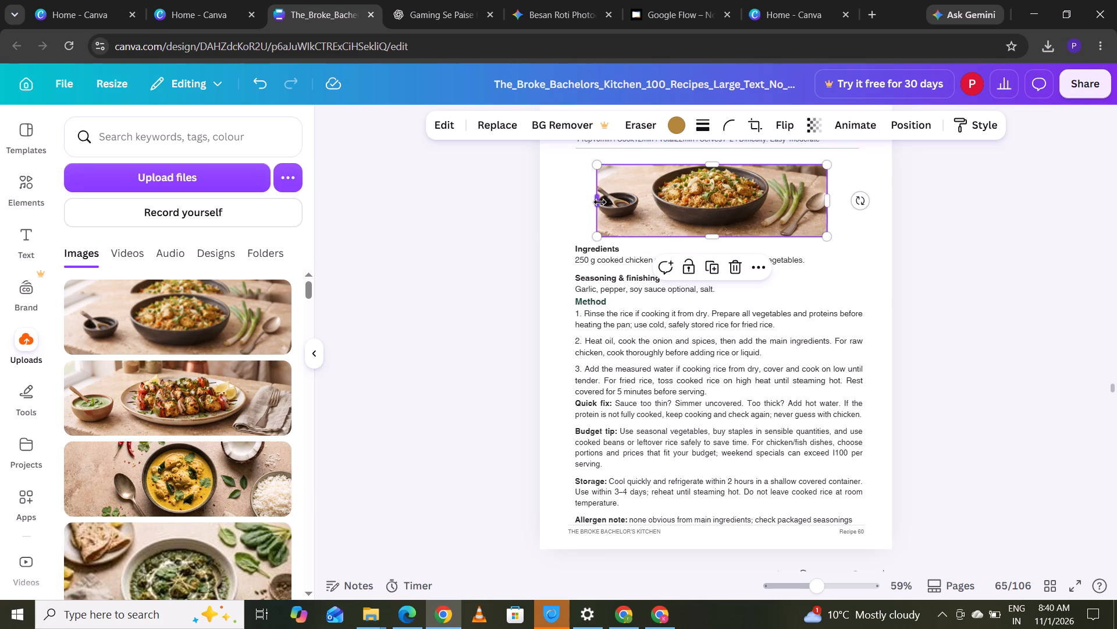
left_click_drag(826, 162, 858, 149)
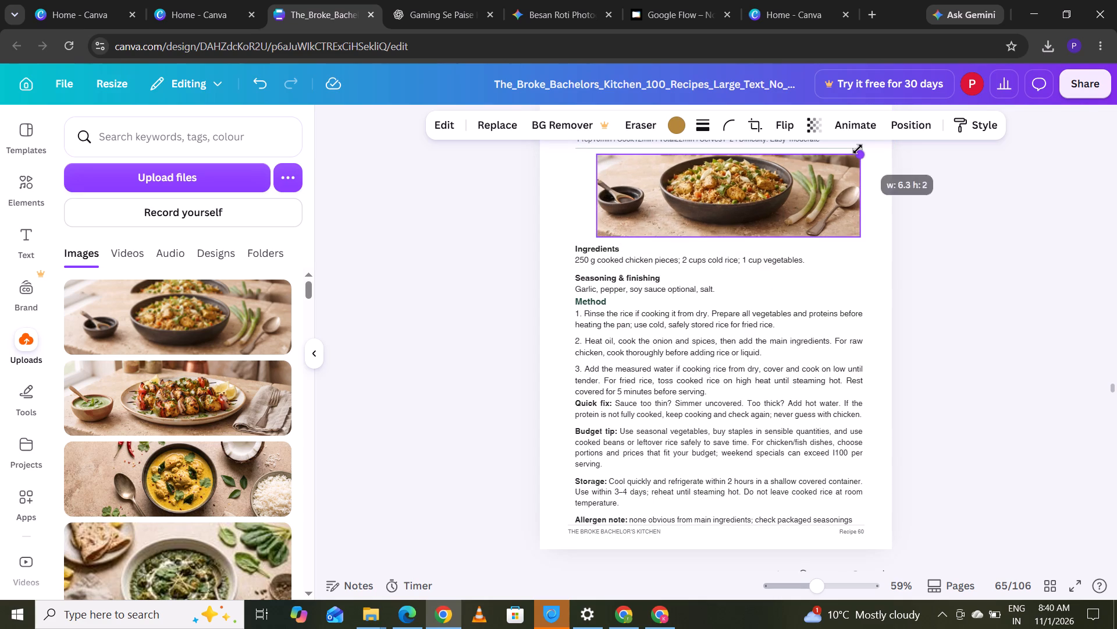
left_click_drag(858, 149, 858, 149)
left_click_drag(776, 195, 751, 192)
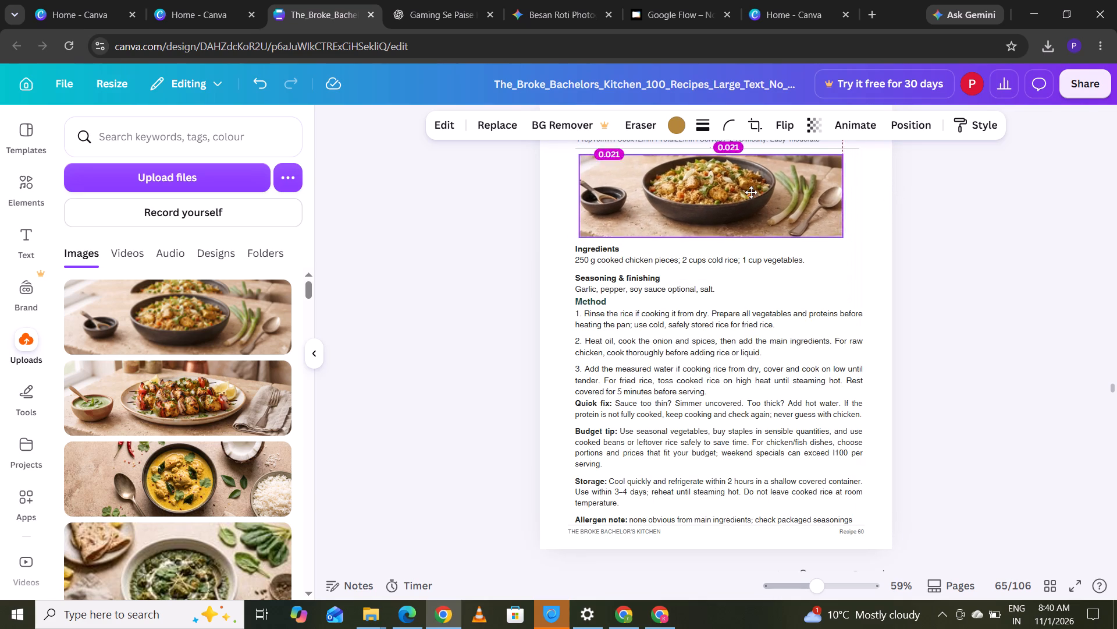
left_click_drag(751, 192, 755, 194)
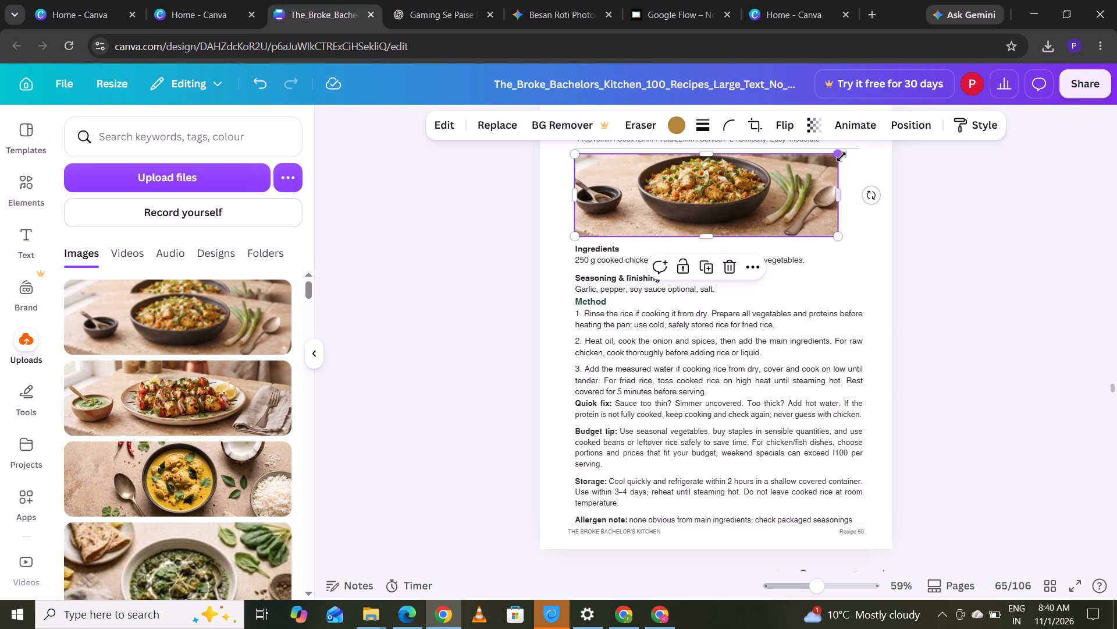
left_click_drag(841, 157, 839, 140)
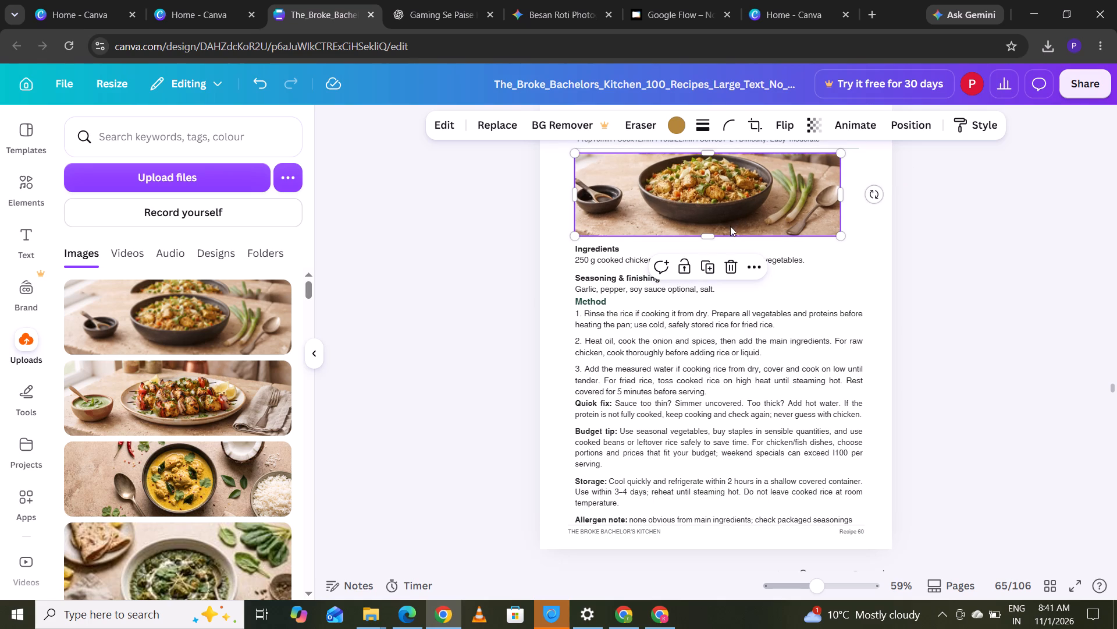
left_click(953, 217)
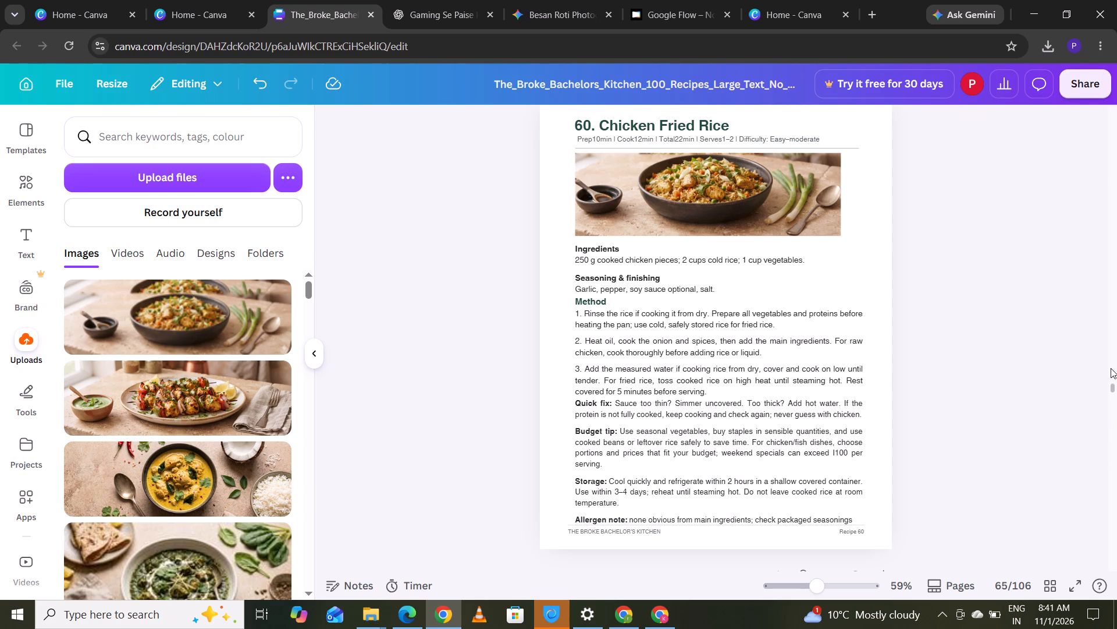
Move on to page 66 and review recipe 61, Chicken Dal Gosht Shortcut, as the next page needing a photo.
left_click(1115, 387)
key("Down")
key("Down")
key("Down")
key("Down")
key("Down")
key("Down")
key("Down")
key("Down")
key("Down")
key("Down")
key("Down")
key("Down")
key("Down")
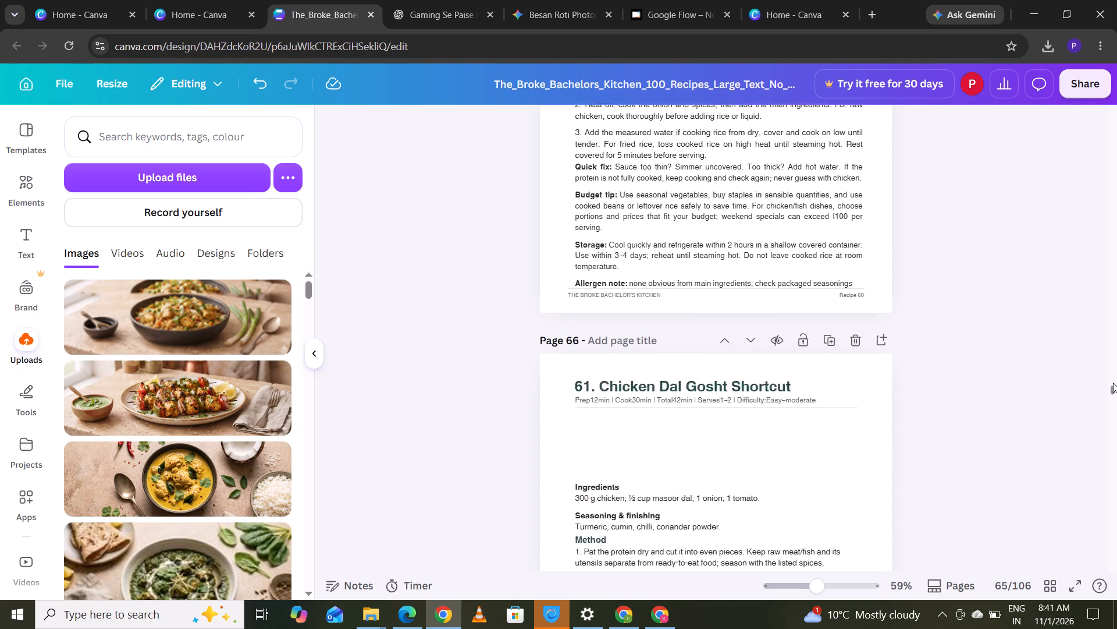
key("Down")
key("Down")
key("Down")
key("Down")
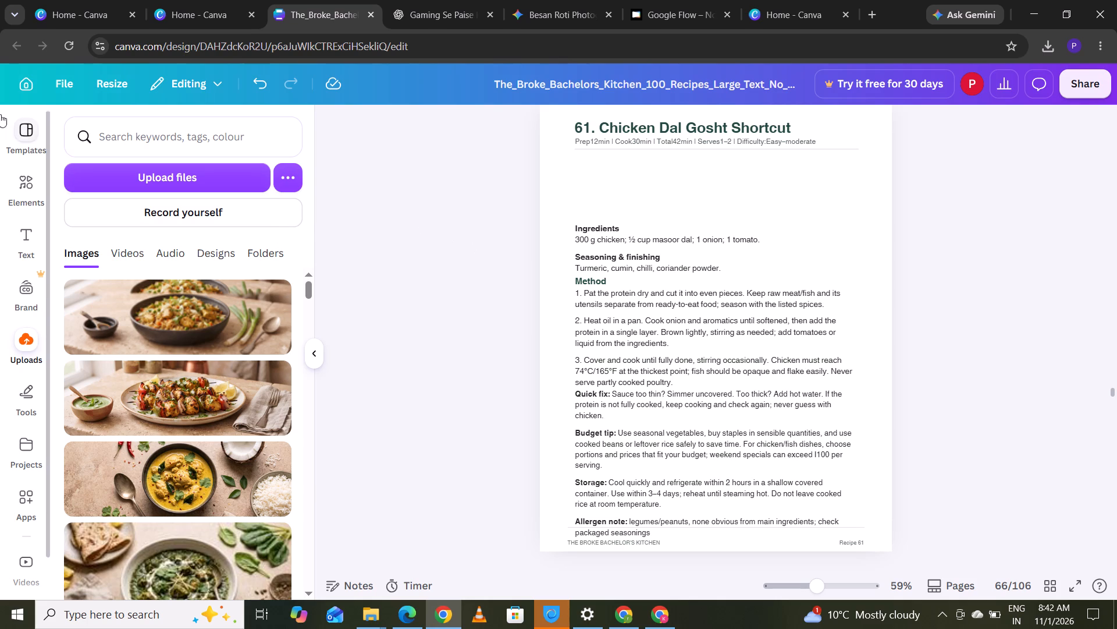
left_click(770, 15)
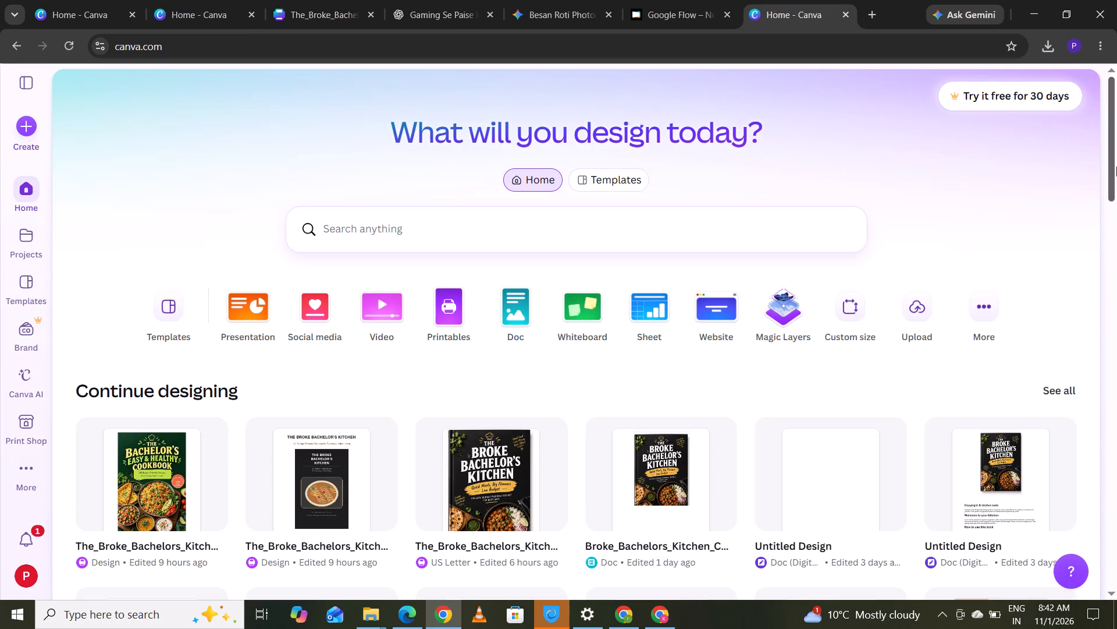
left_click_drag(1116, 164, 1116, 233)
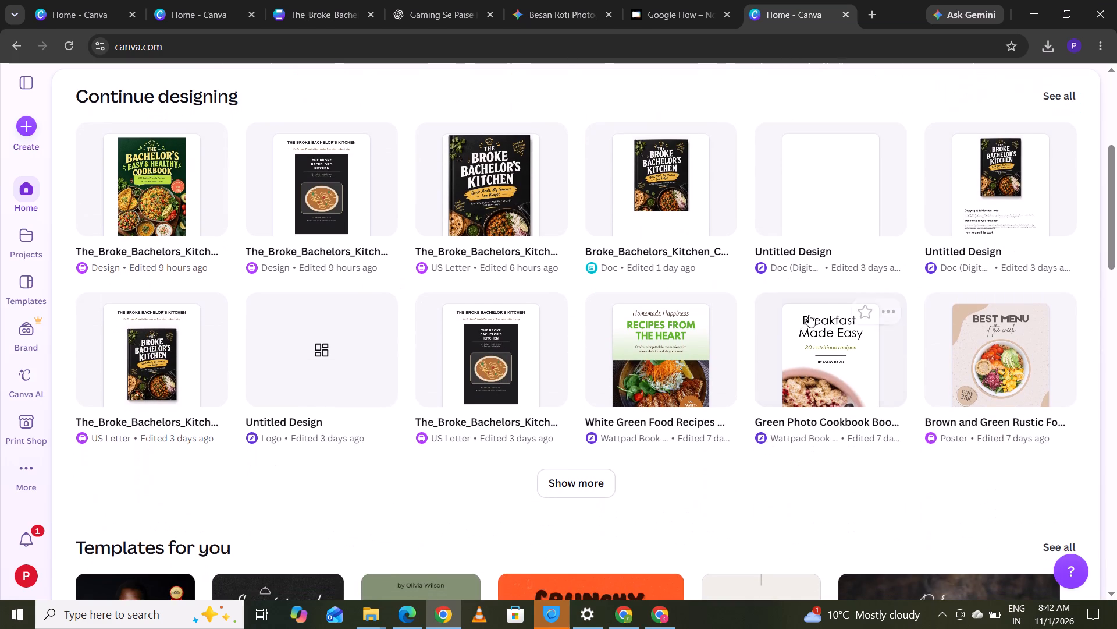
left_click(643, 388)
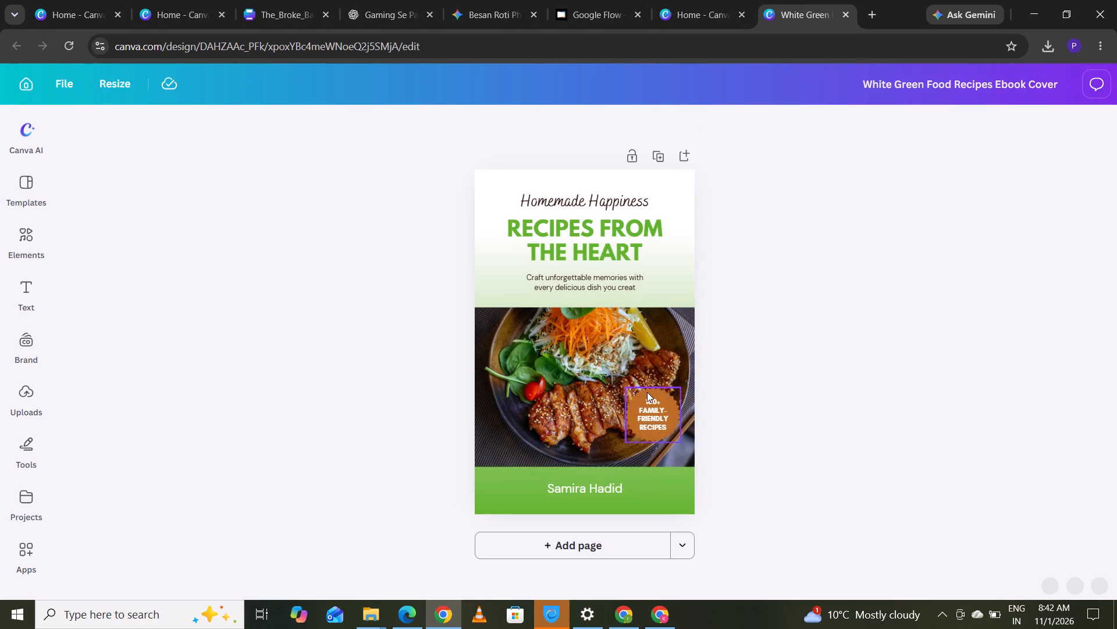
left_click(647, 392)
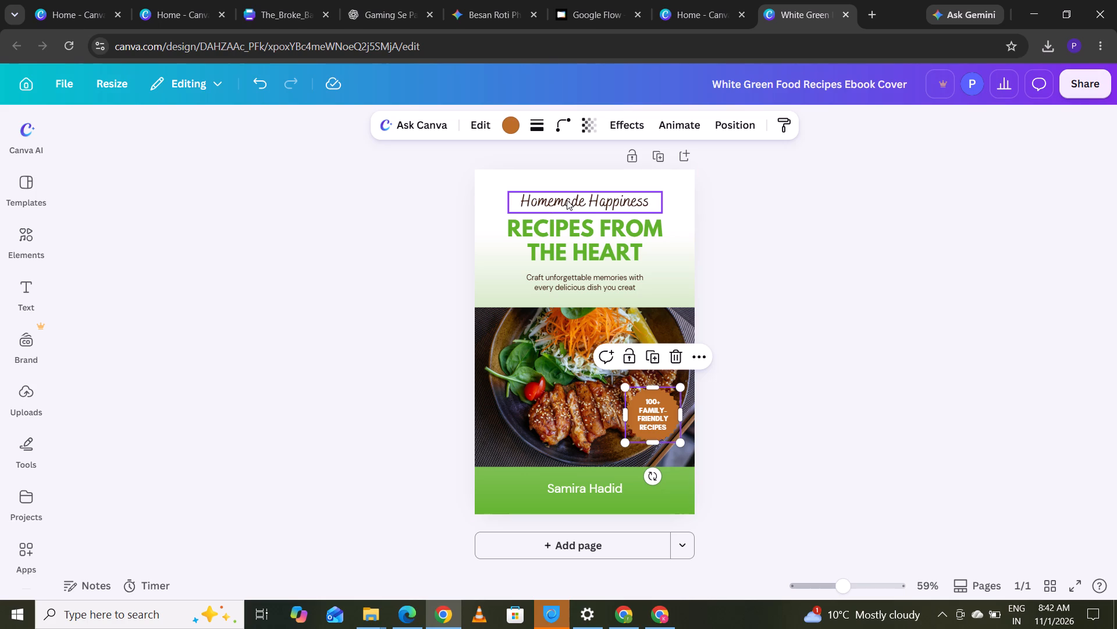
left_click(632, 197)
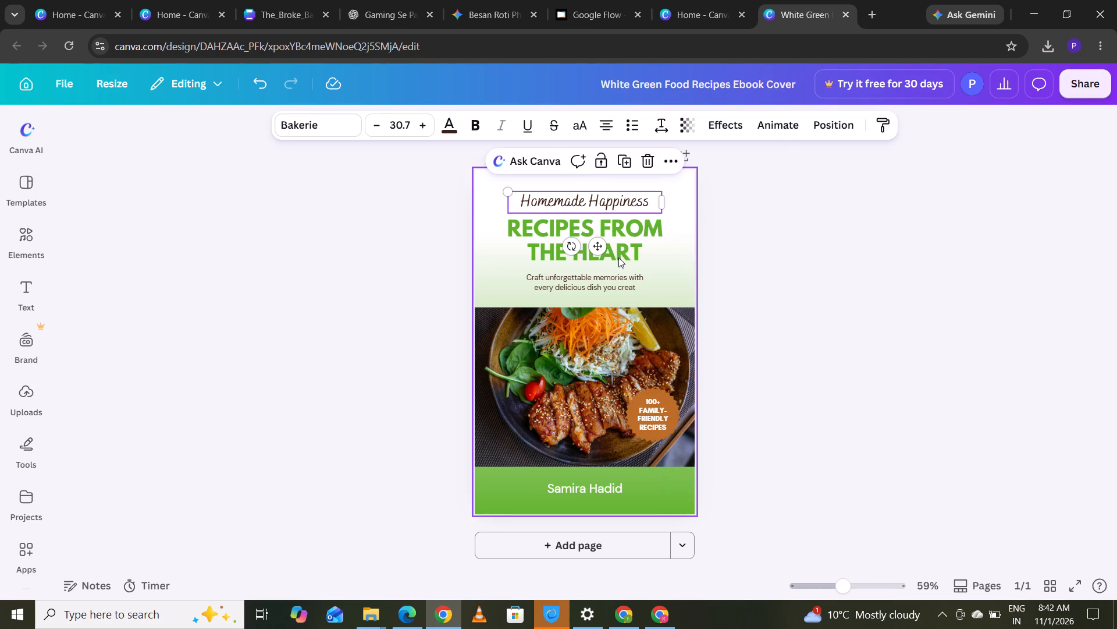
Replace the cover title Recipes from the Heart with THE BACHELOR'S CROCK on two lines.
left_click(738, 245)
left_click(621, 244)
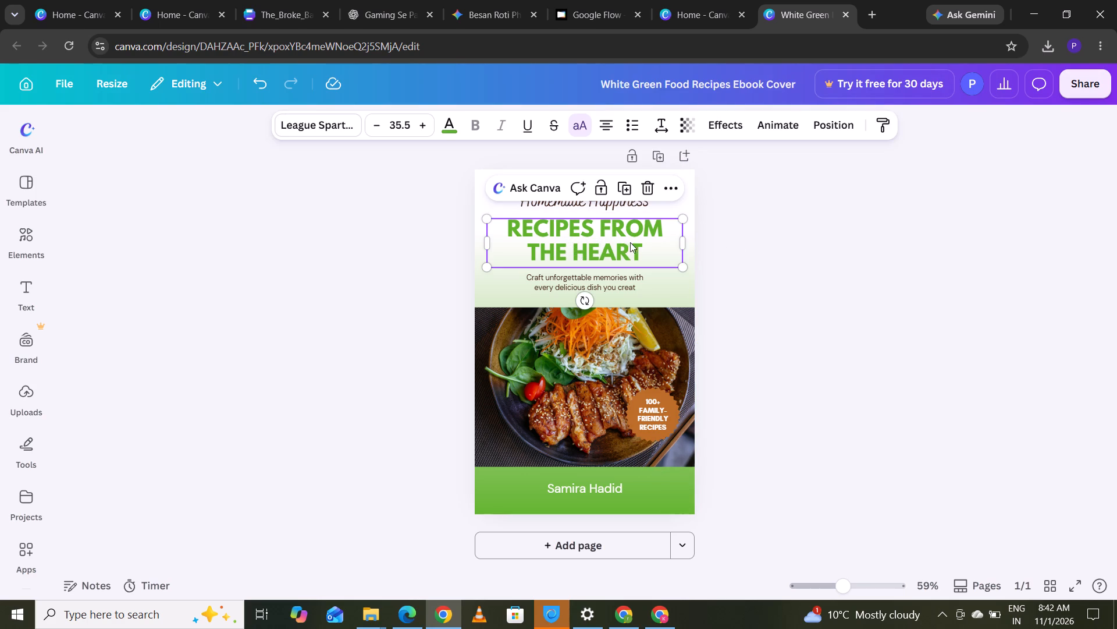
left_click(646, 242)
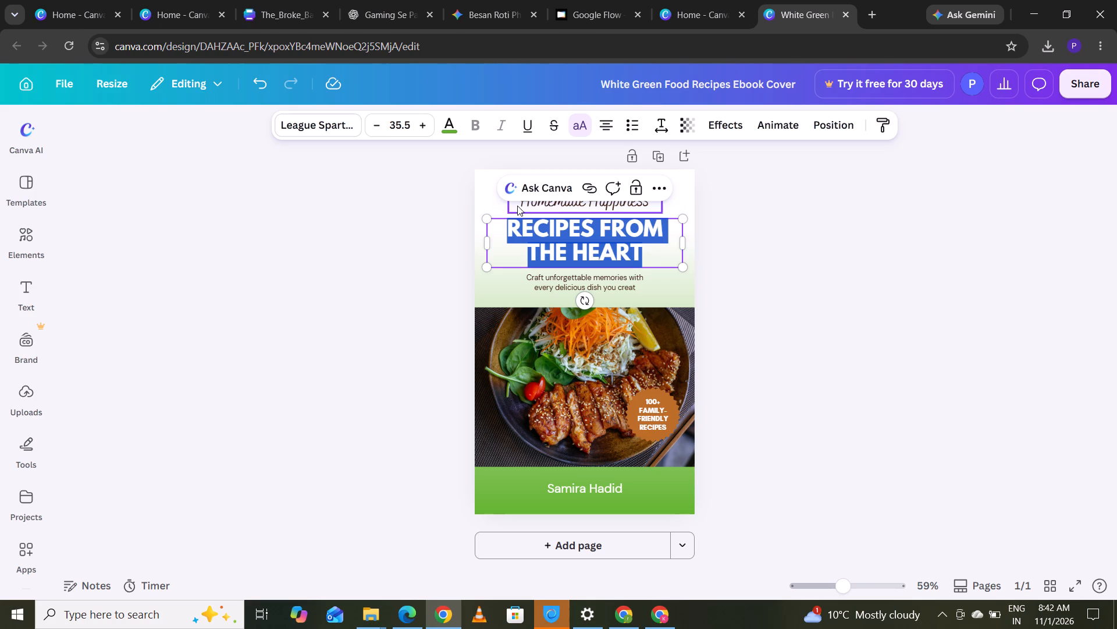
right_click(541, 248)
left_click(638, 285)
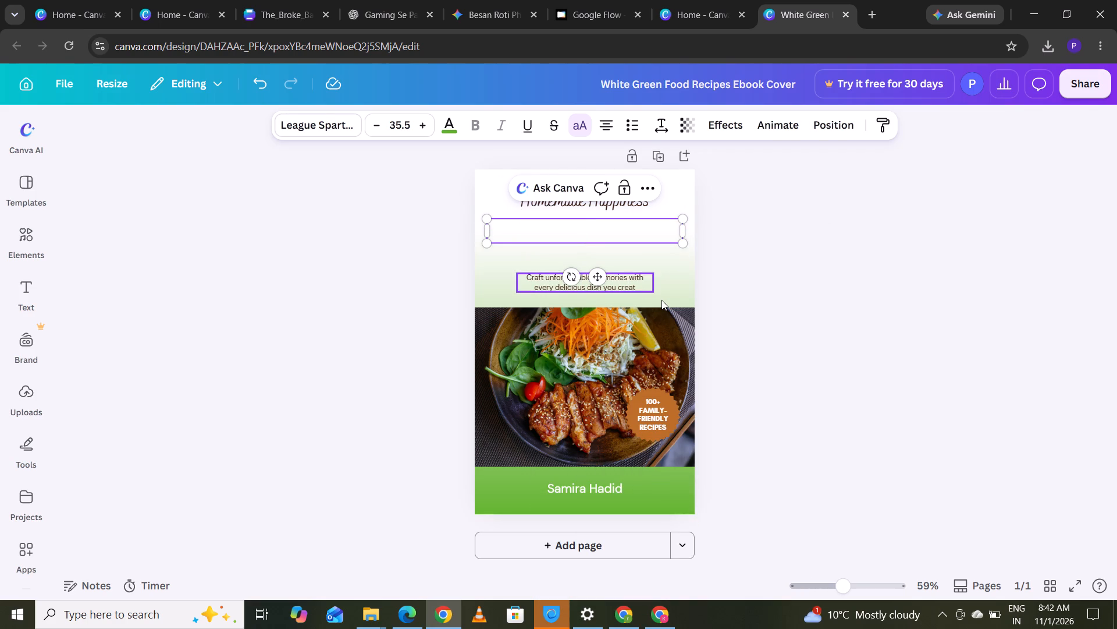
type("the bache")
type("lors")
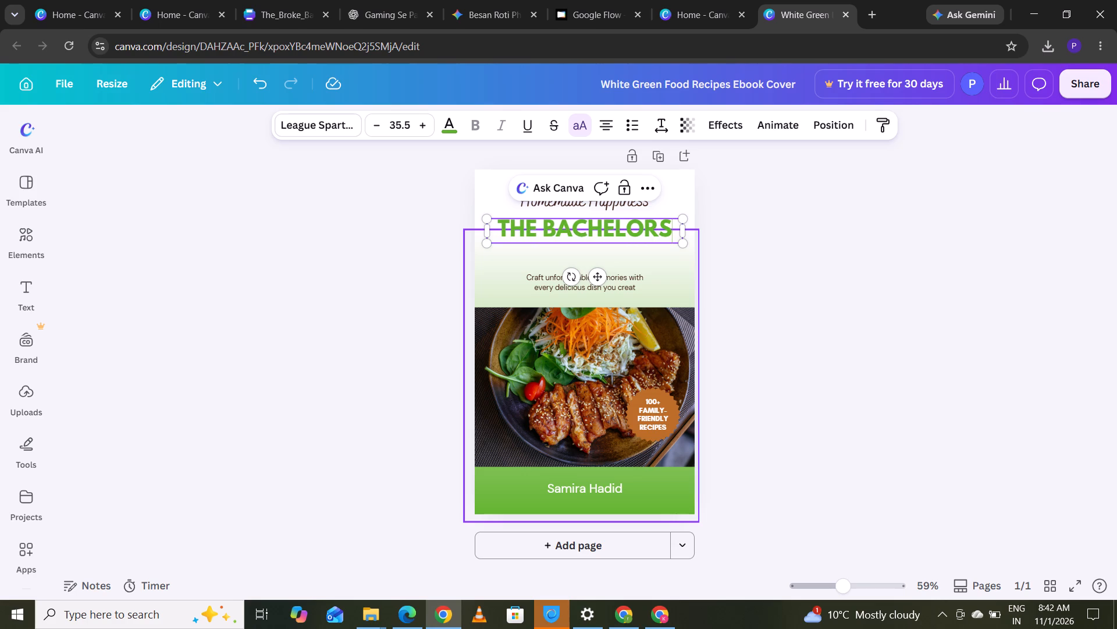
key("BackSpace")
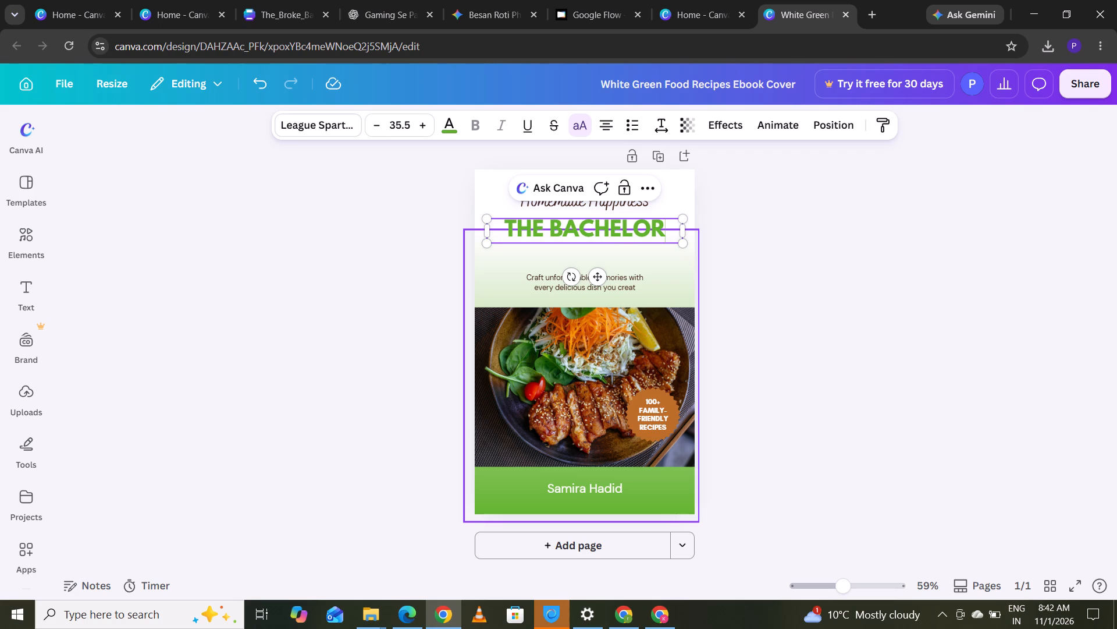
key("shift+less")
key("BackSpace")
key("comma")
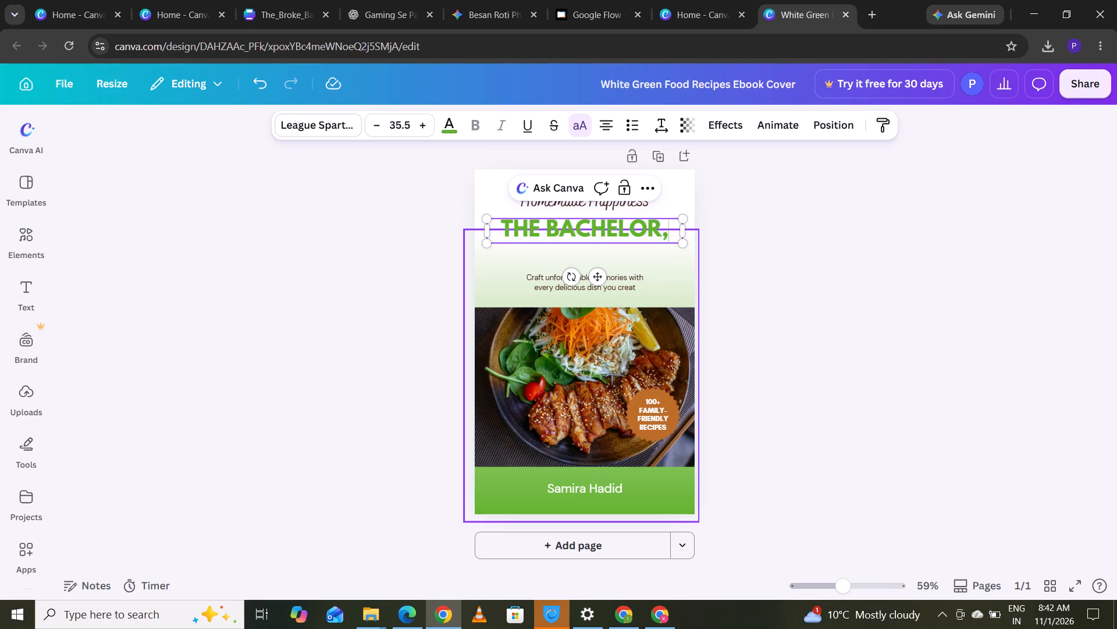
key("BackSpace")
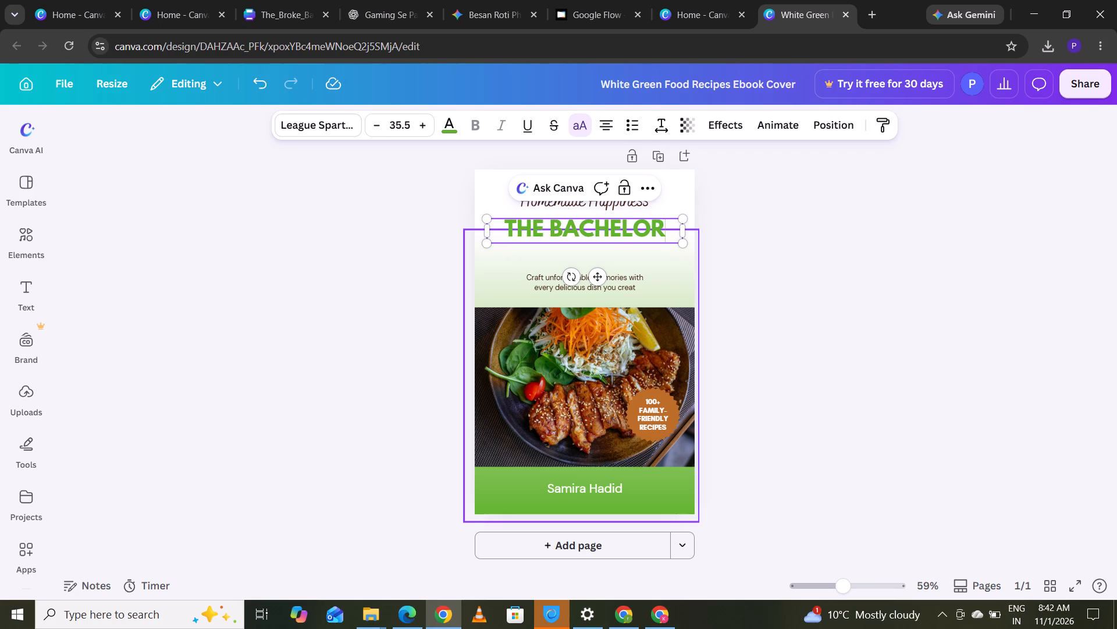
key("apostrophe")
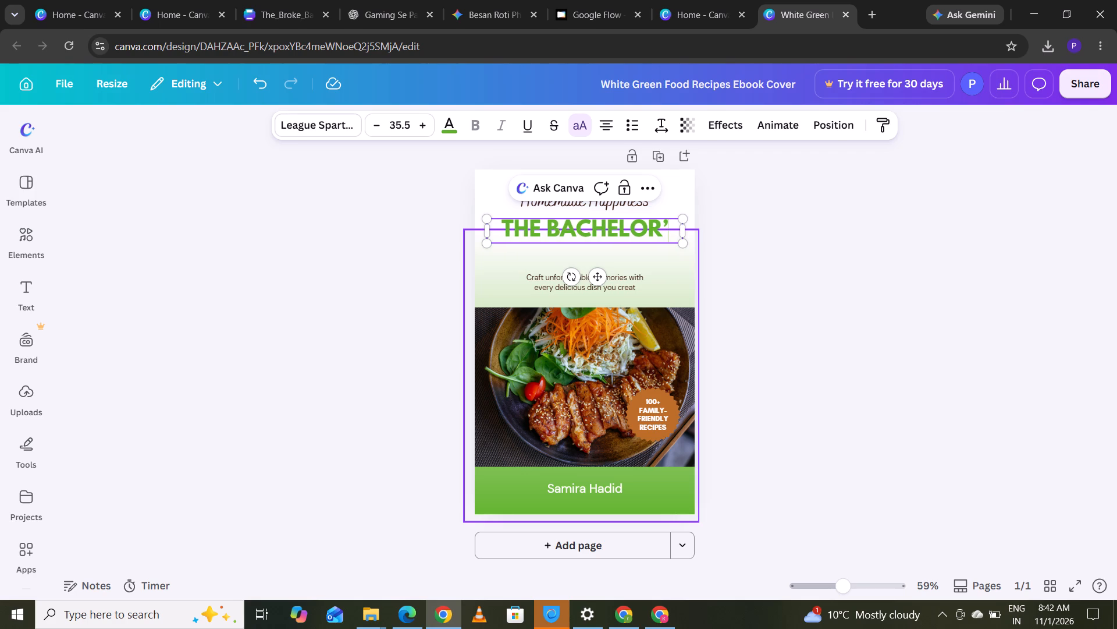
type("s")
key("space")
key("Return")
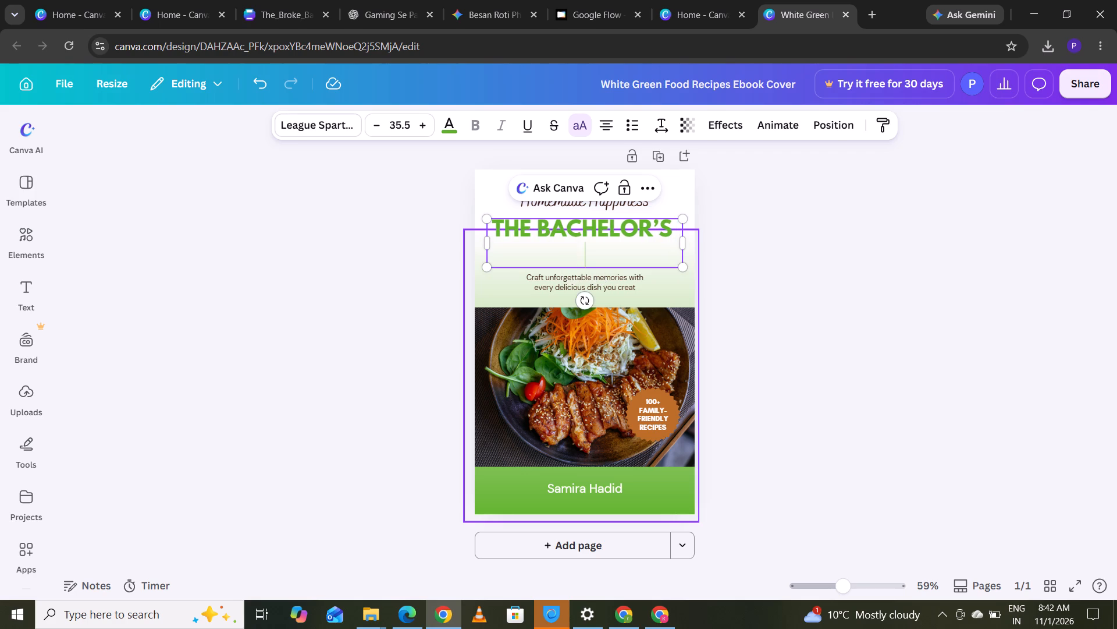
type("cro")
type("ck")
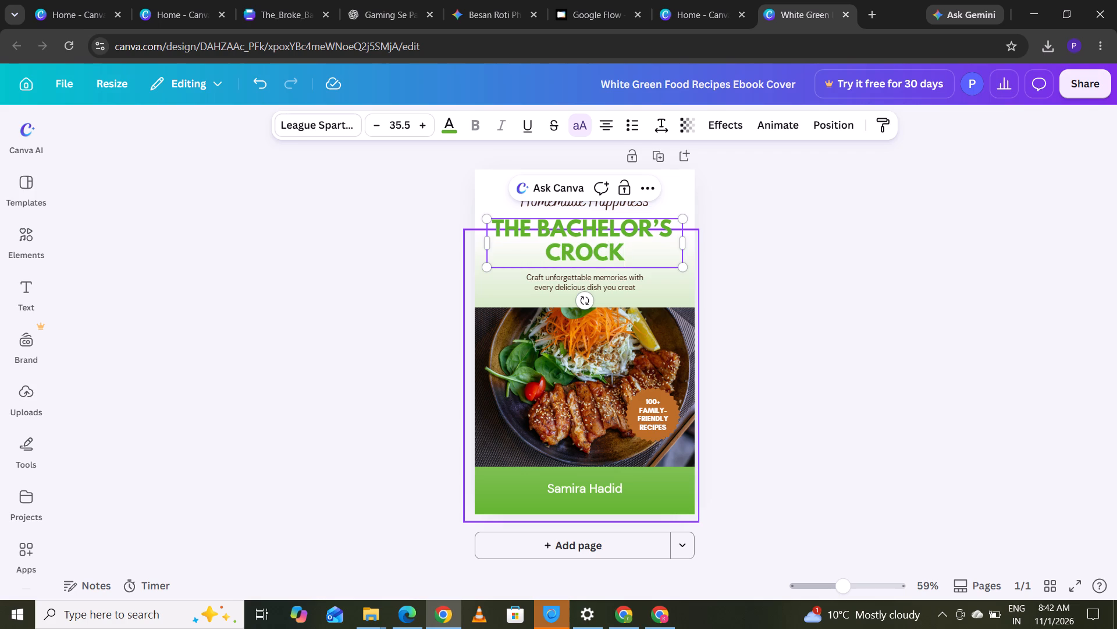
left_click(762, 297)
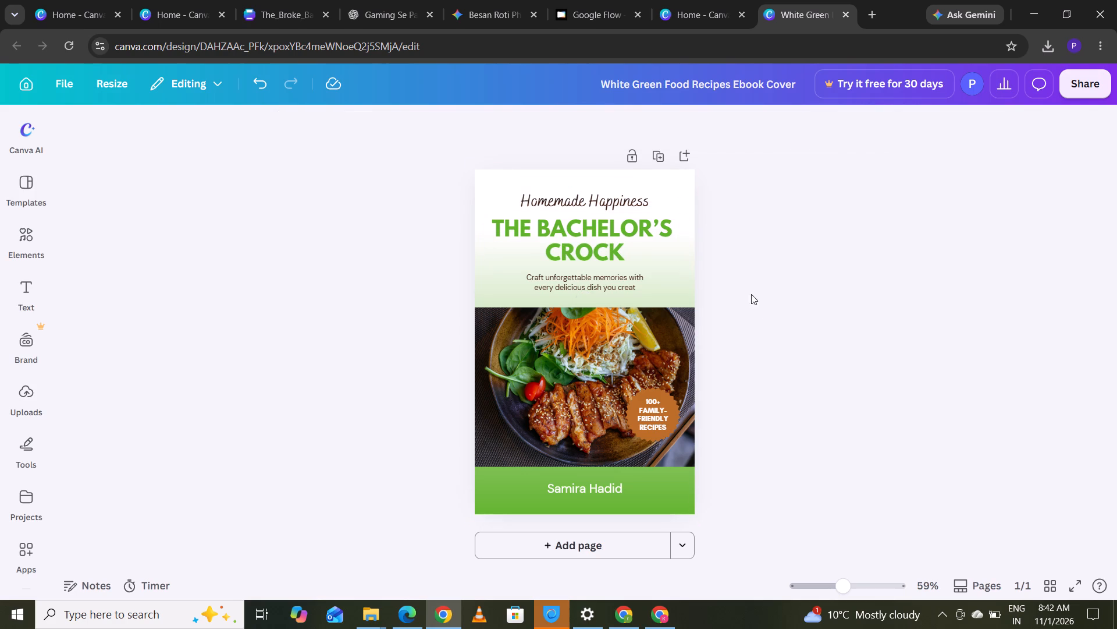
Move the two-line cover title slightly up toward Homemade Happiness, keeping it horizontally centred on the page.
left_click_drag(597, 237, 599, 235)
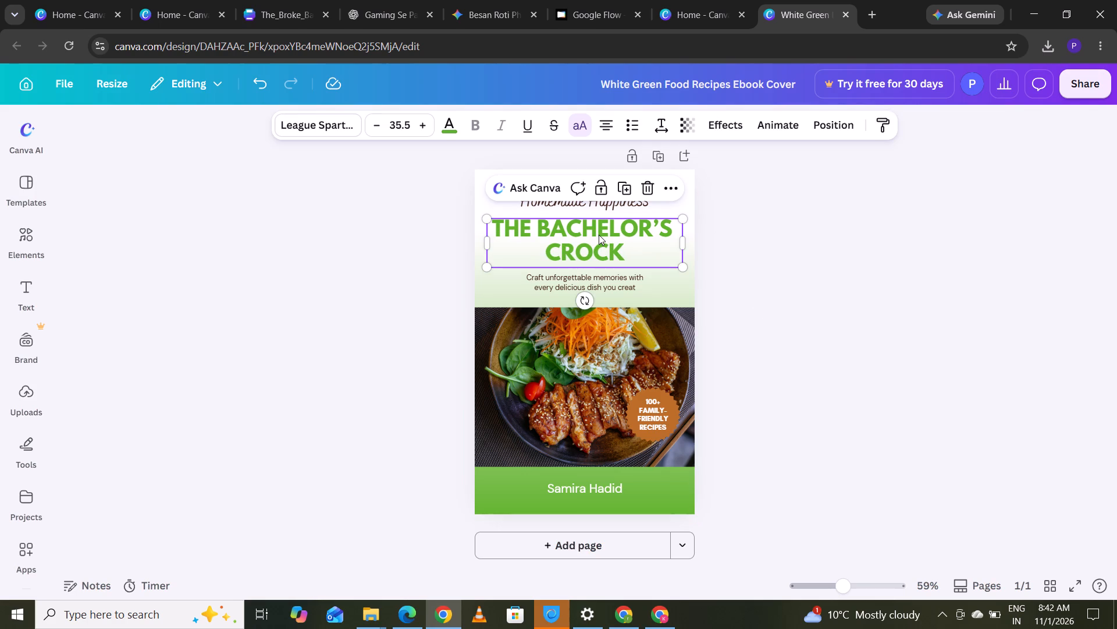
left_click_drag(599, 235, 604, 231)
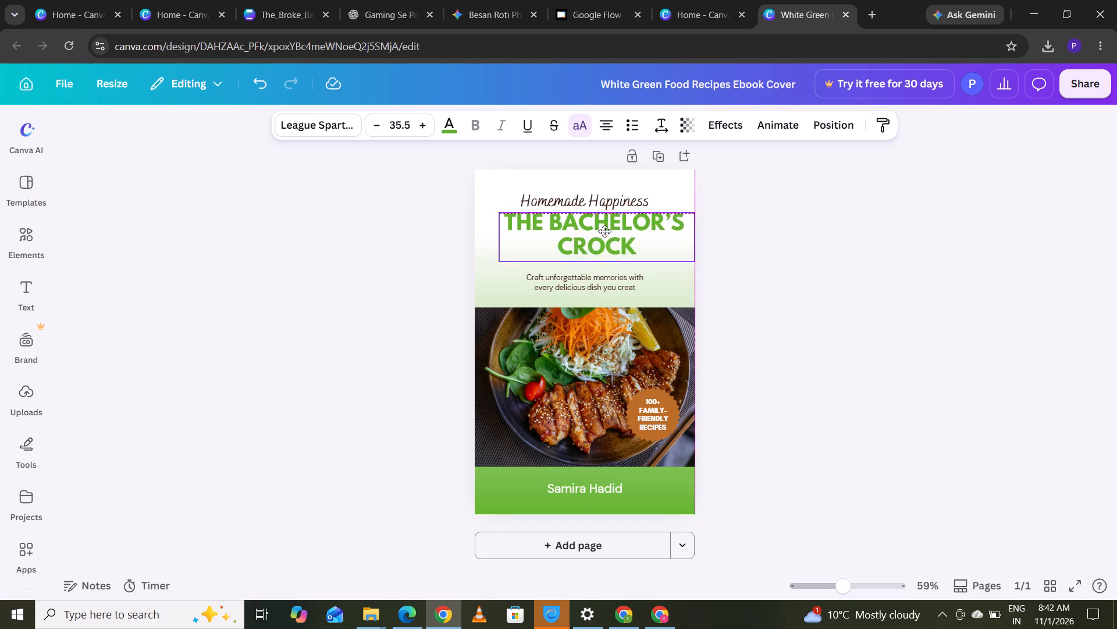
left_click_drag(604, 231, 601, 232)
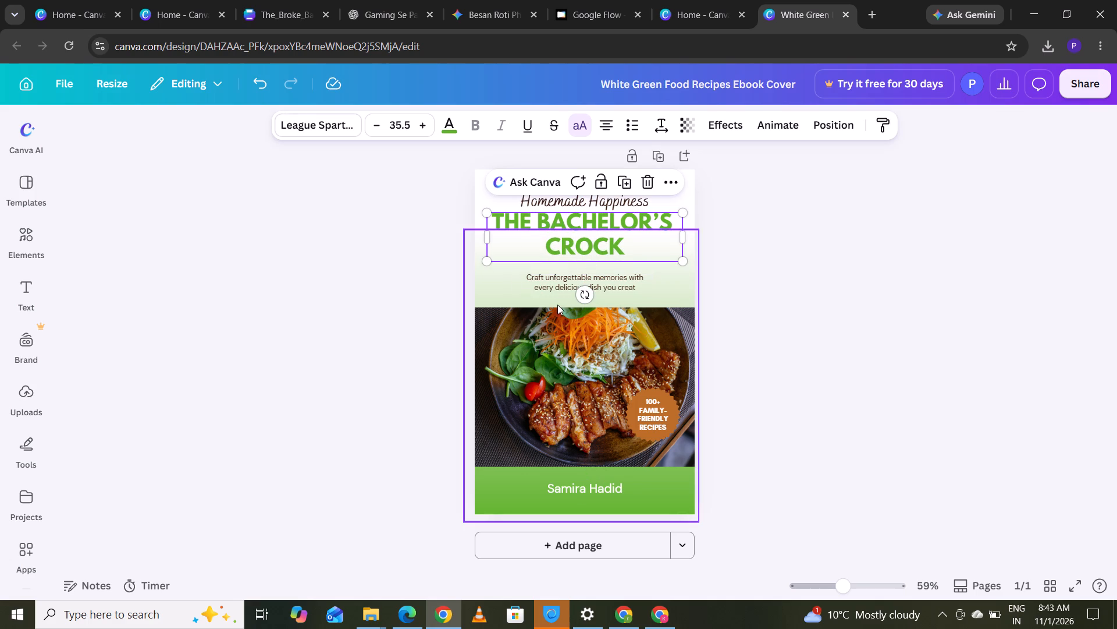
Replace the tagline under the cover title with MAKE EYERDAY BEAUTIFULL WITH SHORT RESIPES.
left_click(576, 281)
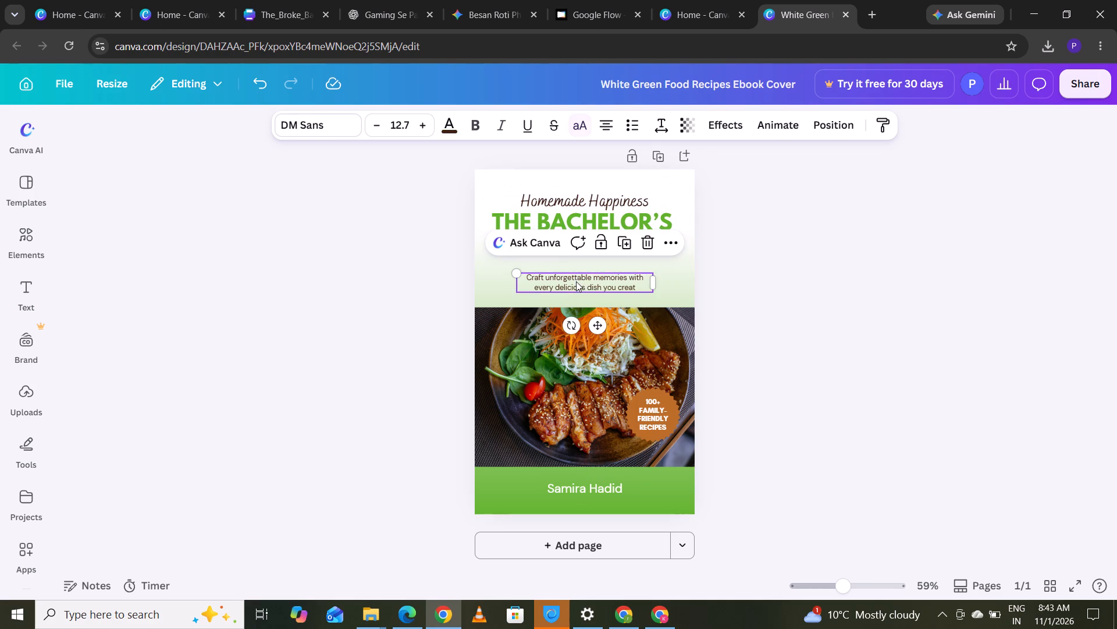
left_click(642, 281)
right_click(612, 280)
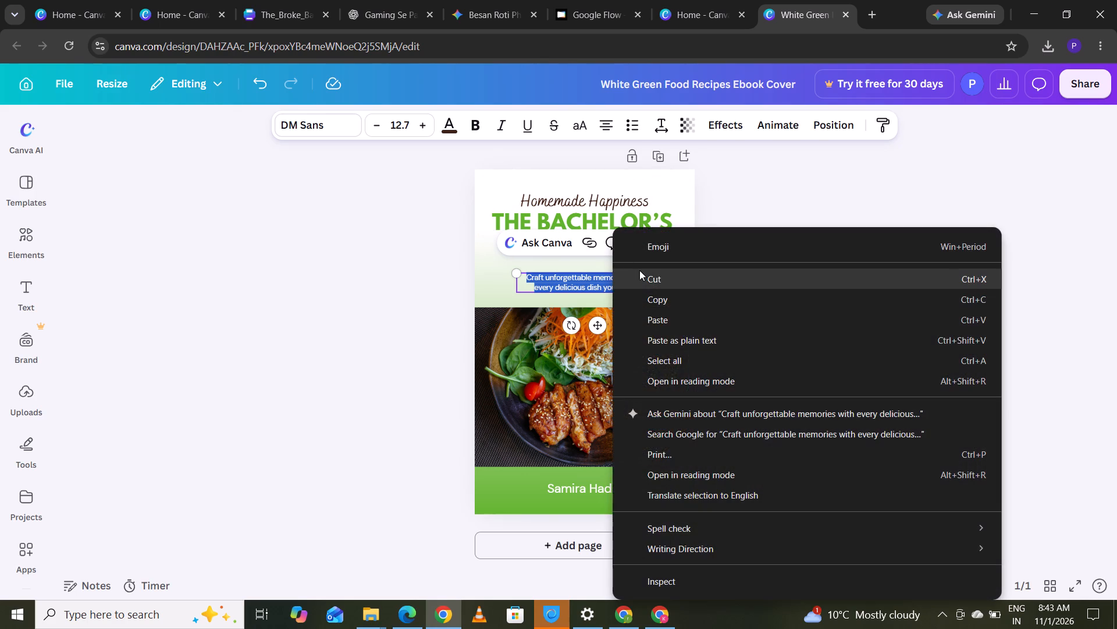
left_click(639, 280)
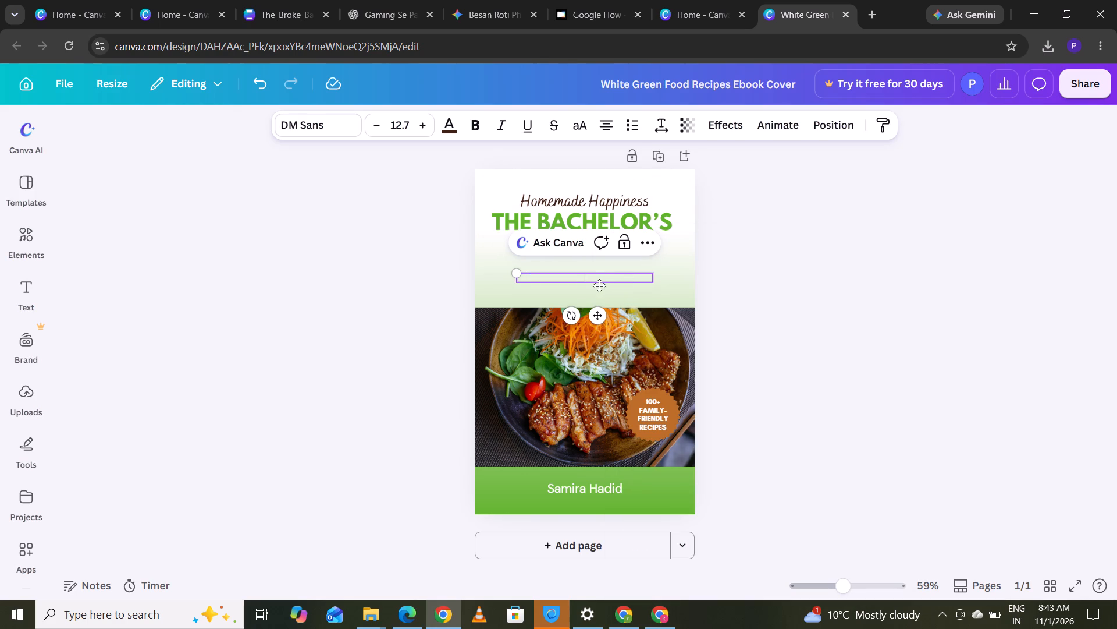
type("ma")
key("BackSpace")
key("BackSpace")
type("MAKE E")
type("YER")
type("DAY")
key("space")
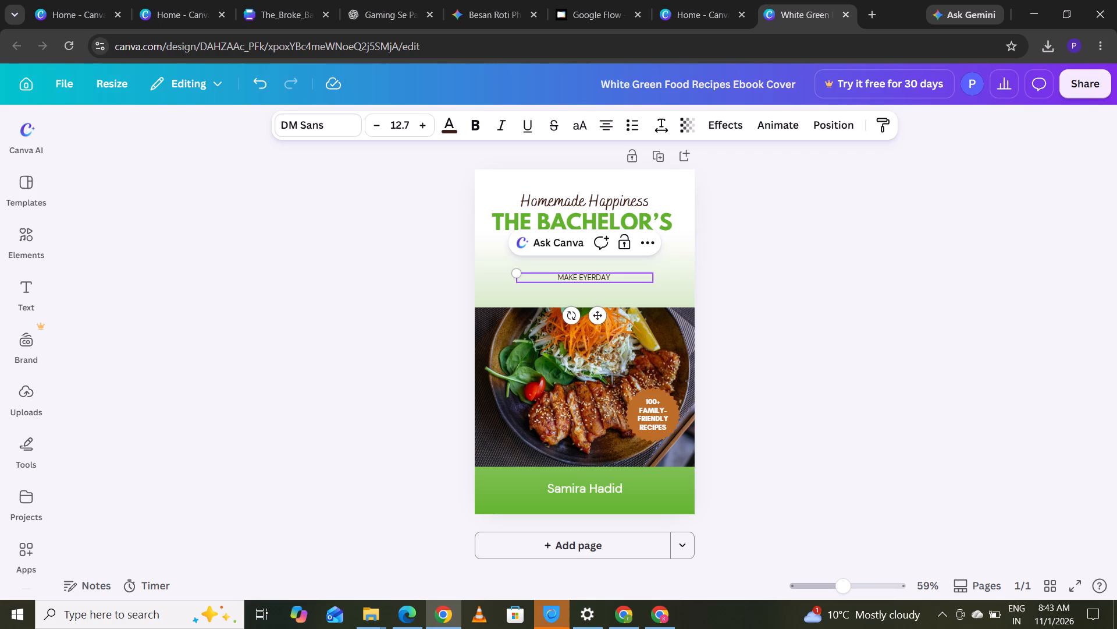
type("BEAUTIFULL WITH")
key("space")
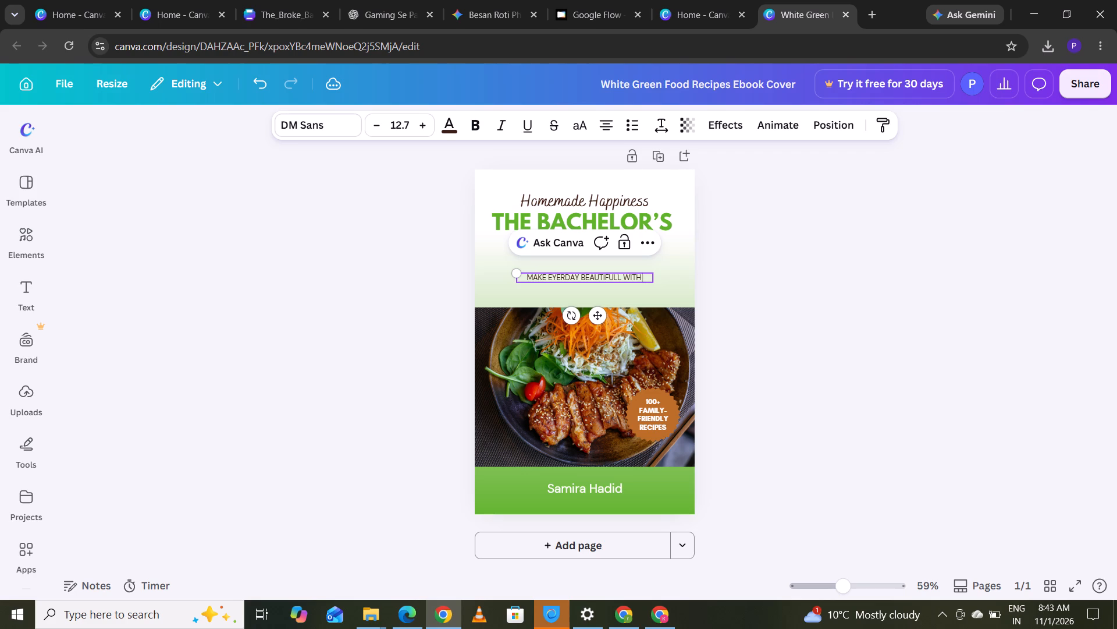
type("SSHORT")
key("space")
key("BackSpace")
key("BackSpace")
key("BackSpace")
key("BackSpace")
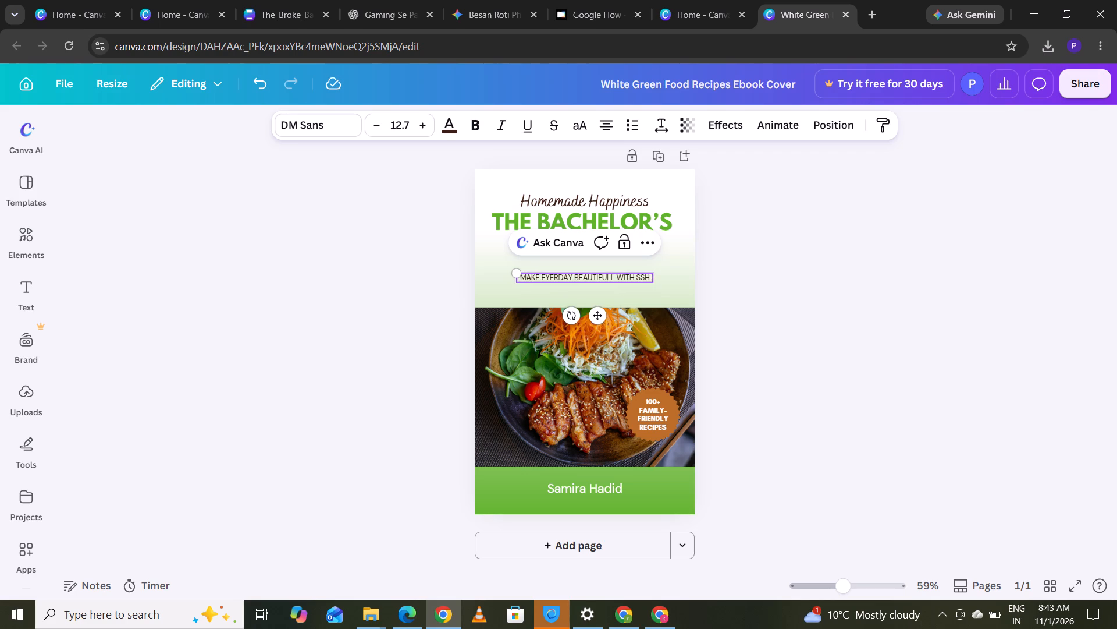
key("BackSpace")
key("BackSpace")
type("HORT RESIPES")
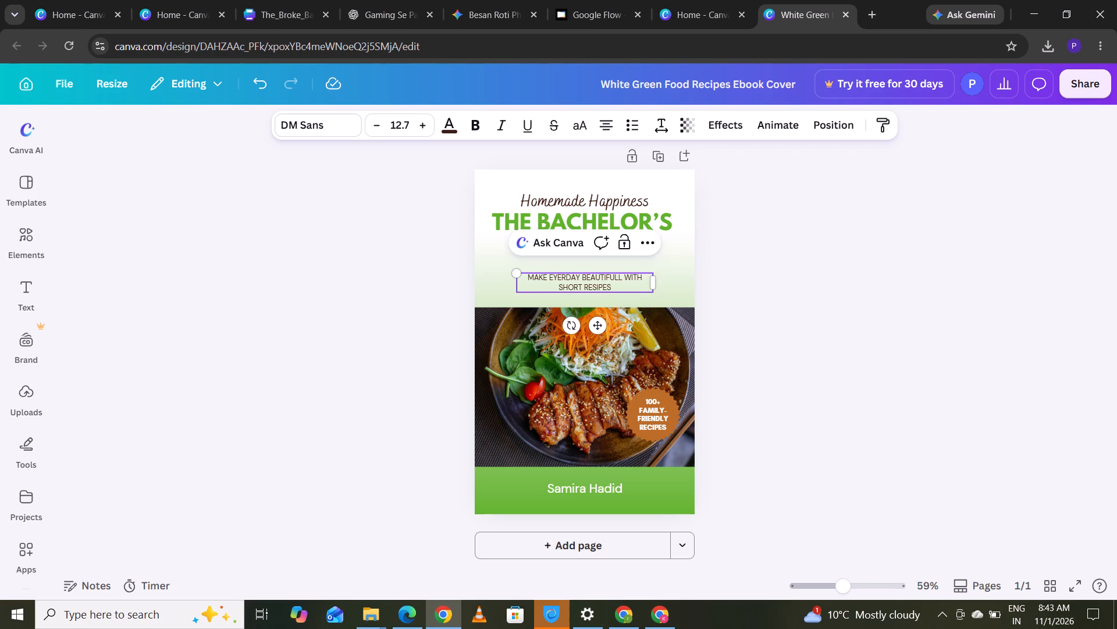
left_click(797, 256)
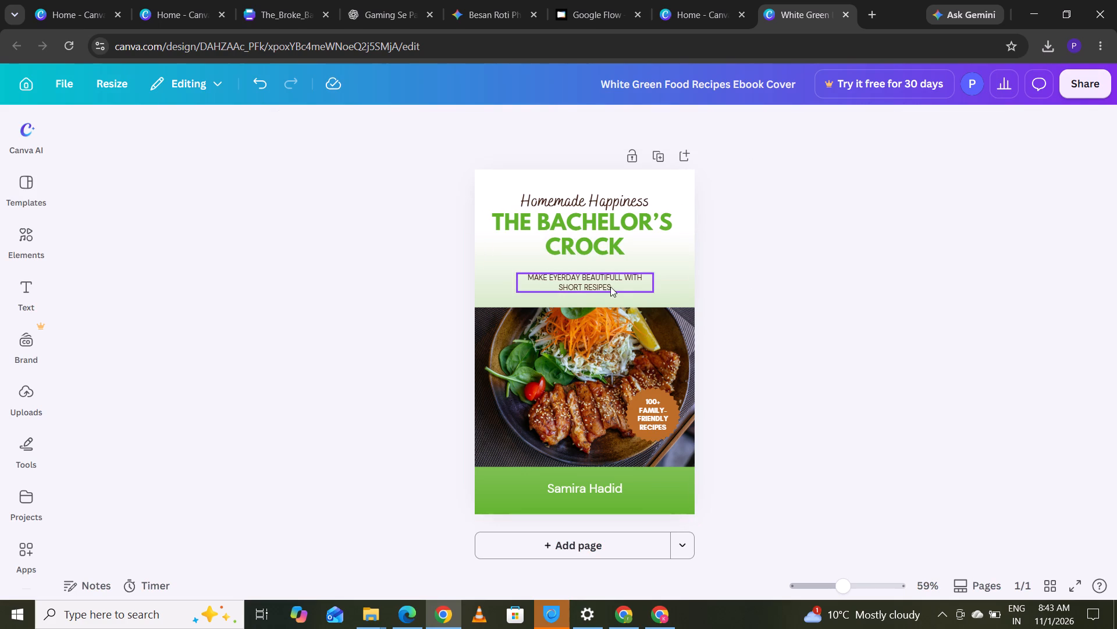
Move the tagline slightly up, closer to the cover title.
left_click(598, 285)
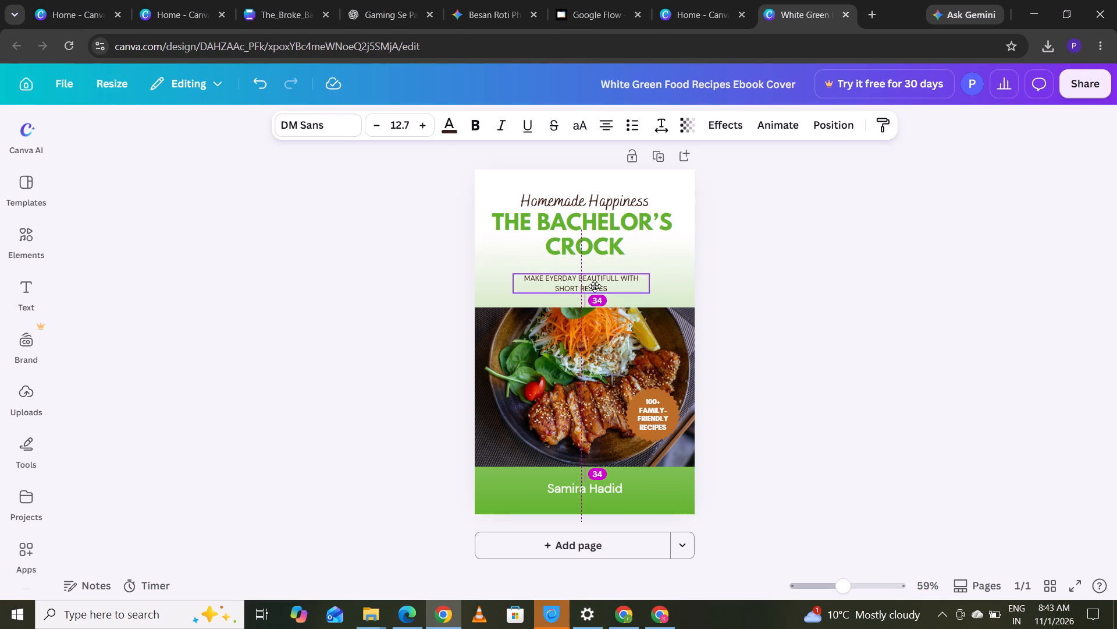
left_click(774, 386)
Replace the author name in the cover's green band with PIHU.
left_click(621, 482)
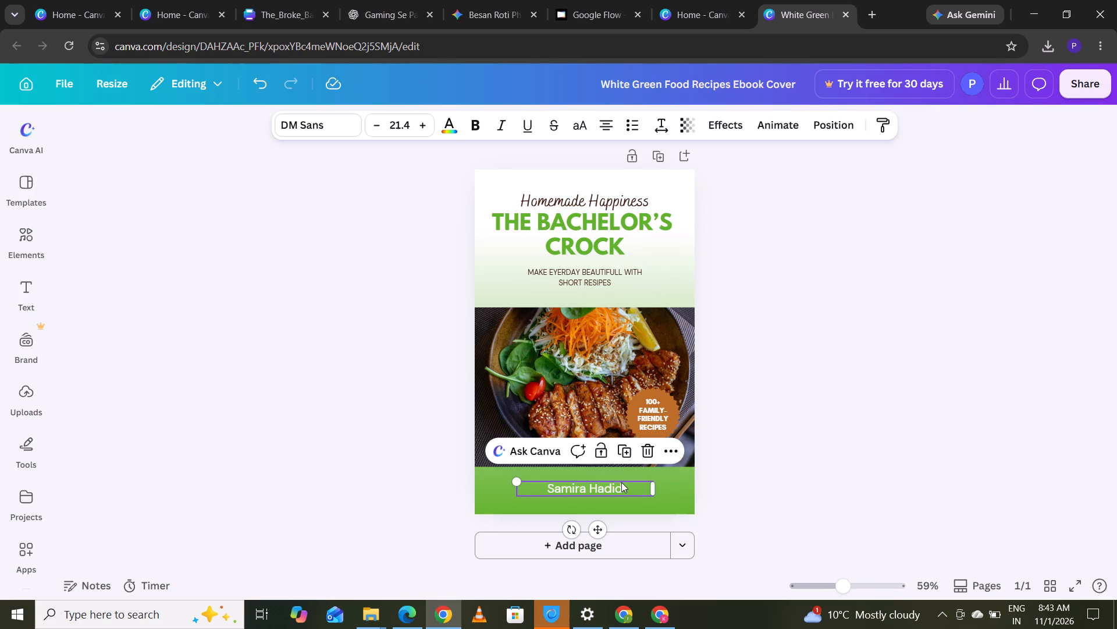
right_click(621, 482)
left_click(602, 484)
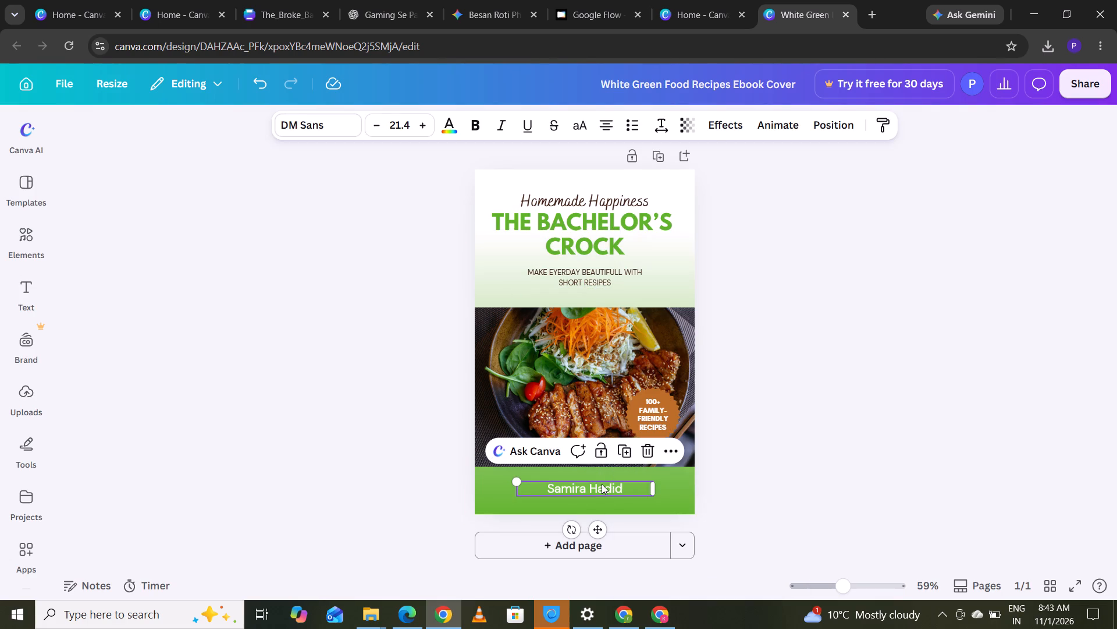
left_click(624, 486)
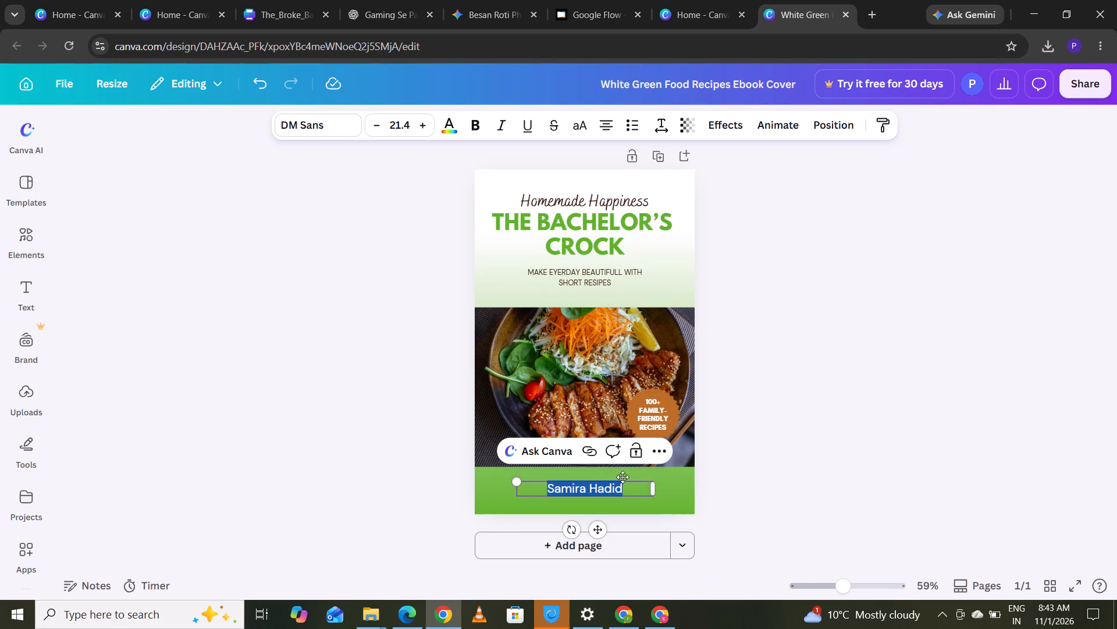
right_click(623, 486)
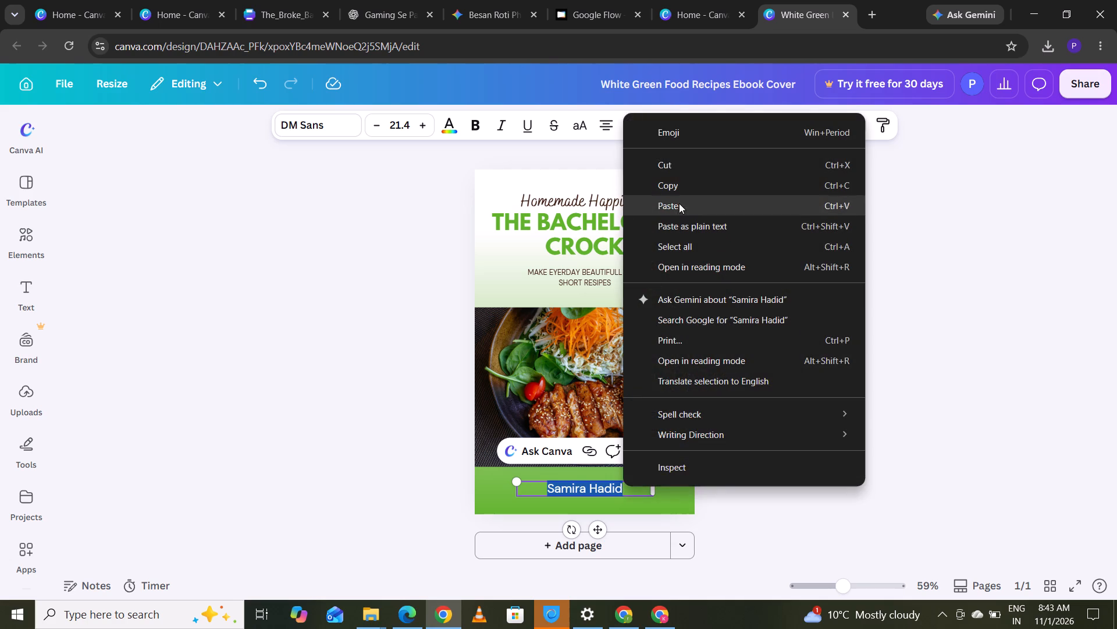
left_click(698, 158)
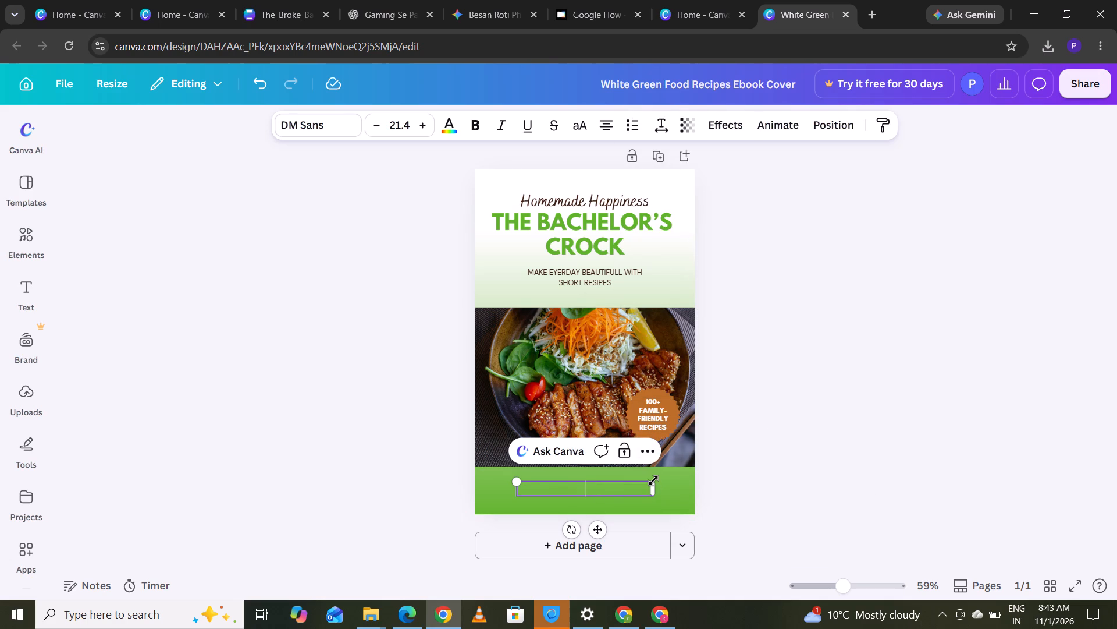
key("p")
type("IHU")
left_click(809, 441)
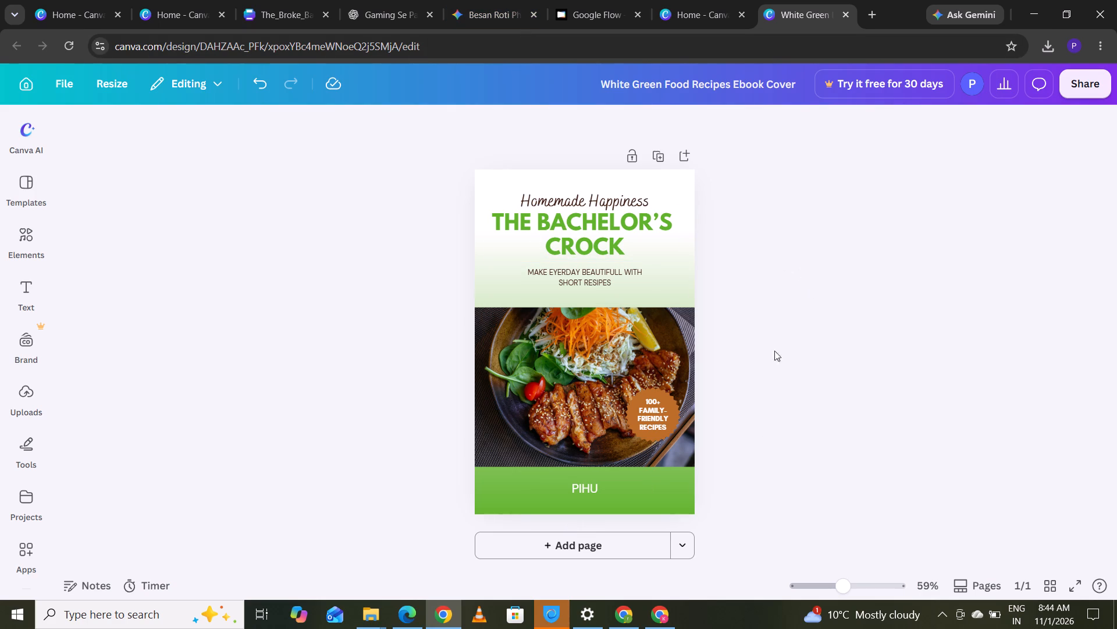
Replace the text in the orange badge on the cover photo with 100 RESIPES FOR BACHELORS, starting a new line before FOR.
left_click(663, 432)
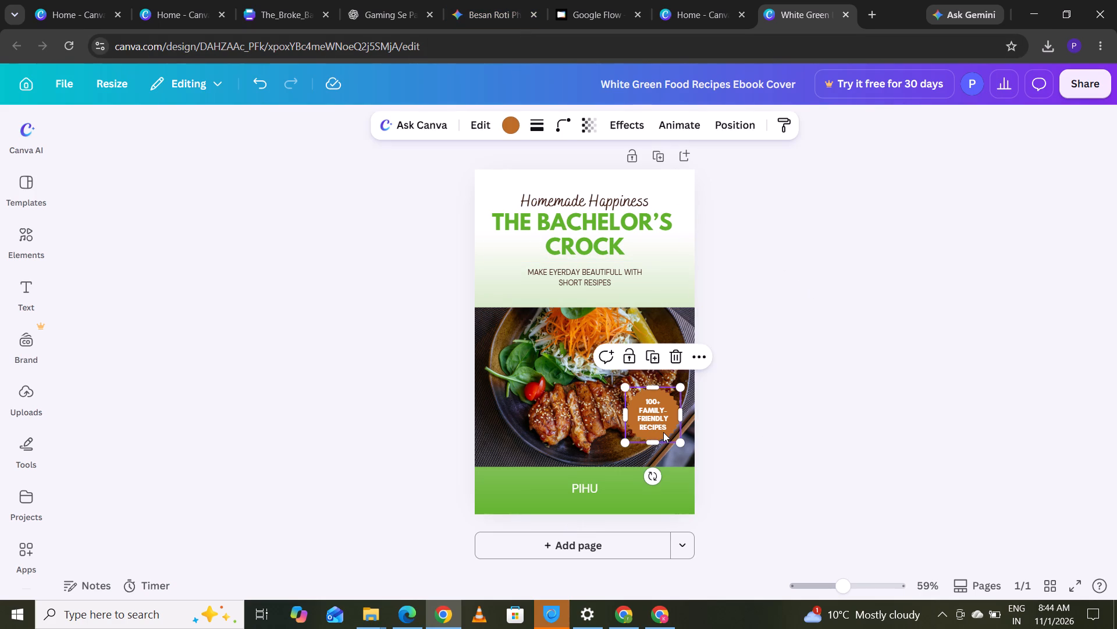
left_click(660, 419)
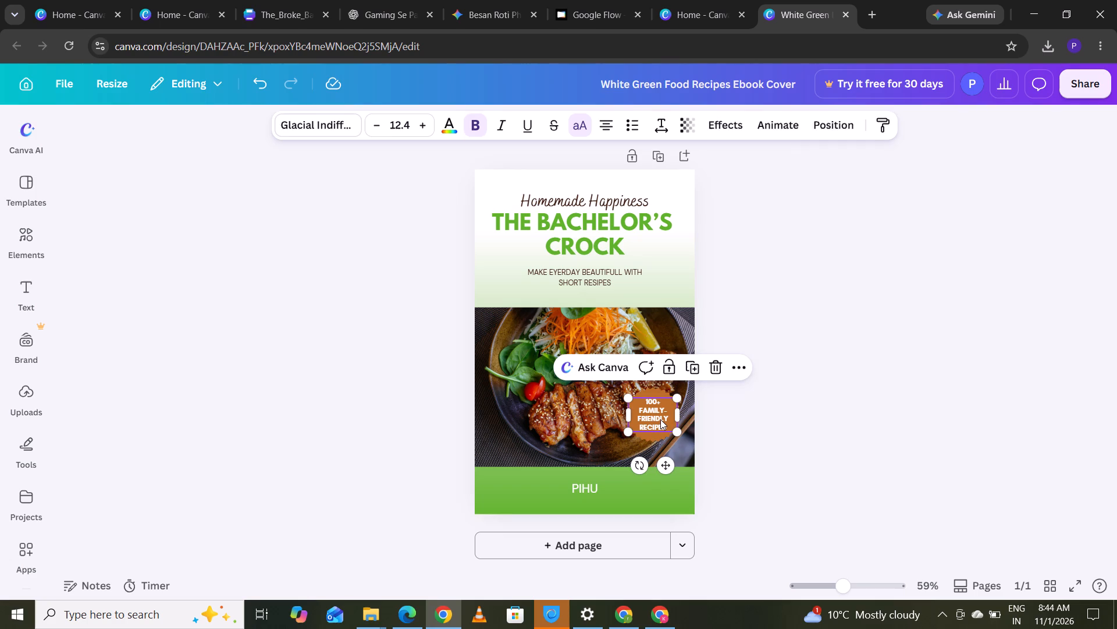
right_click(660, 419)
left_click(651, 416)
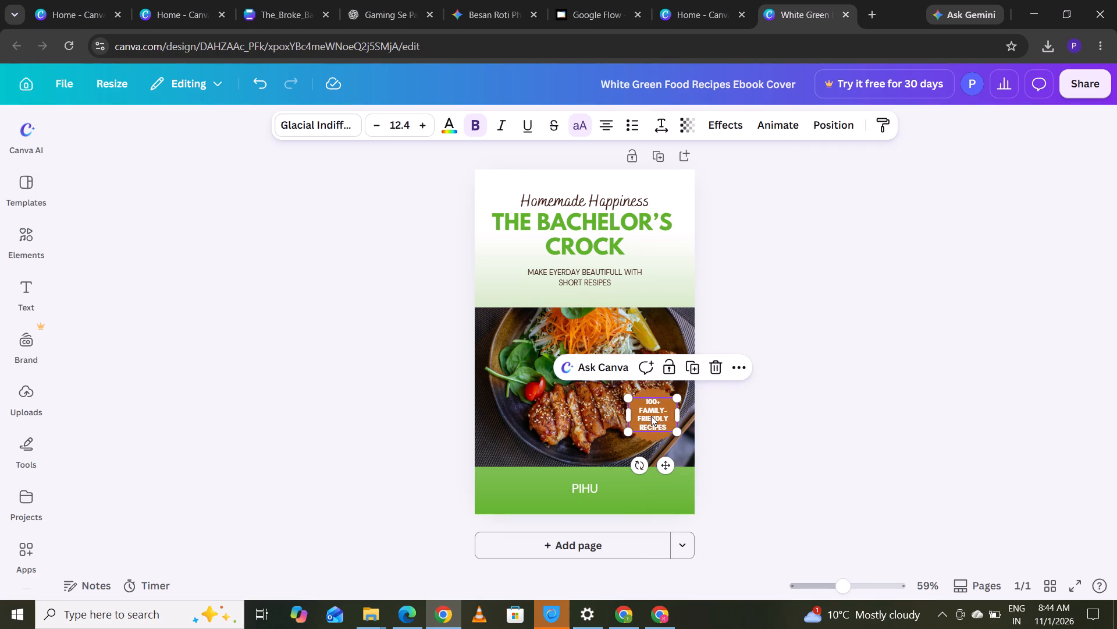
left_click(660, 414)
right_click(660, 414)
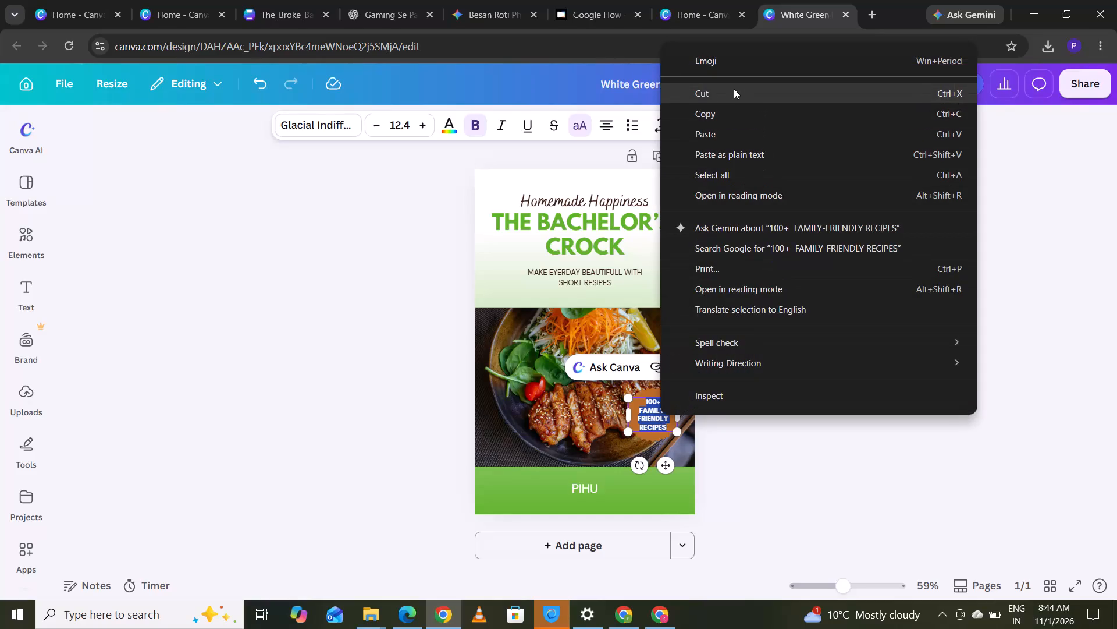
left_click(734, 84)
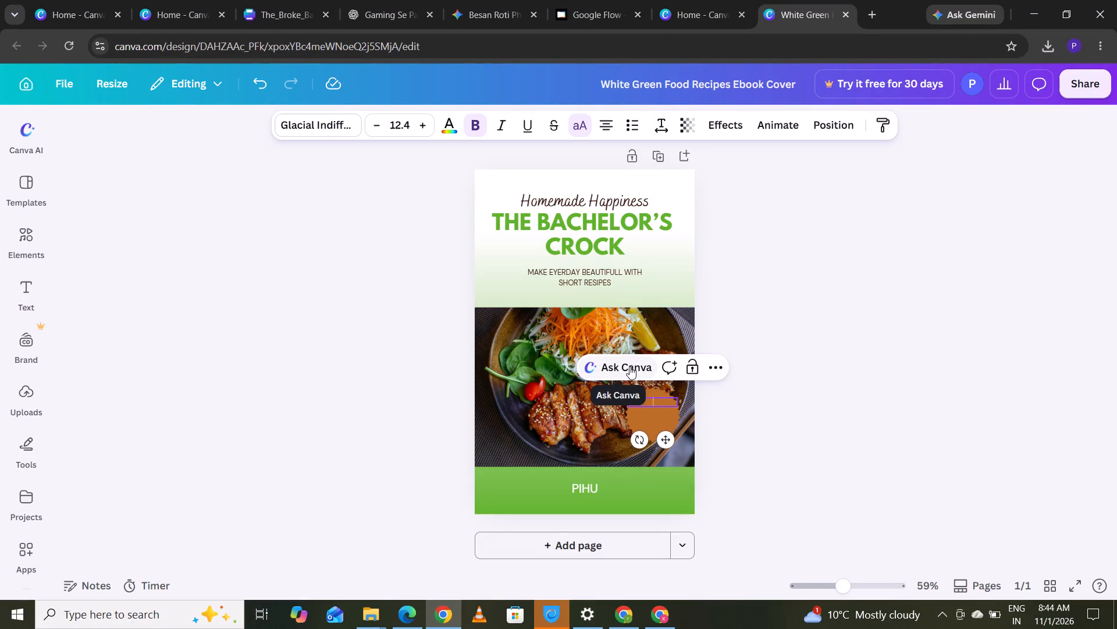
type("100")
key("space")
type("RE")
type("SIPES")
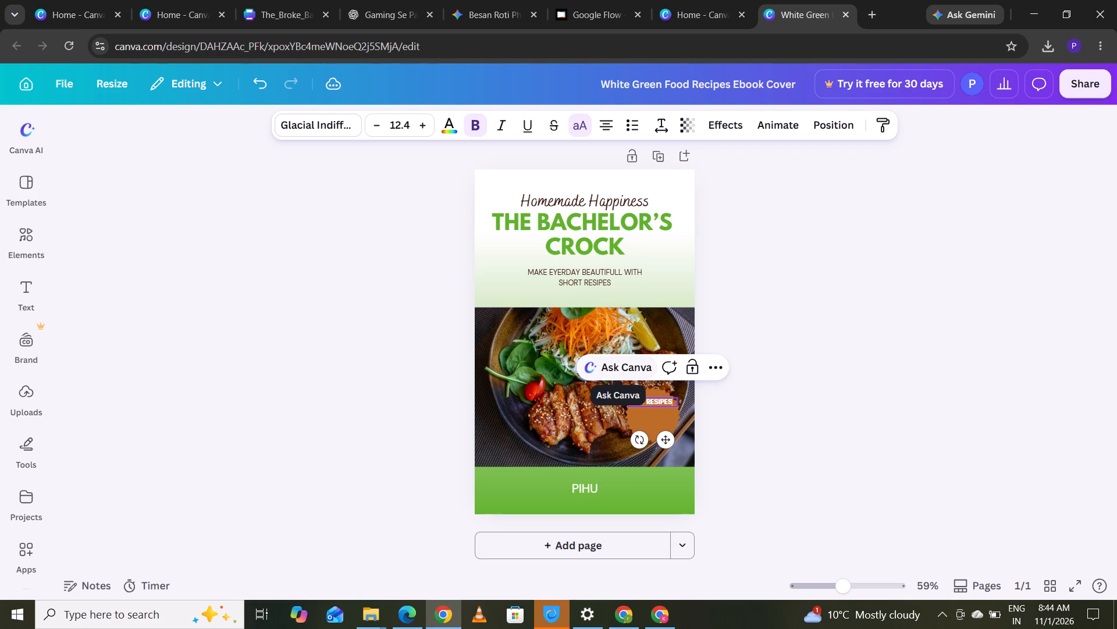
key("space")
key("Return")
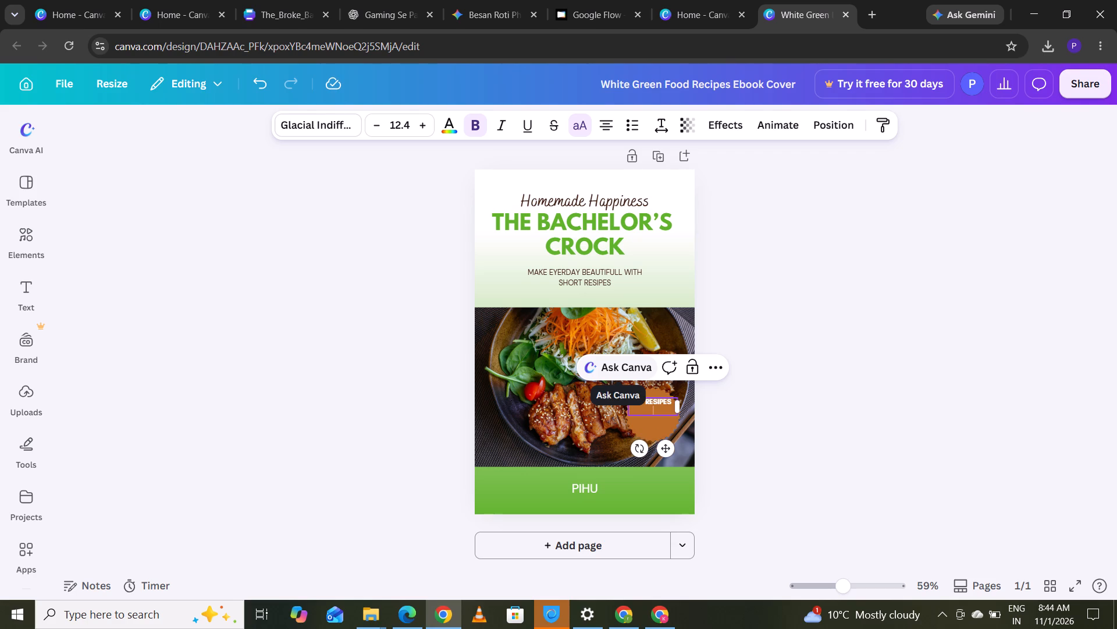
type("FOR")
key("space")
type("BACHELOR")
key("s")
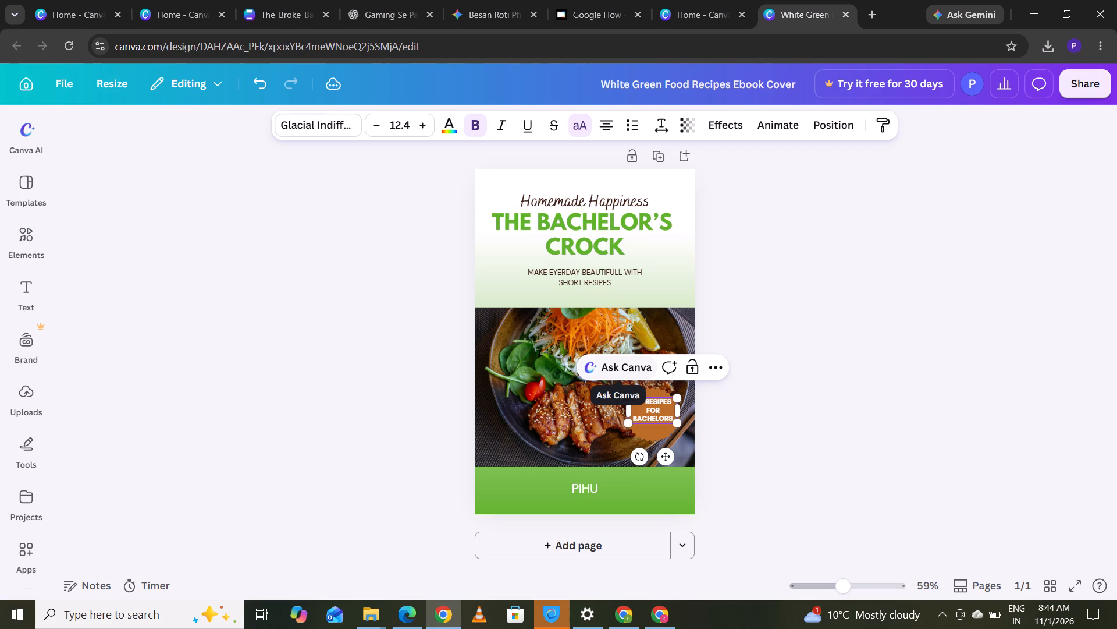
left_click(834, 446)
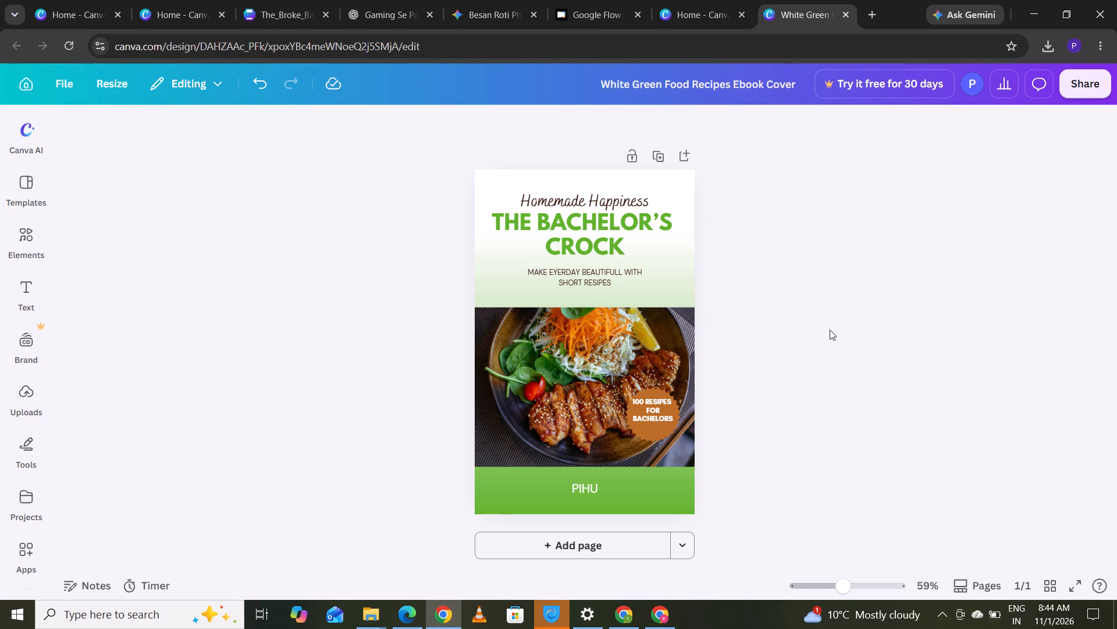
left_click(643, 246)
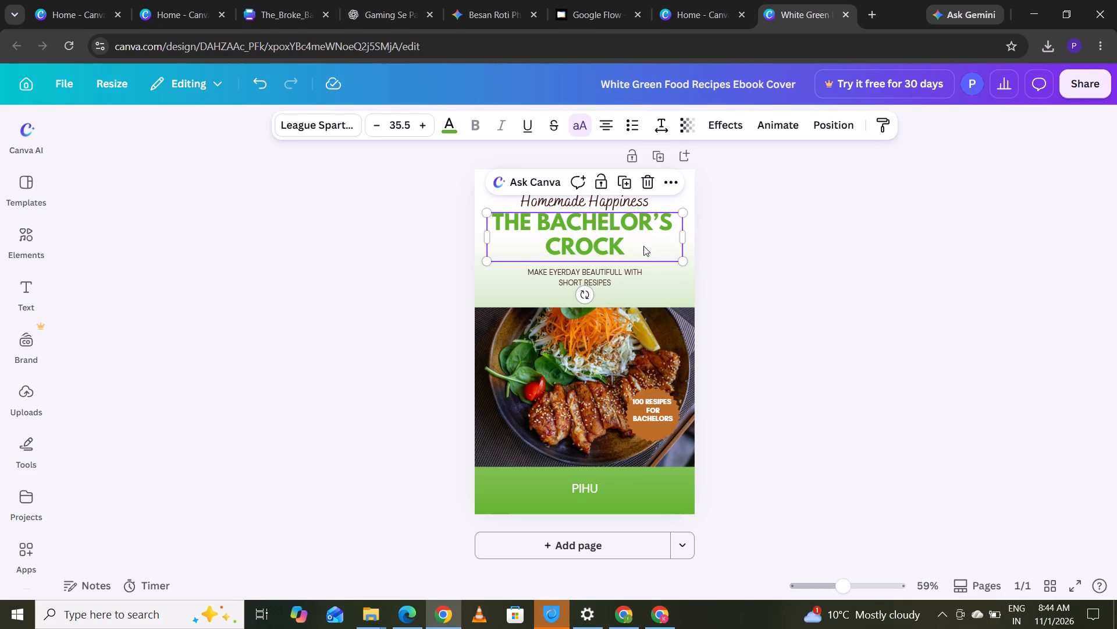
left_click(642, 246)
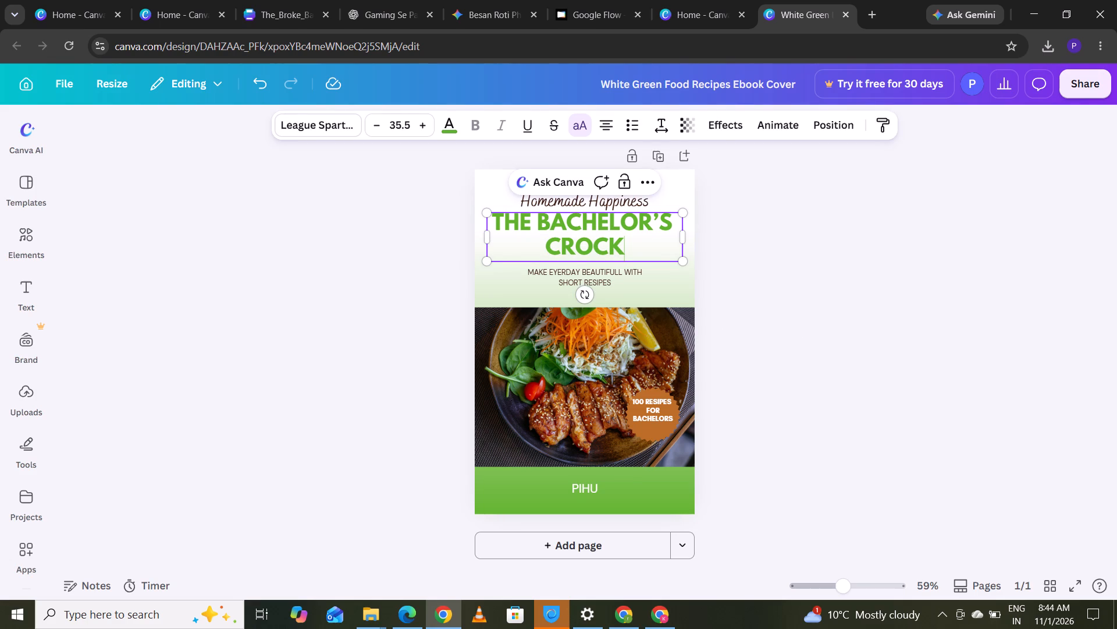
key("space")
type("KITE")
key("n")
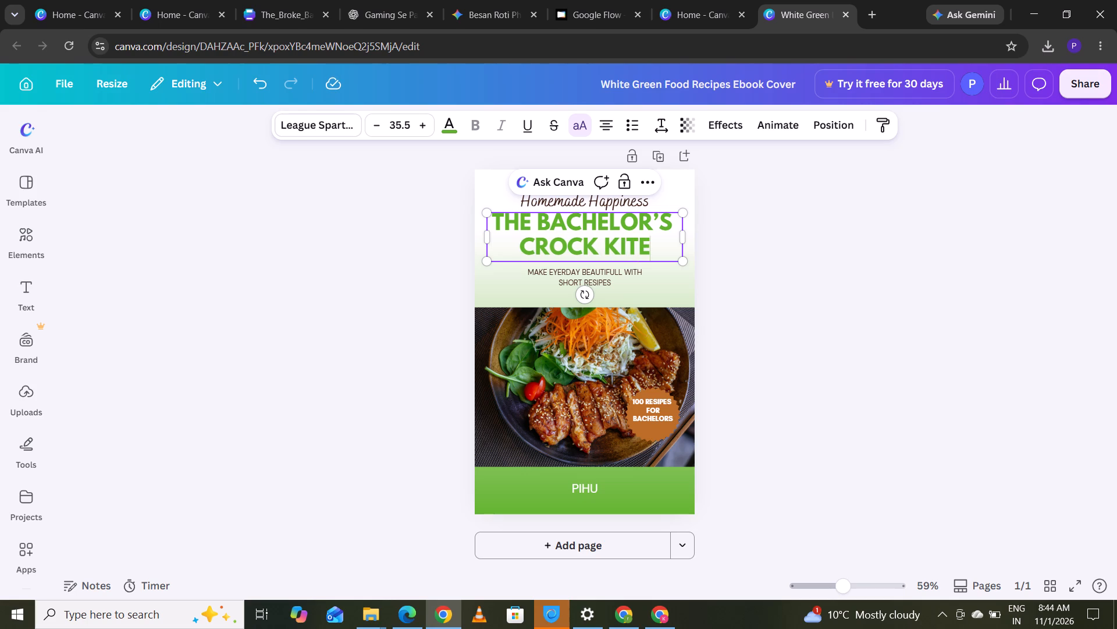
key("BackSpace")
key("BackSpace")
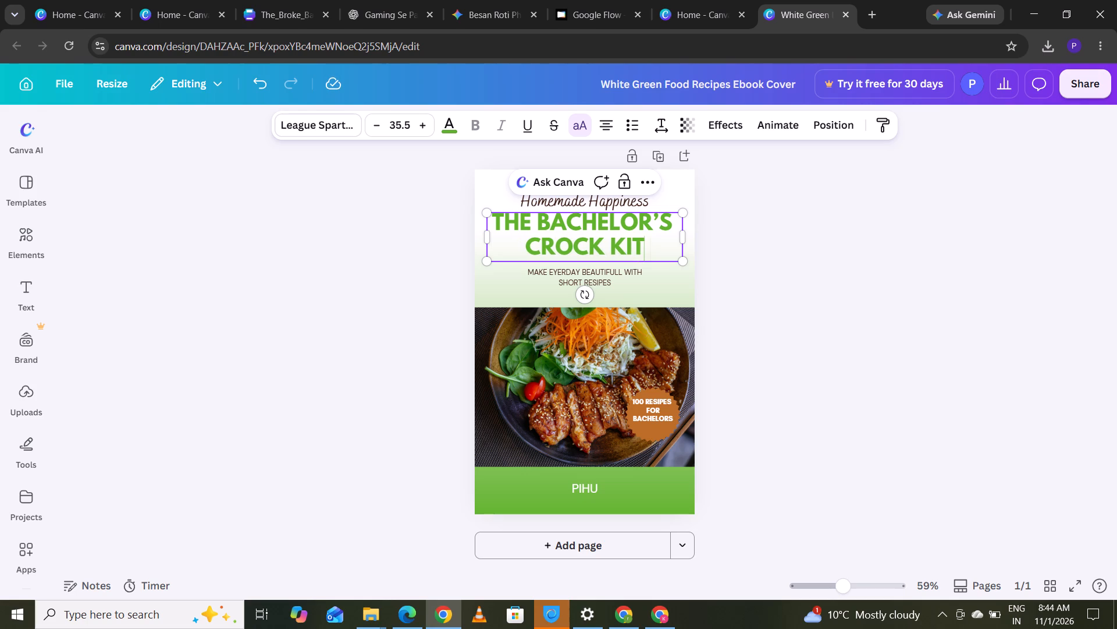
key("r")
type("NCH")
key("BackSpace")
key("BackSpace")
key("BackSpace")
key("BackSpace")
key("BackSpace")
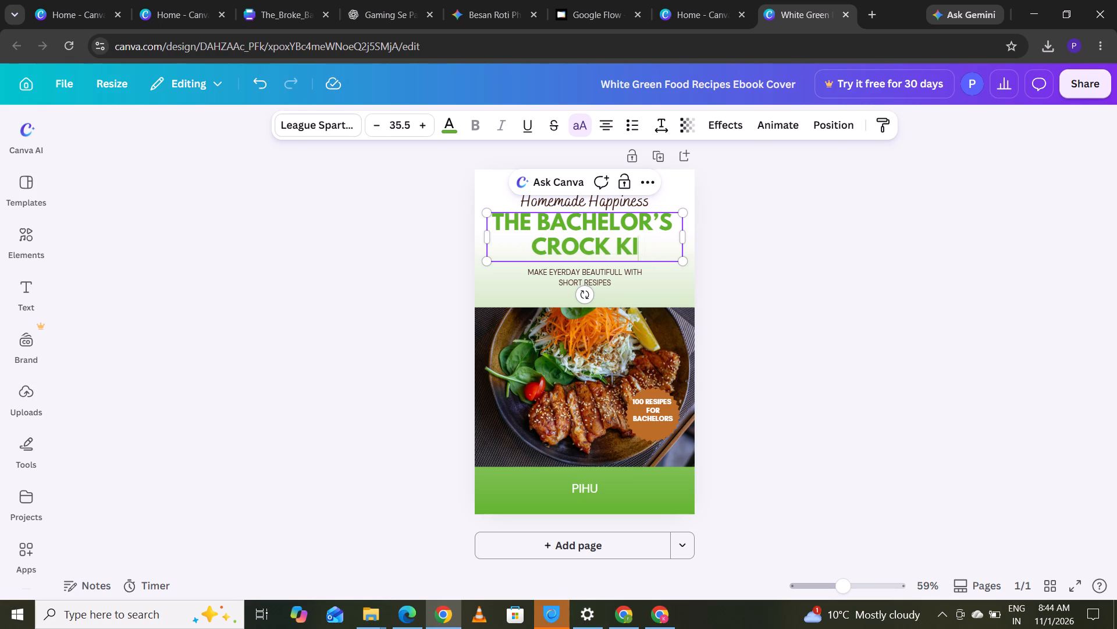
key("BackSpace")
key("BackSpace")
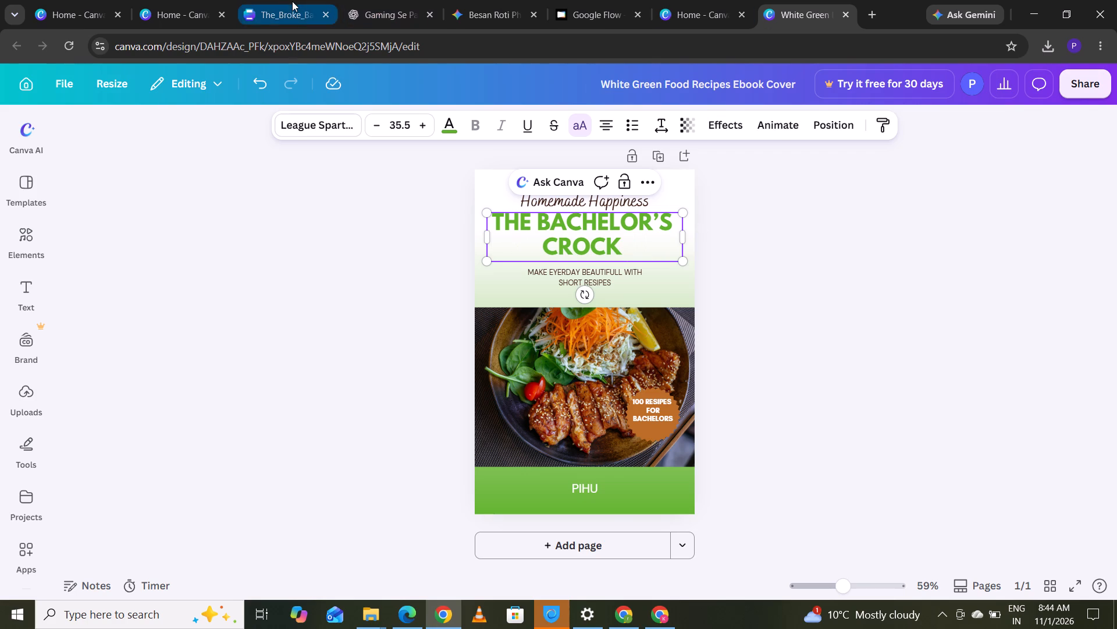
Check the existing cookbook designs for the title wording, and rewrite the cover title as THE BROKE followed by a line break.
left_click(292, 1)
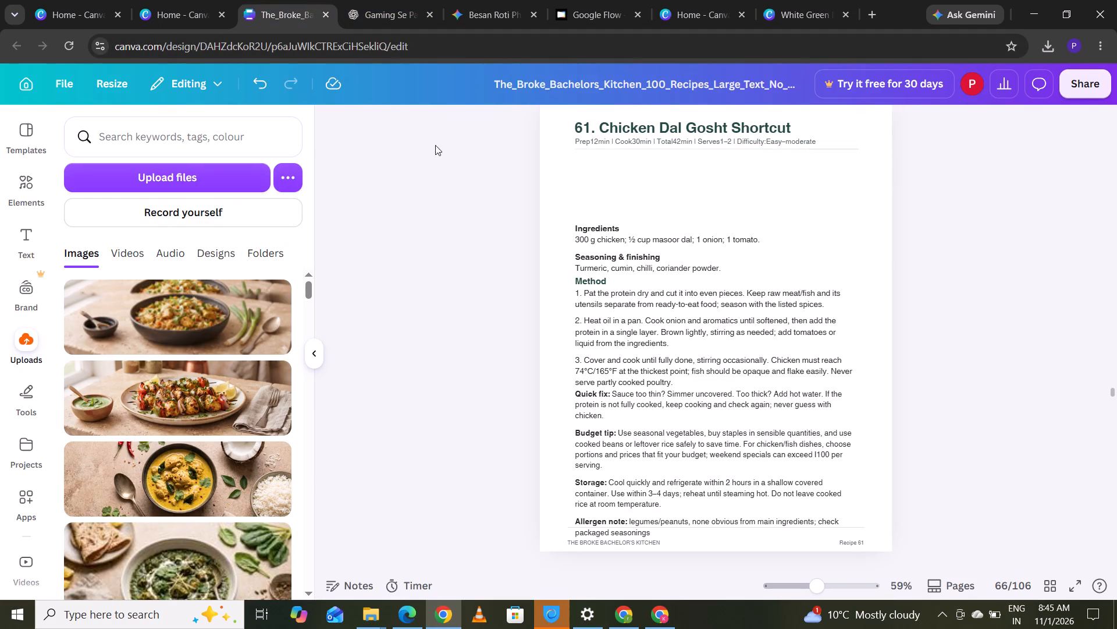
left_click(766, 2)
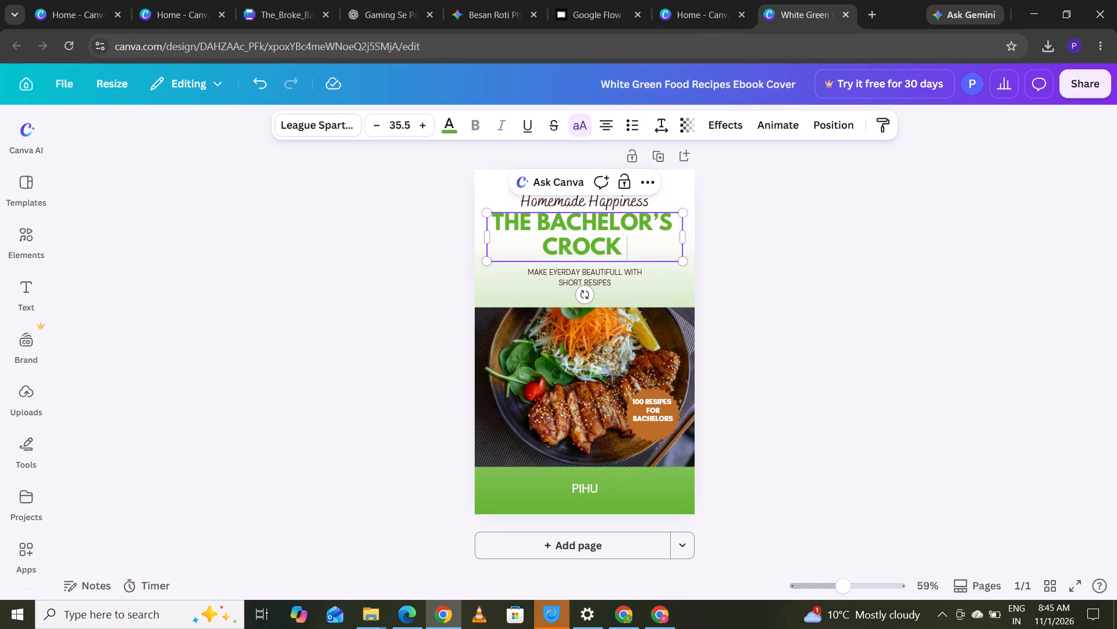
left_click(702, 15)
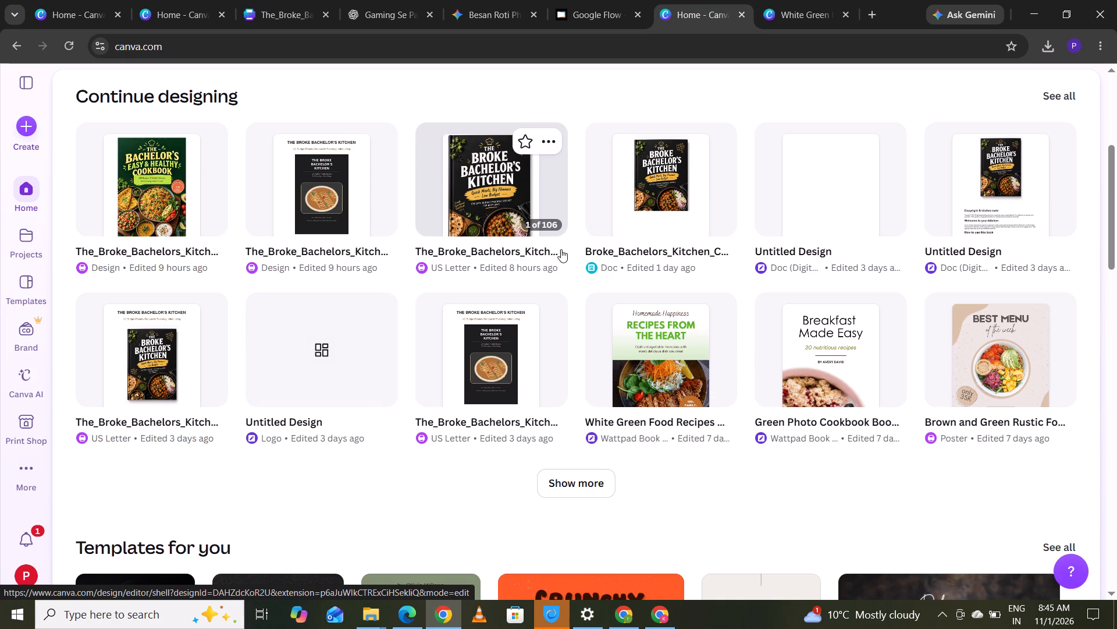
left_click(773, 1)
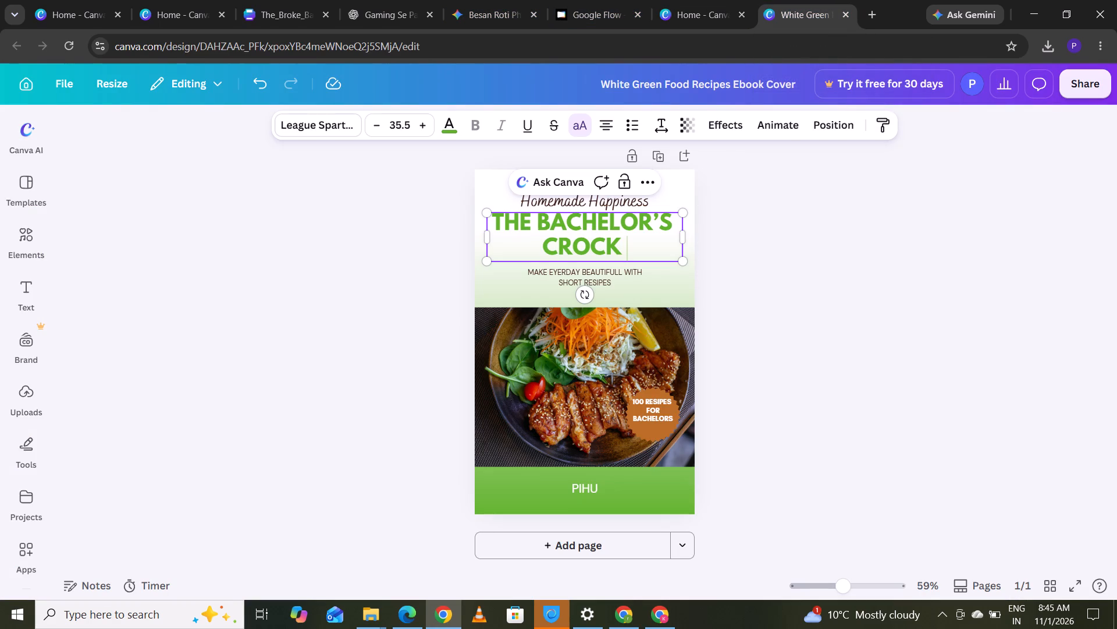
left_click(650, 236)
key("BackSpace")
key("BackSpace")
key("BackSpace")
key("BackSpace")
key("BackSpace")
key("BackSpace")
key("BackSpace")
key("BackSpace")
key("BackSpace")
key("BackSpace")
key("BackSpace")
key("BackSpace")
key("BackSpace")
key("BackSpace")
key("BackSpace")
key("BackSpace")
key("BackSpace")
key("BackSpace")
key("BackSpace")
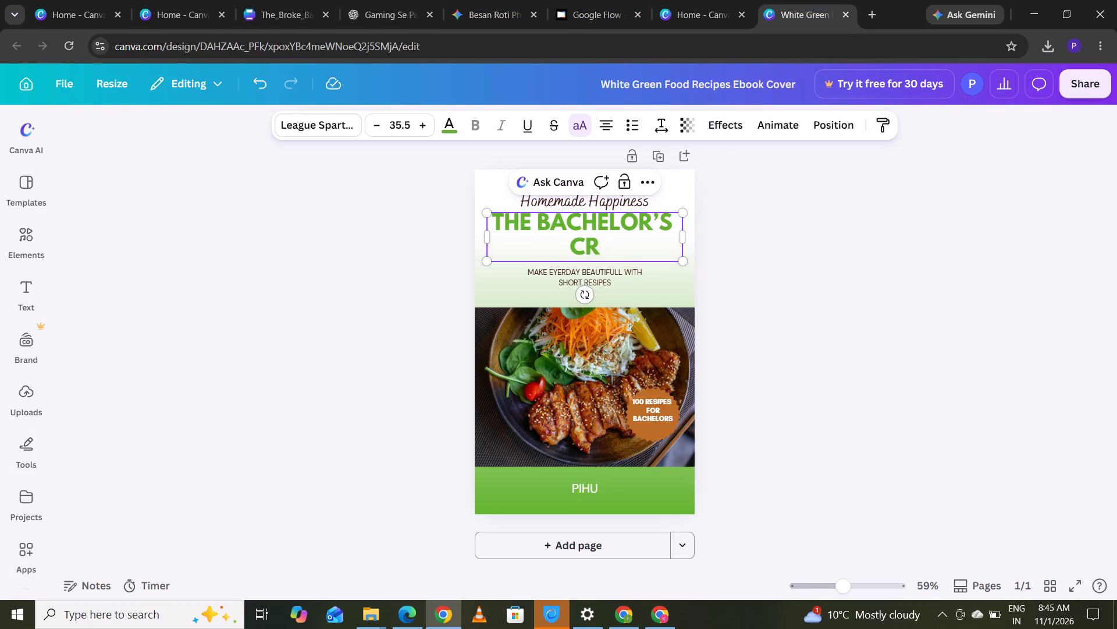
key("space")
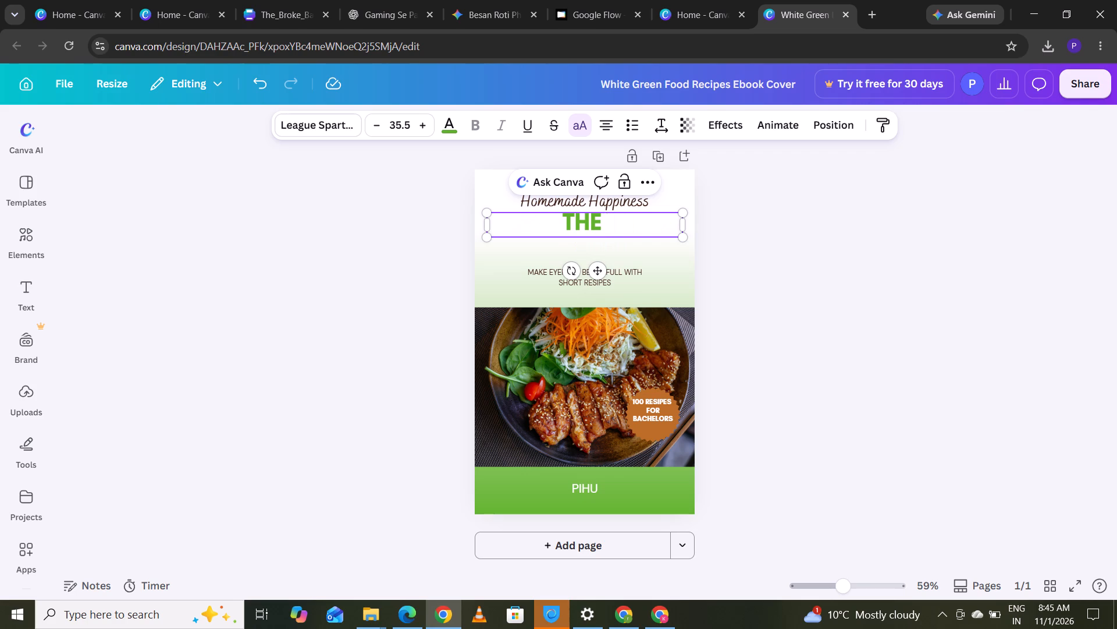
left_click(684, 2)
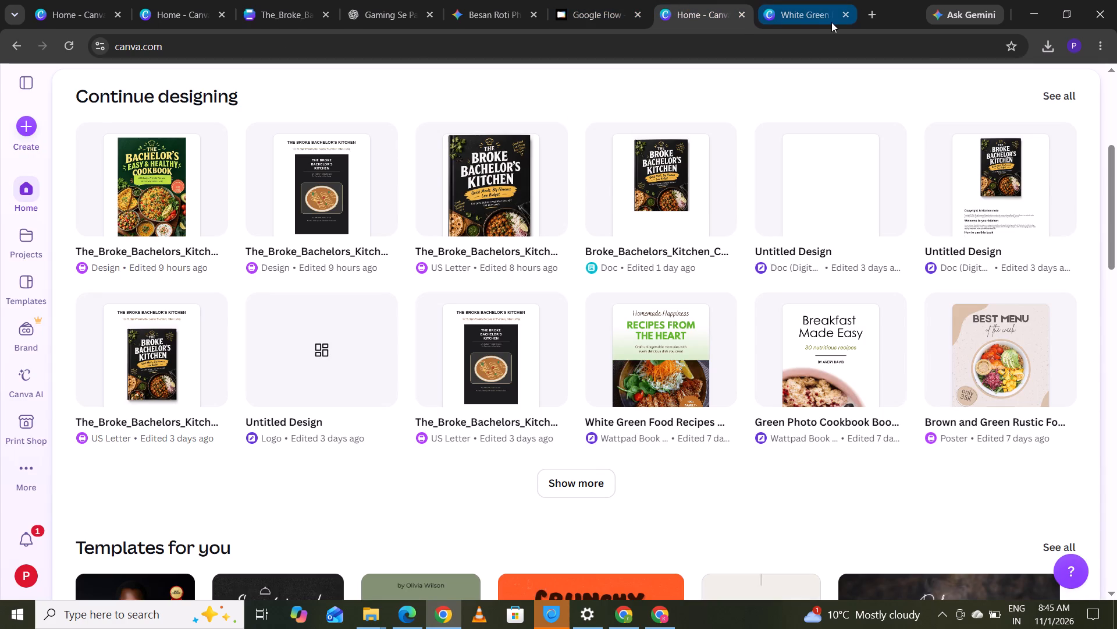
left_click(817, 13)
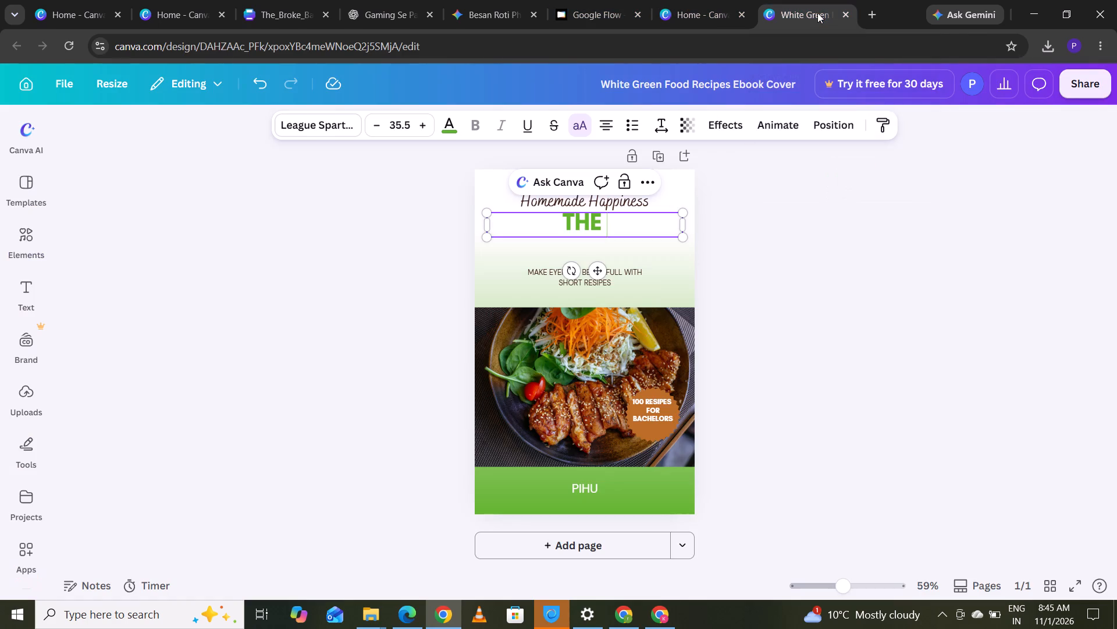
type("BROKE")
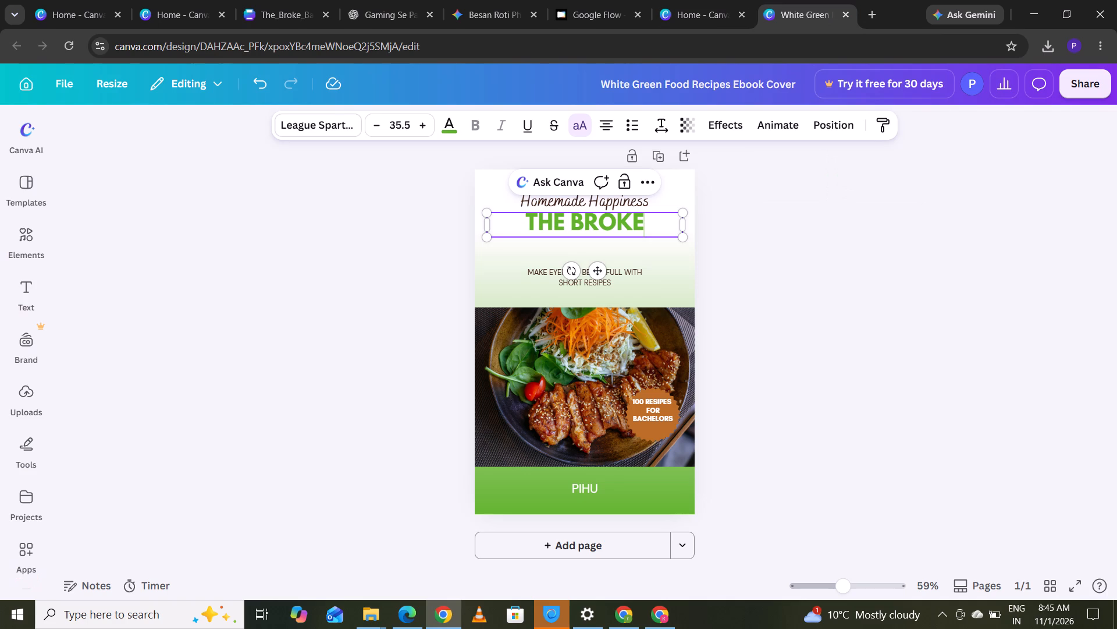
key("Return")
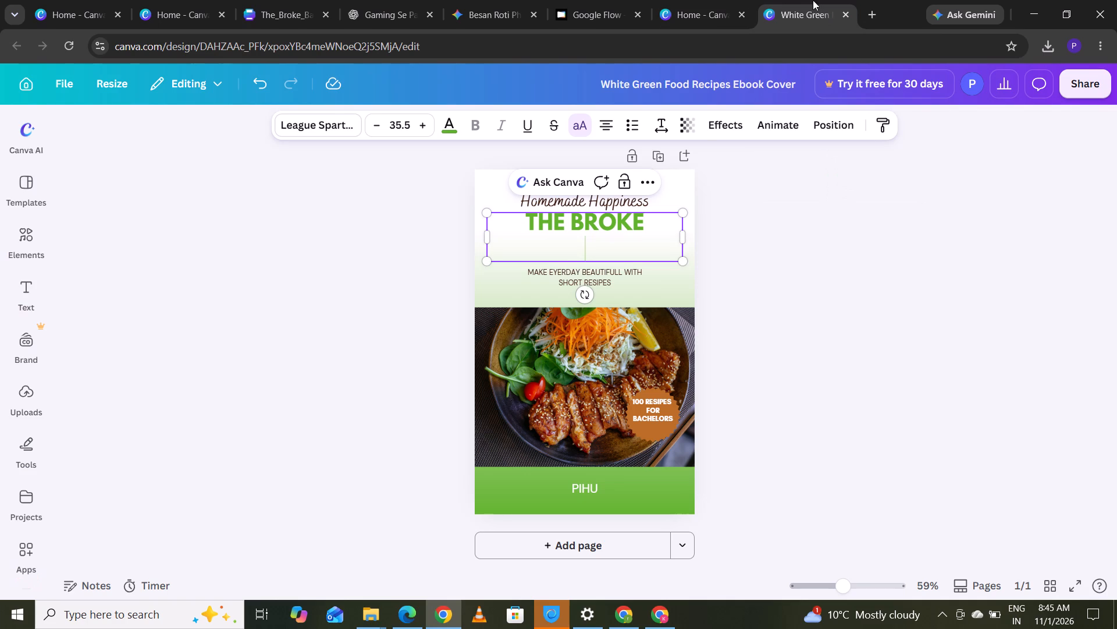
Complete the cover title by adding BACHELOR'S KITCHEN below THE BROKE, checking the wording against the existing cookbook designs.
left_click(686, 0)
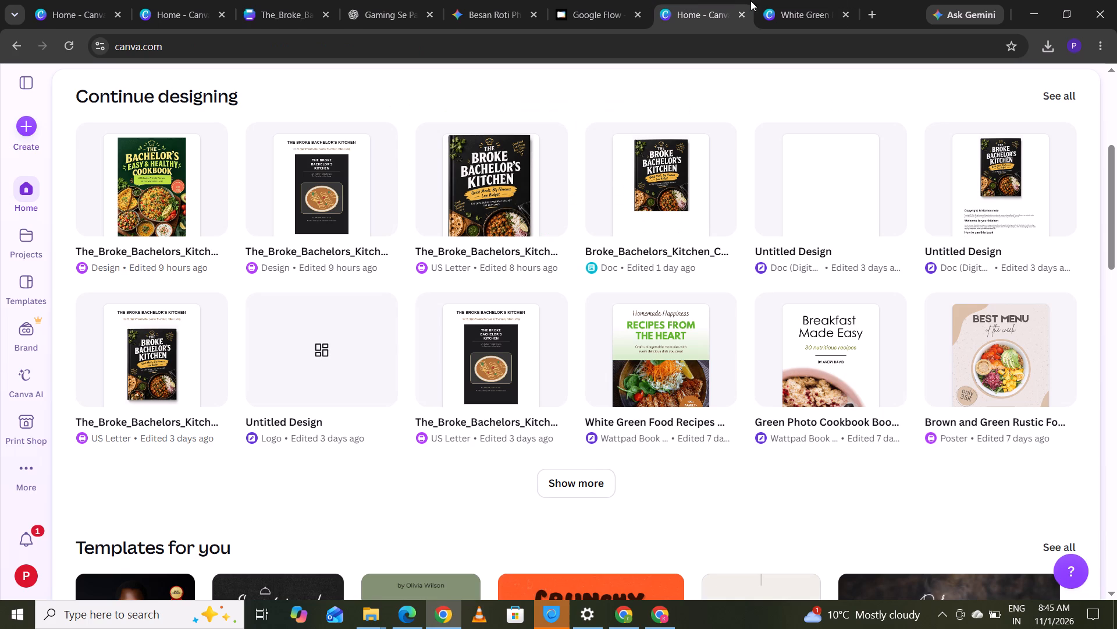
left_click(809, 0)
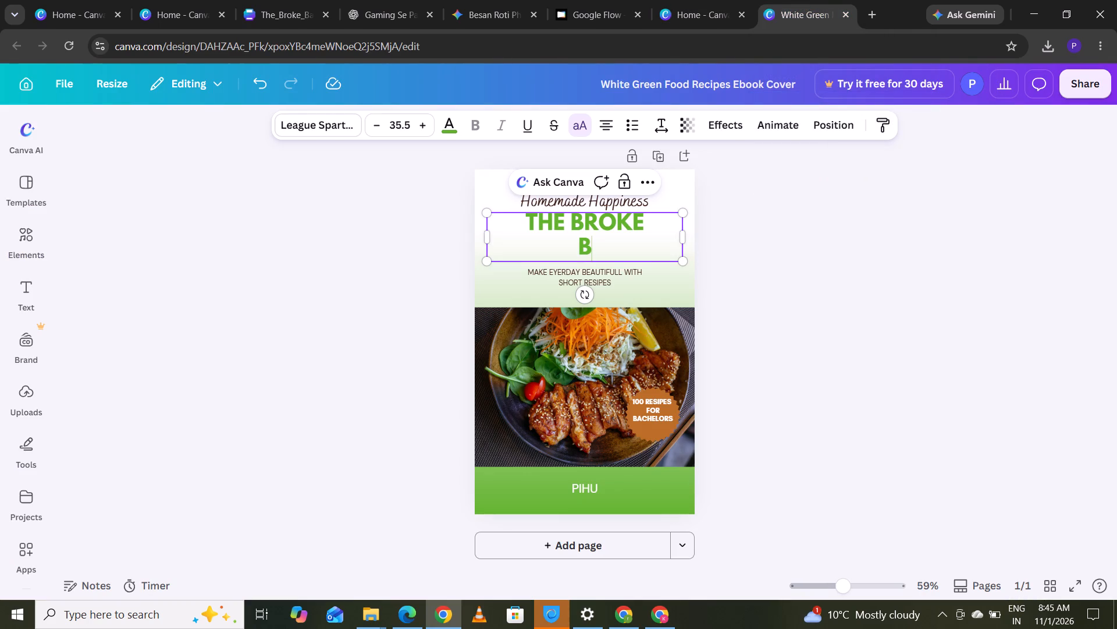
type("ac")
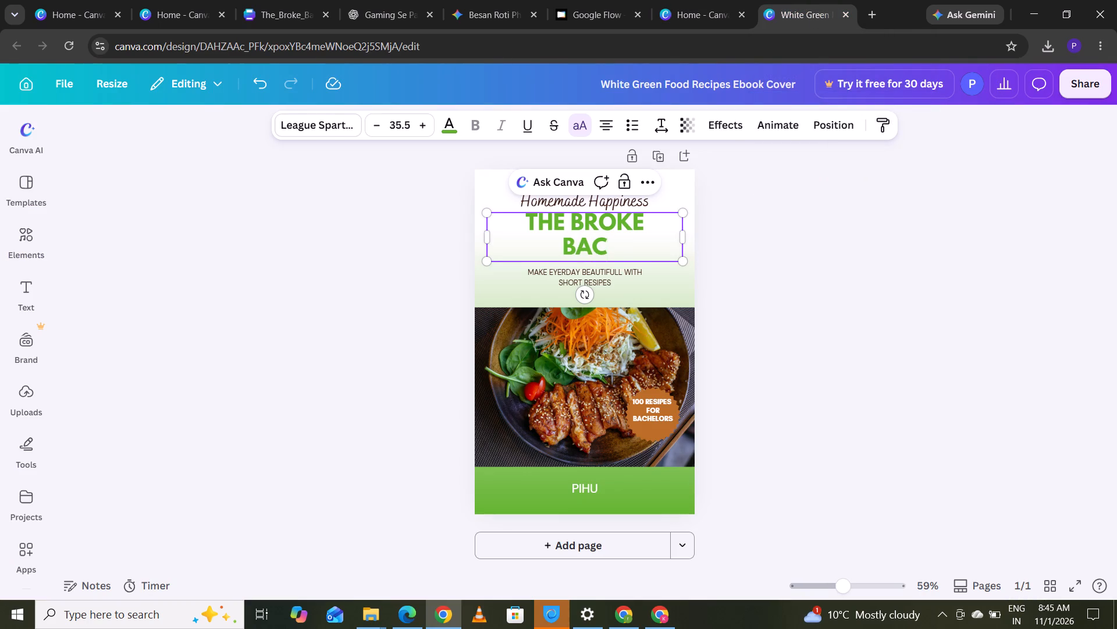
type("he")
type("lor")
type("'s")
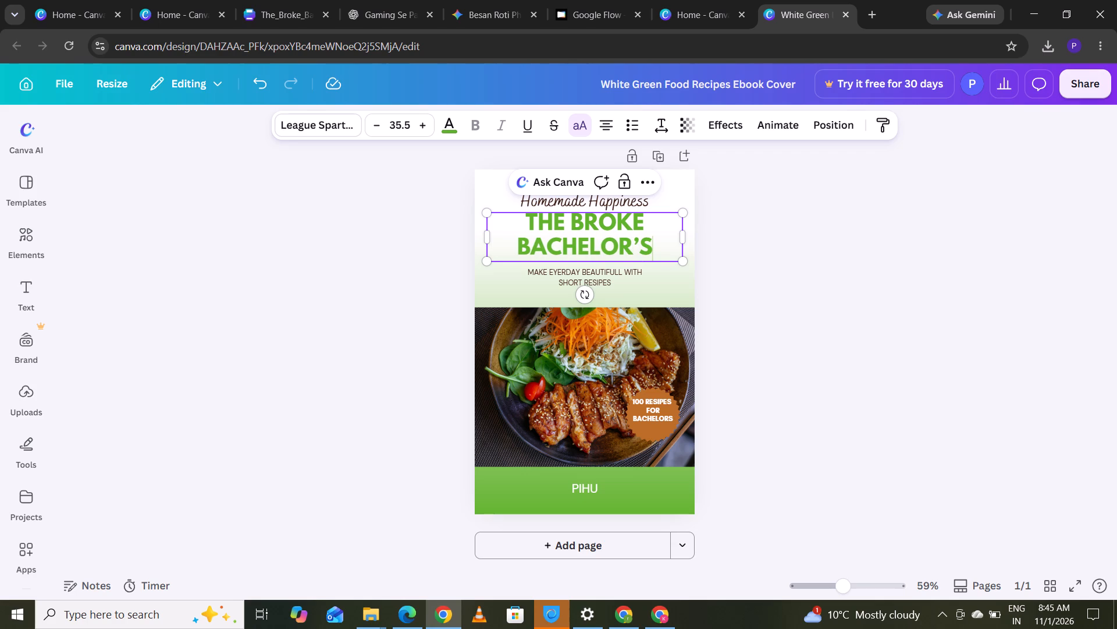
key("space")
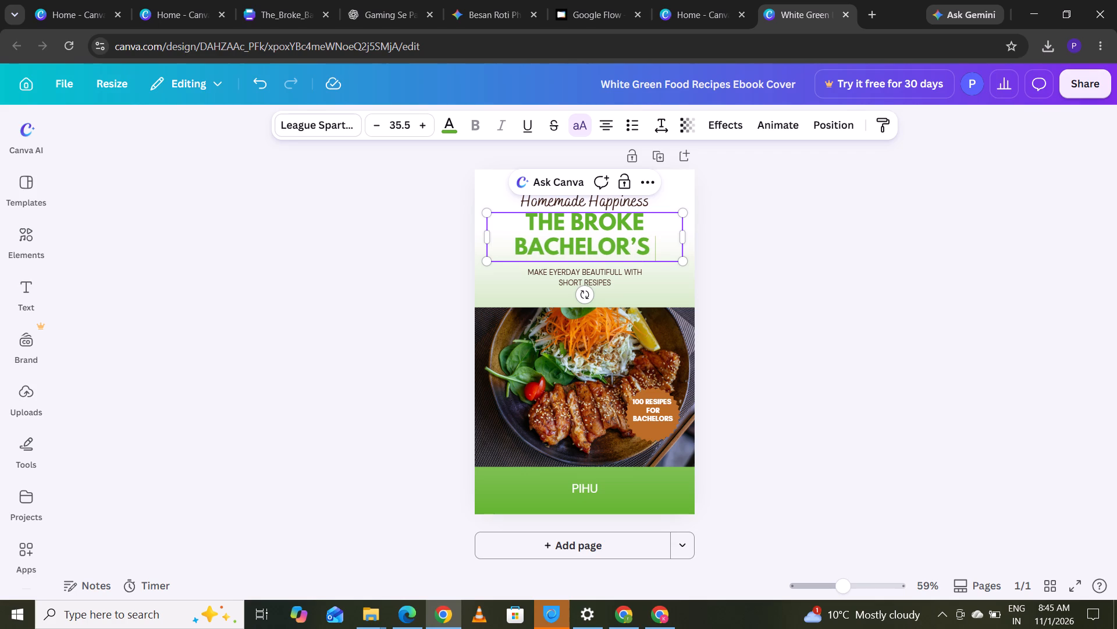
type("kit")
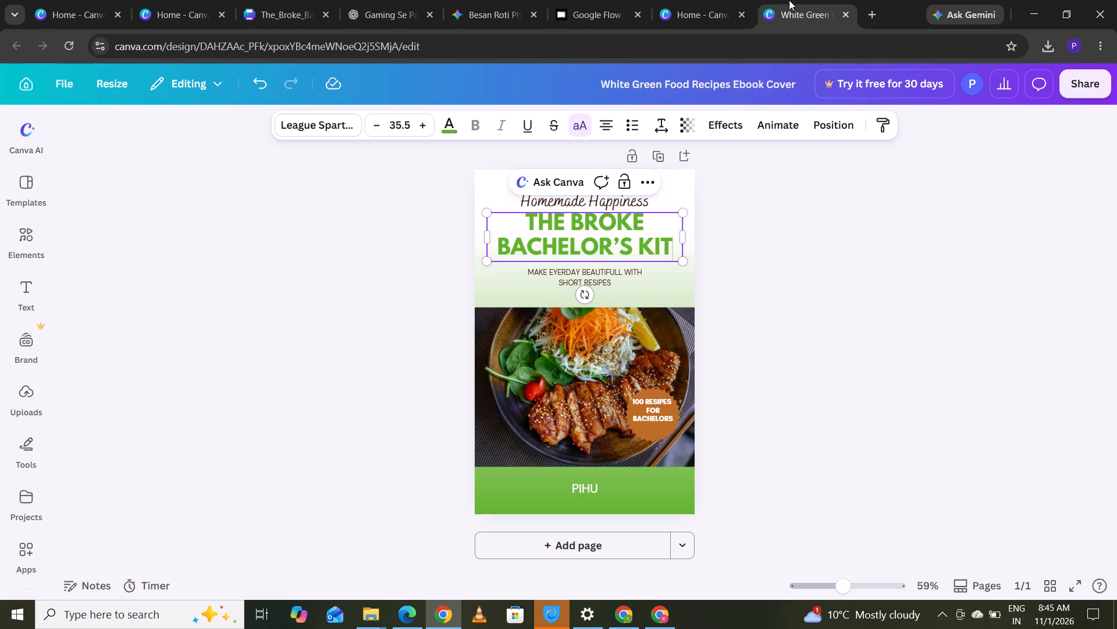
left_click(672, 2)
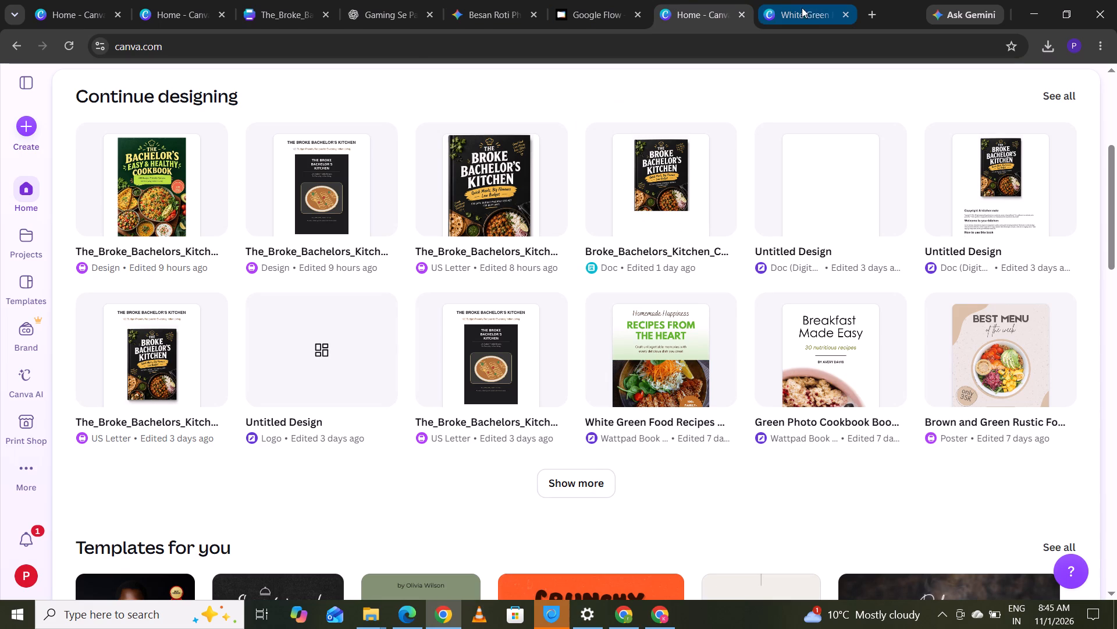
left_click(819, 12)
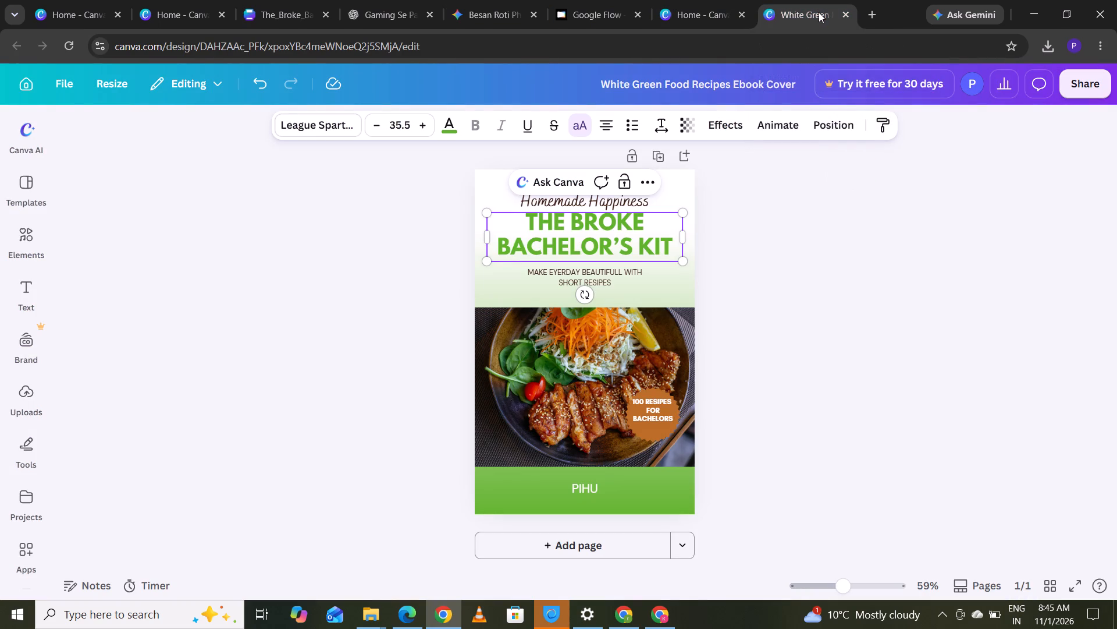
type("chen")
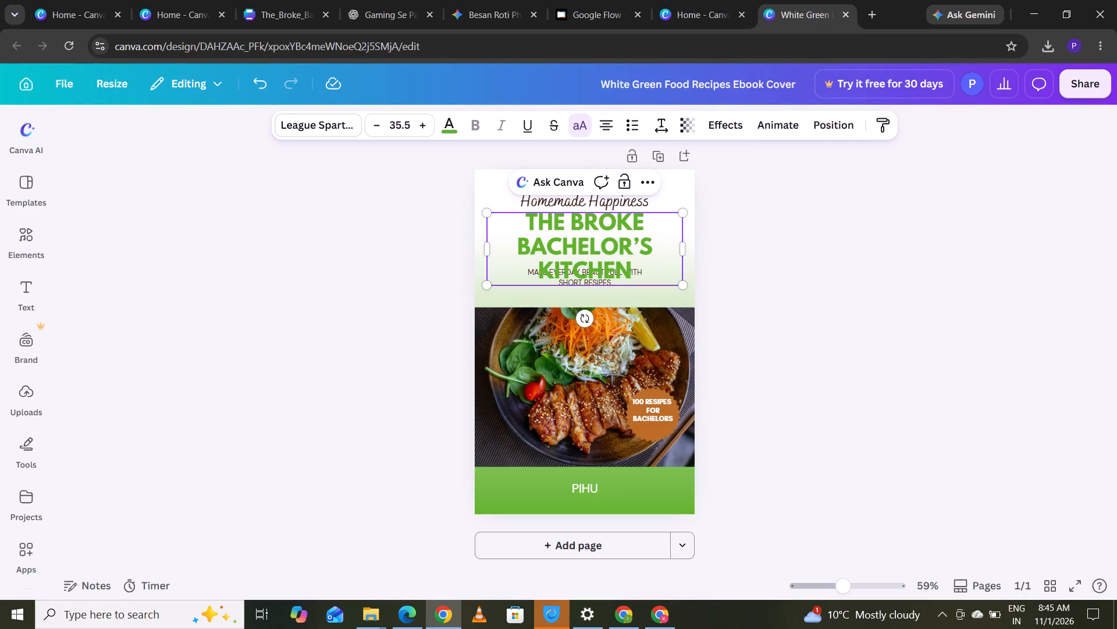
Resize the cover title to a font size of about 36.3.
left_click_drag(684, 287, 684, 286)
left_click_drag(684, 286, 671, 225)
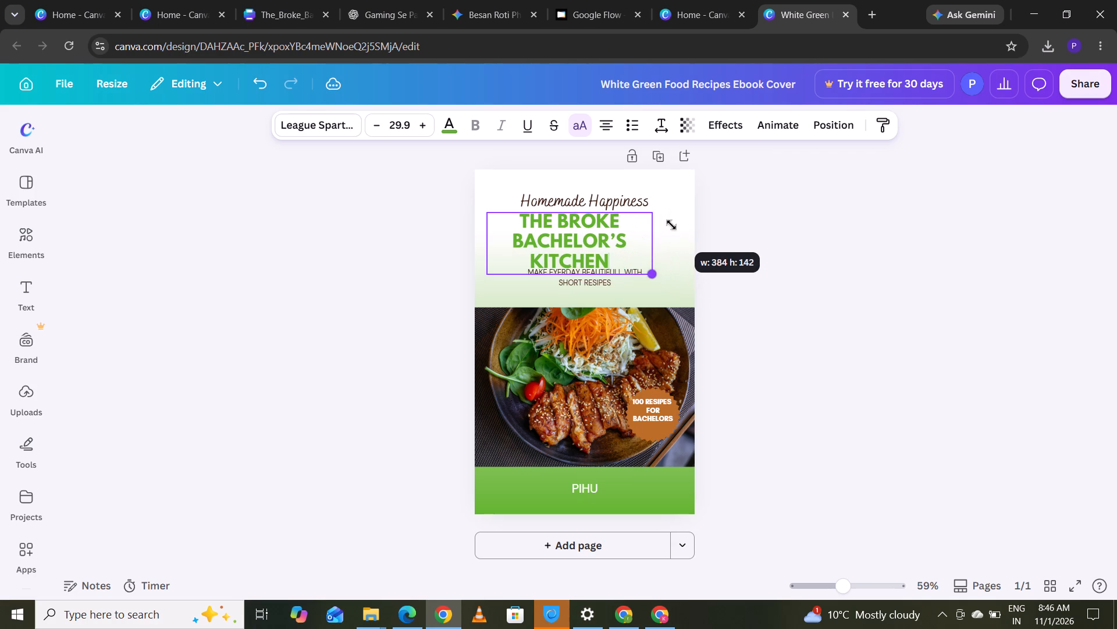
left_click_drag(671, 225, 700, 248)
Move the Homemade Happiness line up, close to the cover's top edge.
left_click_drag(618, 197, 618, 192)
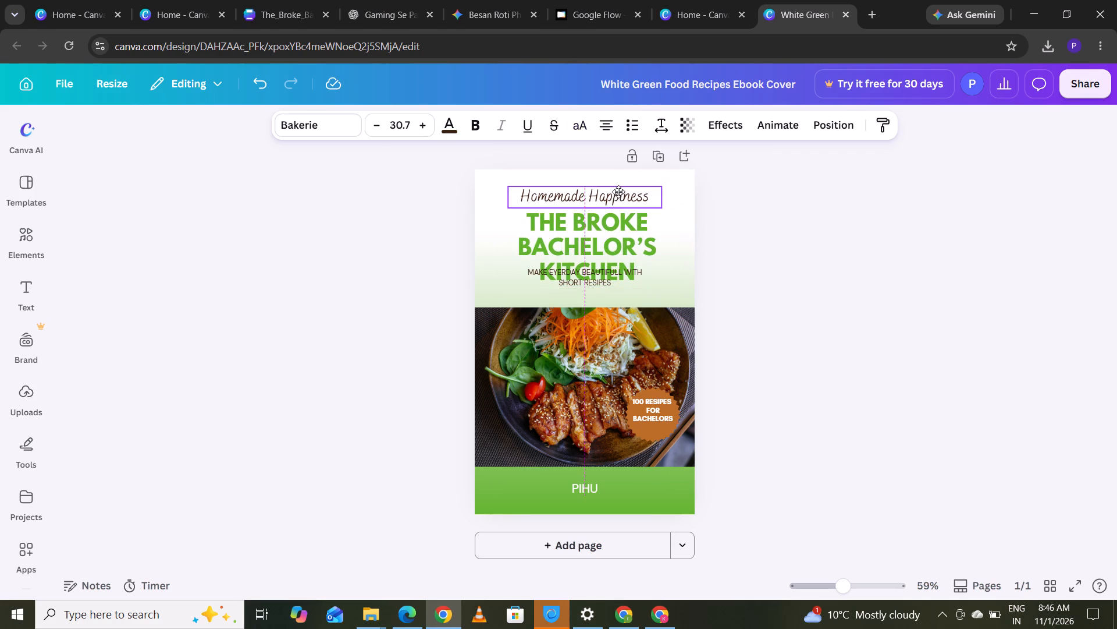
left_click_drag(618, 192, 618, 183)
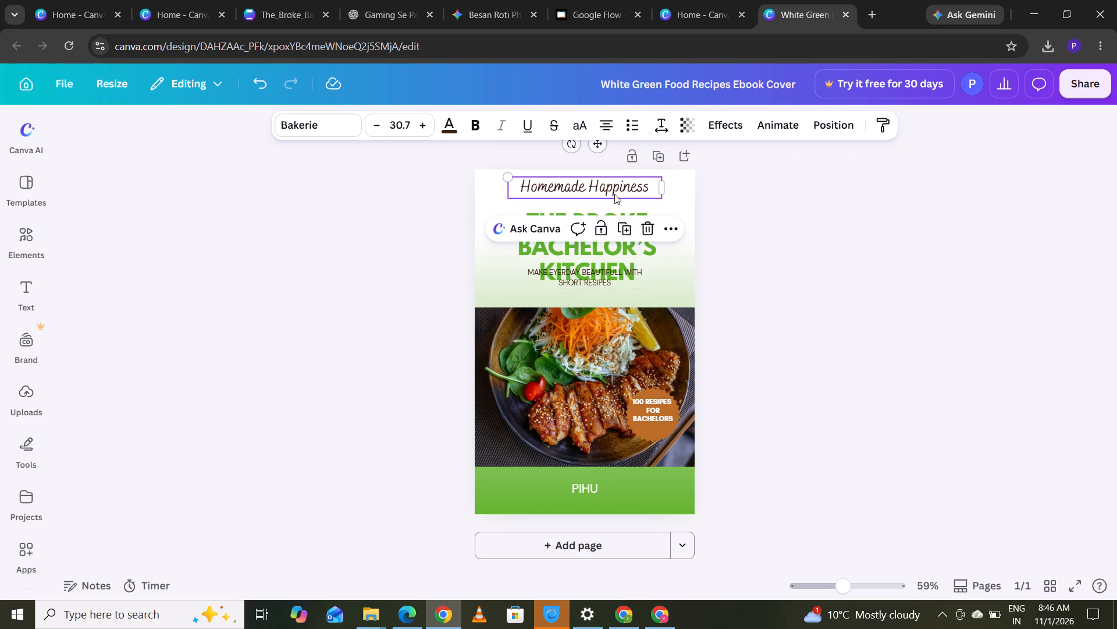
Move the cover title up beneath the Homemade Happiness line, reduce its font size to about 32.4, and shift it towards the centre.
left_click_drag(603, 259, 602, 243)
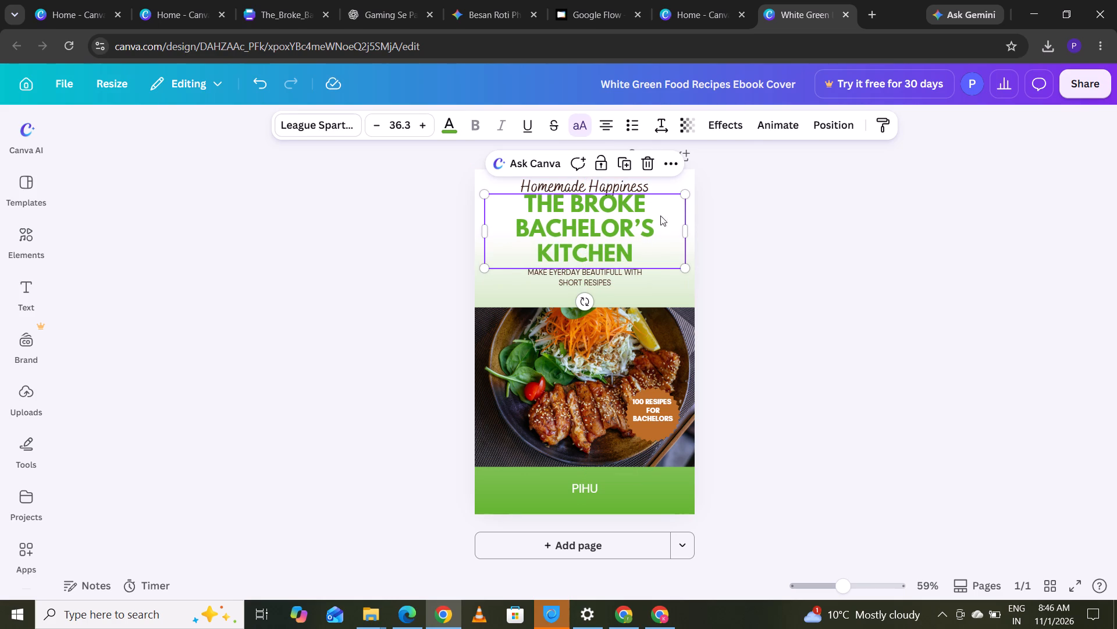
left_click_drag(685, 269, 680, 262)
left_click_drag(680, 262, 672, 238)
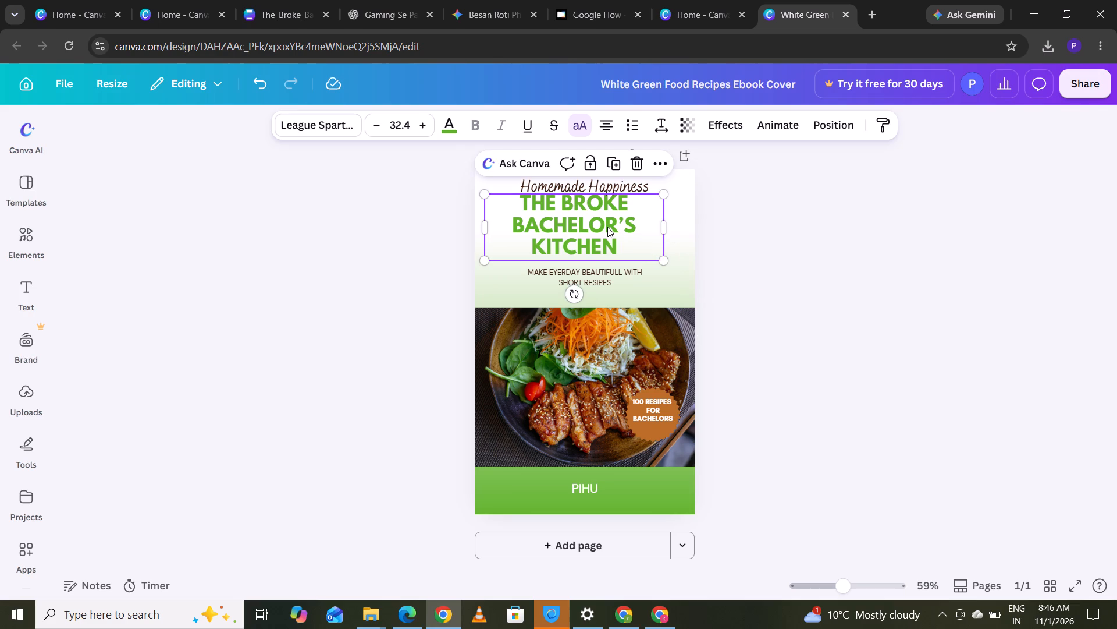
left_click(607, 227)
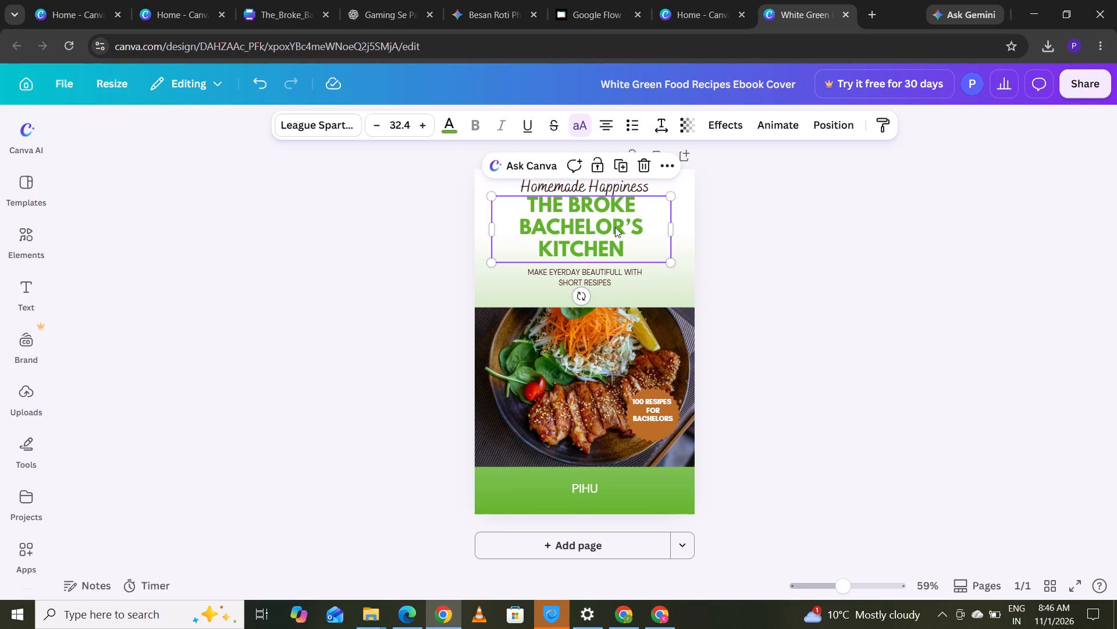
left_click(778, 262)
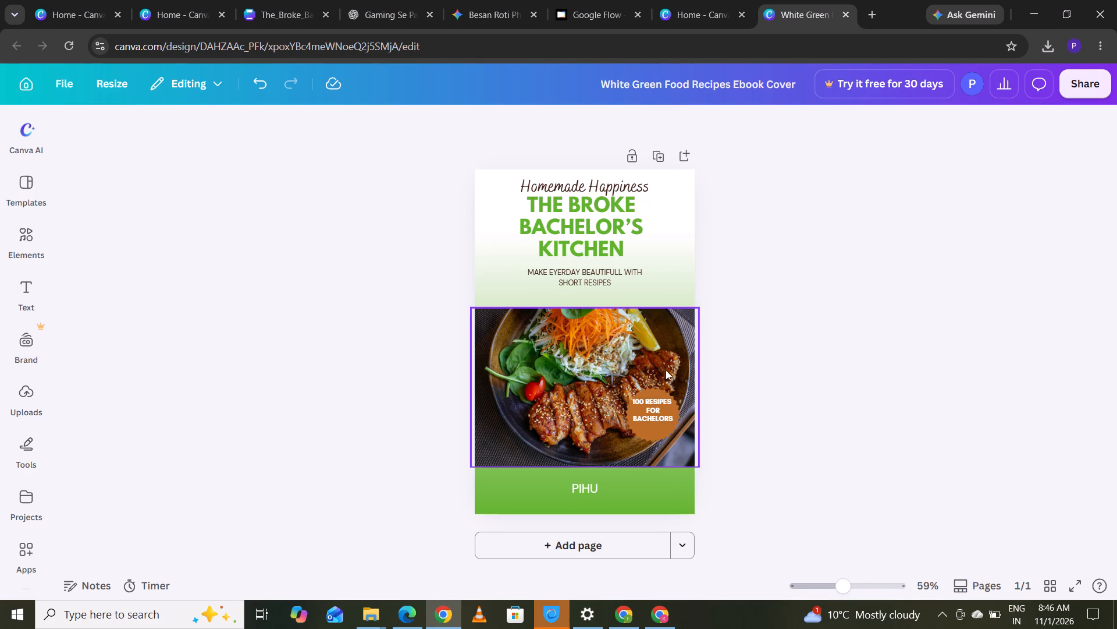
Add a blank second page to the White Green Food Recipes Ebook Cover design.
left_click(587, 554)
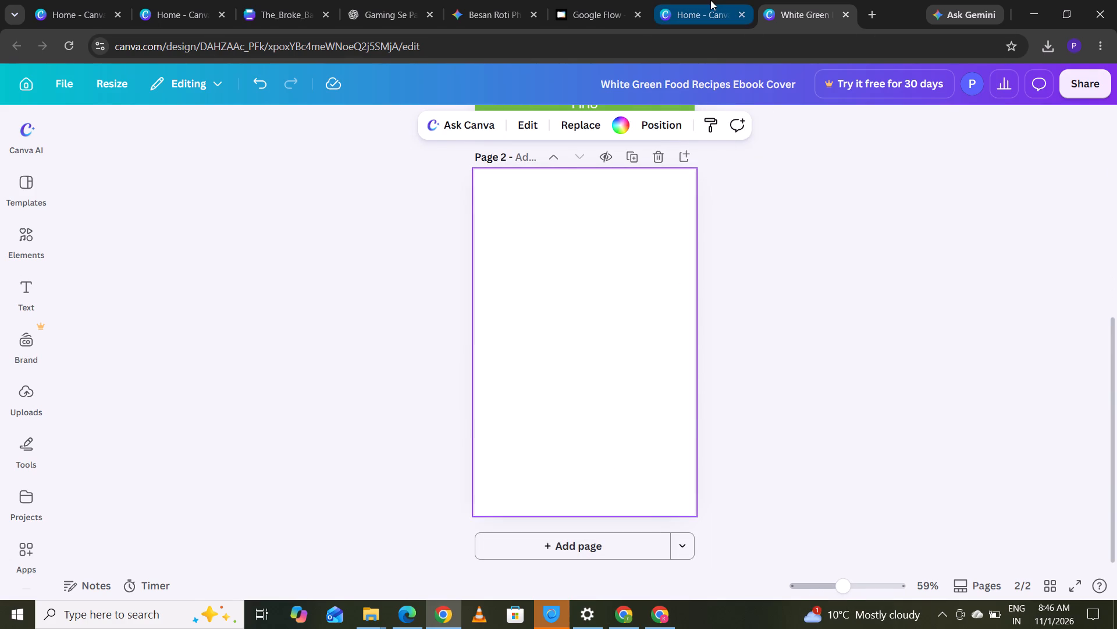
Open the Green Photo Cookbook Book Cover design and change its subtitle to read 100 nutritious recipes.
left_click(710, 0)
left_click(808, 359)
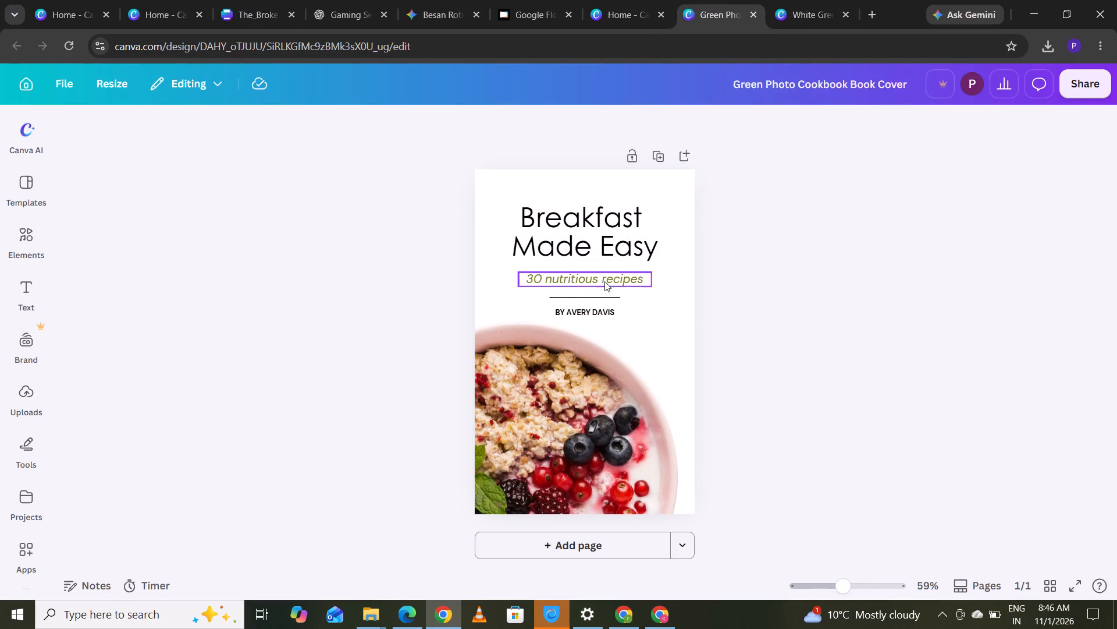
left_click(577, 285)
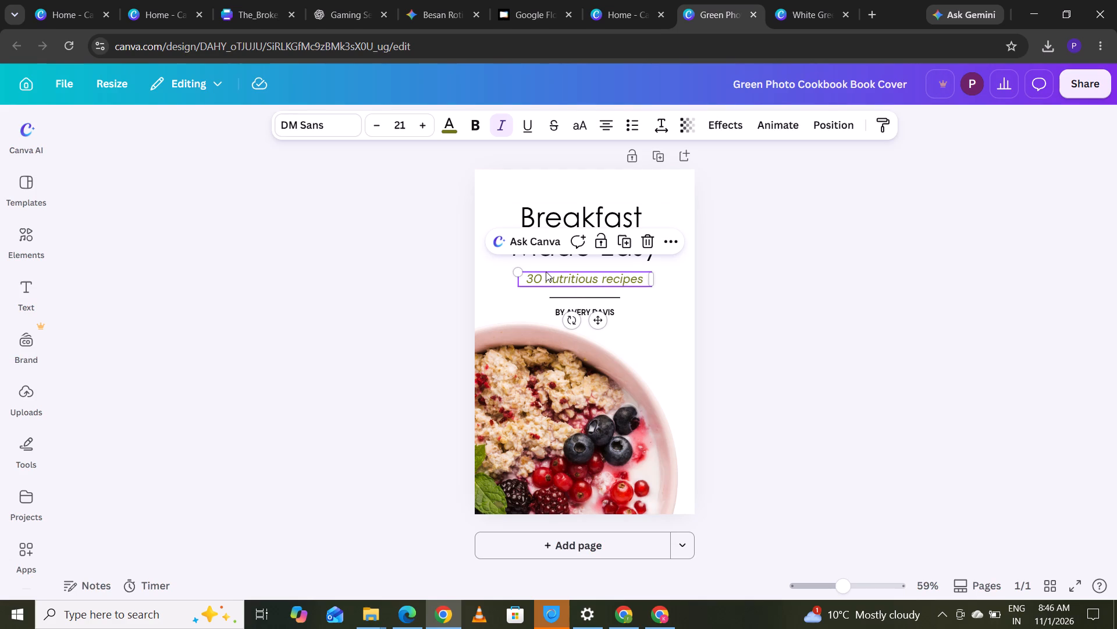
left_click(543, 271)
left_click(542, 281)
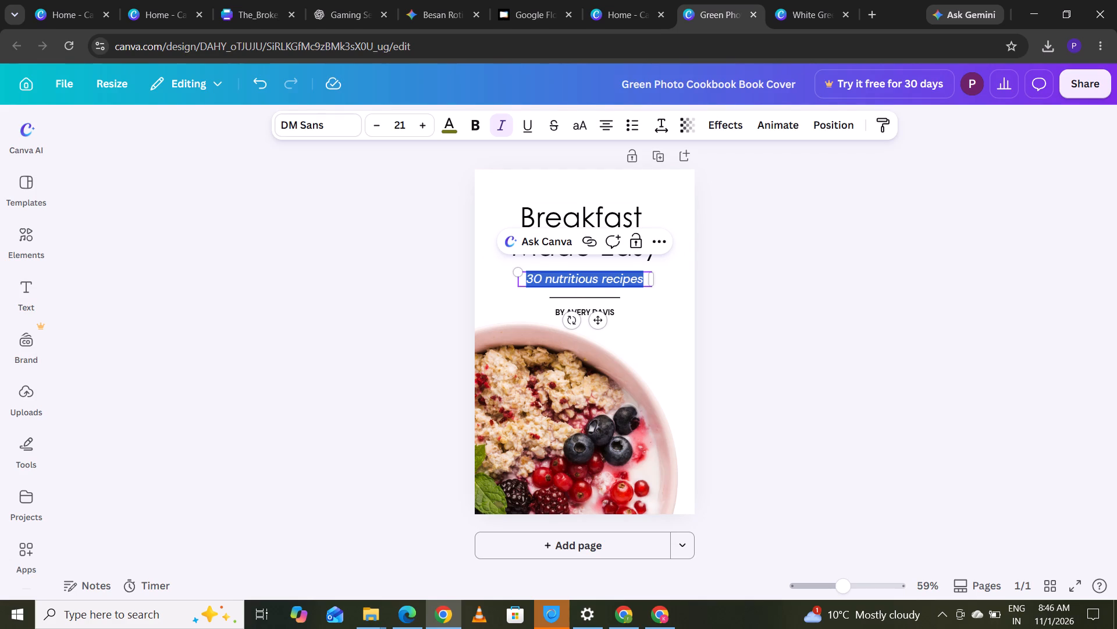
key("BackSpace")
key("BackSpace")
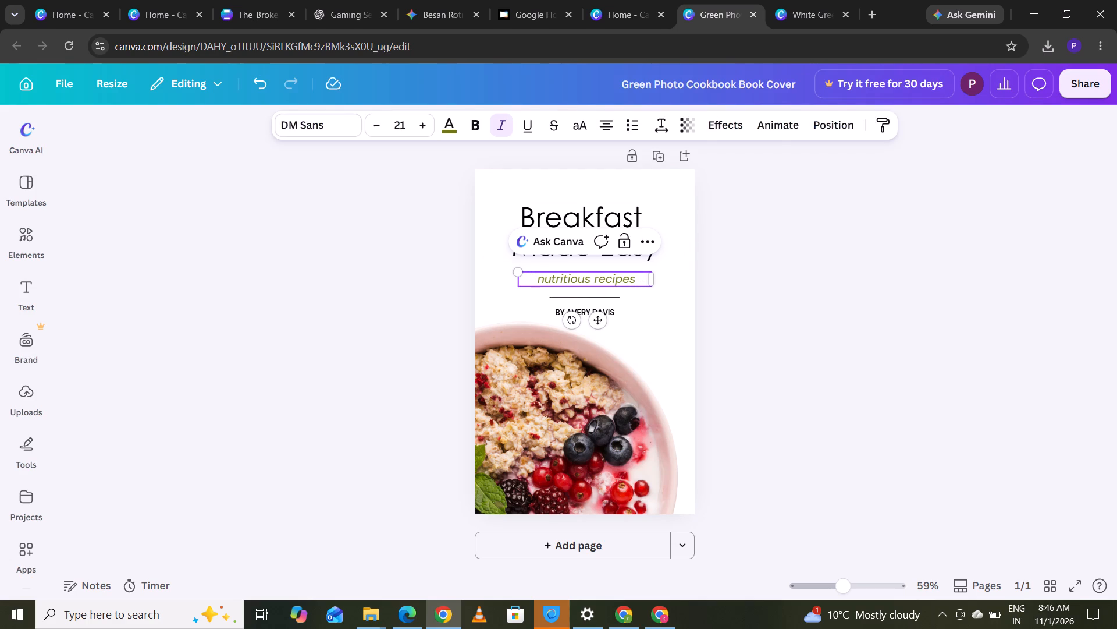
type("100")
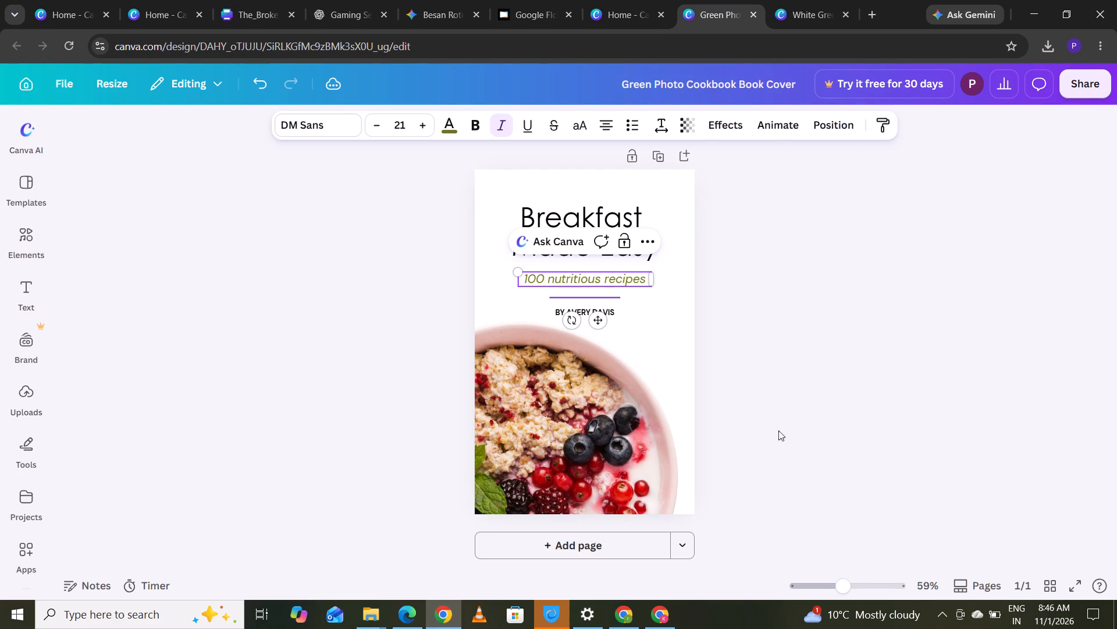
left_click(671, 348)
left_click(915, 363)
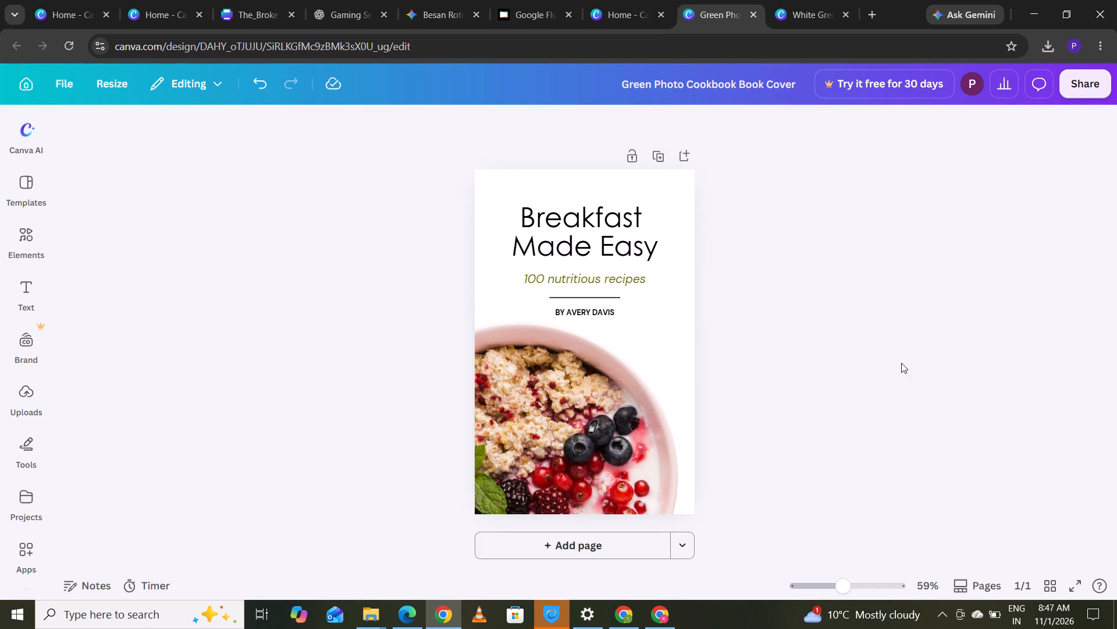
Change the author line on the Breakfast Made Easy cover to BY PRATIKSHA.
left_click(600, 316)
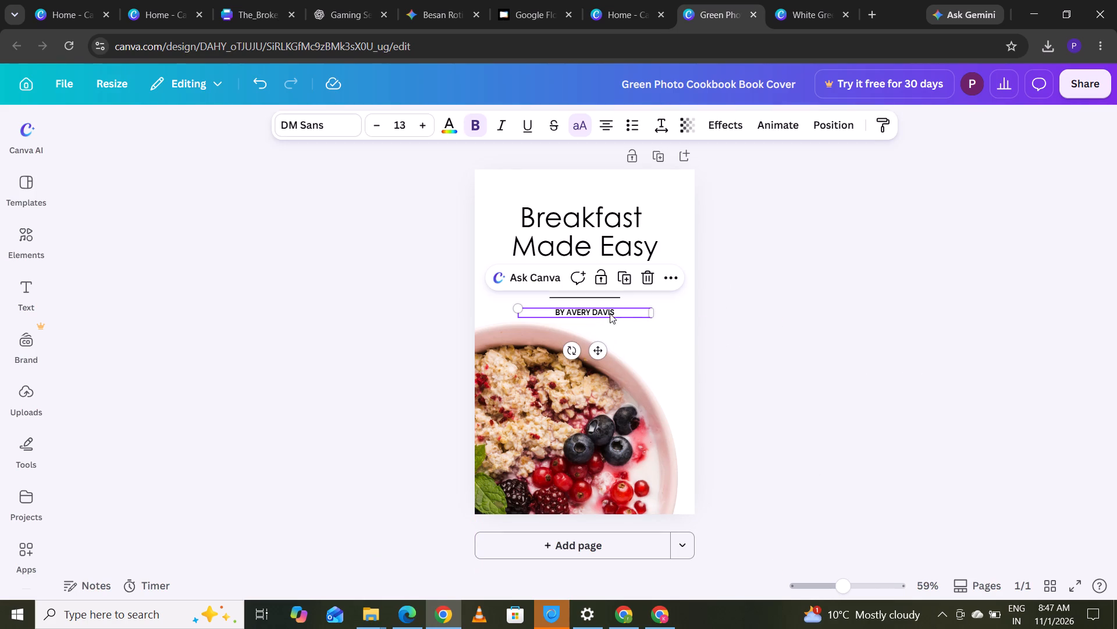
left_click(622, 312)
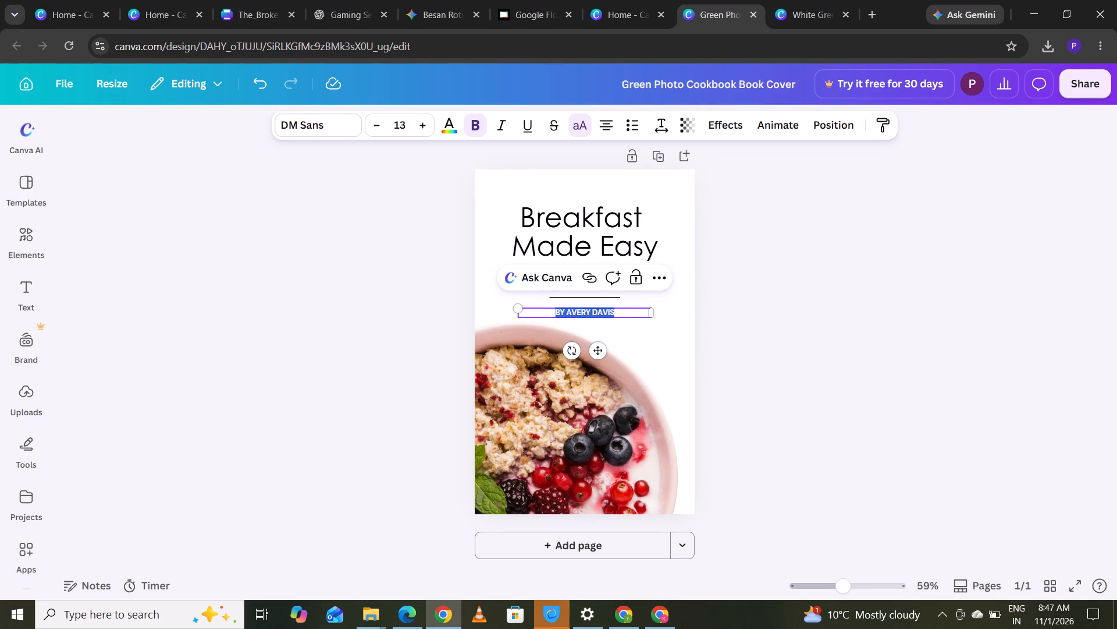
left_click(622, 312)
key("BackSpace")
key("BackSpace")
key("BackSpace")
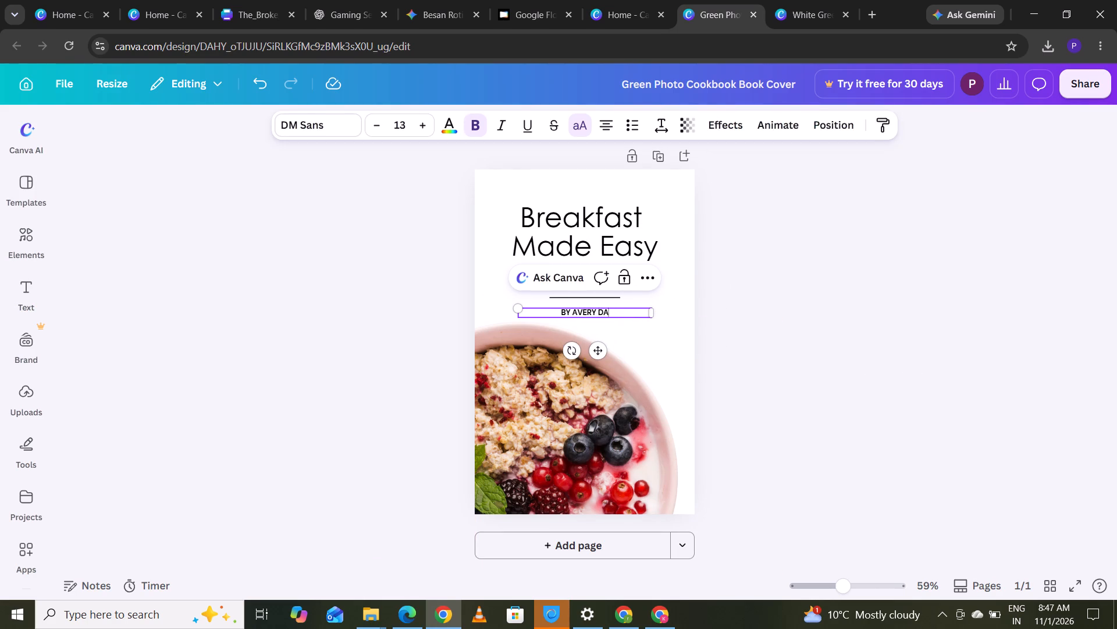
key("BackSpace")
key("BackSpace")
key("BackSpace")
key("BackSpace")
key("BackSpace")
key("BackSpace")
key("BackSpace")
key("BackSpace")
type("pra")
type("tiksha")
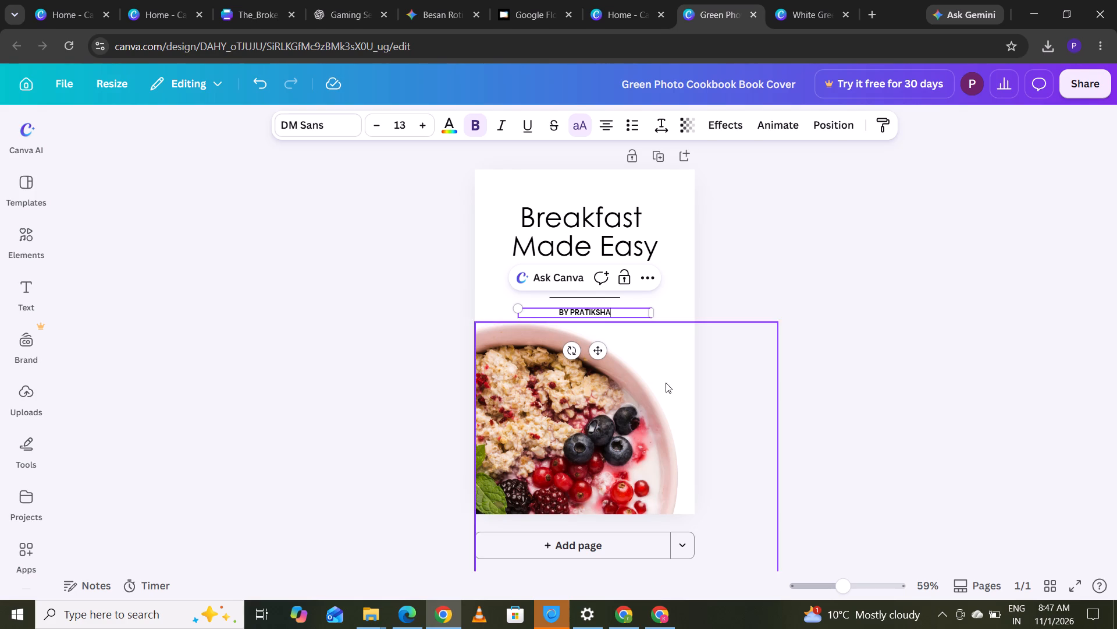
left_click(913, 360)
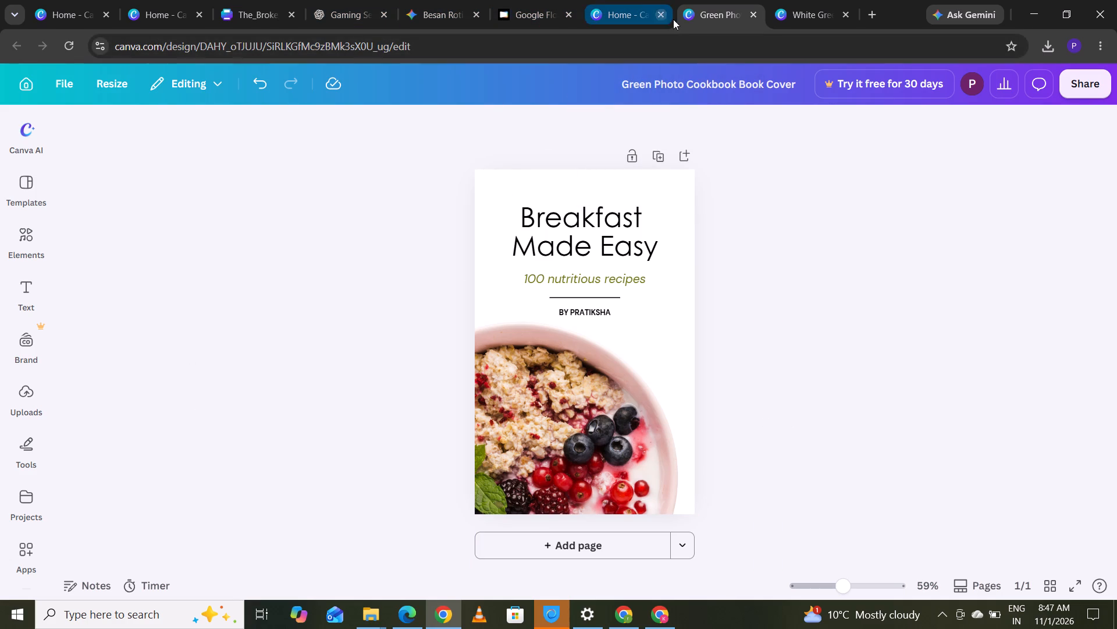
Return to the home page and create a new blank Ebook Cover design of 512 × 800 px.
left_click(24, 99)
left_click(24, 95)
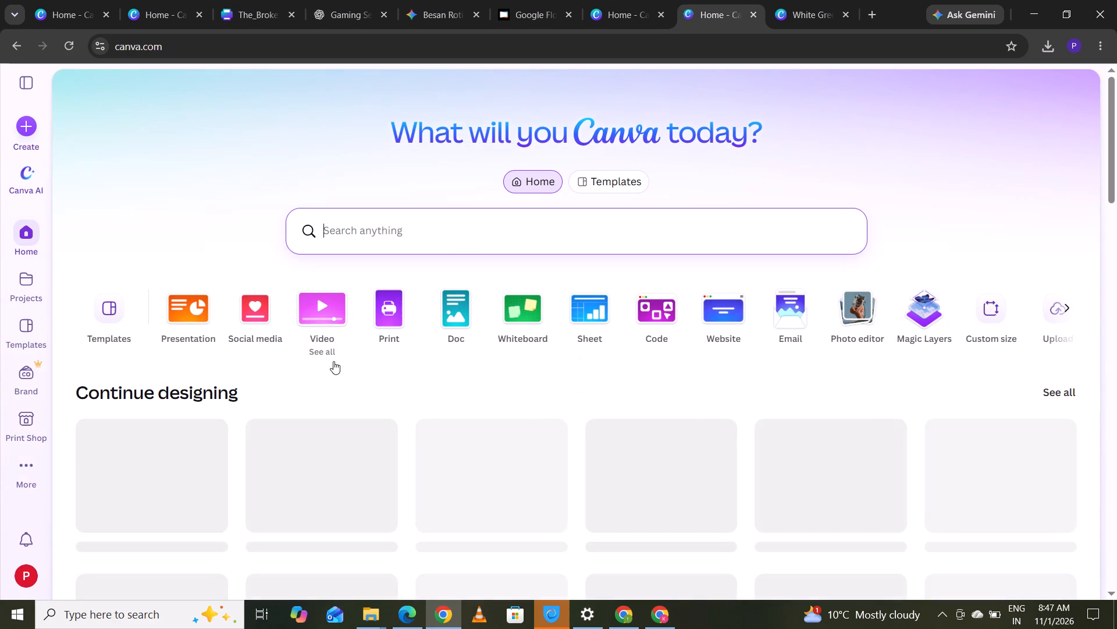
left_click(18, 128)
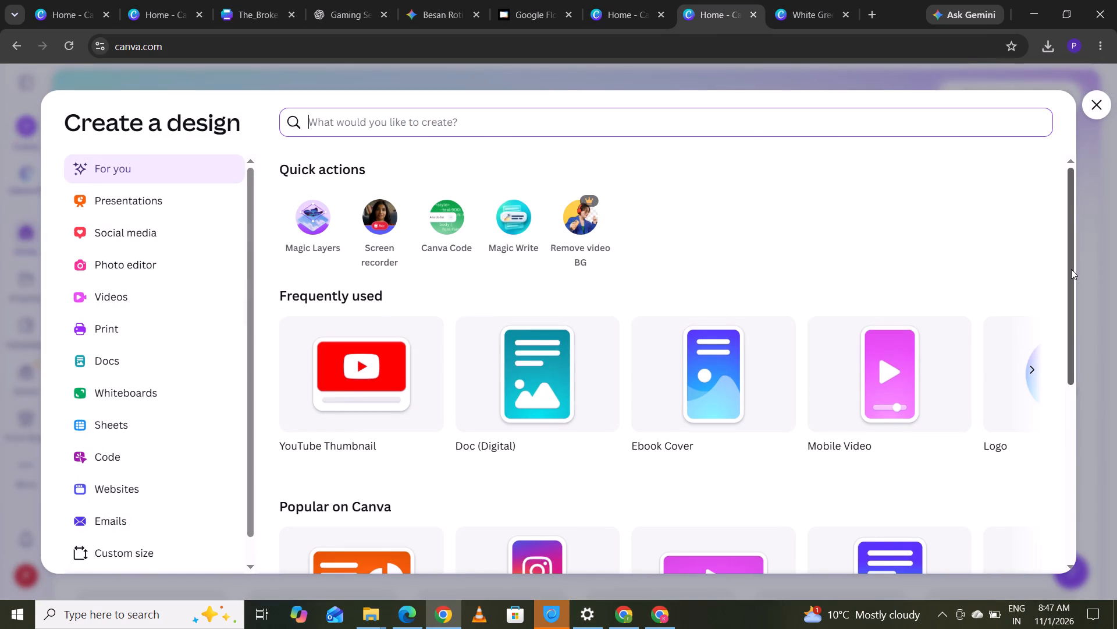
left_click(685, 397)
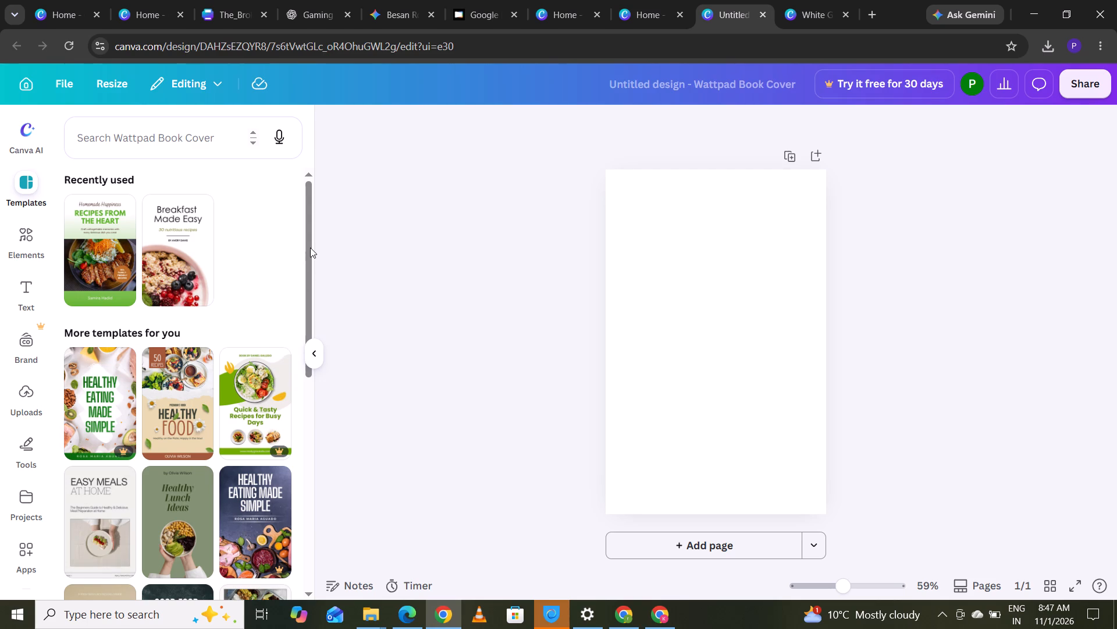
Browse the Wattpad Book Cover templates for a recipe cover, previewing the black Healthy Food Recipes template.
left_click_drag(310, 248, 319, 396)
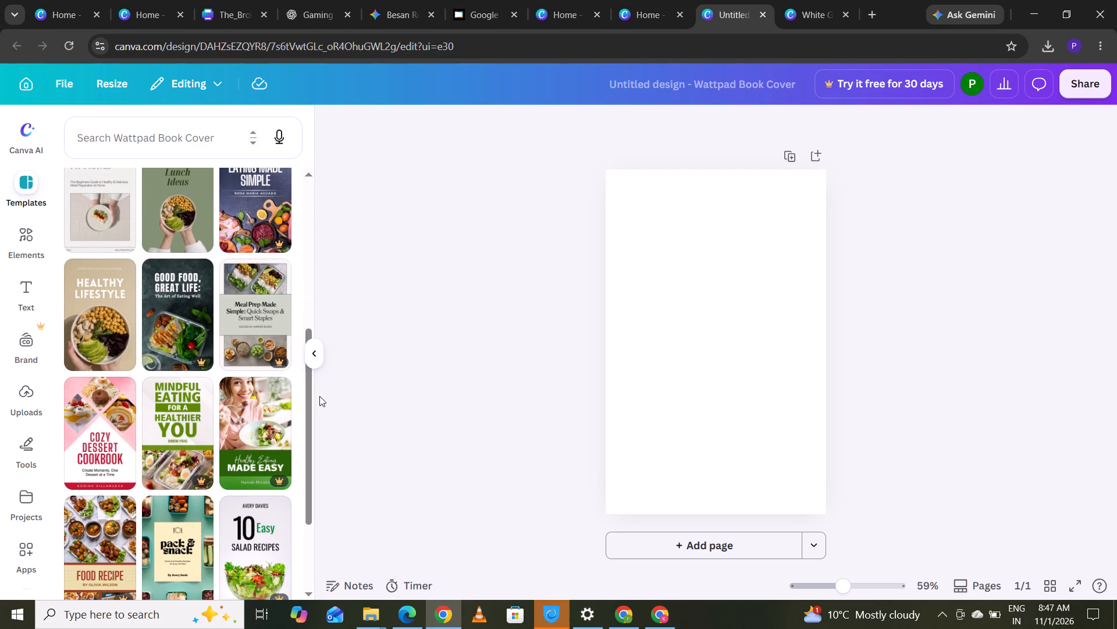
left_click_drag(307, 432, 311, 487)
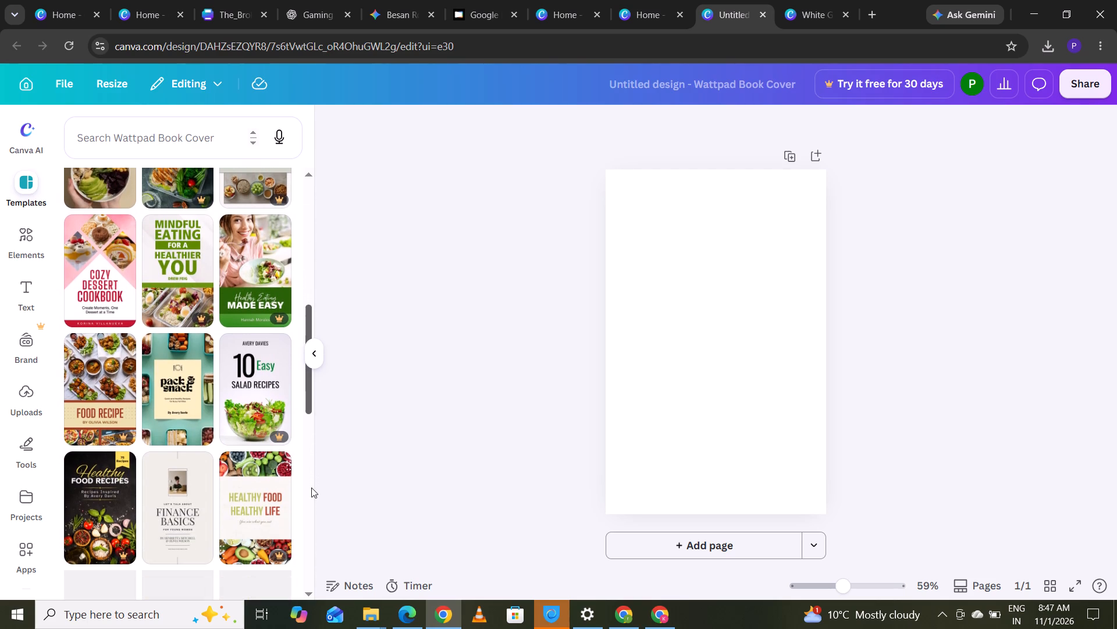
left_click_drag(311, 487, 310, 504)
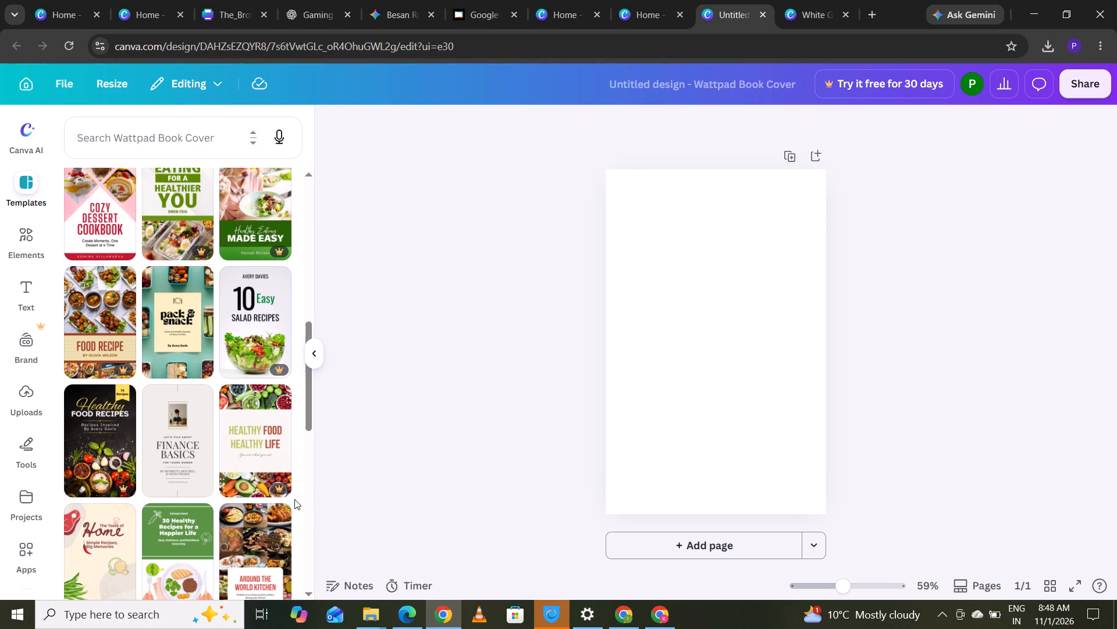
left_click(112, 430)
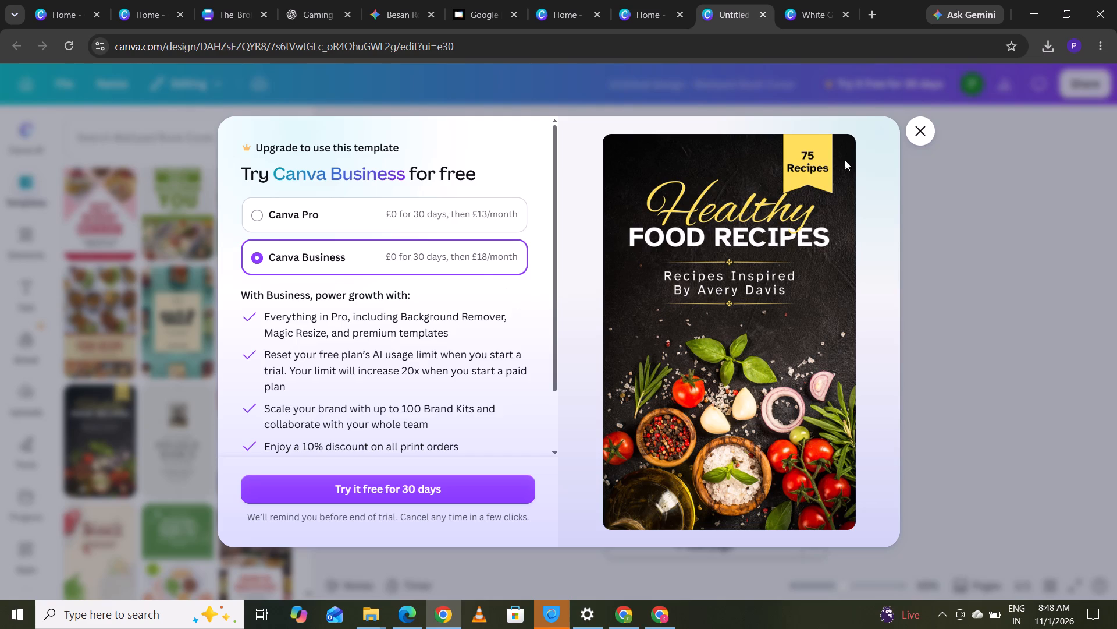
left_click(924, 136)
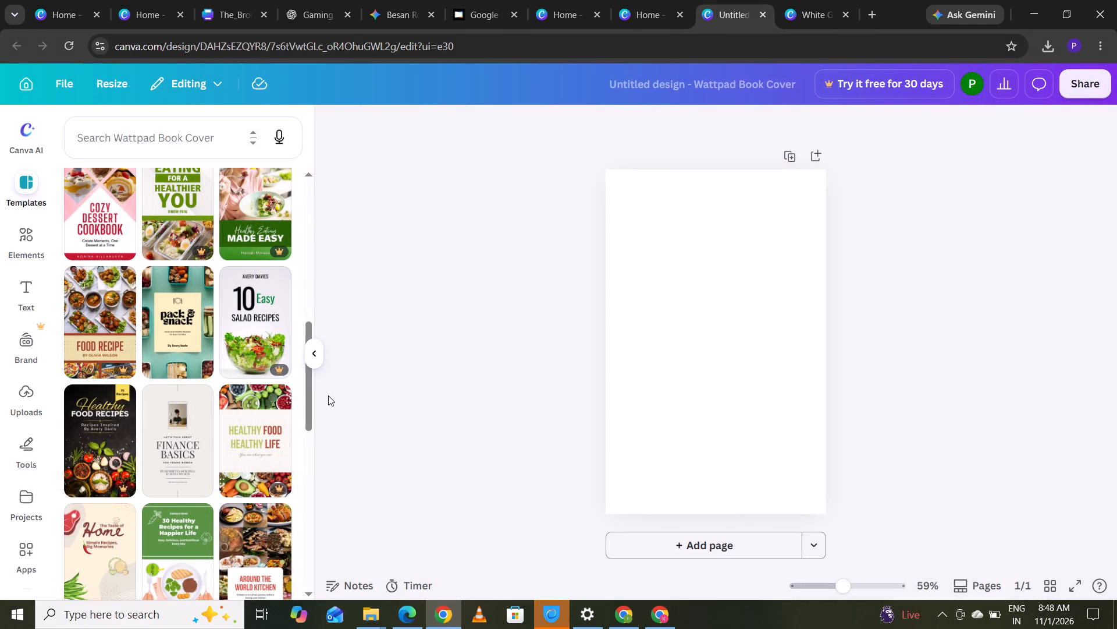
left_click_drag(309, 408, 306, 464)
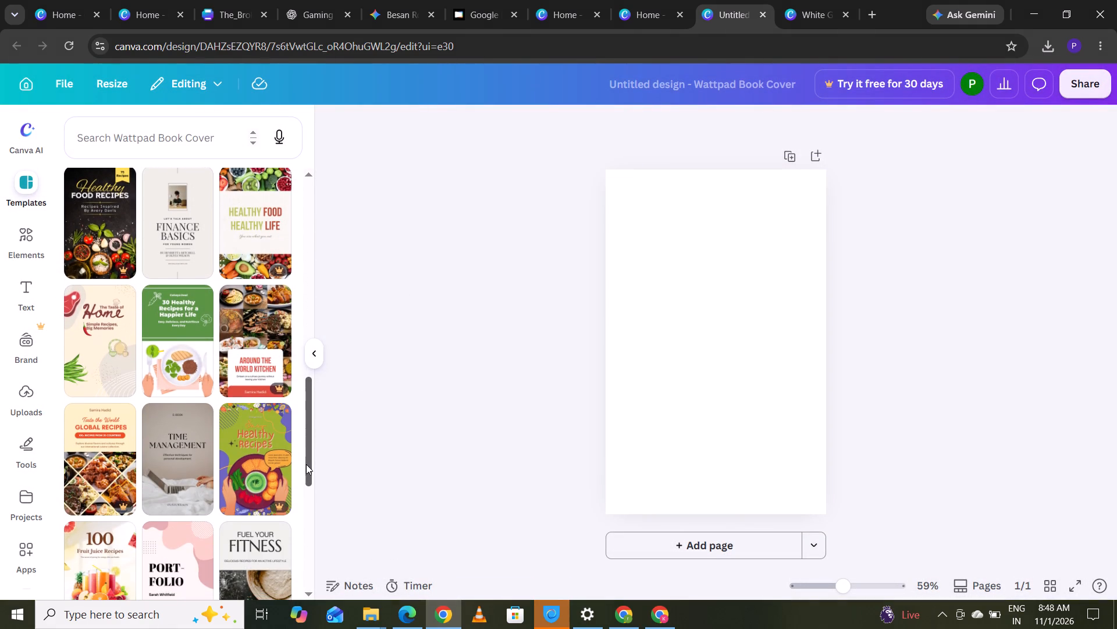
left_click_drag(306, 464, 307, 486)
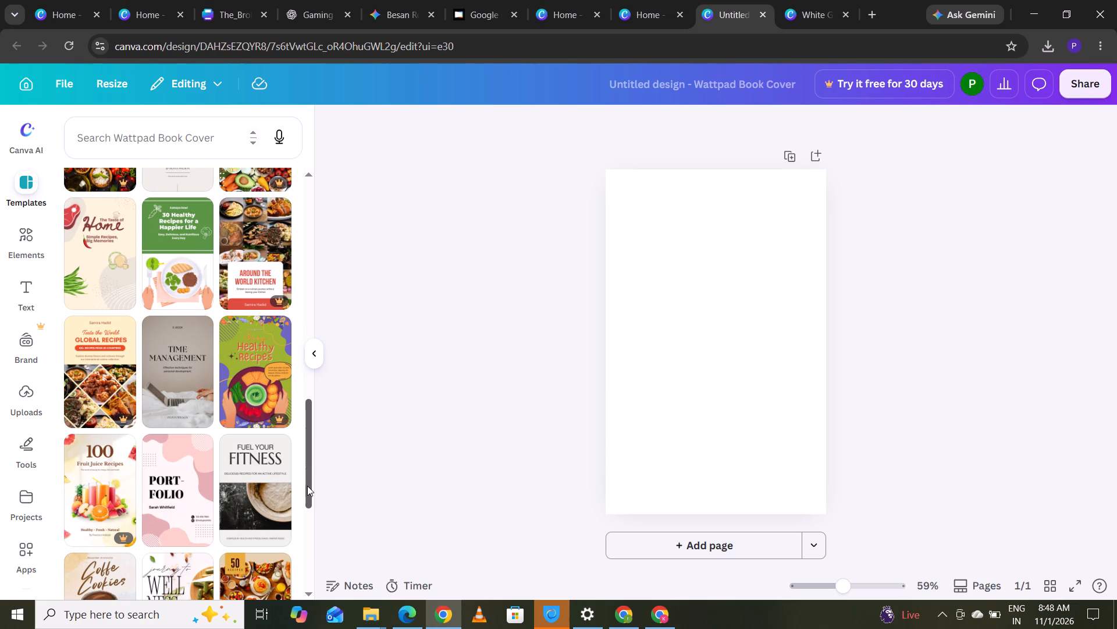
left_click_drag(307, 486, 305, 510)
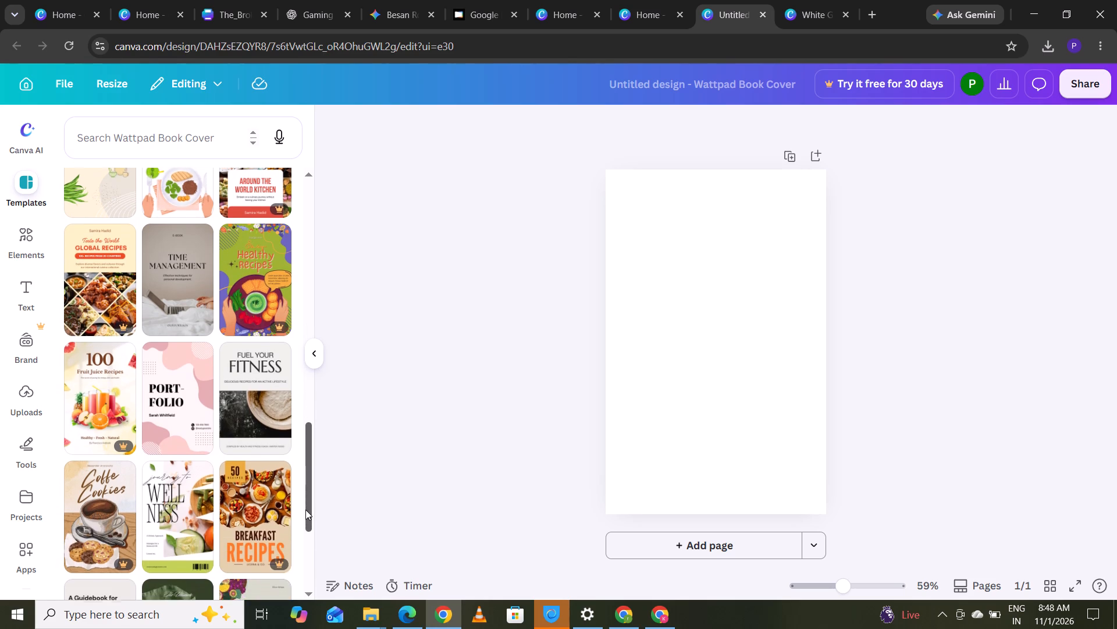
left_click_drag(305, 510, 296, 557)
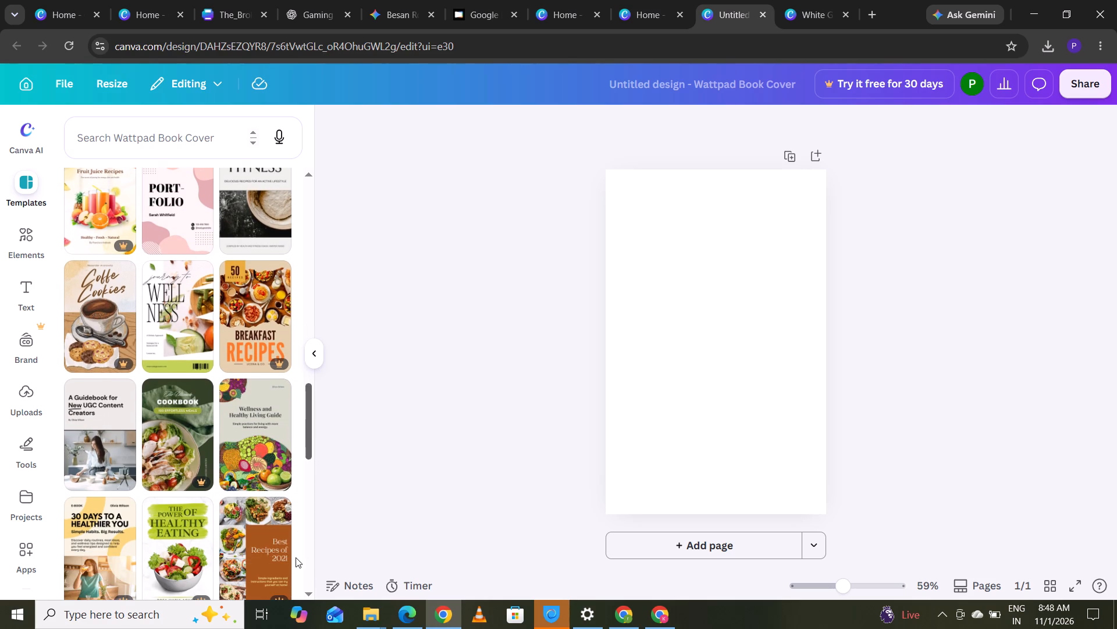
left_click_drag(296, 557, 292, 574)
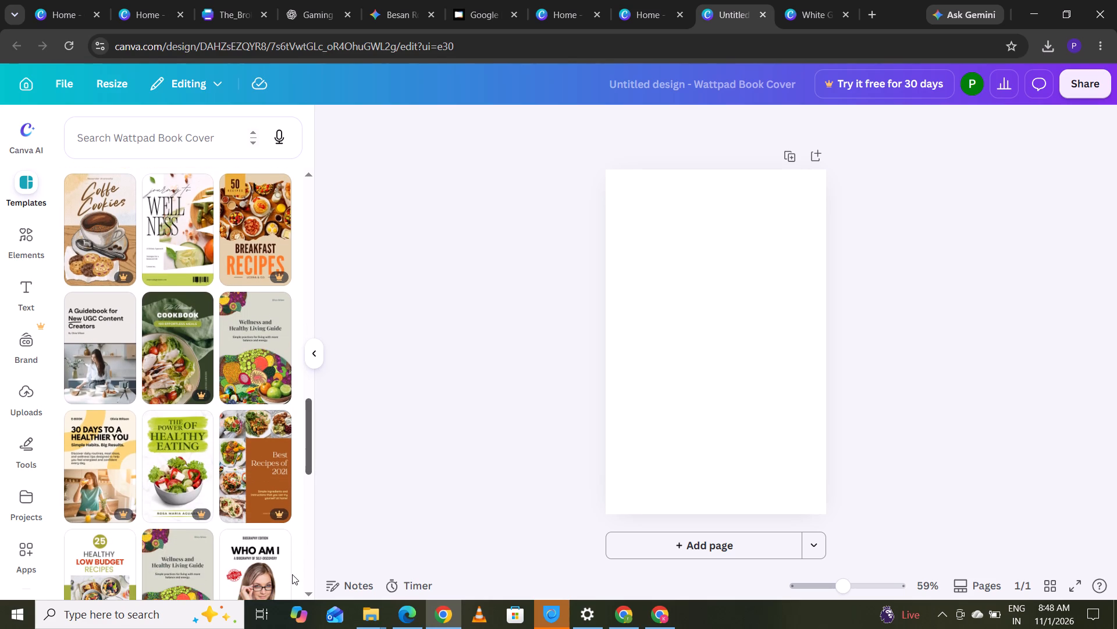
left_click_drag(292, 574, 282, 573)
Insert the uploaded Broke Bachelor's Kitchen book cover image onto the blank page.
left_click(34, 409)
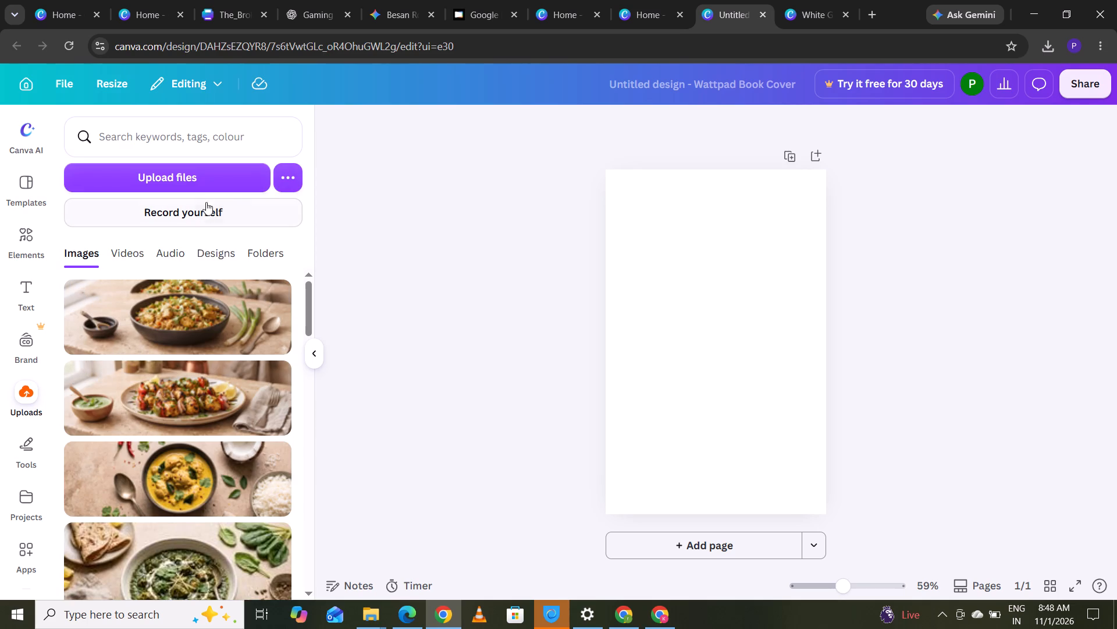
left_click_drag(309, 308, 321, 628)
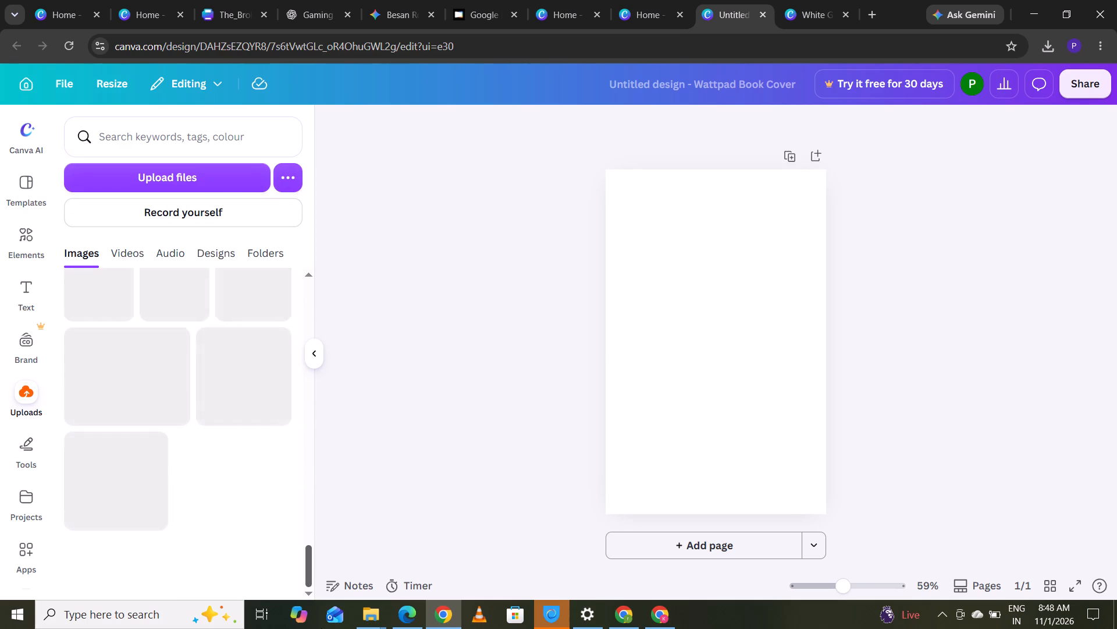
left_click_drag(321, 628, 319, 628)
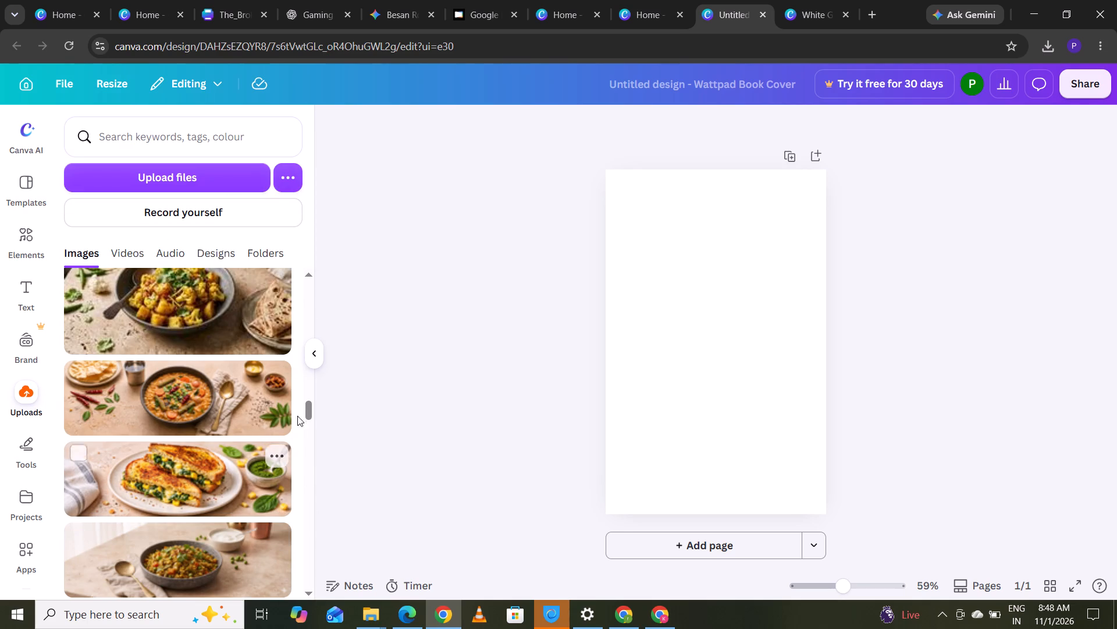
left_click_drag(309, 405, 300, 564)
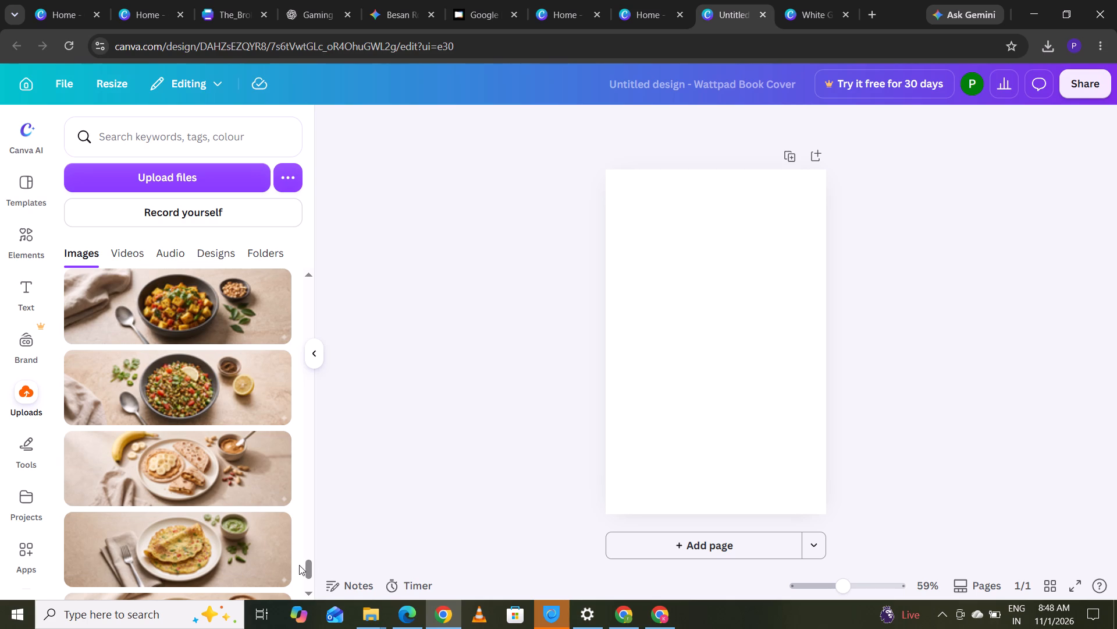
left_click_drag(308, 567, 312, 587)
left_click_drag(309, 525, 310, 592)
left_click(156, 296)
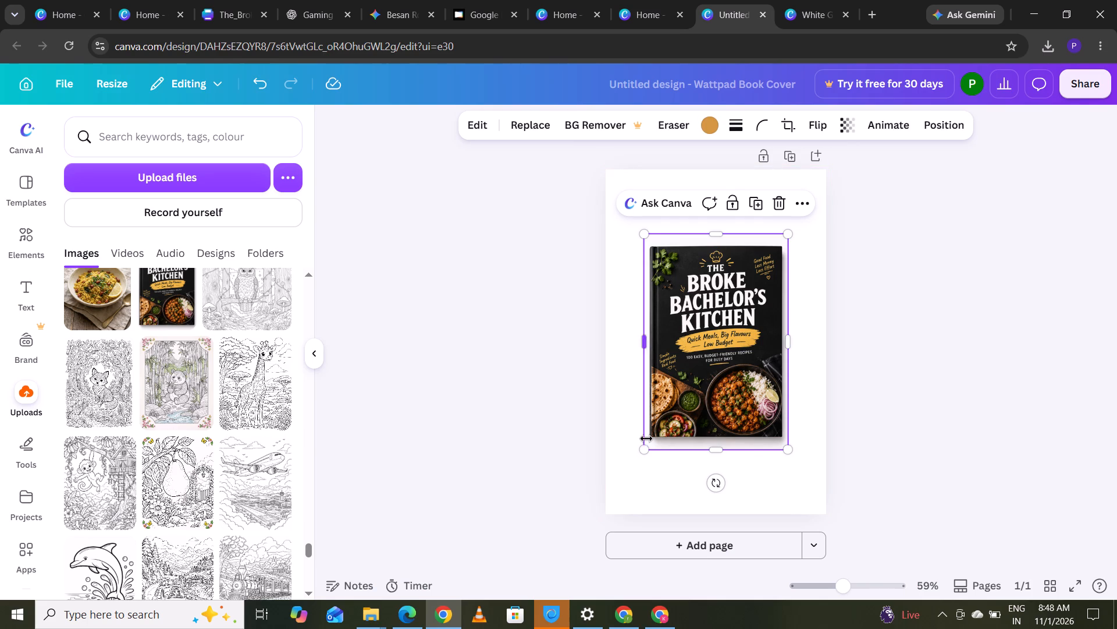
Enlarge the Broke Bachelor's Kitchen image to nearly fill the page and position it against the page's right edge.
left_click_drag(646, 450, 627, 503)
left_click_drag(666, 367, 666, 351)
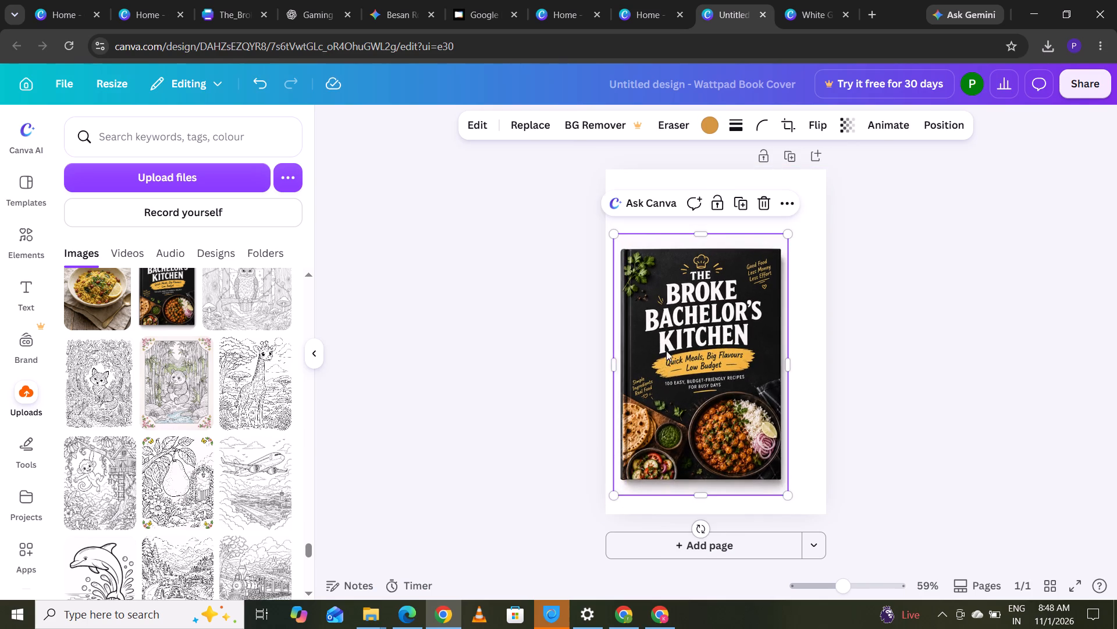
left_click_drag(666, 351, 666, 296)
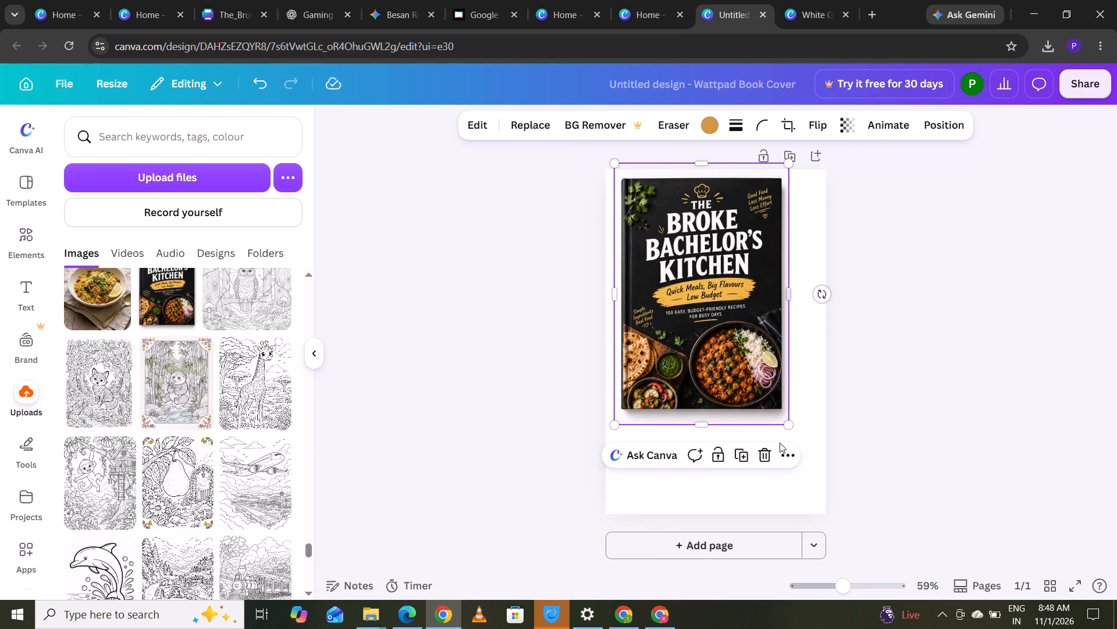
left_click_drag(787, 427, 825, 533)
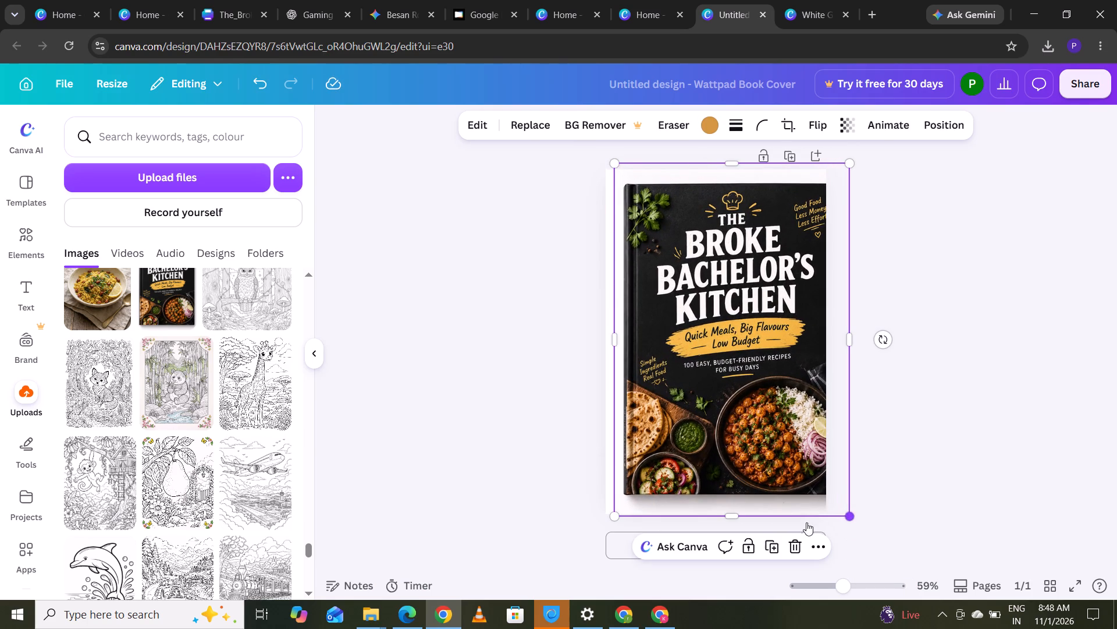
left_click_drag(765, 455, 746, 444)
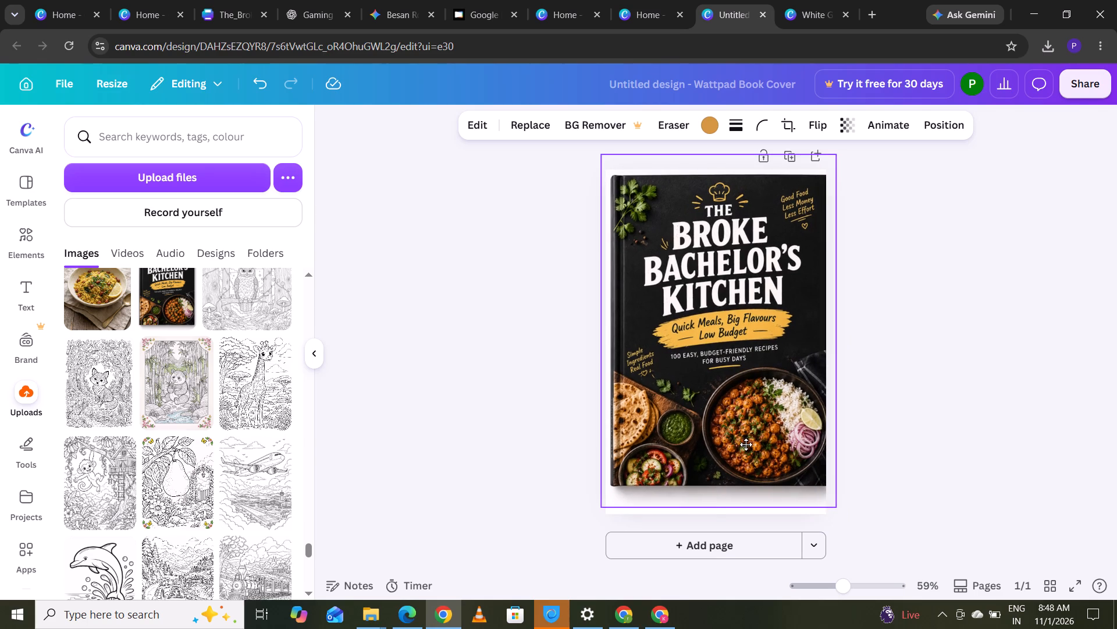
left_click_drag(746, 444, 739, 443)
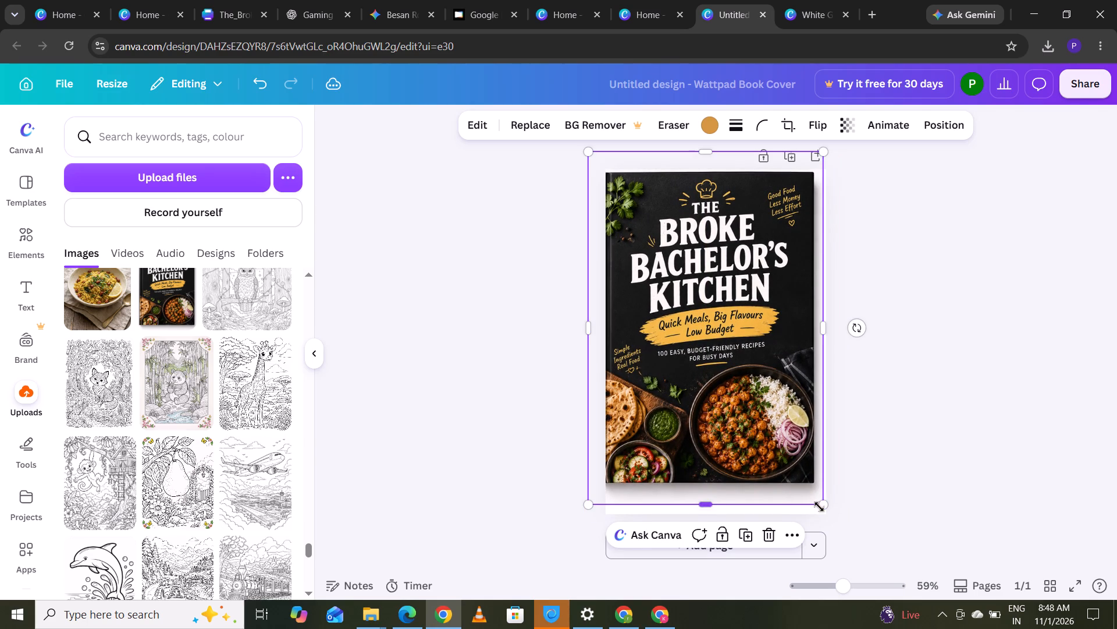
left_click_drag(820, 507, 816, 495)
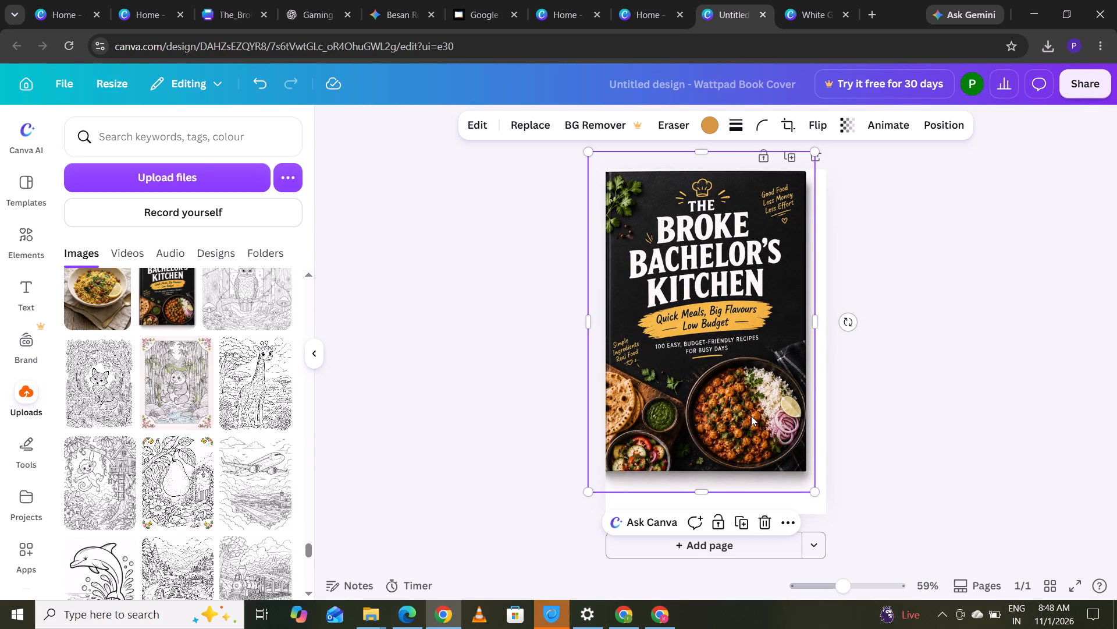
left_click_drag(745, 412, 753, 416)
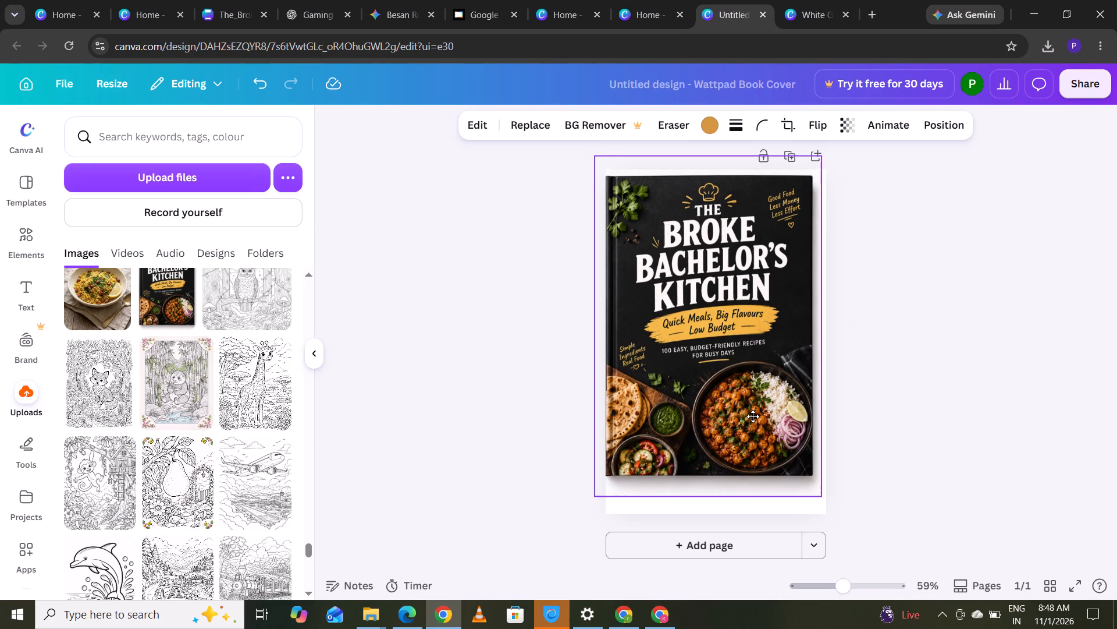
left_click_drag(753, 416, 756, 423)
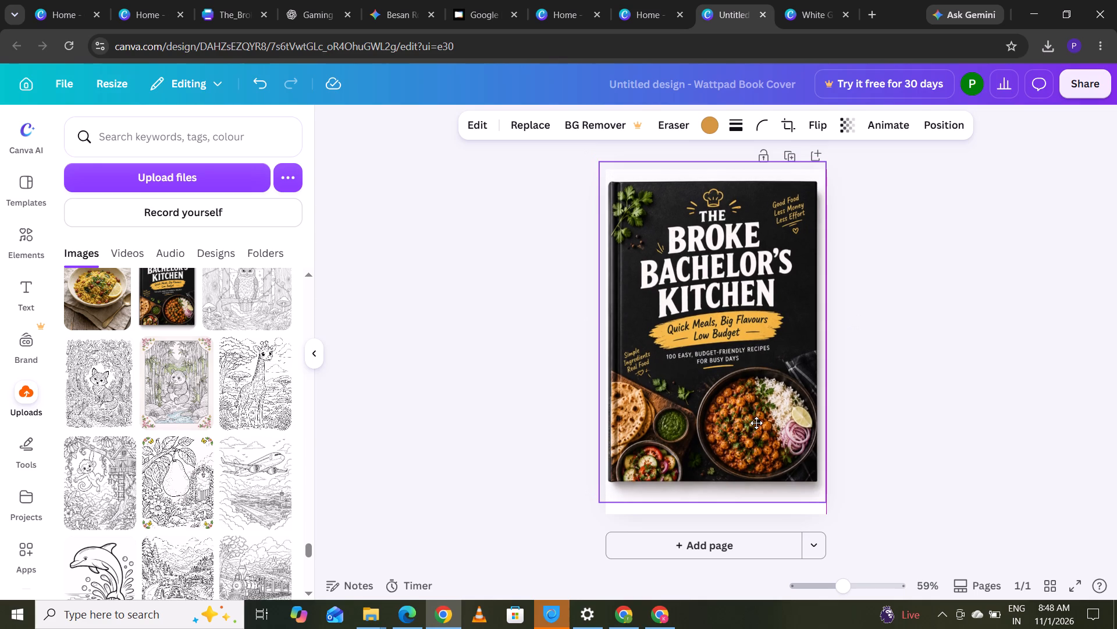
left_click_drag(756, 423, 751, 422)
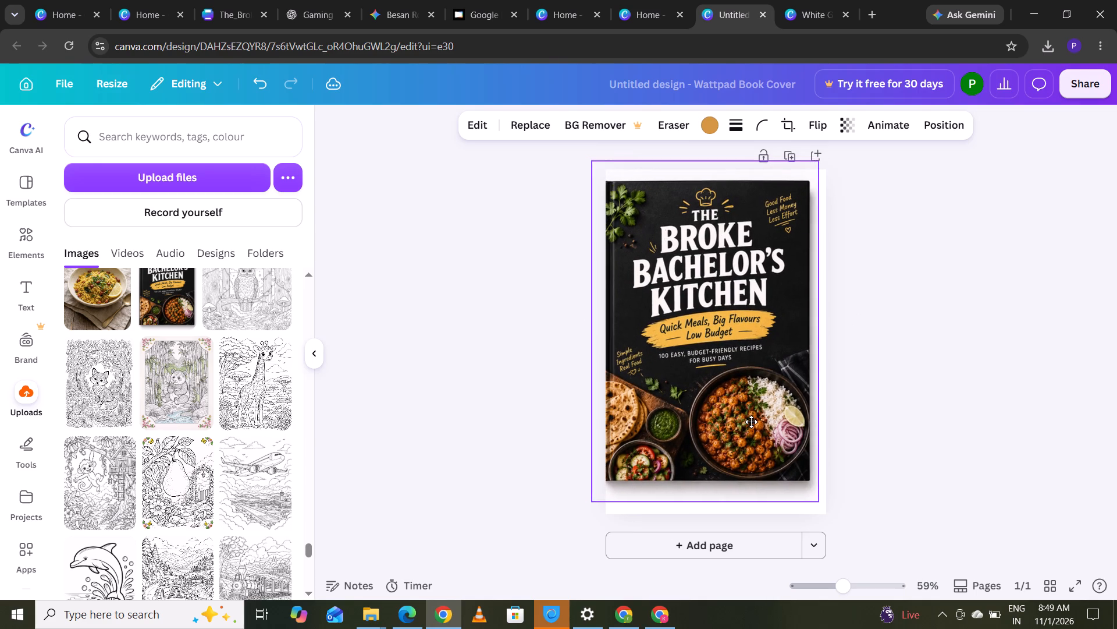
left_click_drag(751, 422, 755, 422)
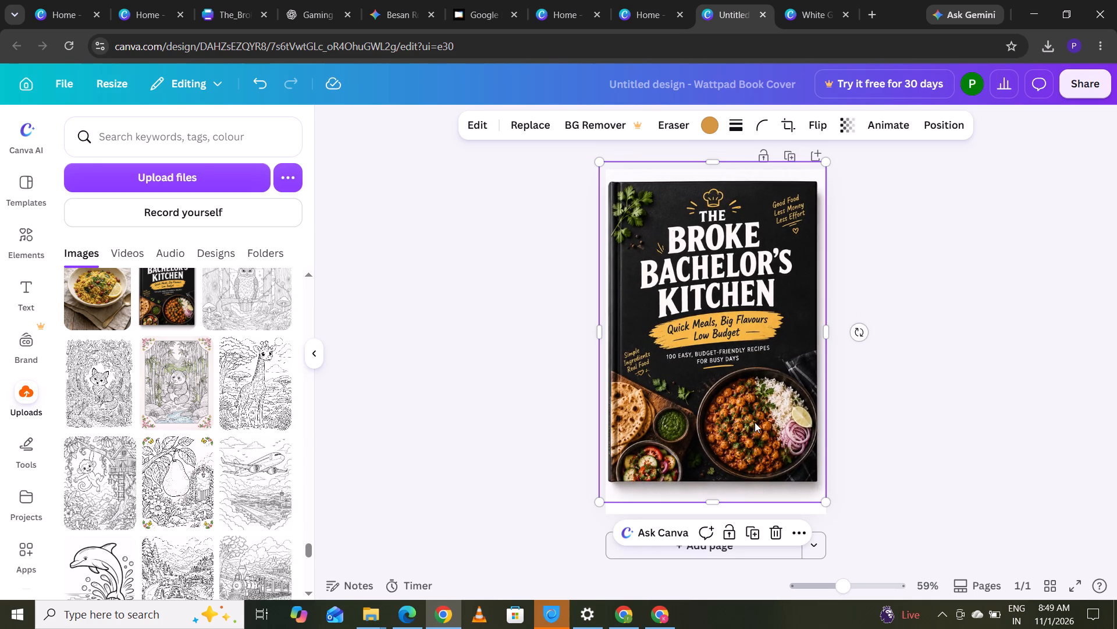
left_click(915, 394)
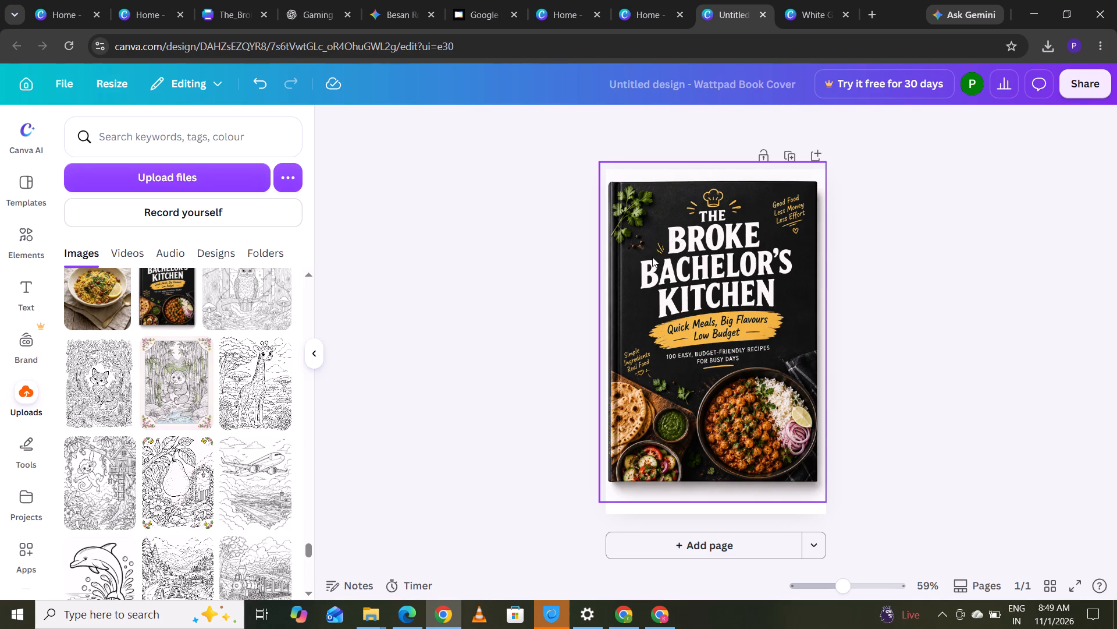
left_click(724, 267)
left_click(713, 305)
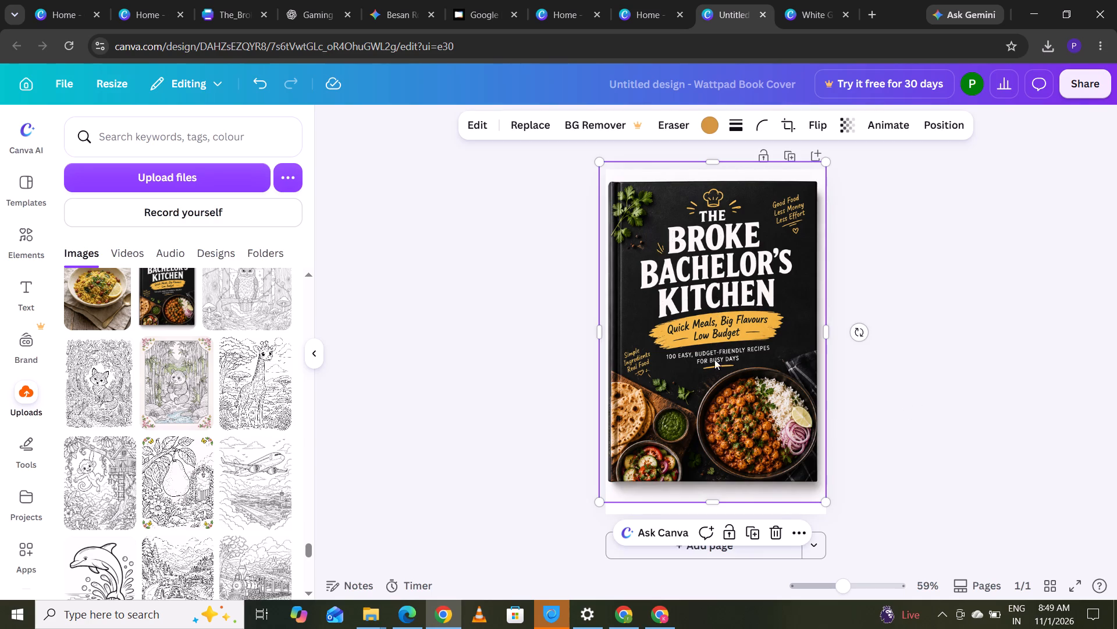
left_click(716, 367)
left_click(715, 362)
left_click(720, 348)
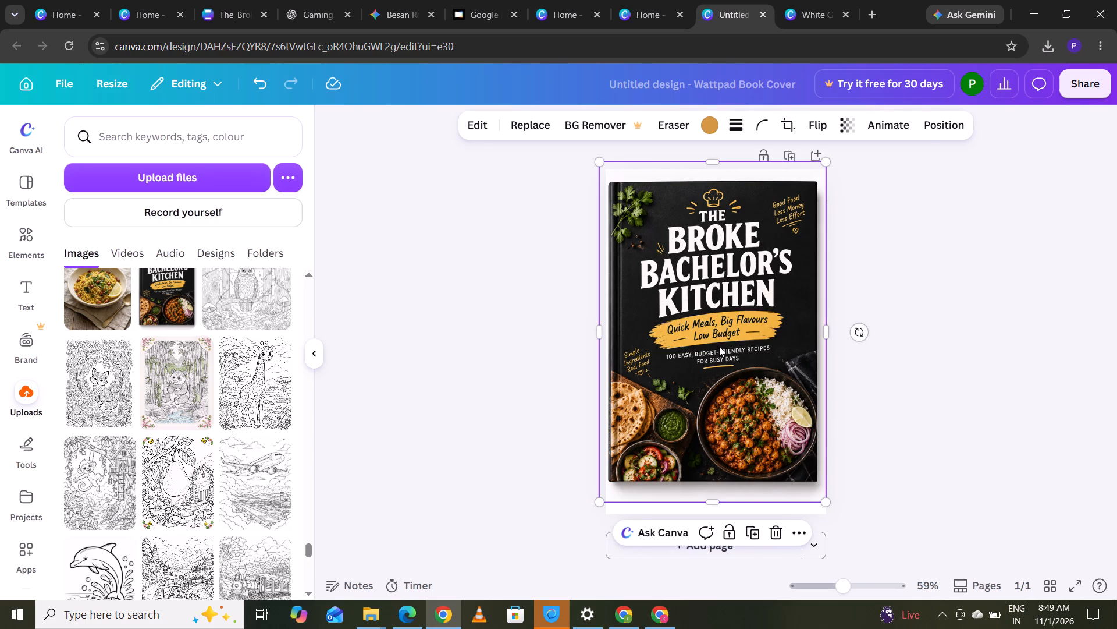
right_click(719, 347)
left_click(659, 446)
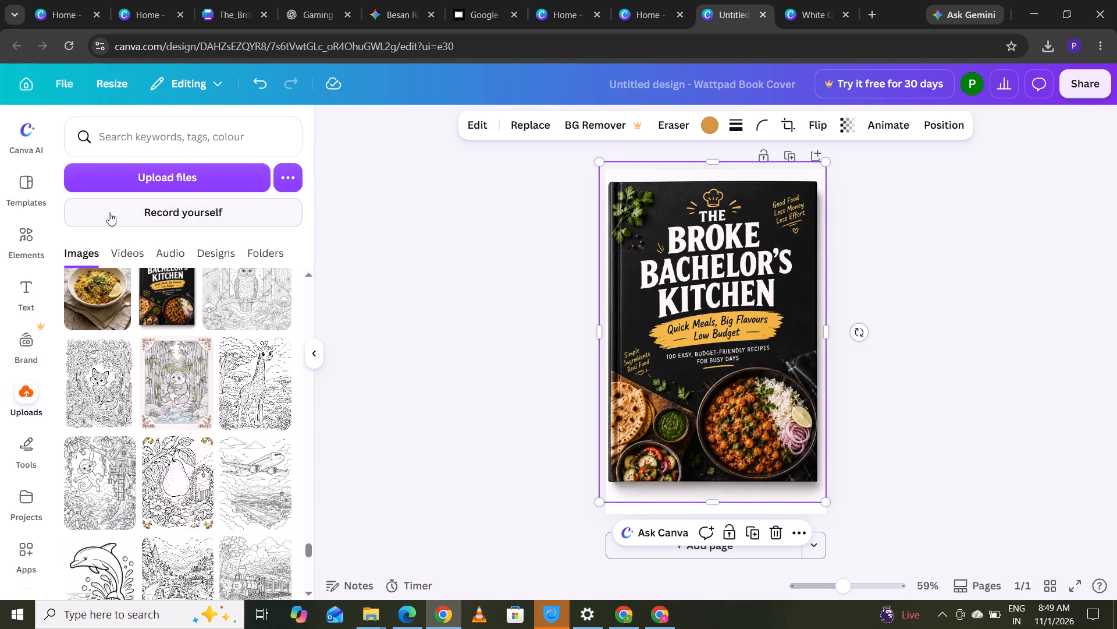
Add body text reading BY PIHU over the cover image and turn on bold for it.
left_click(26, 308)
left_click(200, 446)
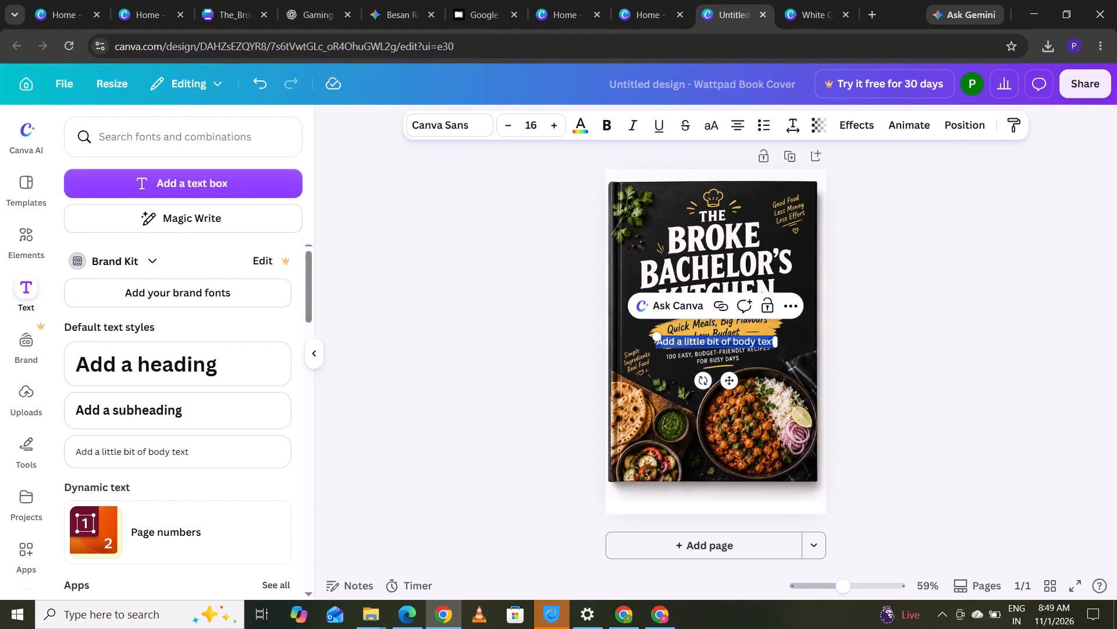
key("b")
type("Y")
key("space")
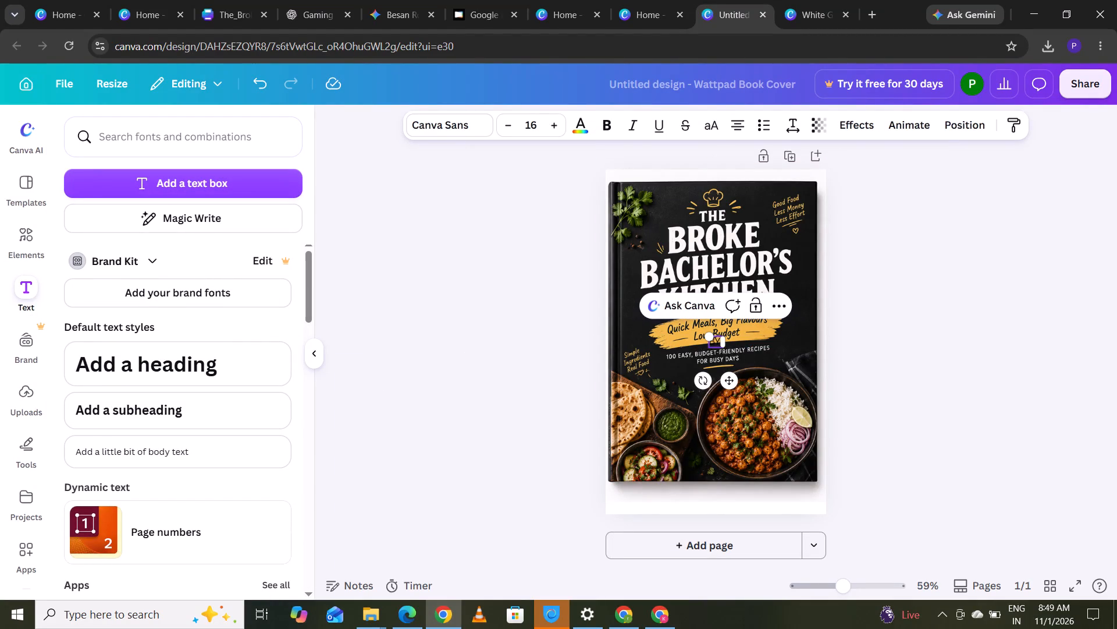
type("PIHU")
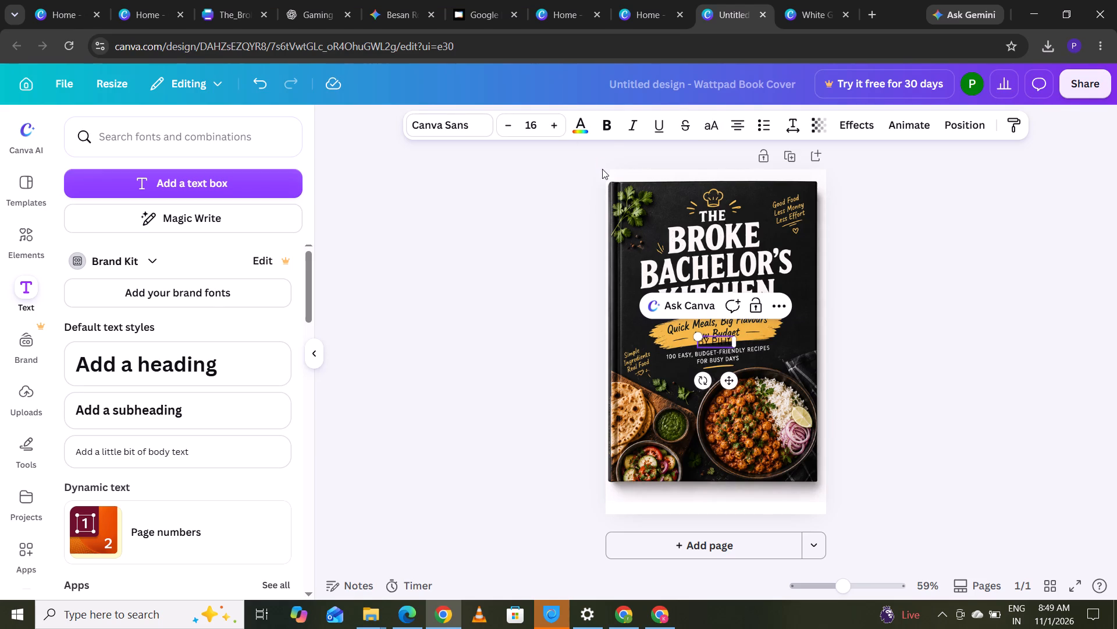
left_click(609, 134)
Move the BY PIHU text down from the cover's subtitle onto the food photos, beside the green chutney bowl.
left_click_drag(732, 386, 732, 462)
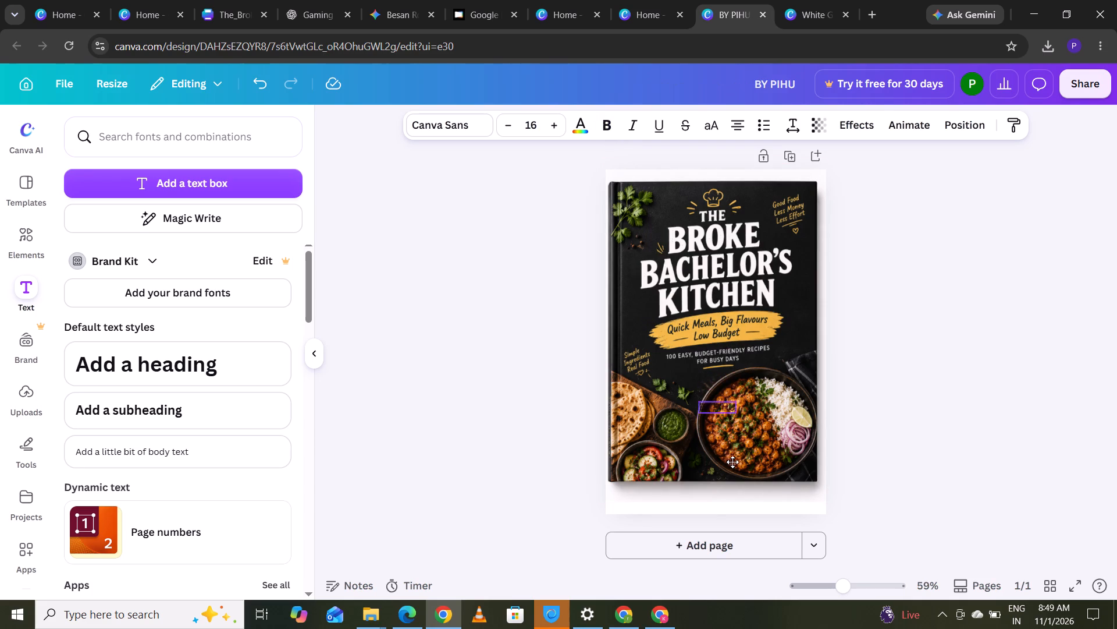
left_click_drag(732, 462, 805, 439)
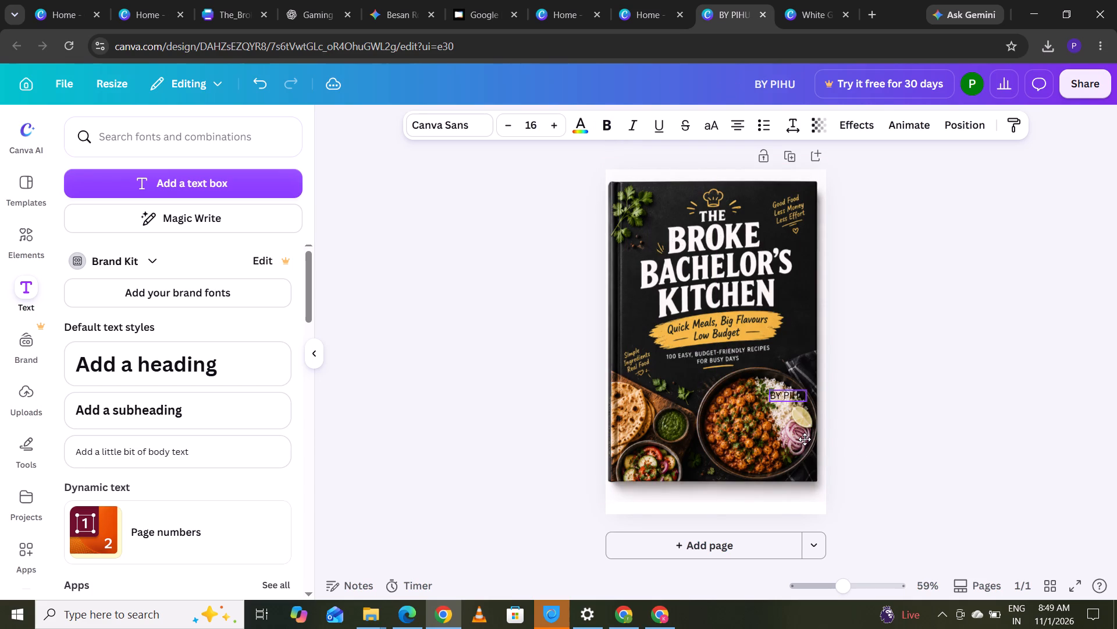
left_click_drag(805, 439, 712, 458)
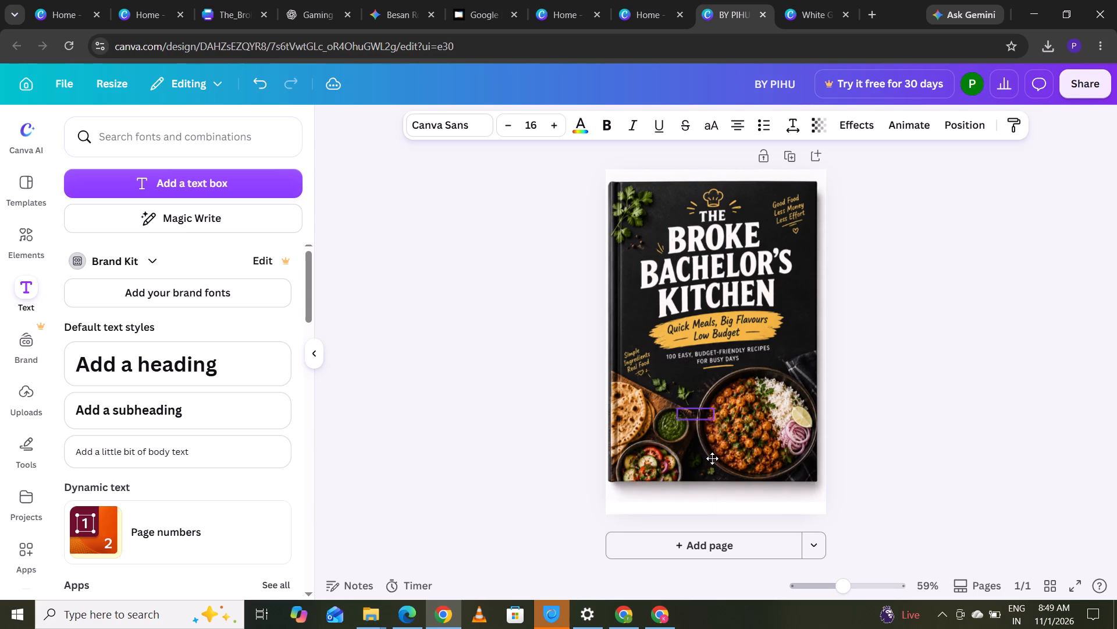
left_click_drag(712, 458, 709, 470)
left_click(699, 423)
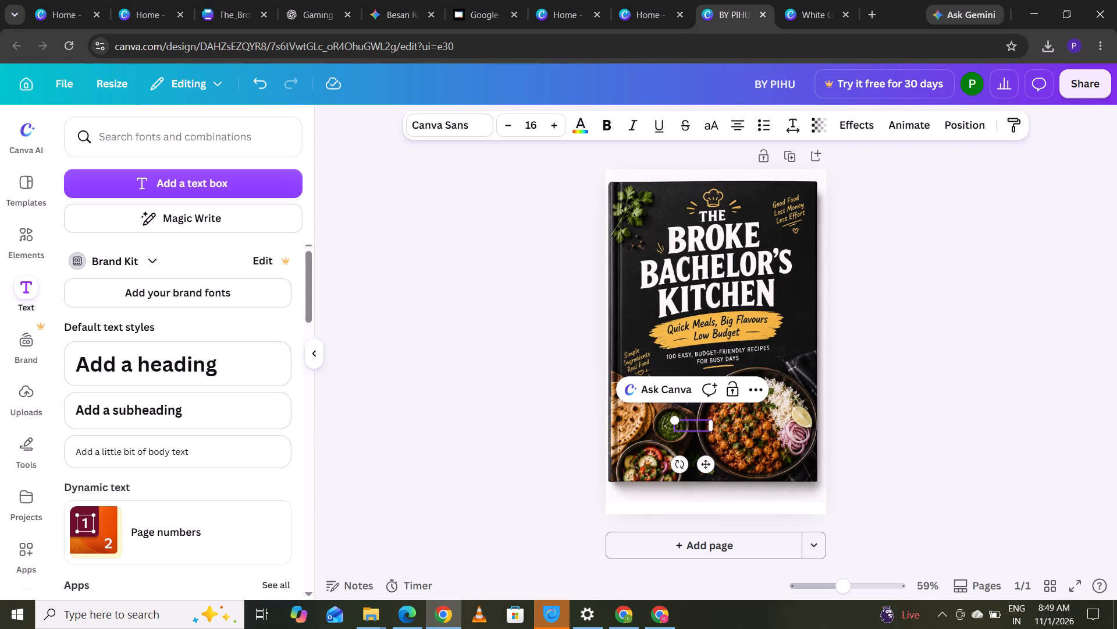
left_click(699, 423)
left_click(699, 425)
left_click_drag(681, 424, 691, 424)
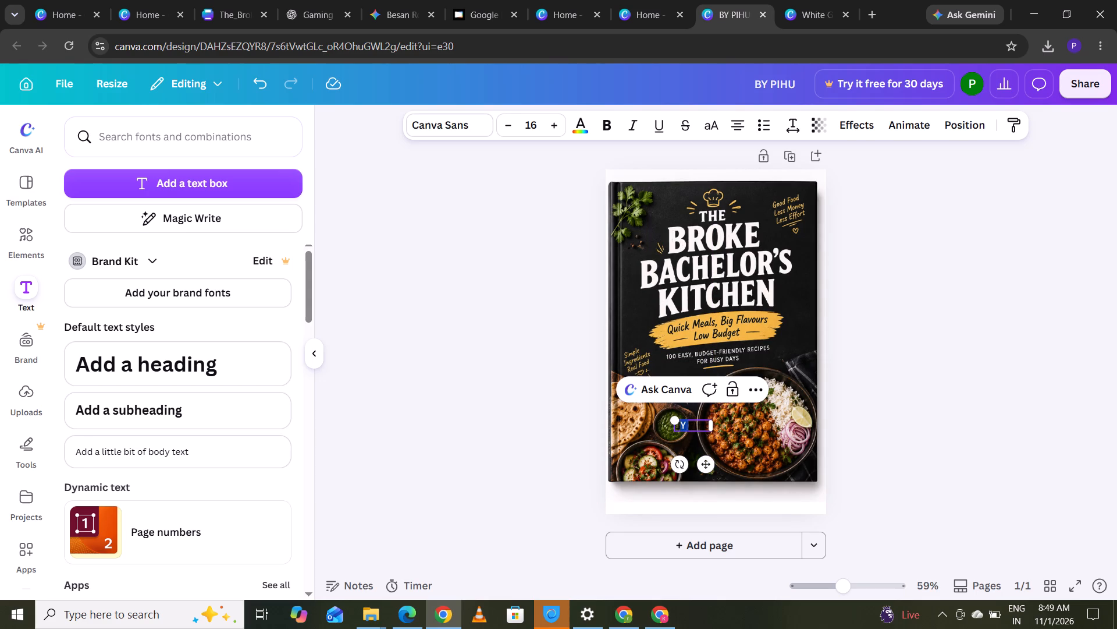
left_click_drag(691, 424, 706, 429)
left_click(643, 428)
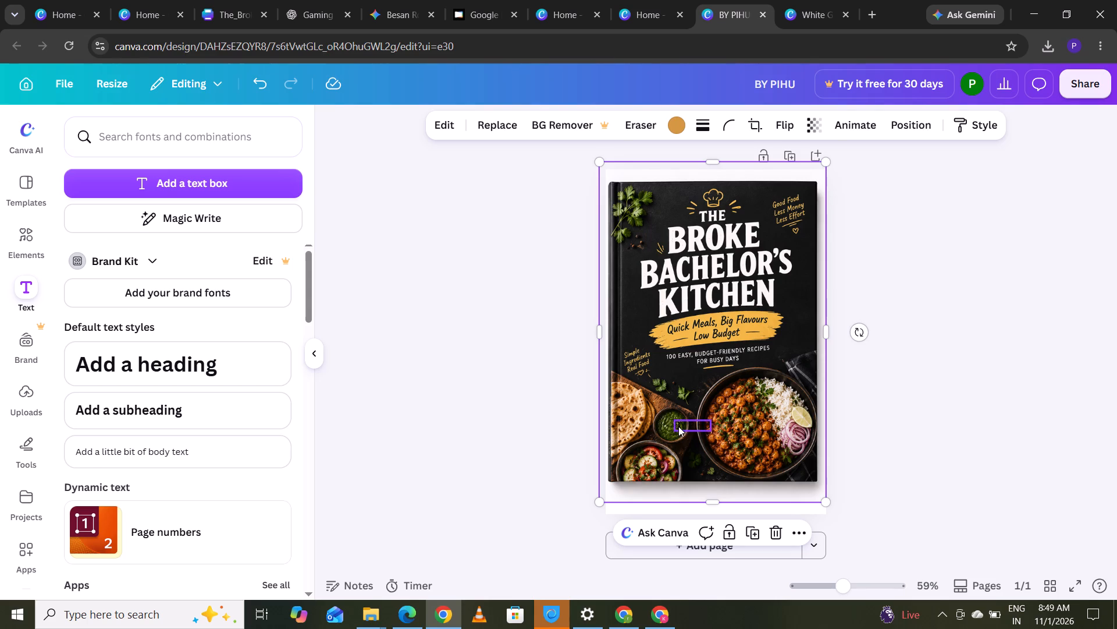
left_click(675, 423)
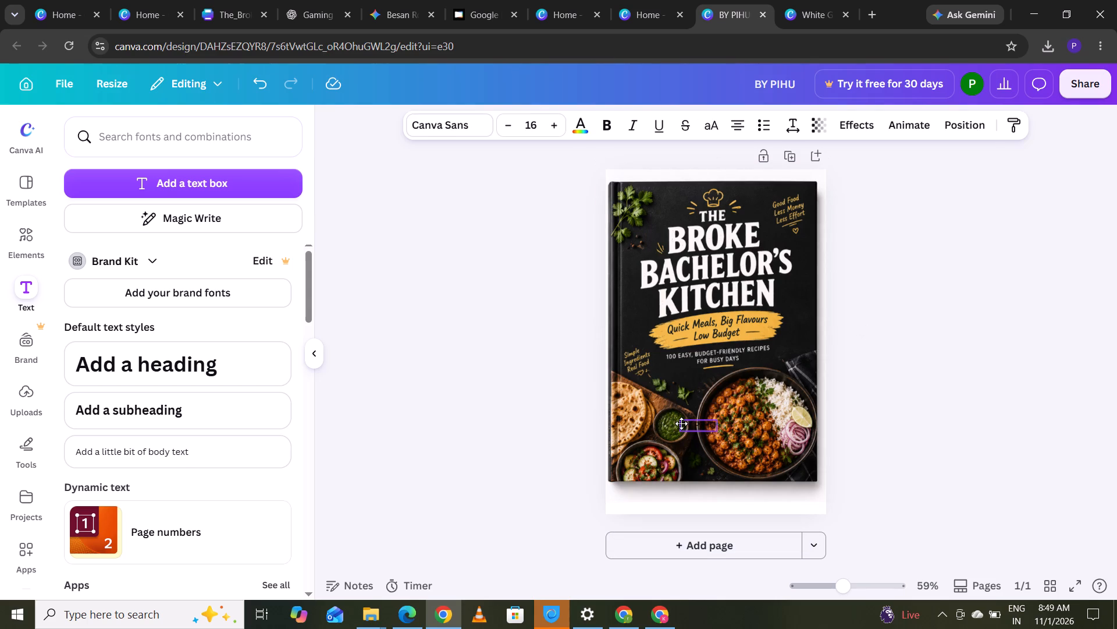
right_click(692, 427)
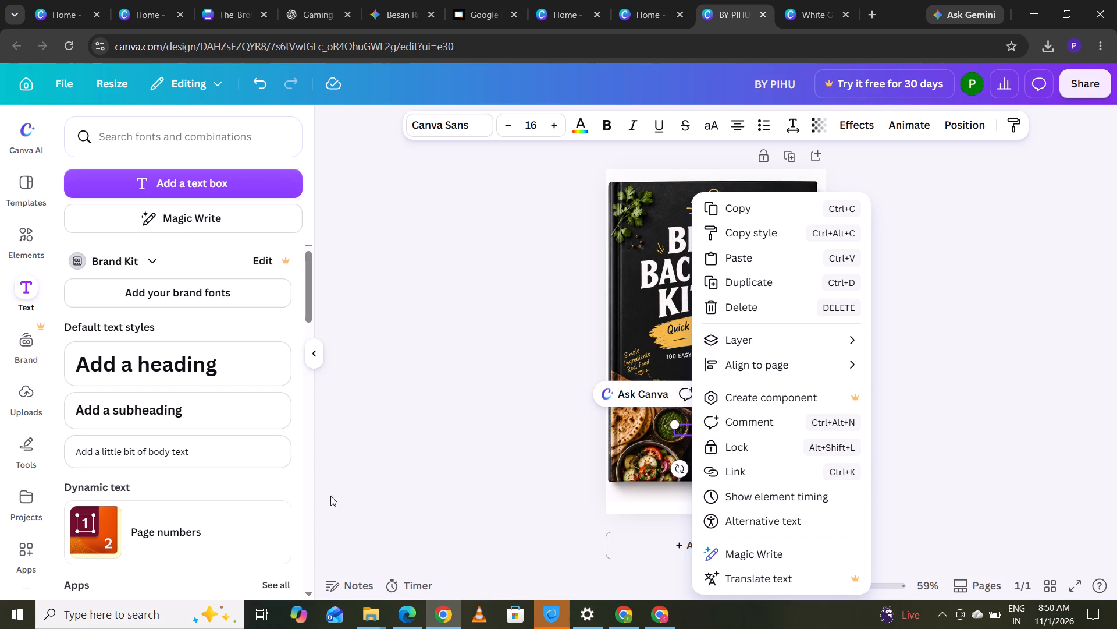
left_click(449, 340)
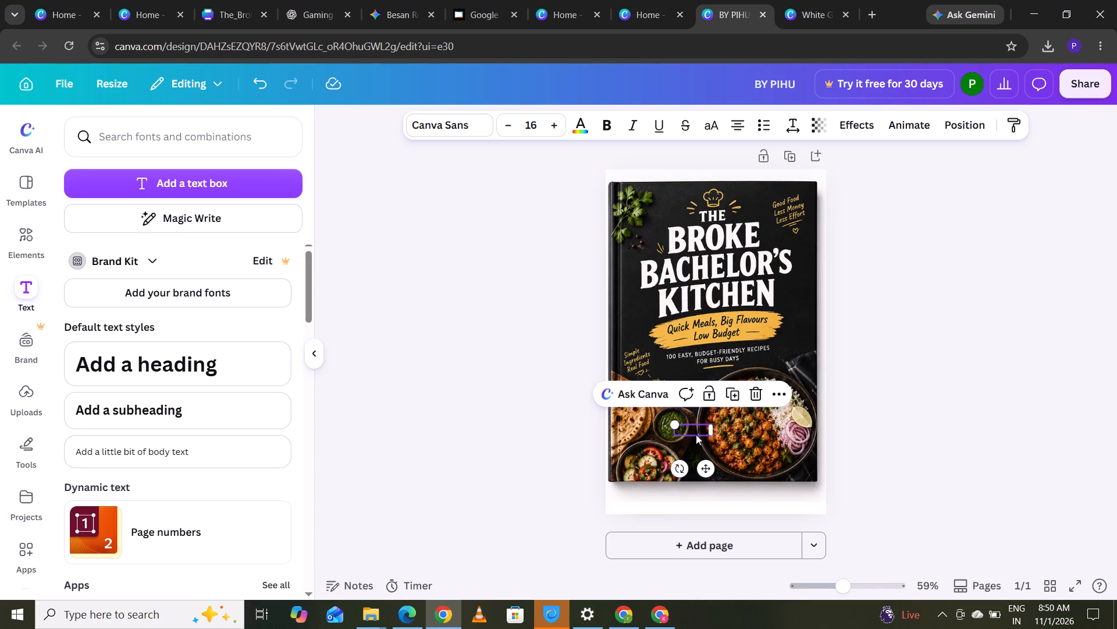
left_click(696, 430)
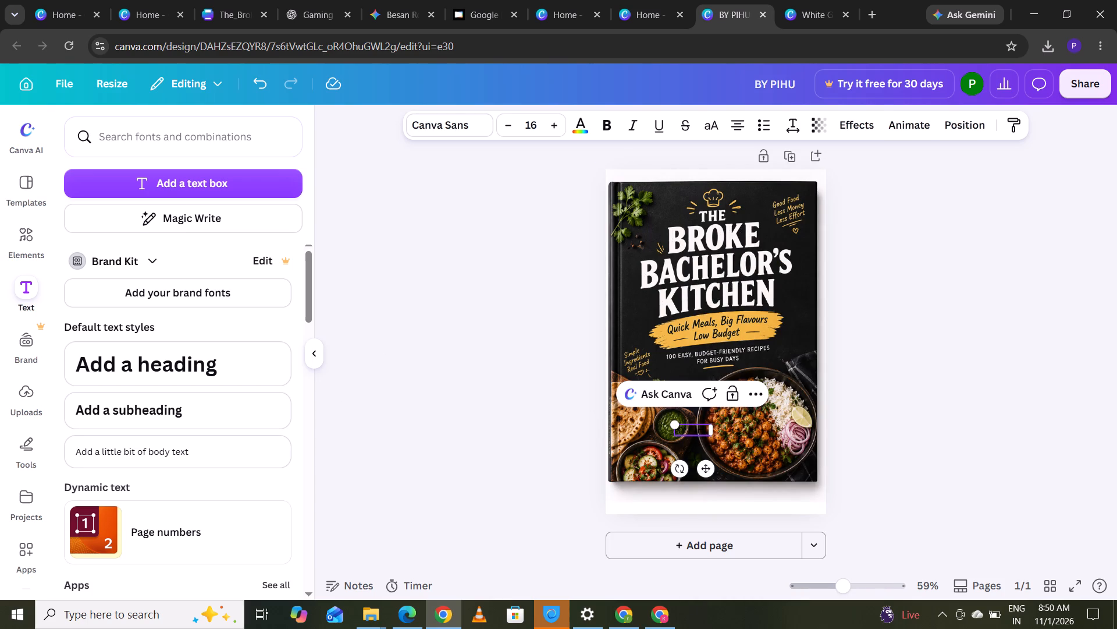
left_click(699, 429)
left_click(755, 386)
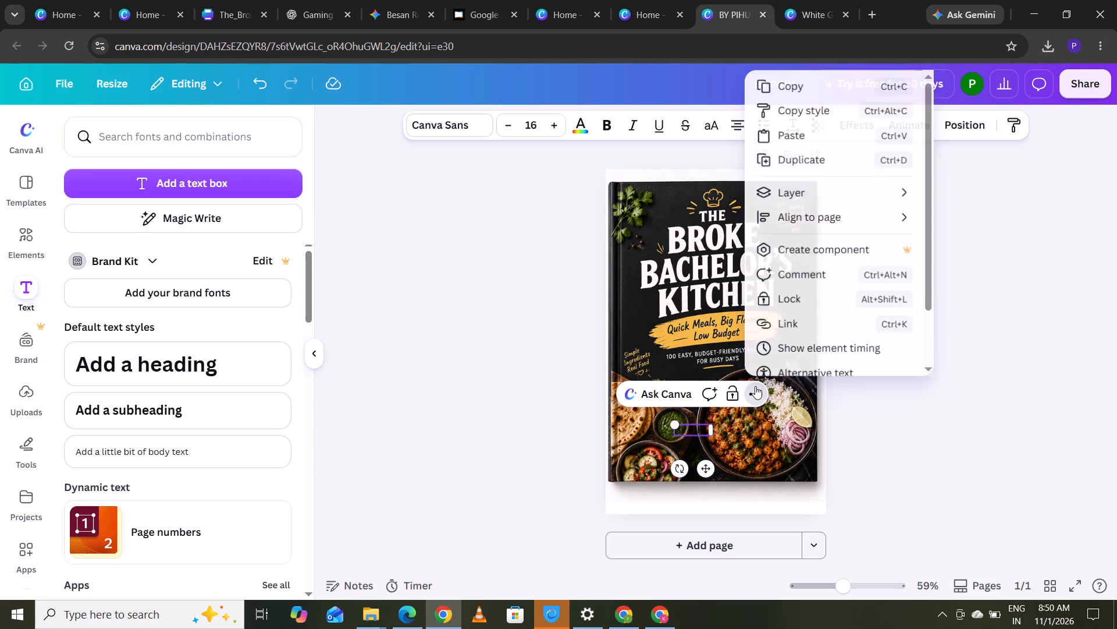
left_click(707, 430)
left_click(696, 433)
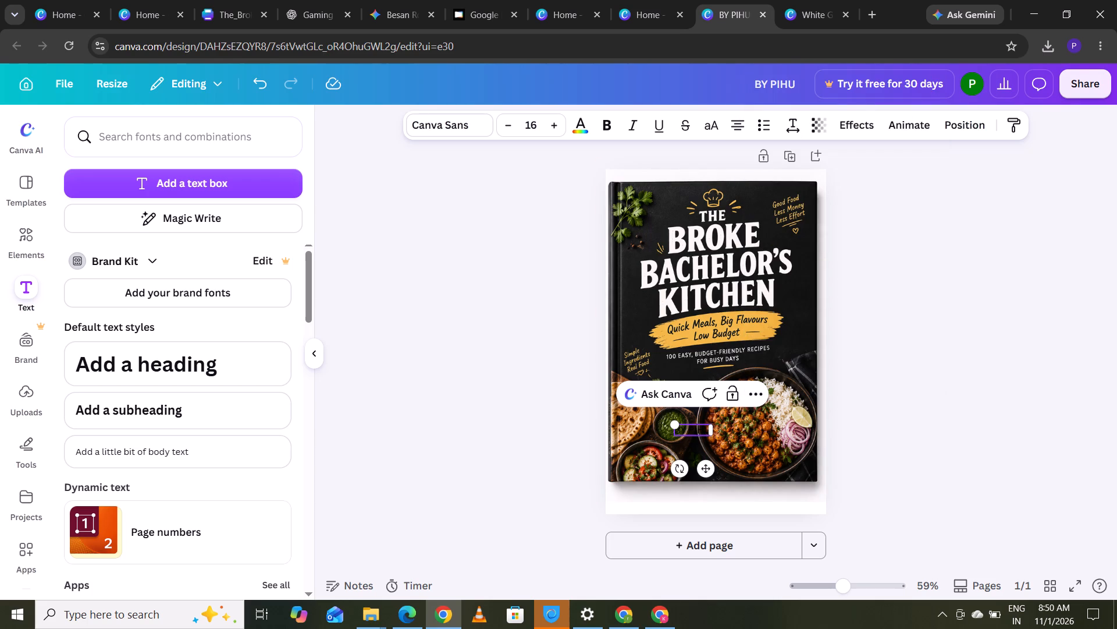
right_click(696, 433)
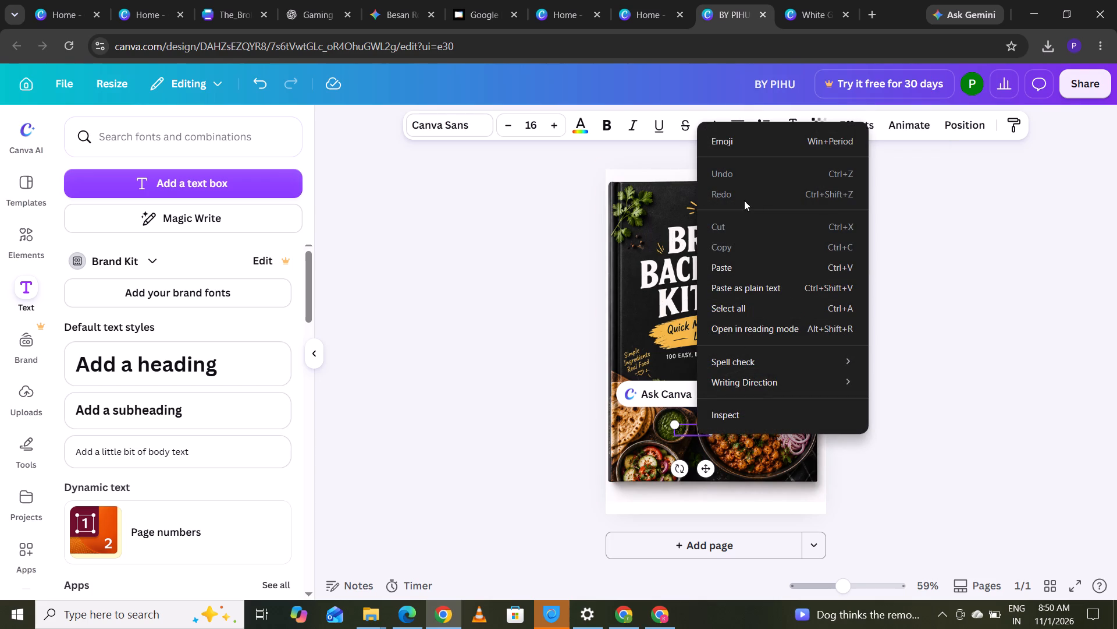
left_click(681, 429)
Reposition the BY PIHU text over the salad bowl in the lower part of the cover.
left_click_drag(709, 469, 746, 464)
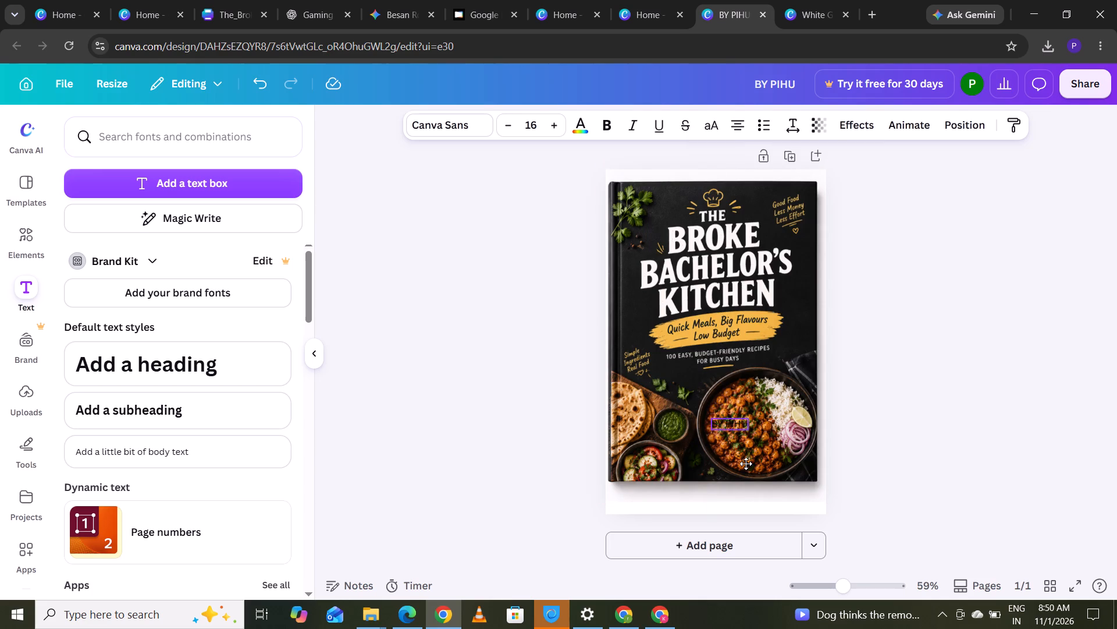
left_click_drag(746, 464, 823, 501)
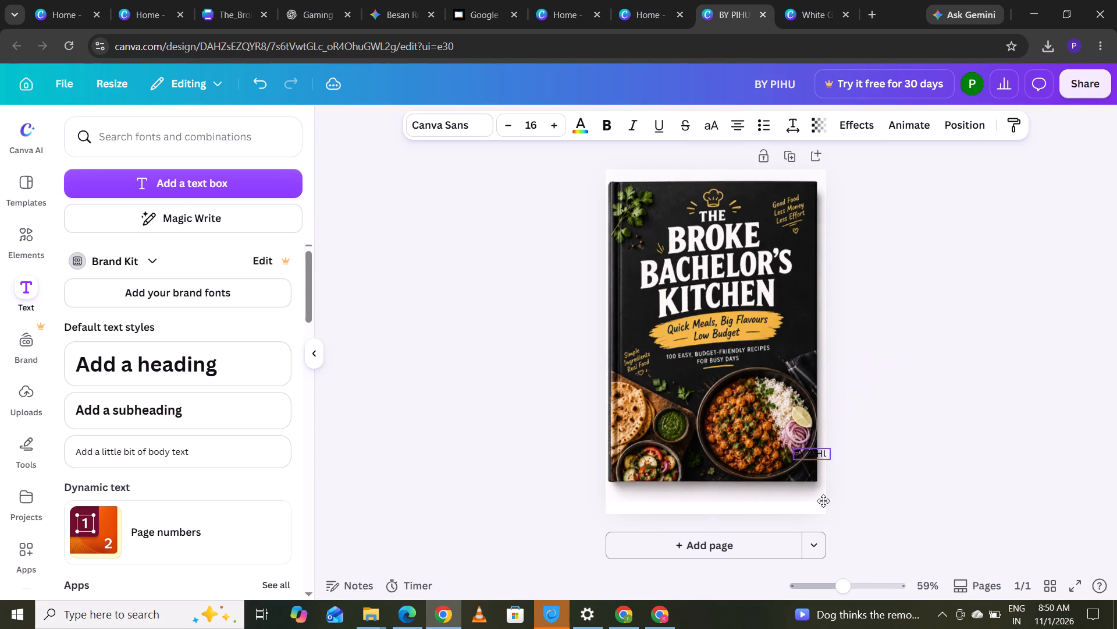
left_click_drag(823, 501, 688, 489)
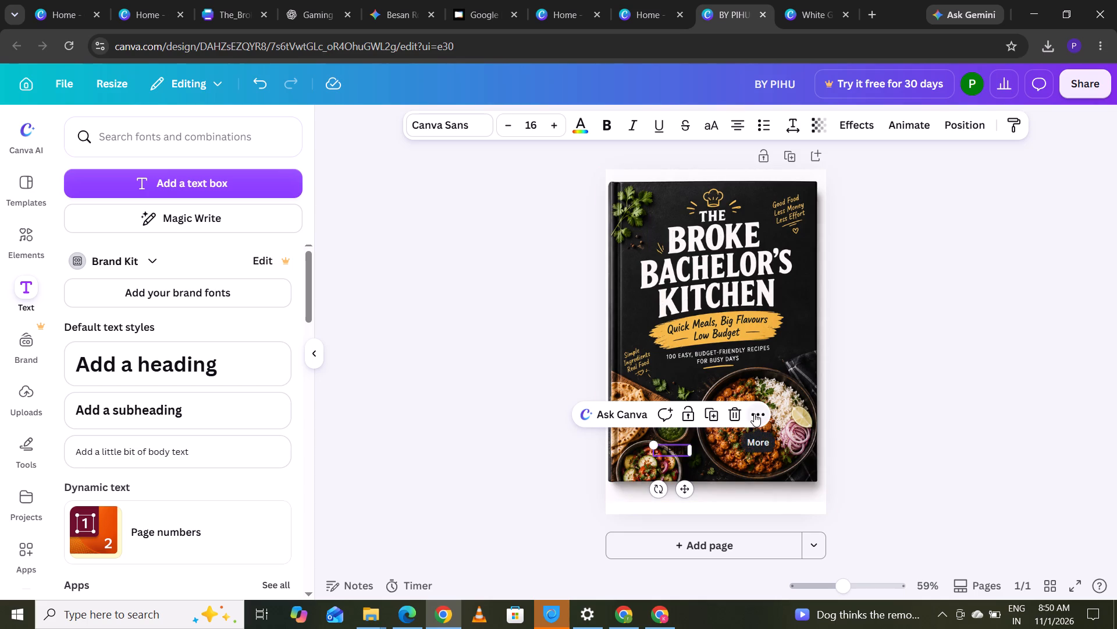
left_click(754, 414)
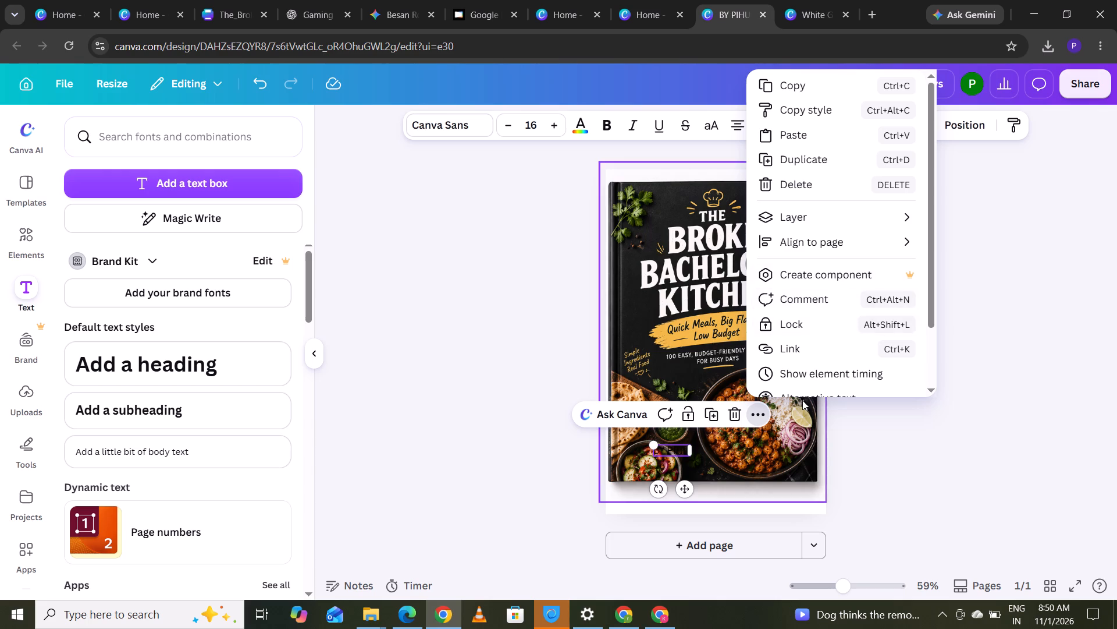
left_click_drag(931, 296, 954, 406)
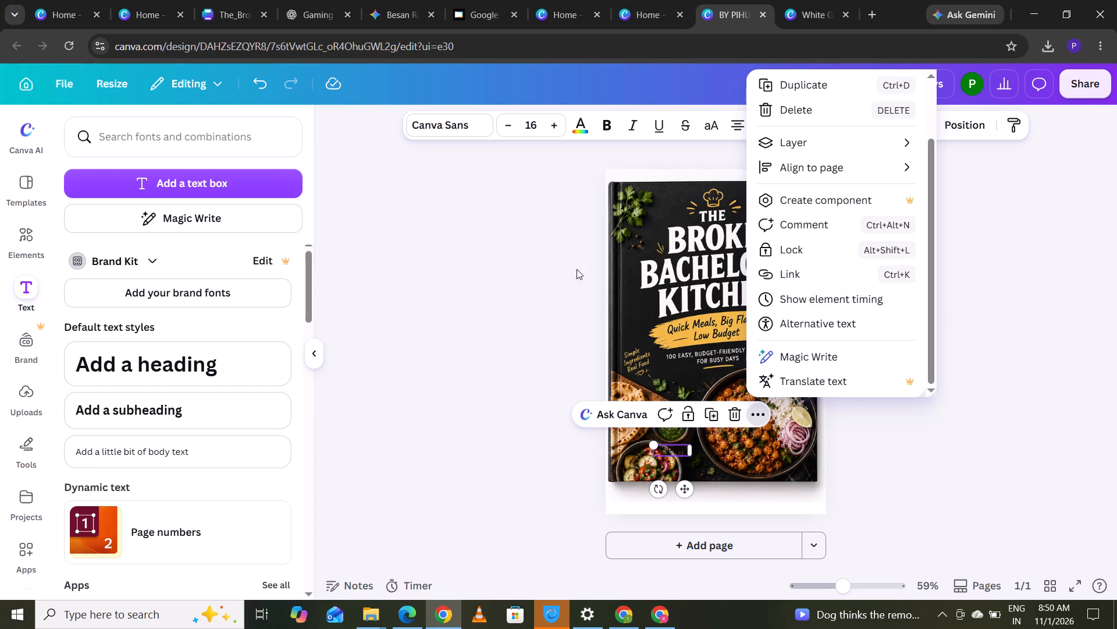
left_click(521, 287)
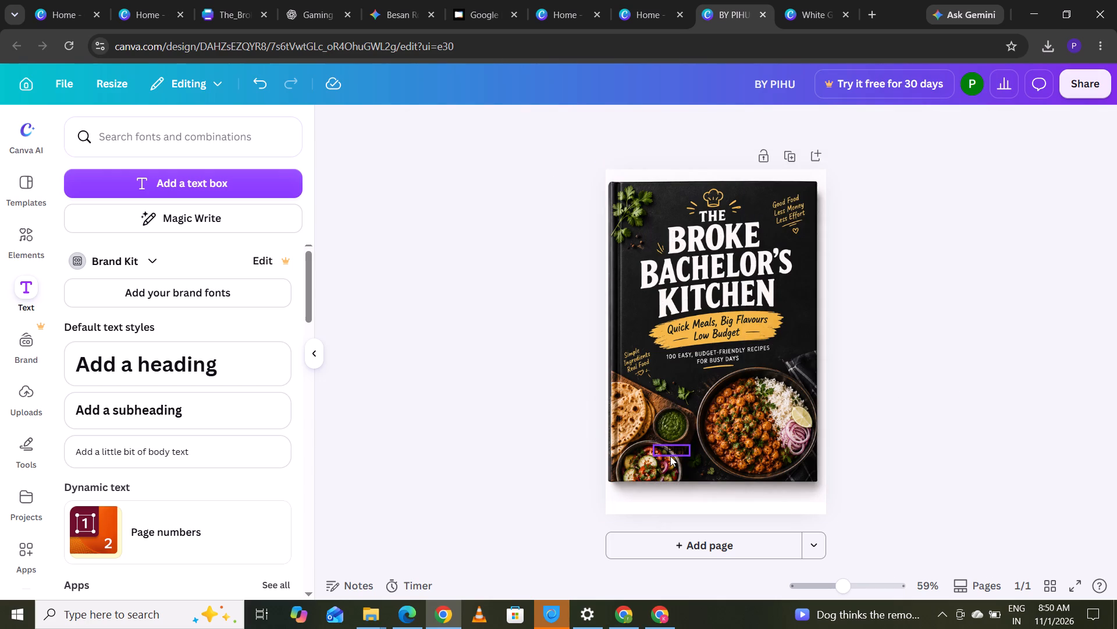
Change the BY PIHU text colour to white and make the text bold.
left_click(670, 456)
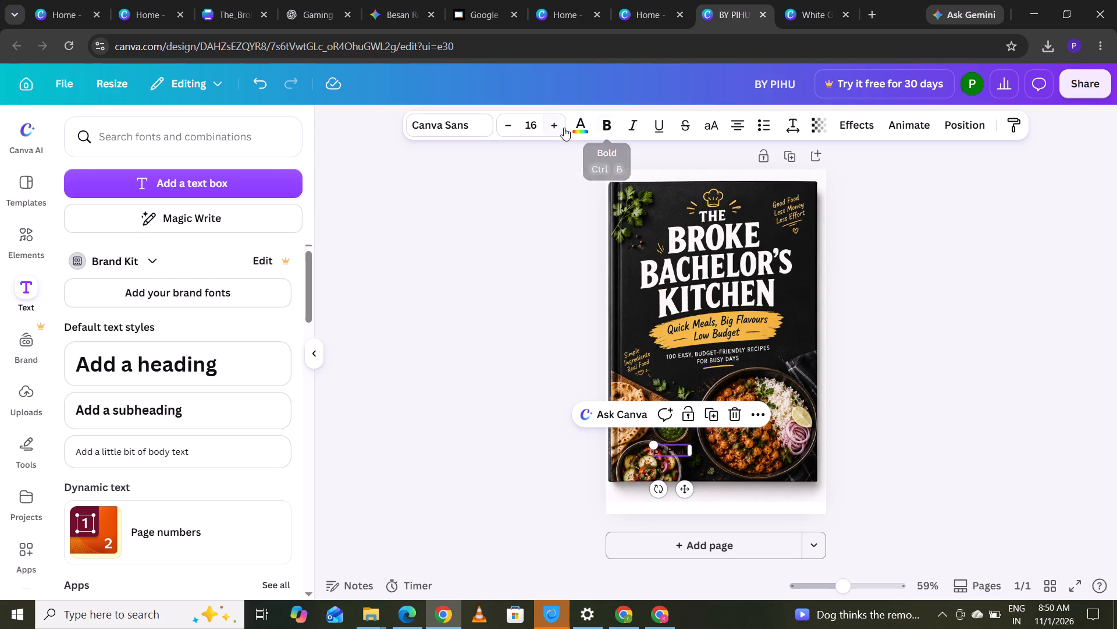
left_click(574, 129)
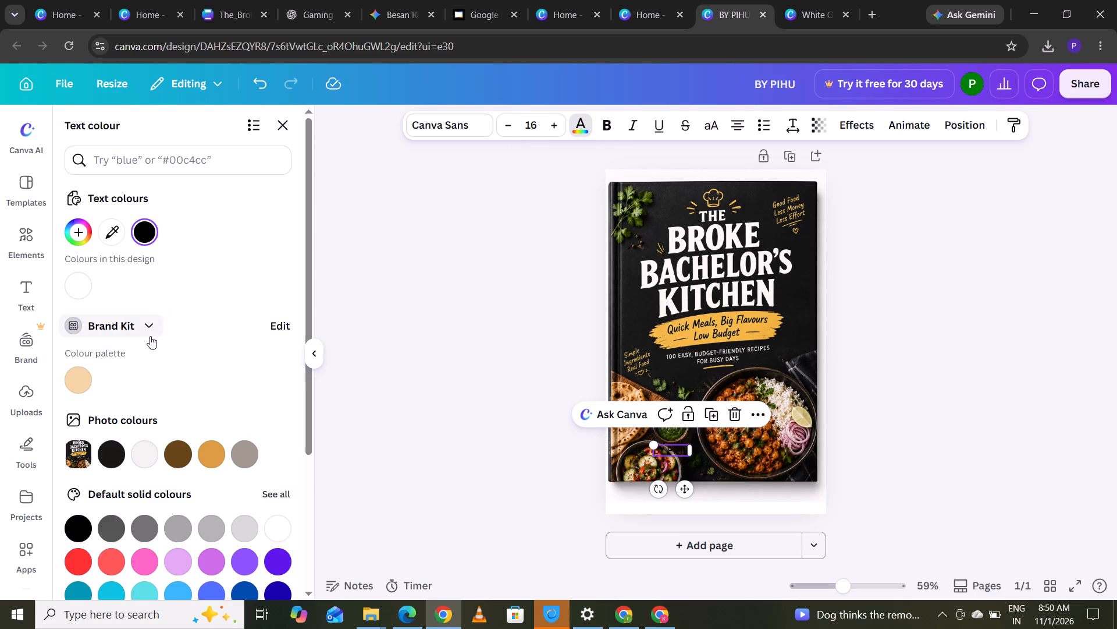
left_click(77, 287)
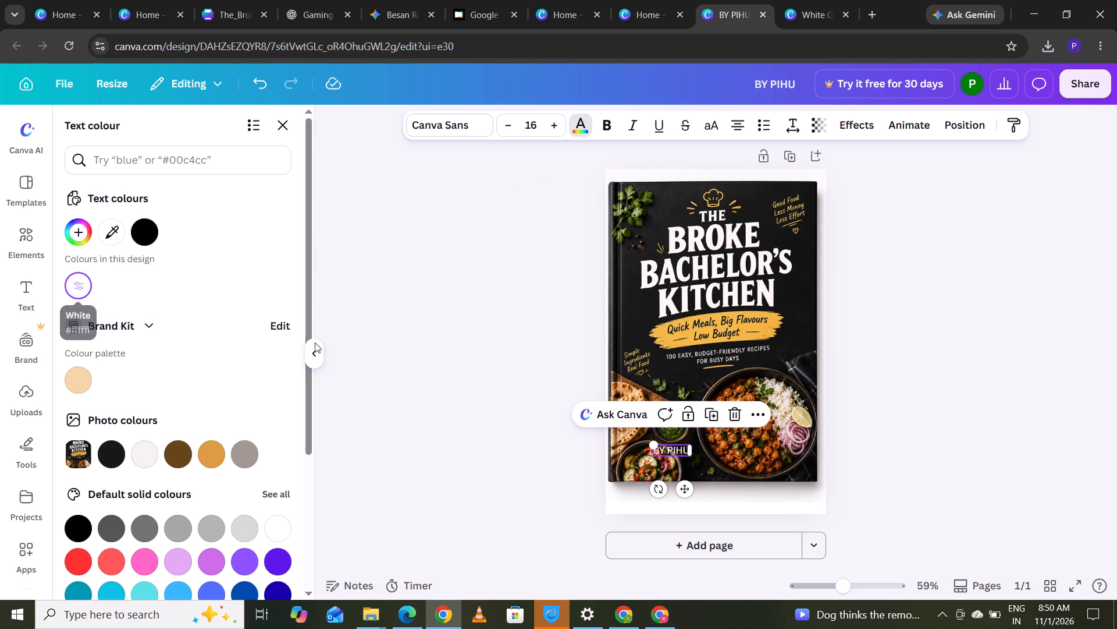
left_click(604, 128)
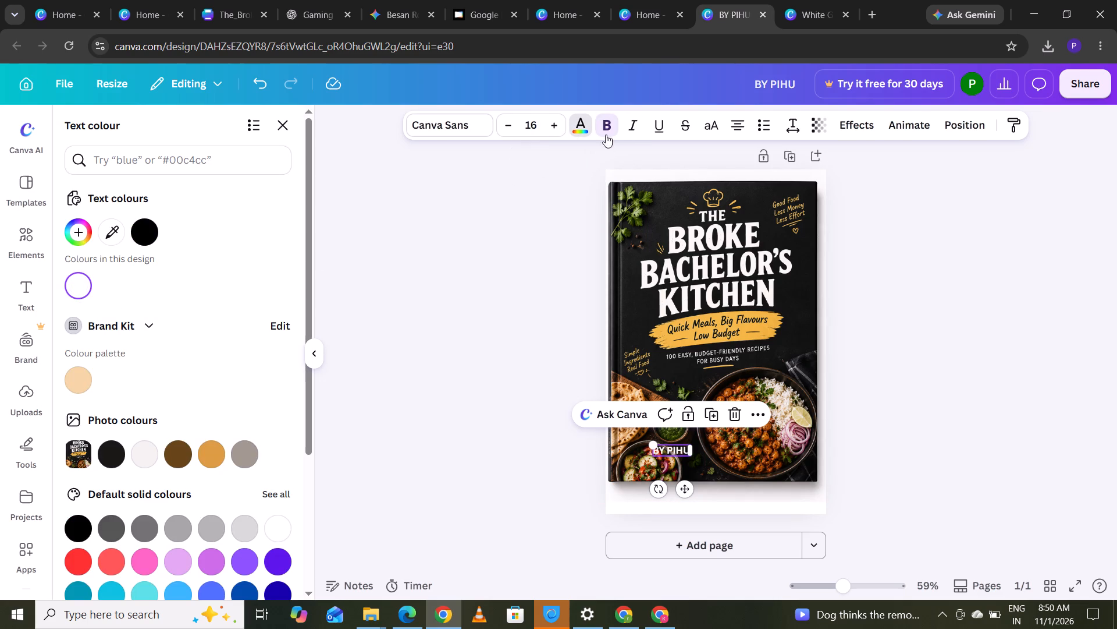
Move the BY PIHU text to the bottom centre of the book cover, just above its lower edge.
left_click_drag(691, 488, 691, 492)
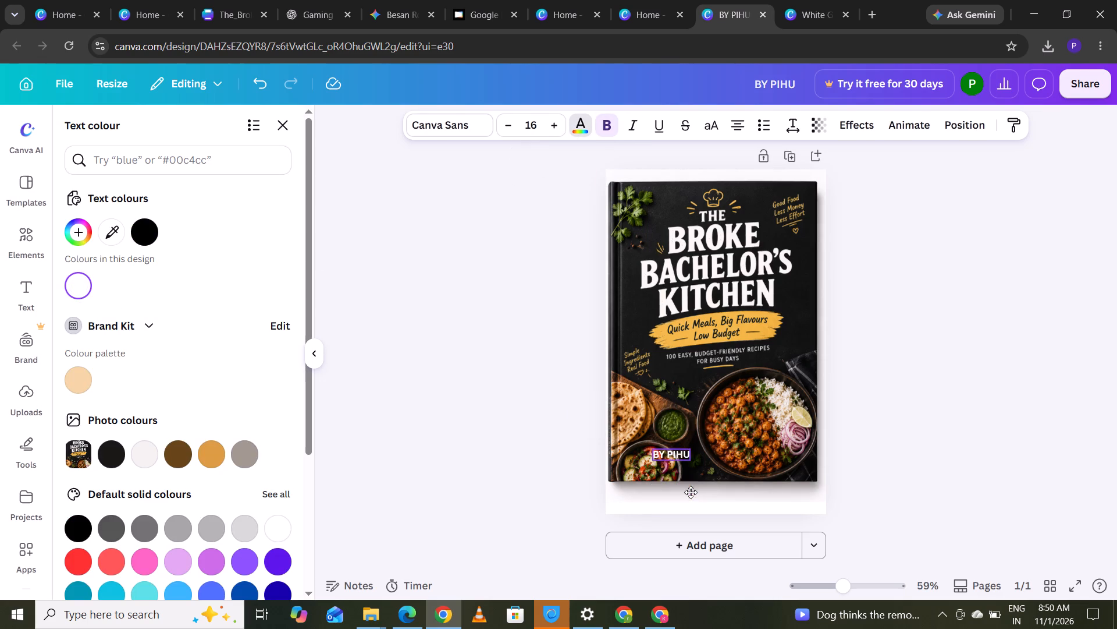
left_click_drag(691, 492, 725, 510)
left_click(928, 420)
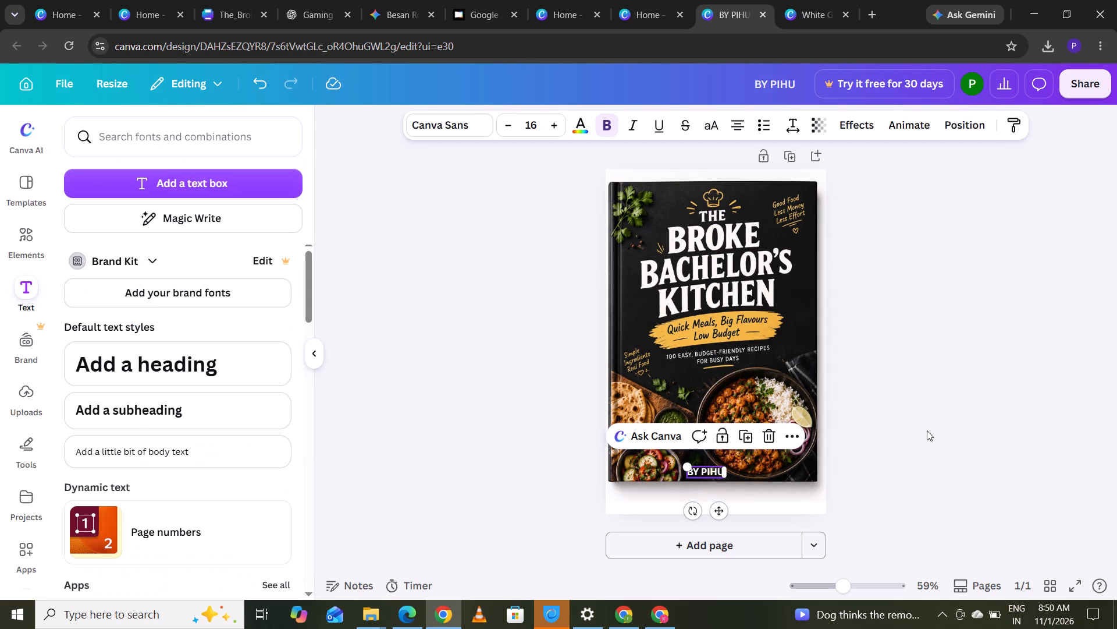
left_click(908, 483)
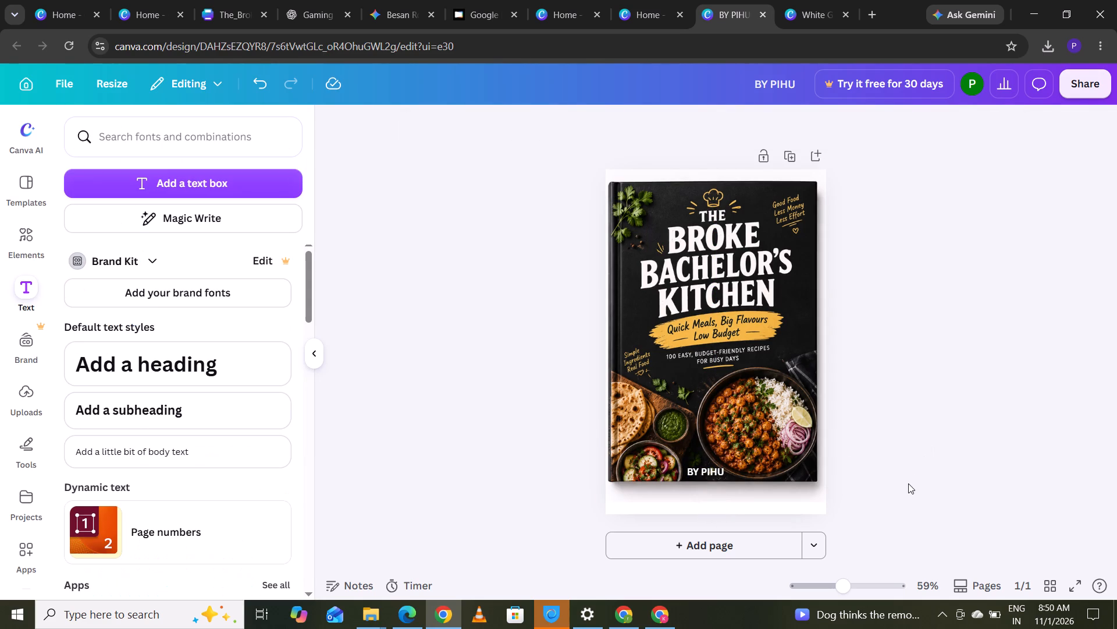
left_click(722, 471)
left_click_drag(723, 512, 737, 514)
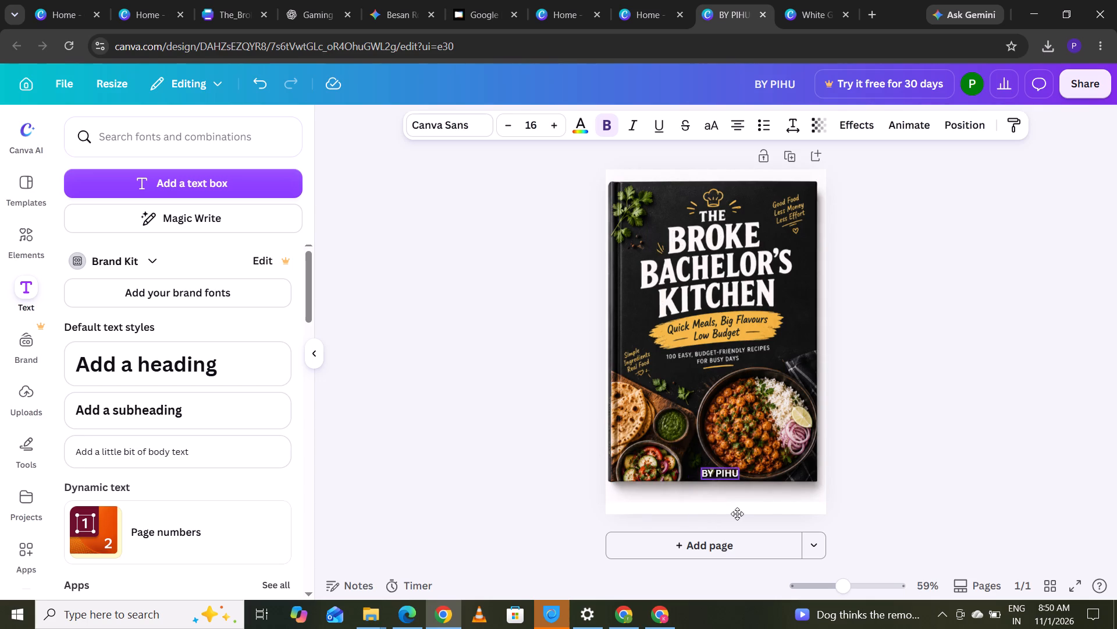
left_click_drag(737, 514, 737, 515)
left_click(1019, 465)
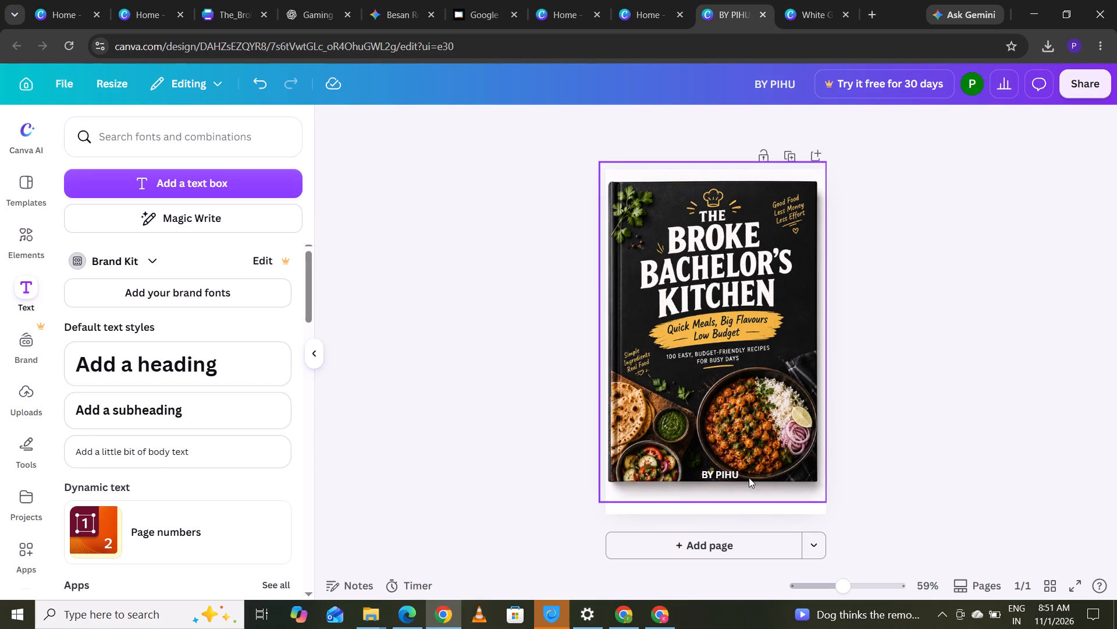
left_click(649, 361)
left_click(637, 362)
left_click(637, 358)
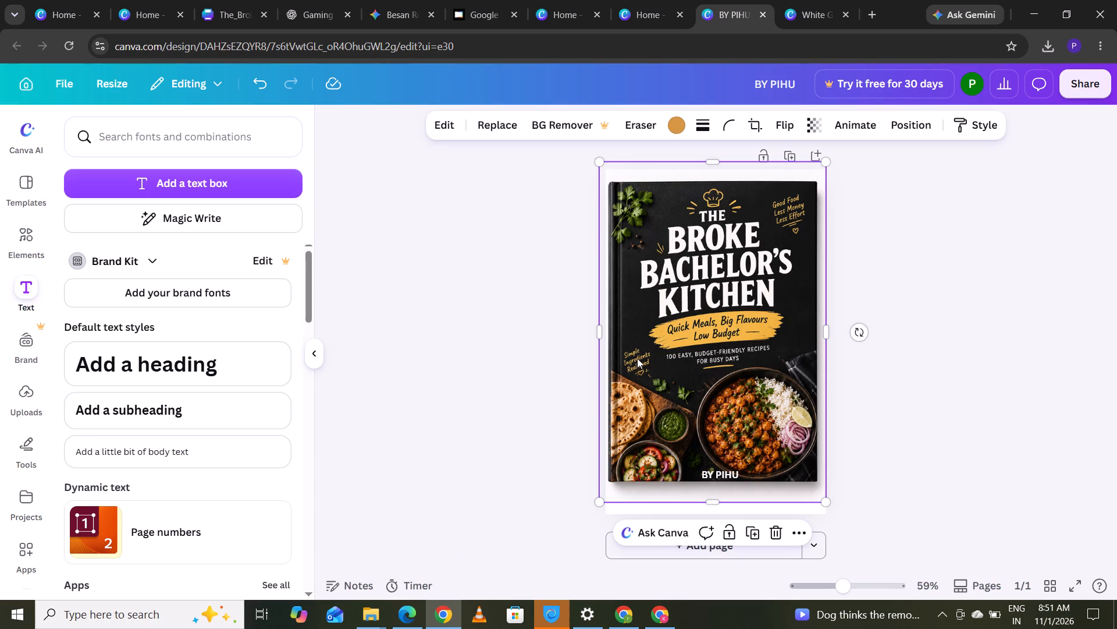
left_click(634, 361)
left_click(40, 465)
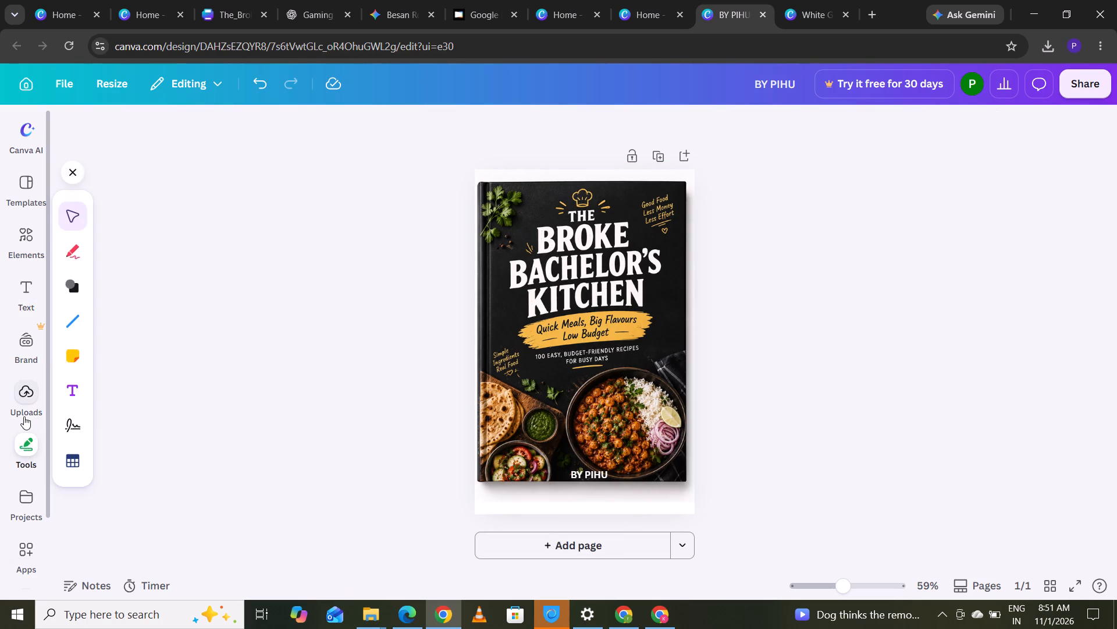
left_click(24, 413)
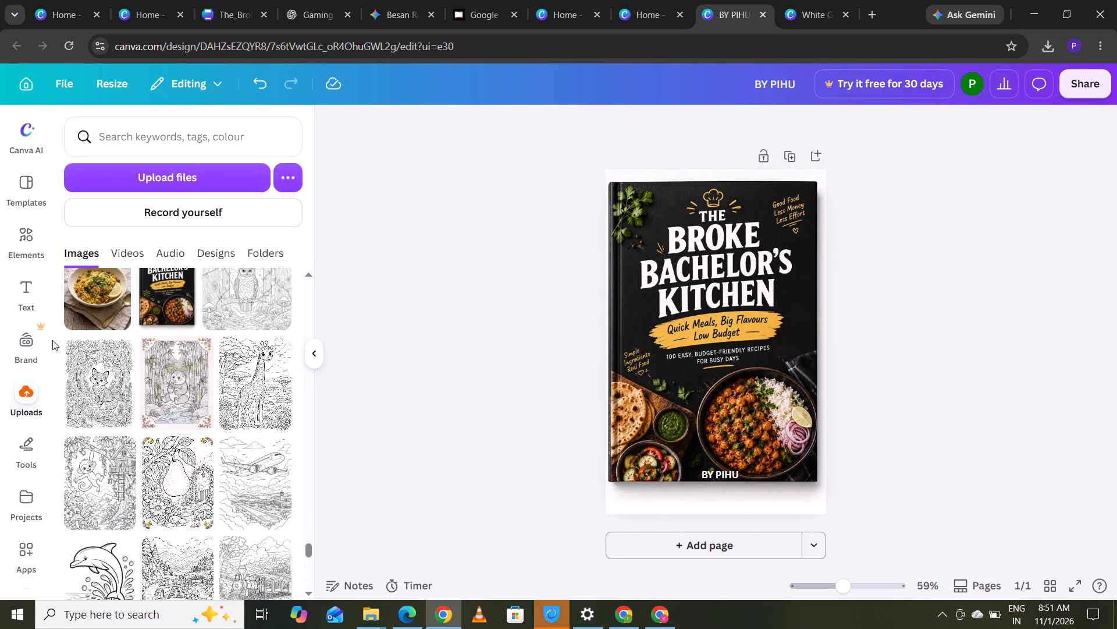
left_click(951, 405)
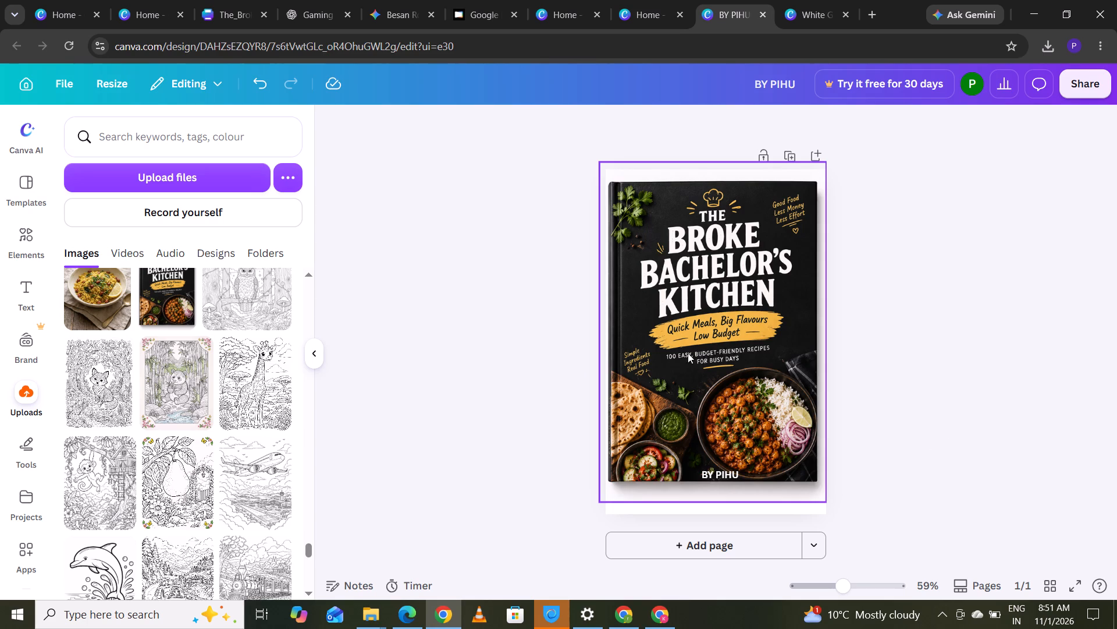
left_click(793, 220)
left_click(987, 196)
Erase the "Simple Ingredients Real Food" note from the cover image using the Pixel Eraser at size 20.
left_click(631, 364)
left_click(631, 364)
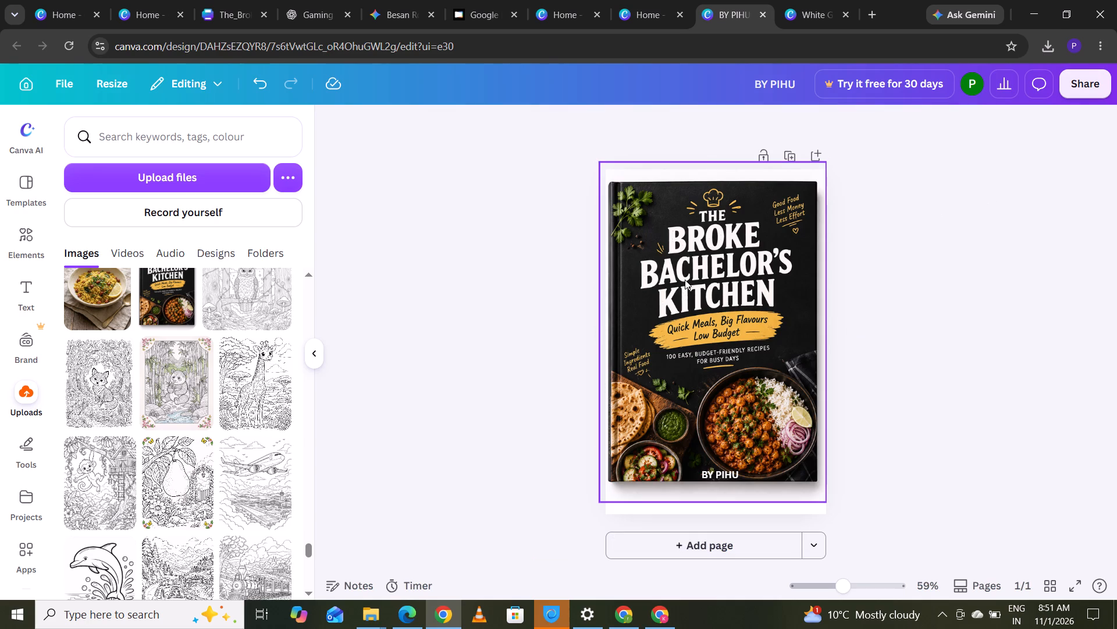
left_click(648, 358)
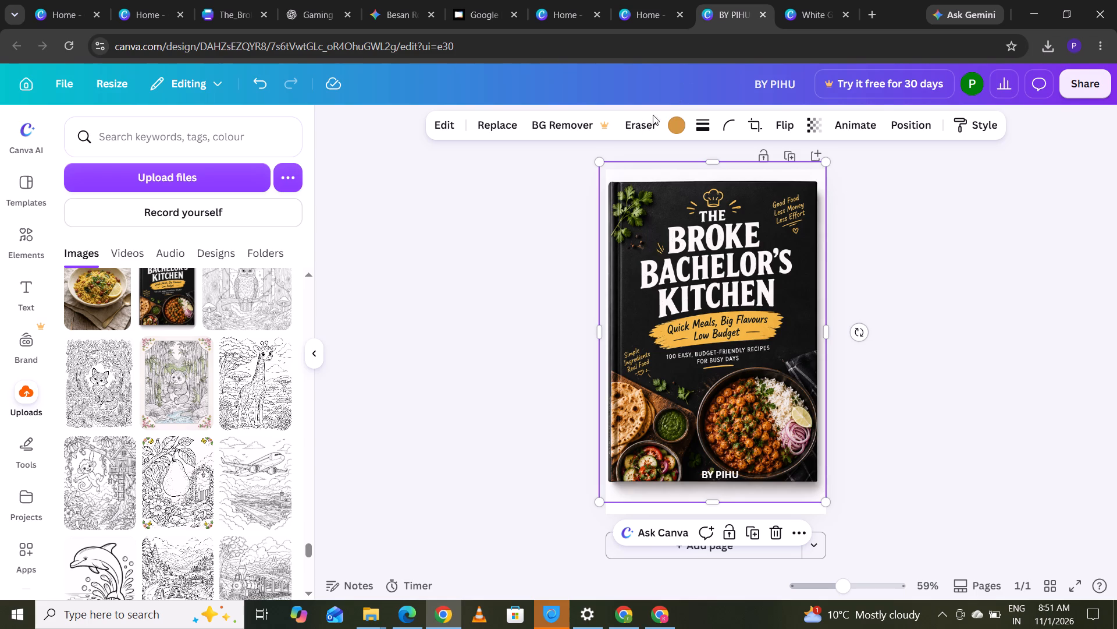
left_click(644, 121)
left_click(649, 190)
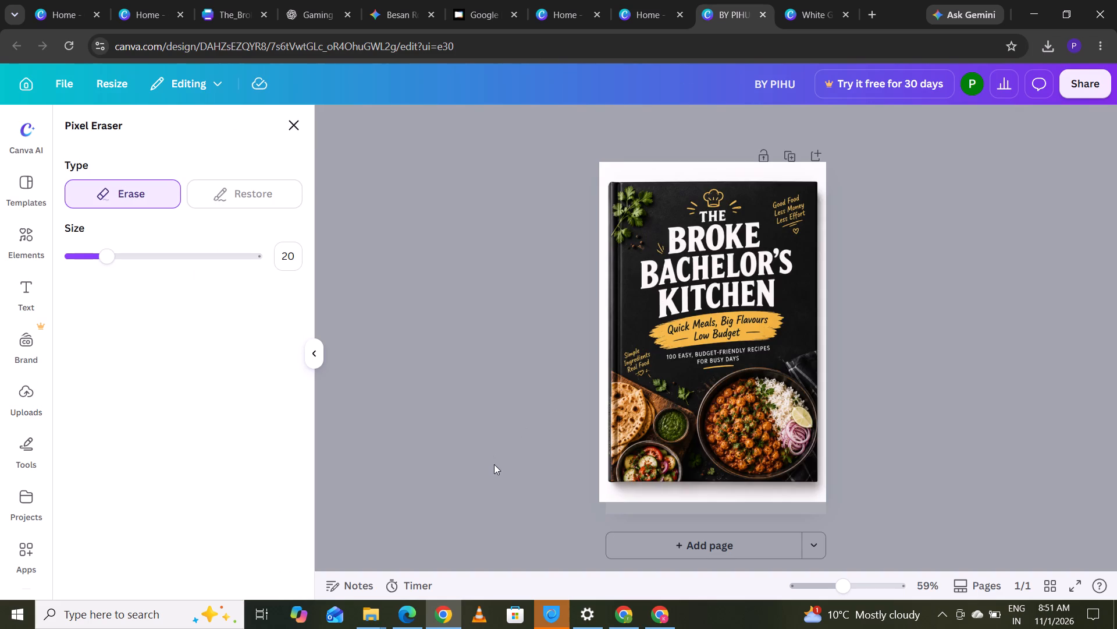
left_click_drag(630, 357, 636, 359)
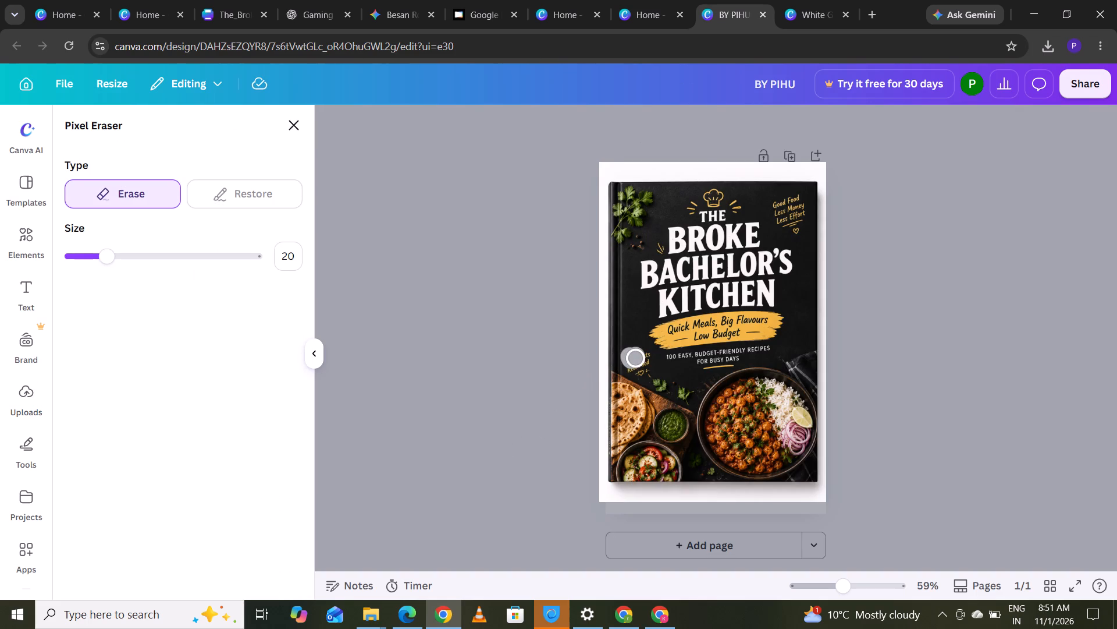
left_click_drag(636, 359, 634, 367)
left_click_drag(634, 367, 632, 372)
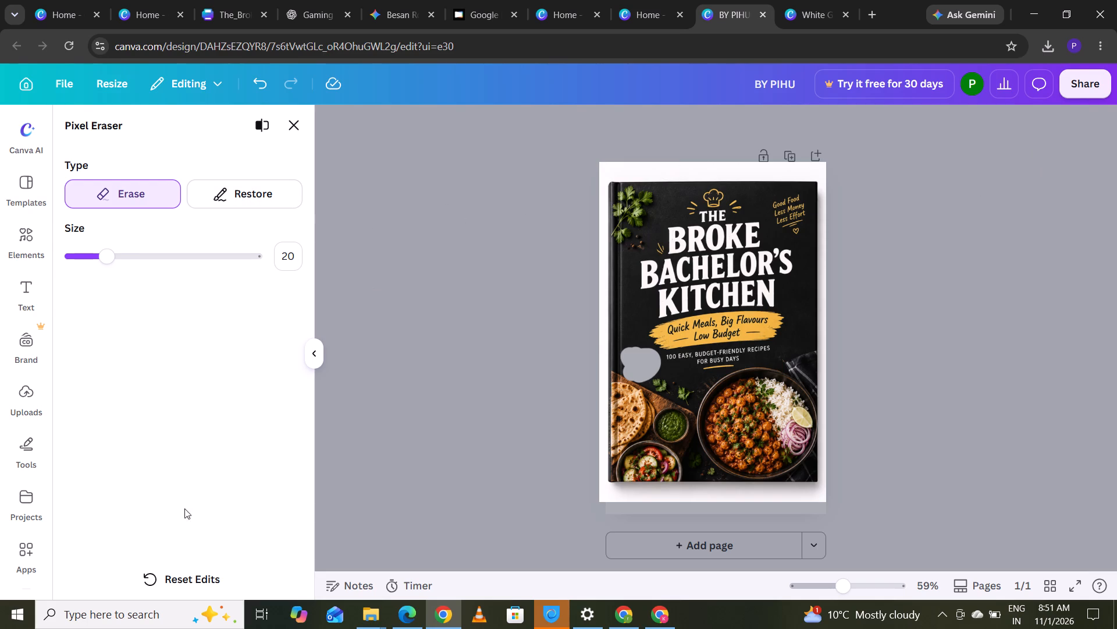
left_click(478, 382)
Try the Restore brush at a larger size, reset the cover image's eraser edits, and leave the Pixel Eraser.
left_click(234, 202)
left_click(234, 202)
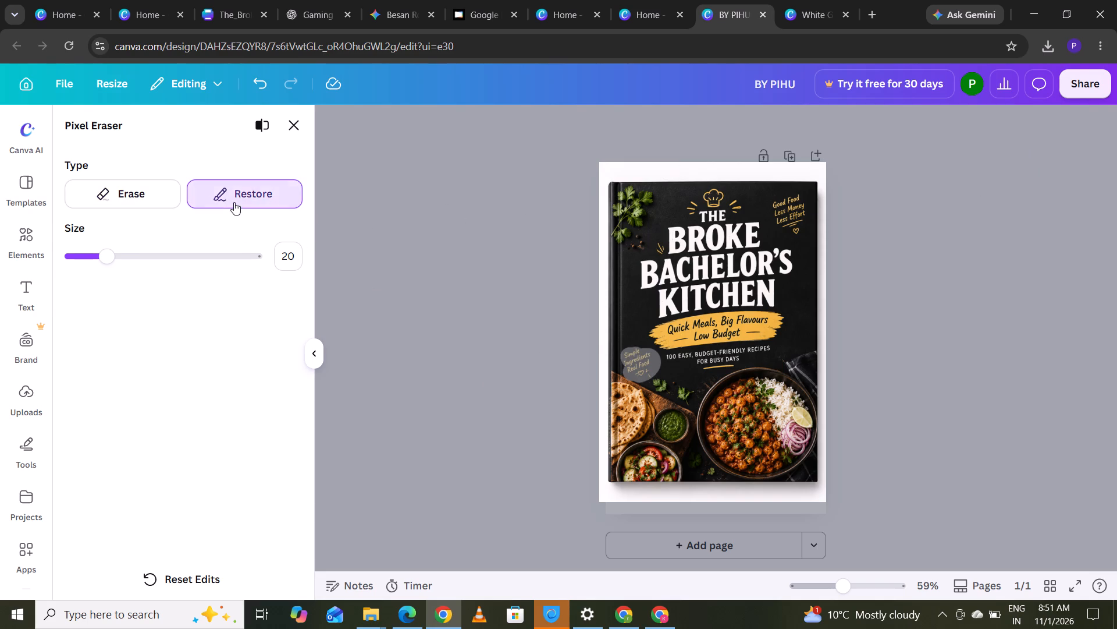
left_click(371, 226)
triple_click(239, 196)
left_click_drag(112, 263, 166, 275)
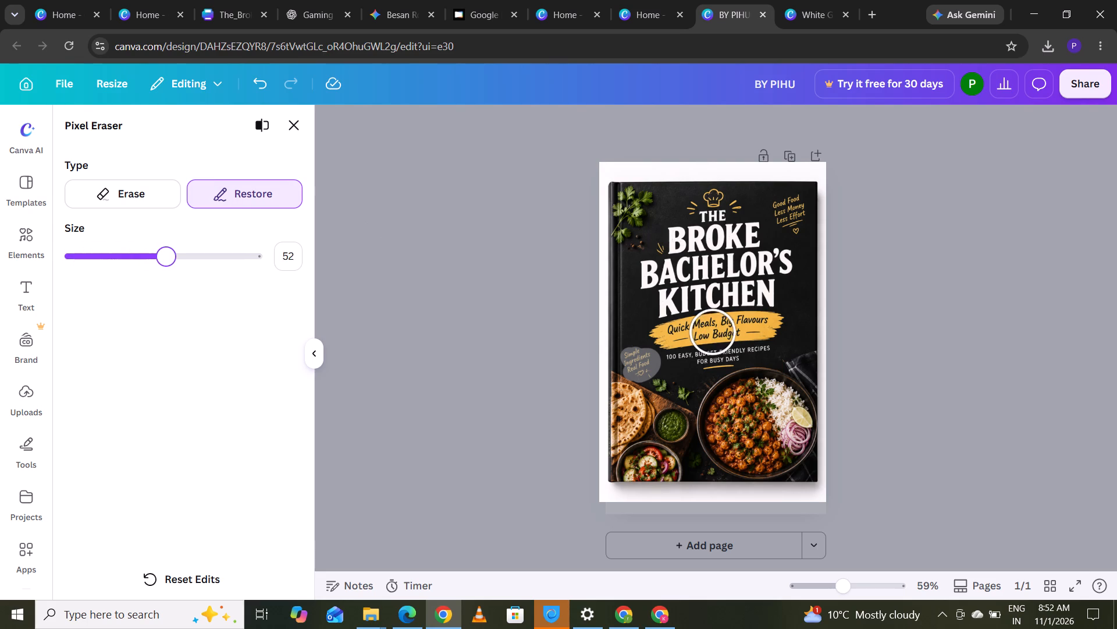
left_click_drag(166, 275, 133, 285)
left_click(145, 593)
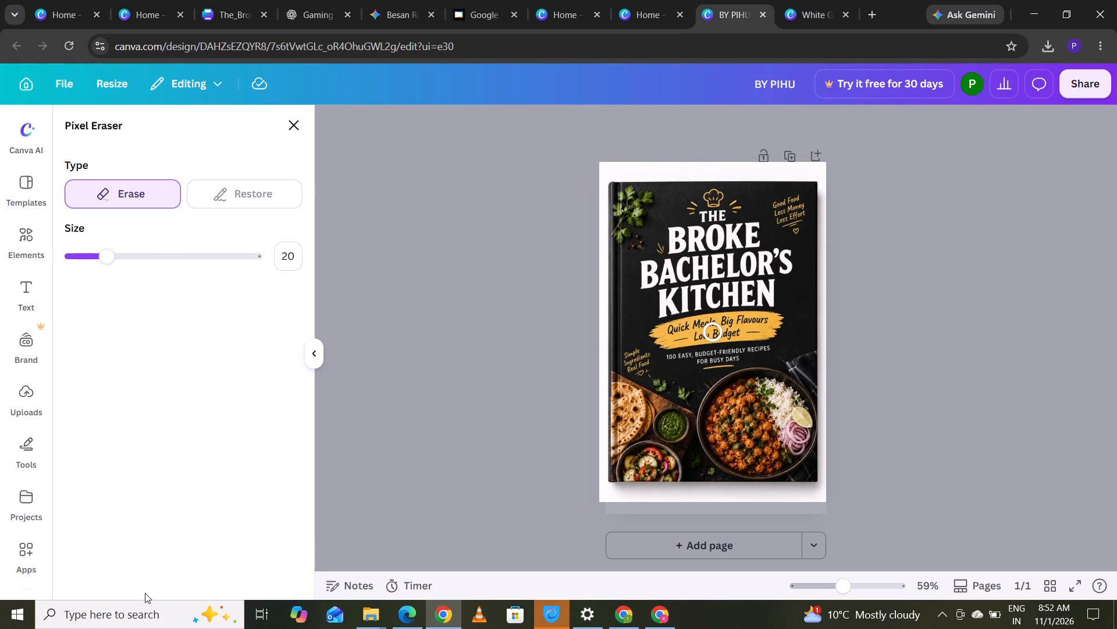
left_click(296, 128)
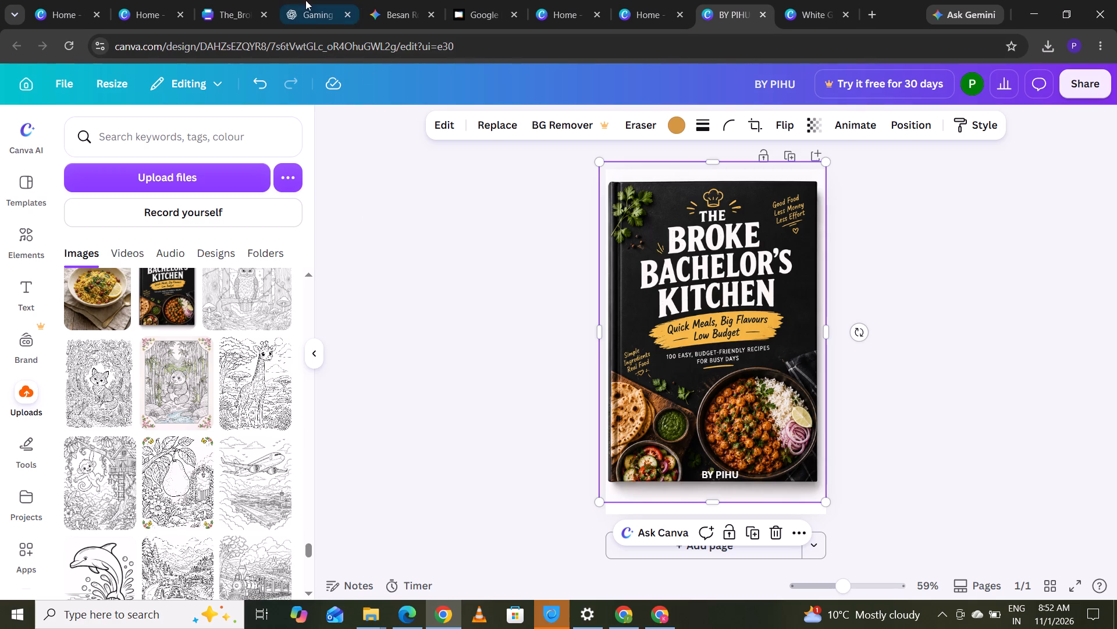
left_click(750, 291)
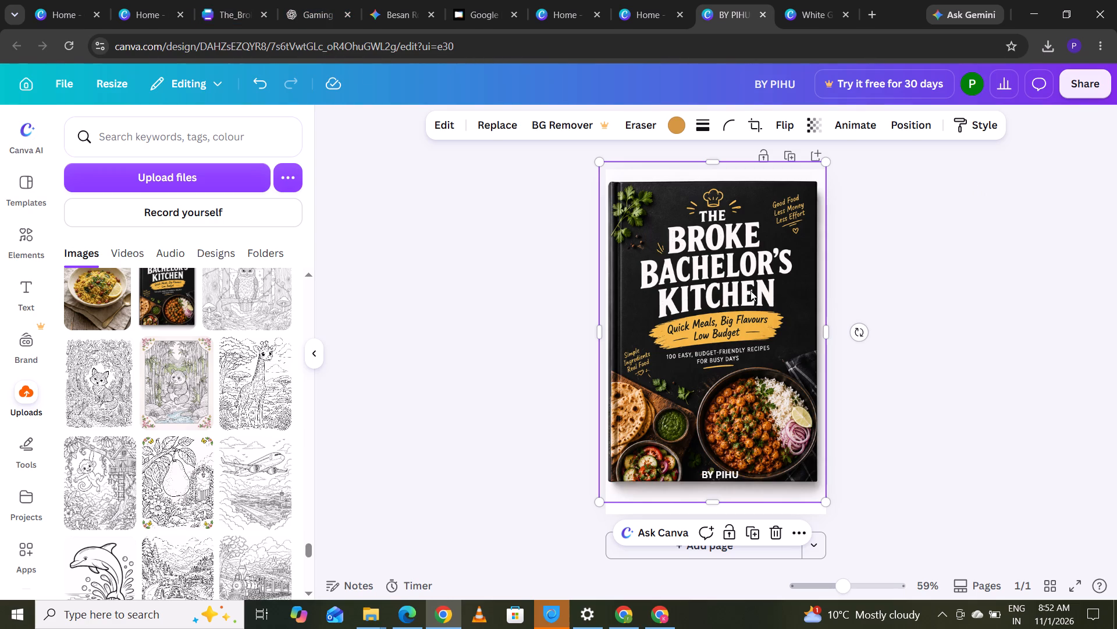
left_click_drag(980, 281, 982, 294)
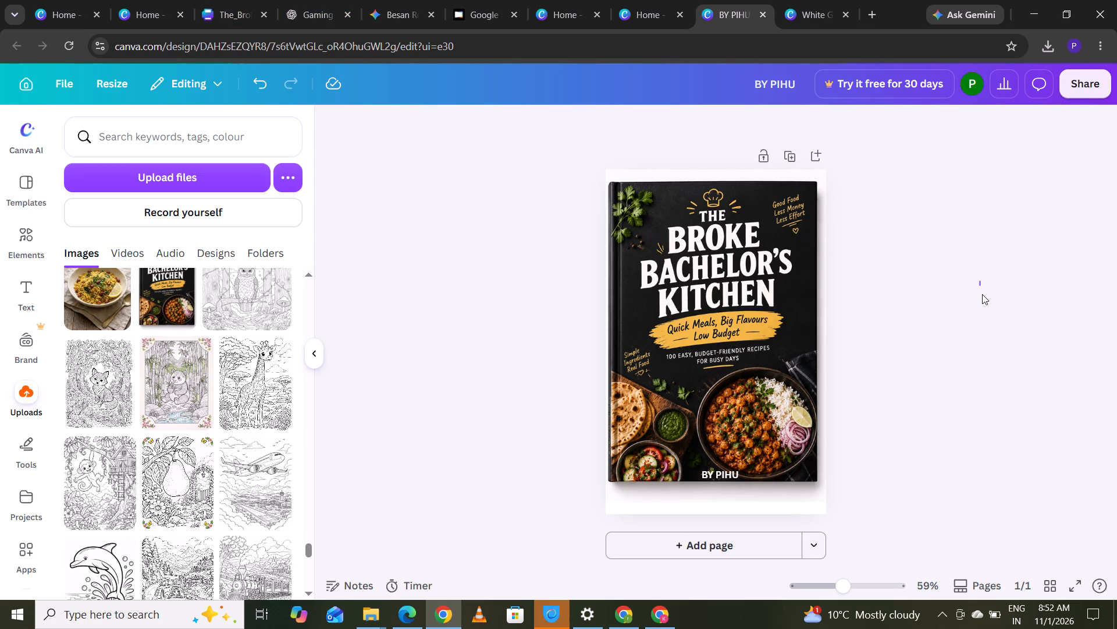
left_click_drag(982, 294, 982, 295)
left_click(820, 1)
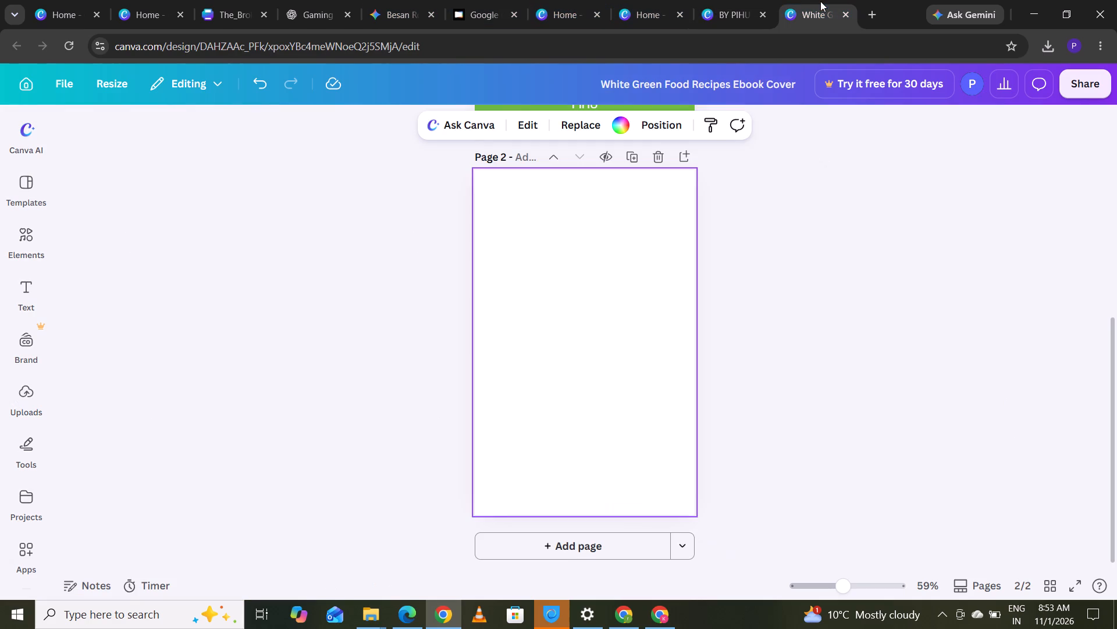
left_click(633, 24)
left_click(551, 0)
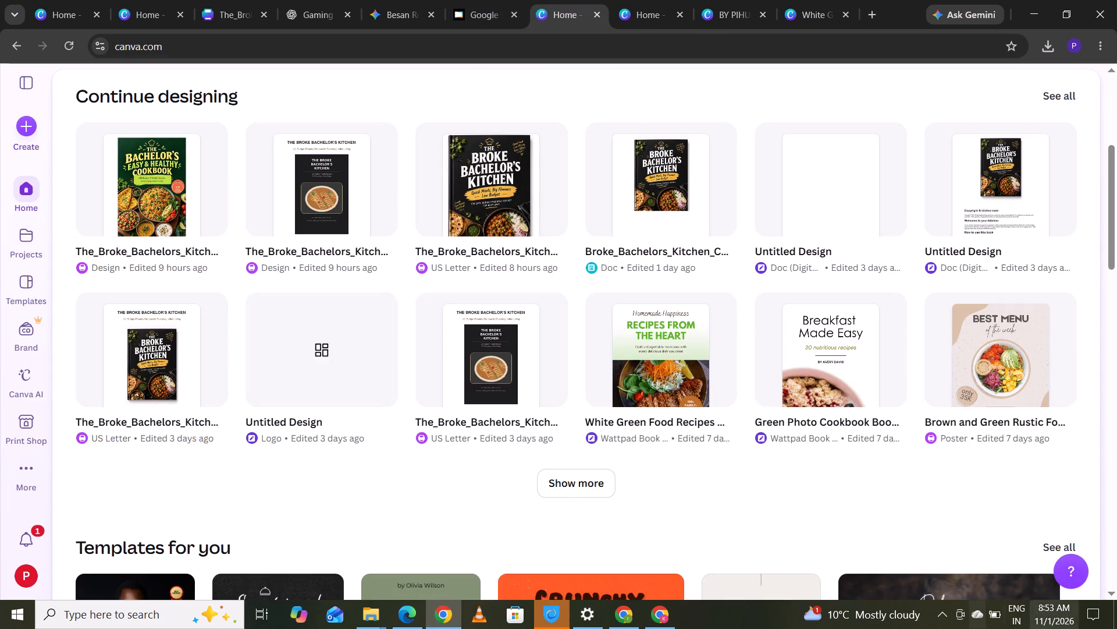
left_click(198, 2)
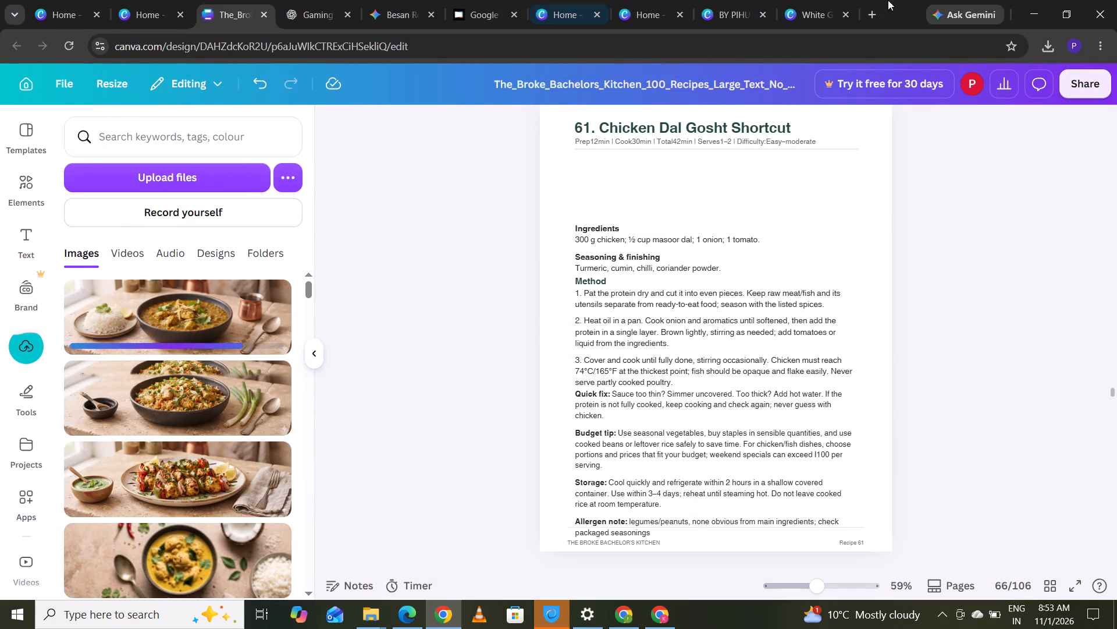
Switch to the White Green Food Recipes Ebook Cover design at blank page 2 and bring up the uploaded images.
left_click(821, 1)
left_click(732, 12)
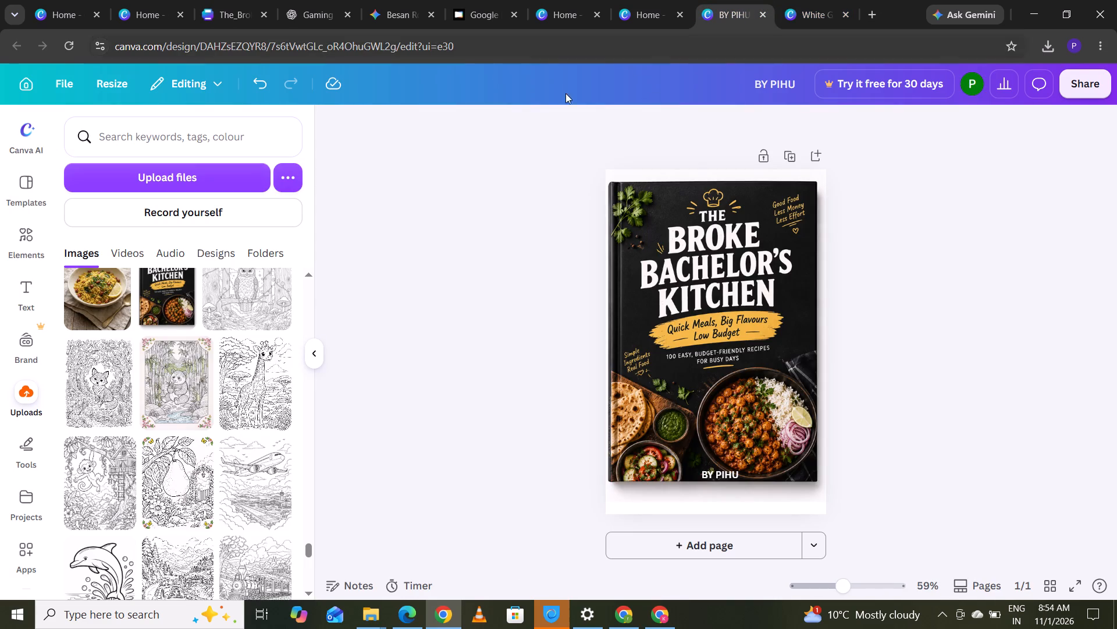
left_click(823, 9)
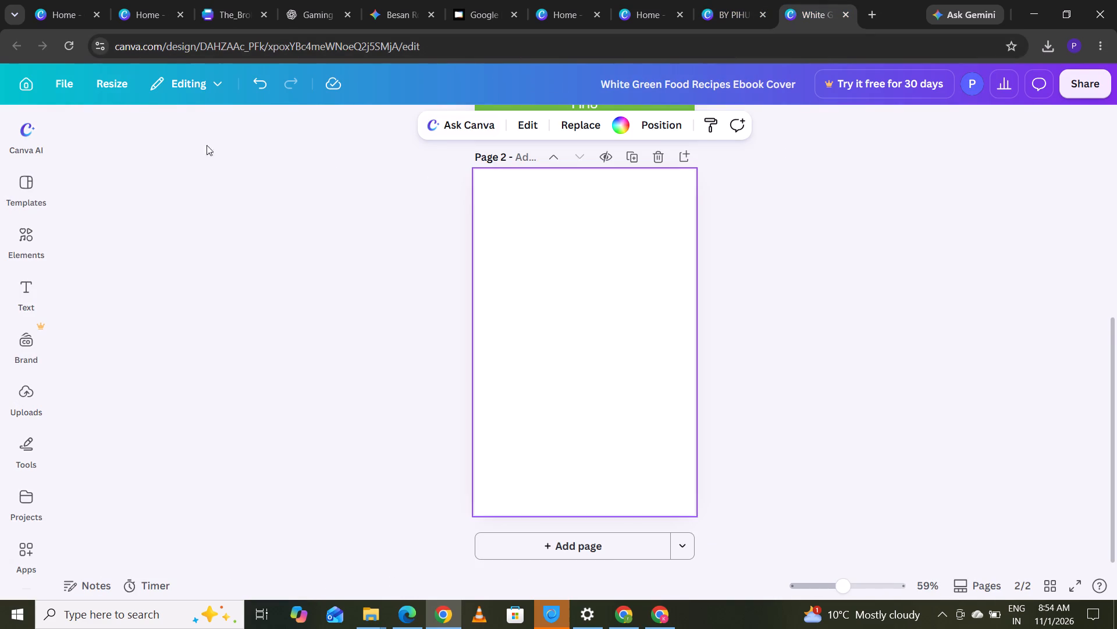
left_click(19, 235)
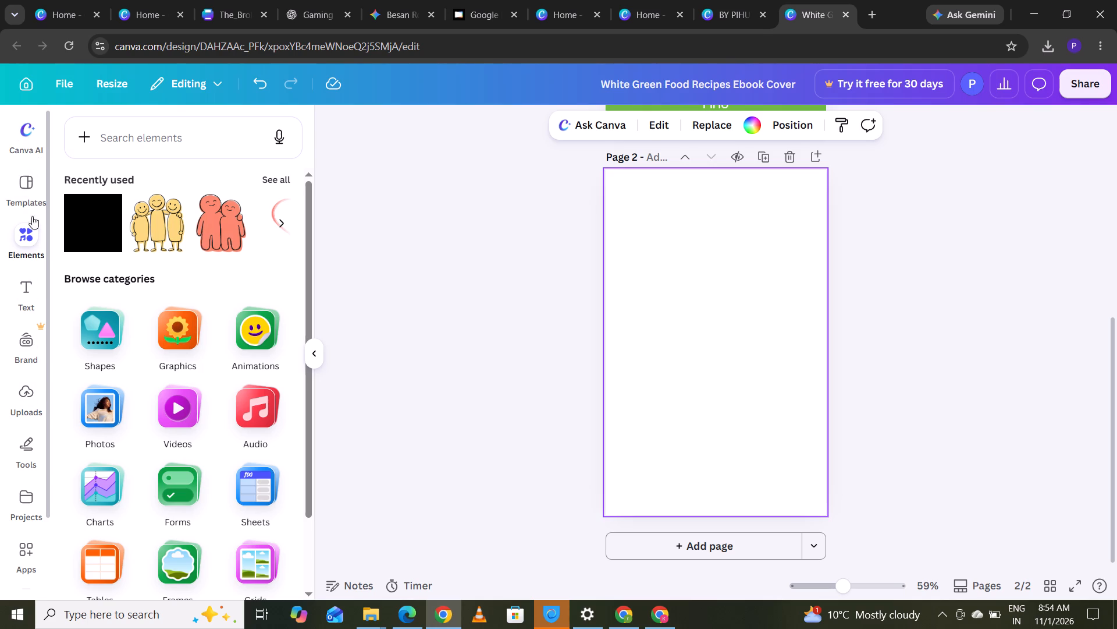
left_click(16, 387)
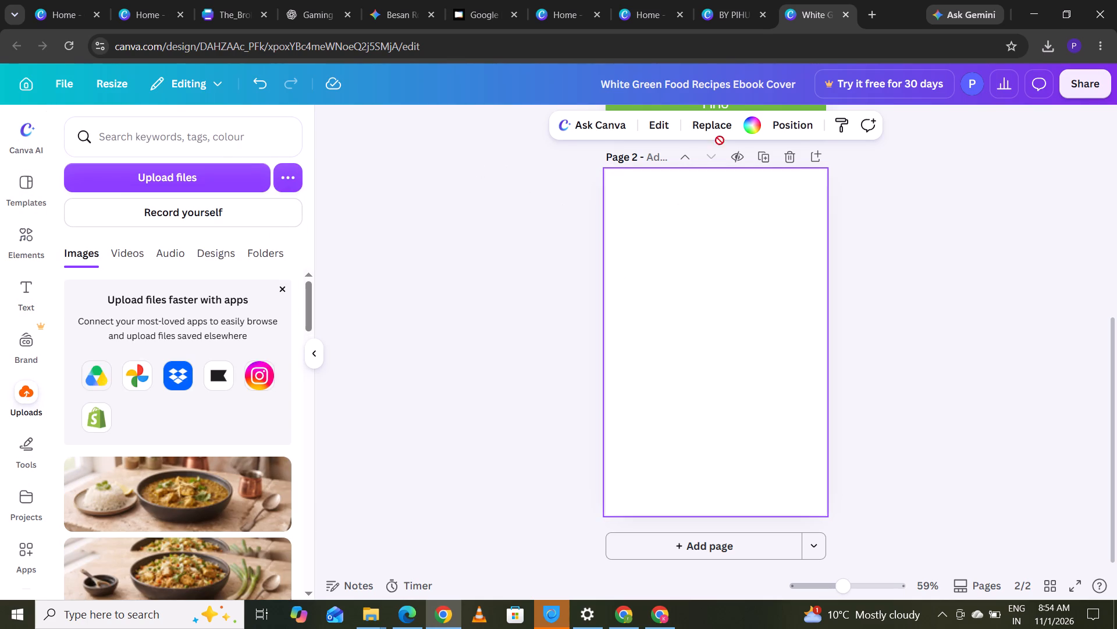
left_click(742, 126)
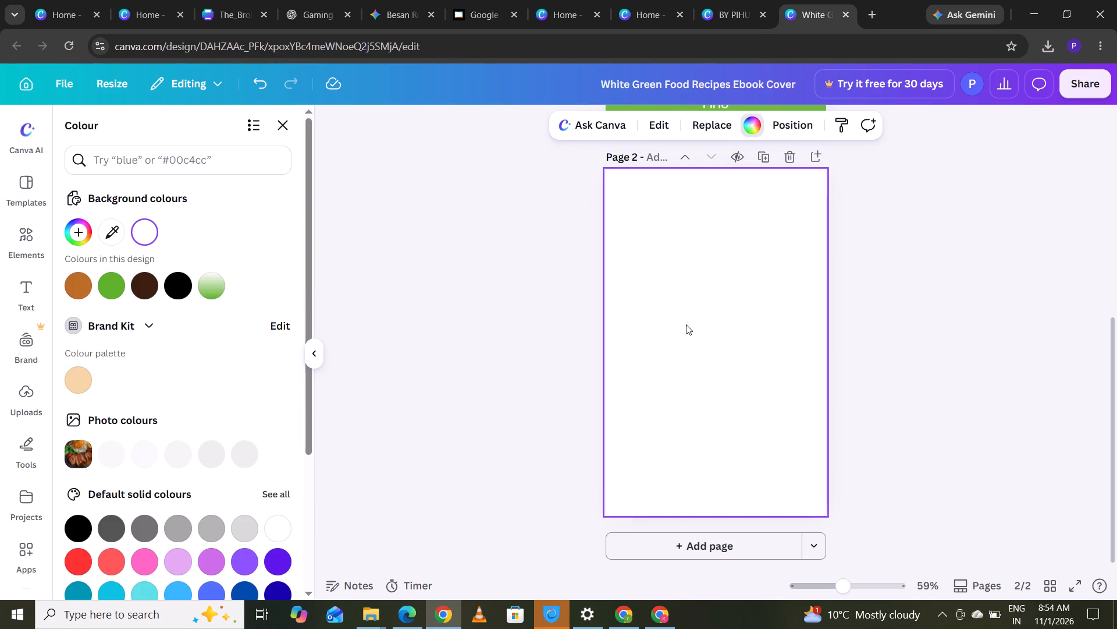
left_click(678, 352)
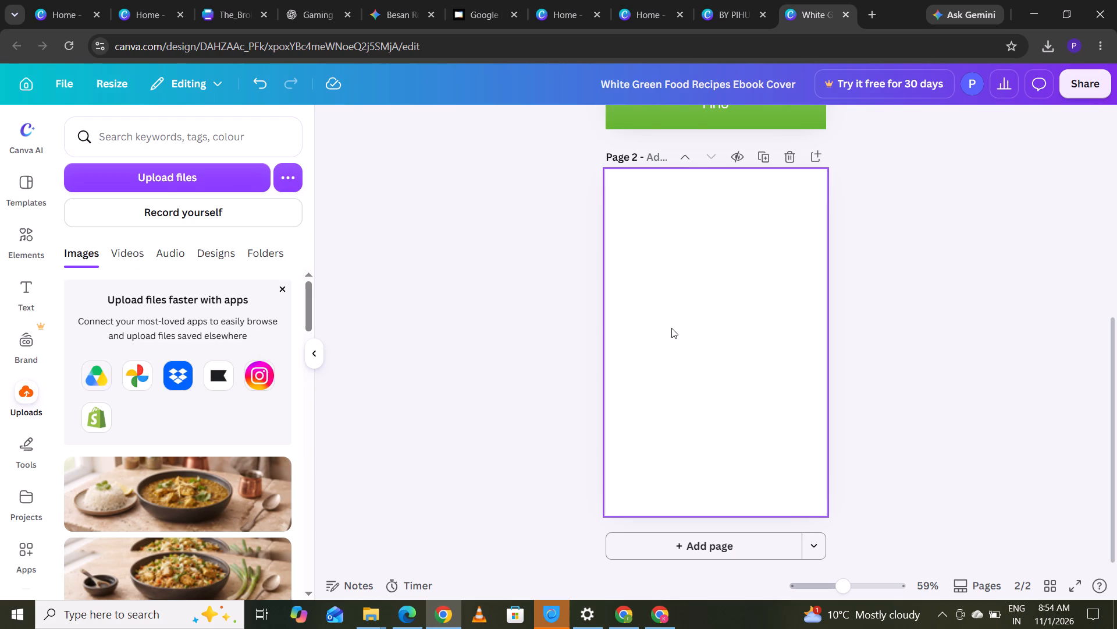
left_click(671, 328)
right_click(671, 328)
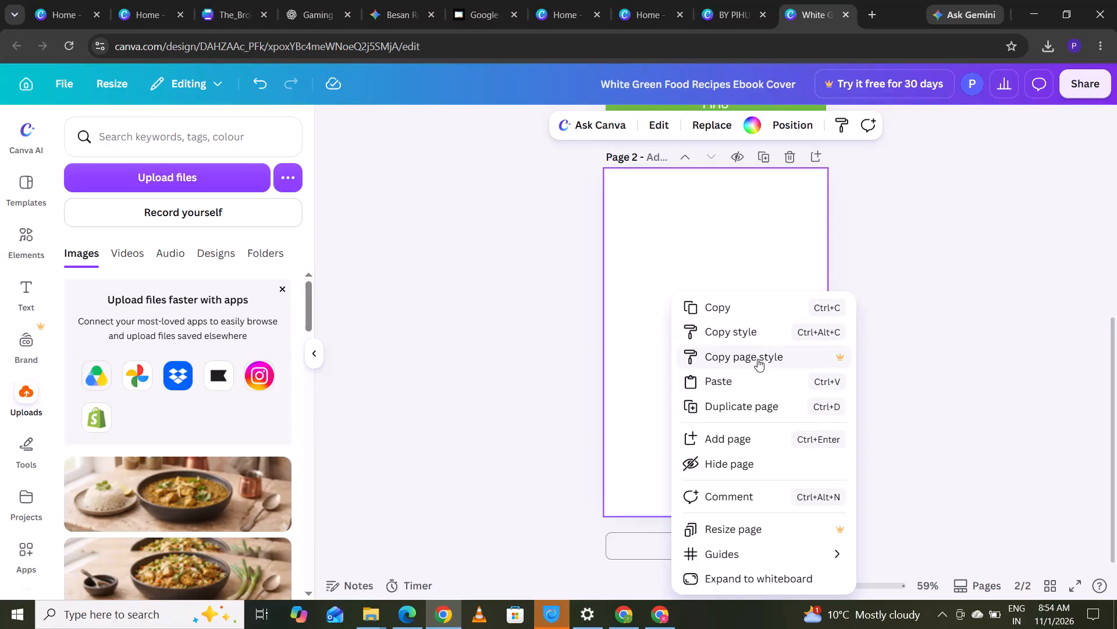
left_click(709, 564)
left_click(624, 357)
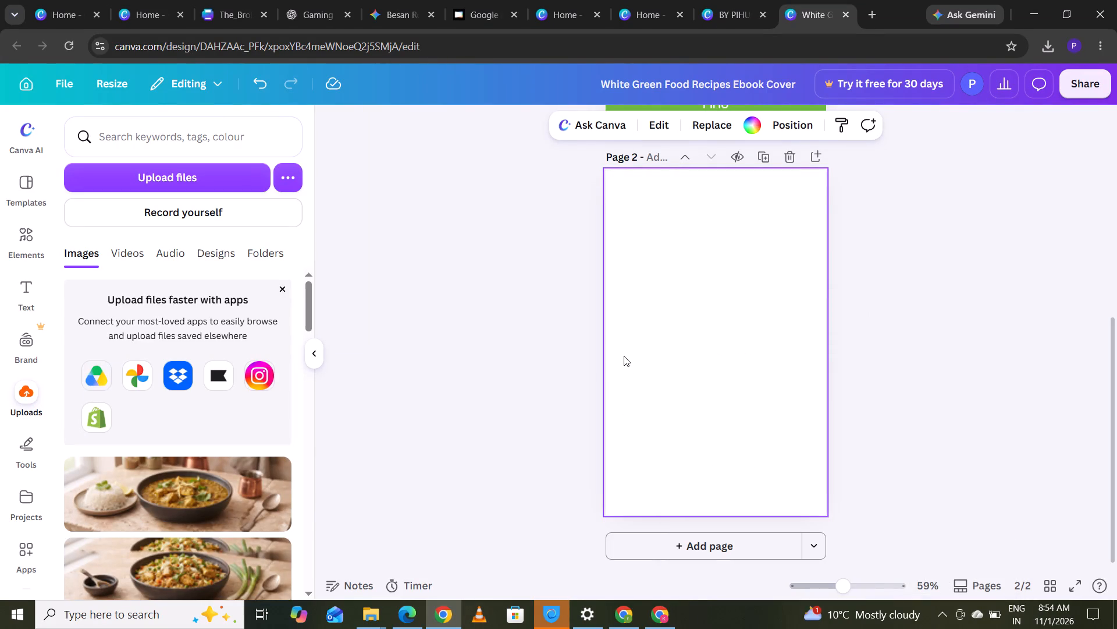
Set page 2's background to the white-to-green linear gradient already used in this design.
left_click(749, 123)
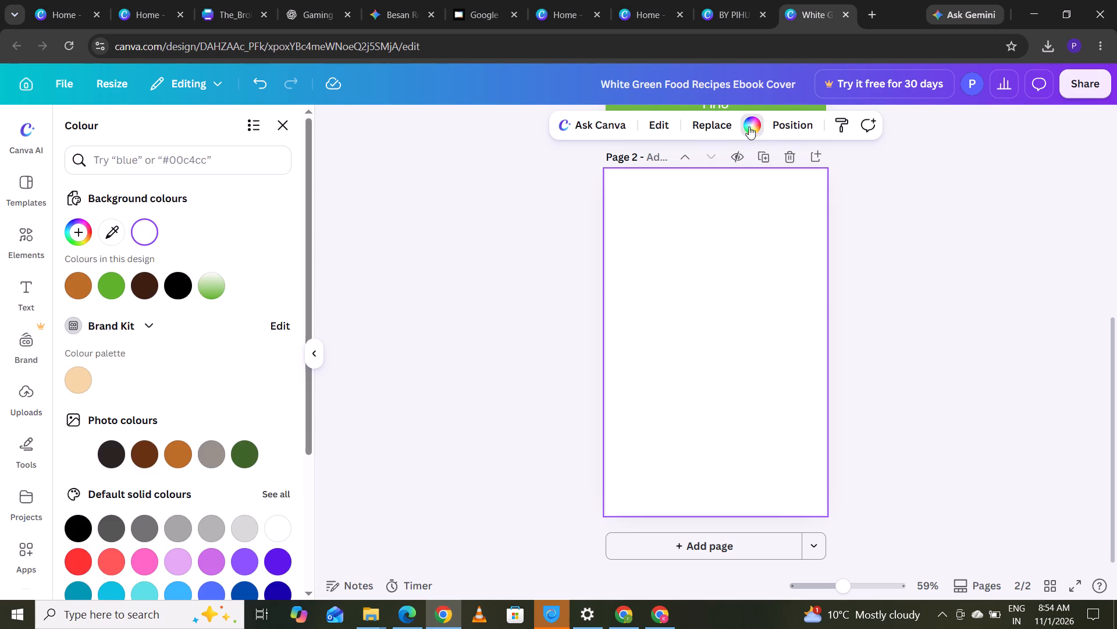
left_click(220, 283)
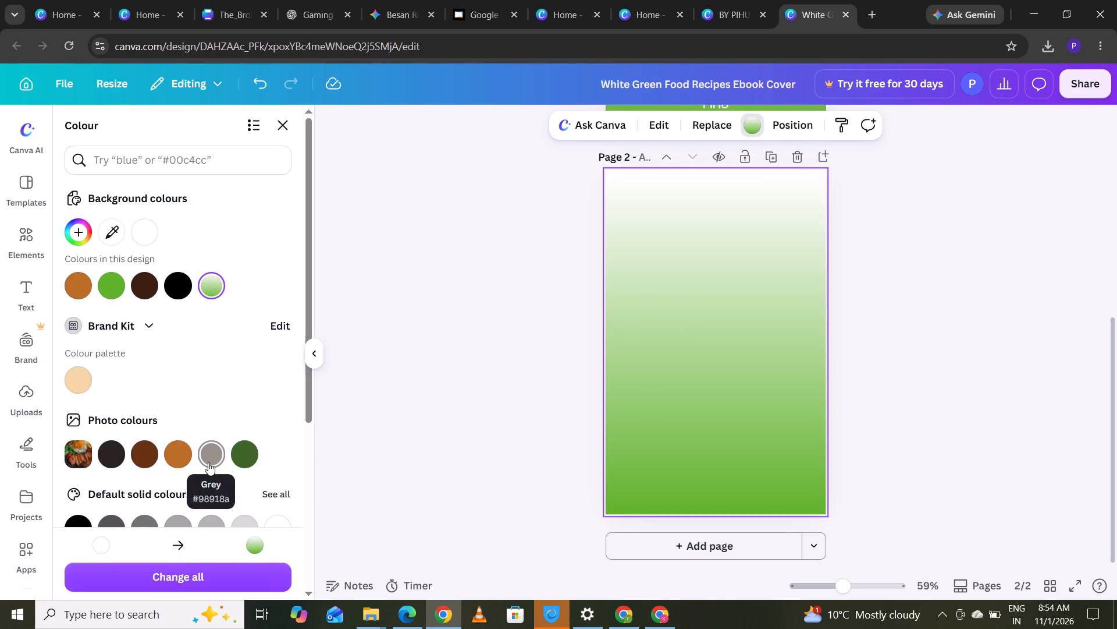
left_click(208, 462)
left_click(214, 284)
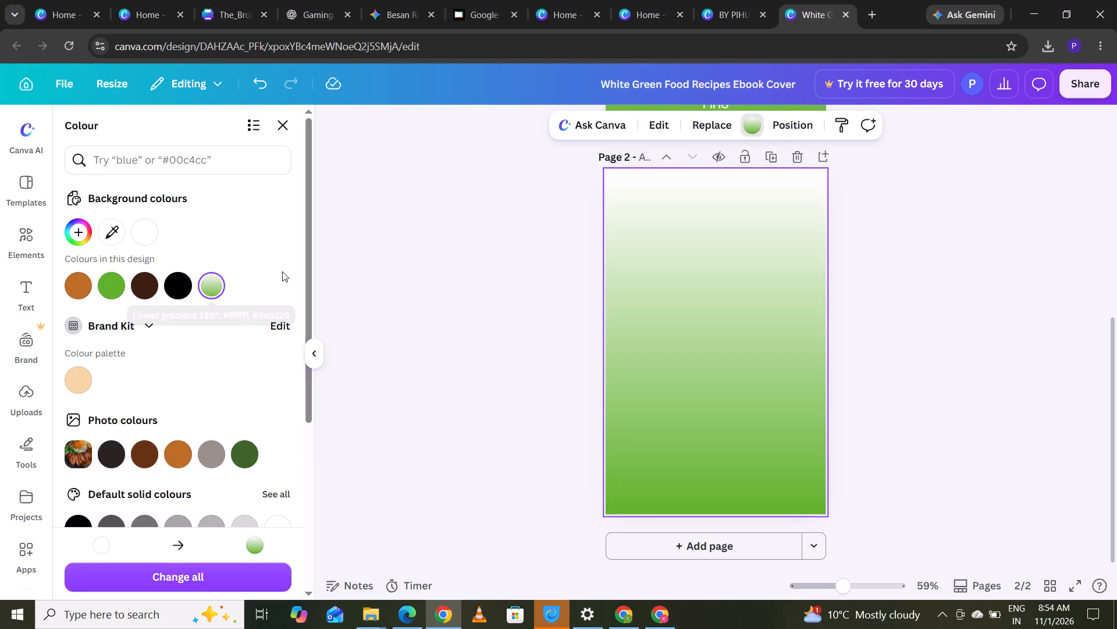
left_click(493, 370)
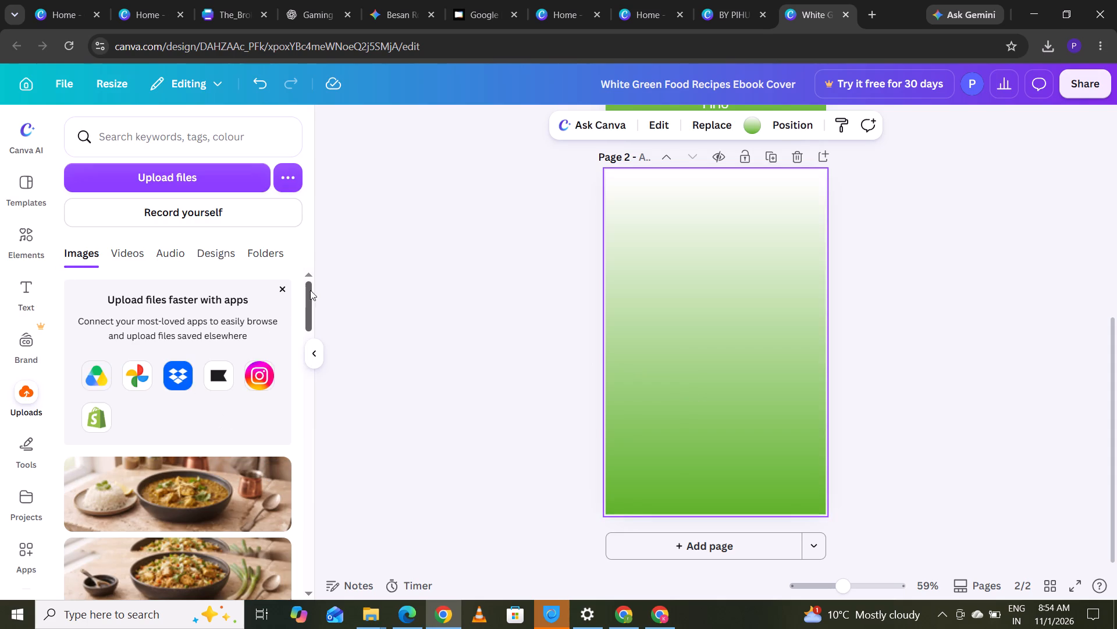
Find the mushroom dish photo among the uploaded images and add it to page 2.
left_click_drag(310, 303, 310, 448)
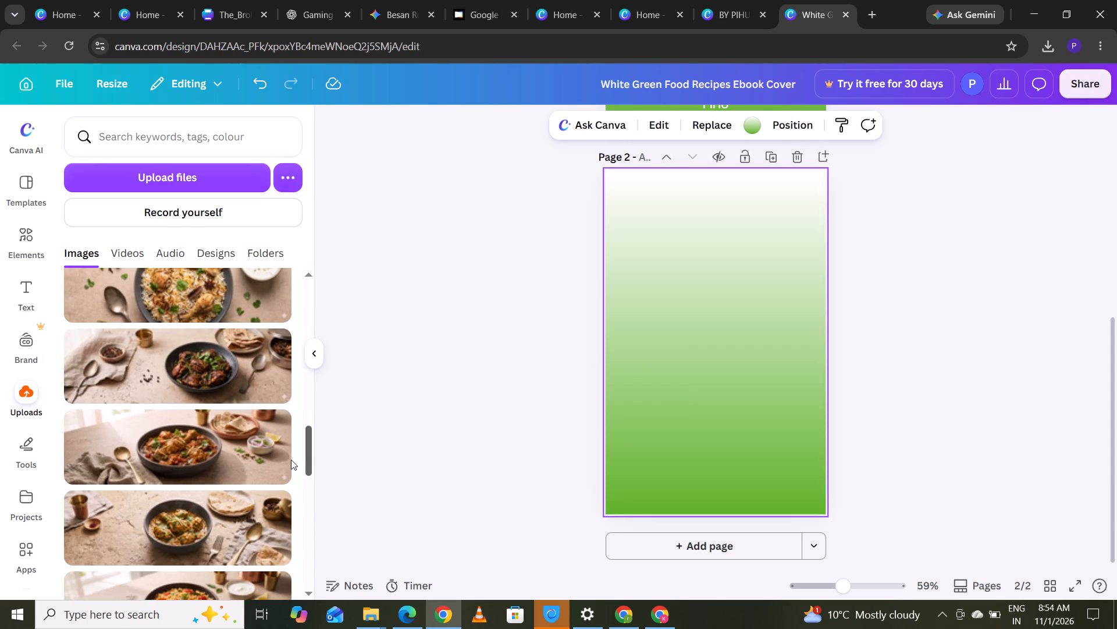
left_click_drag(309, 430, 309, 453)
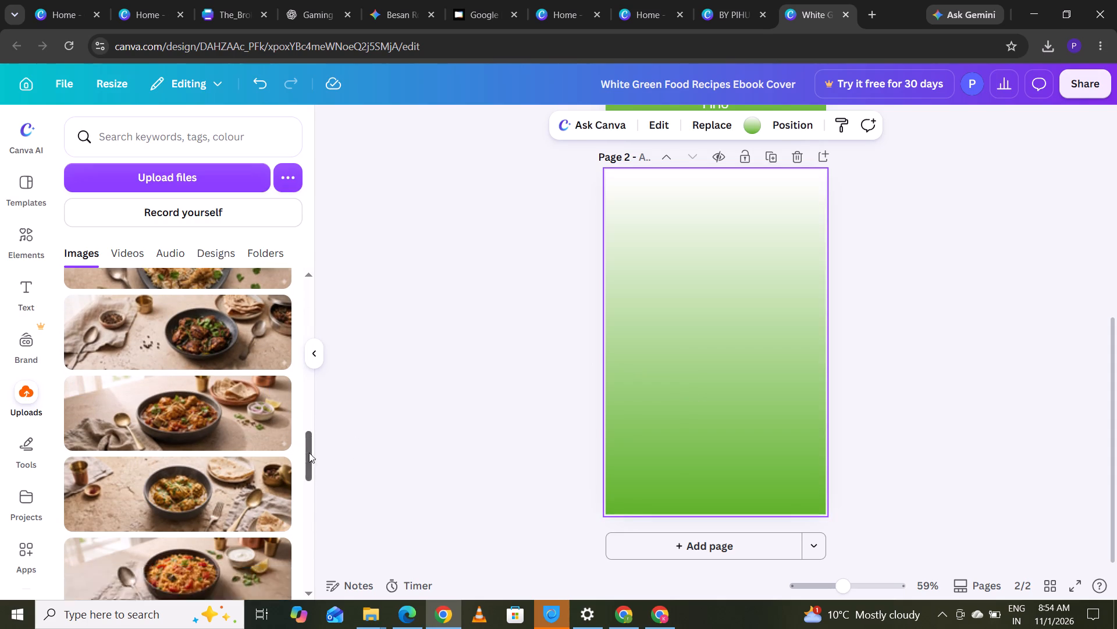
left_click_drag(309, 453, 307, 589)
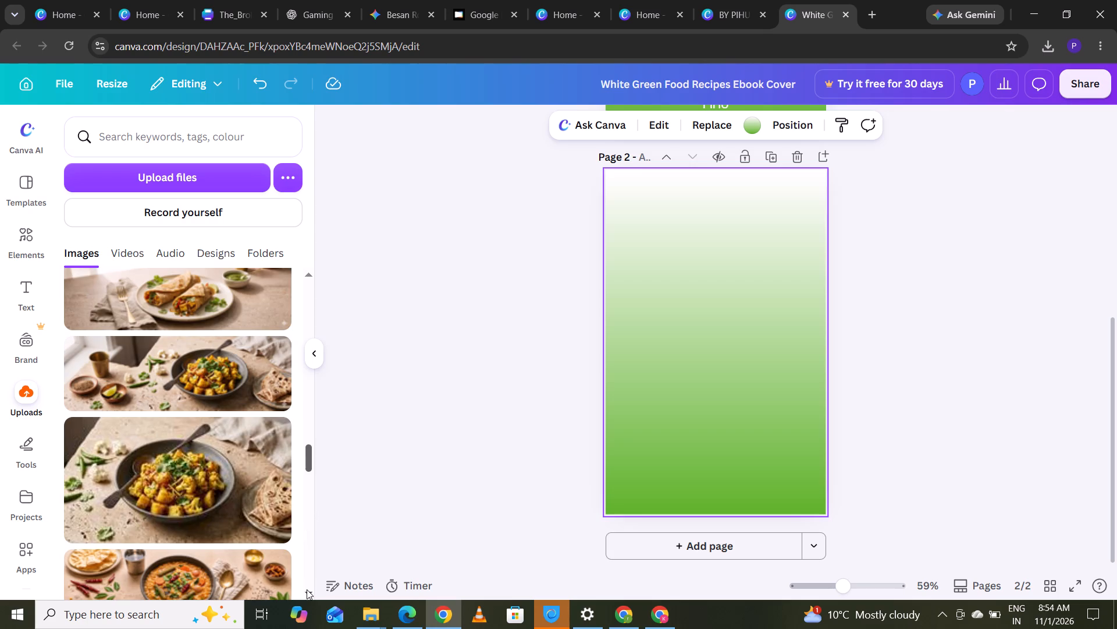
left_click_drag(307, 589, 307, 607)
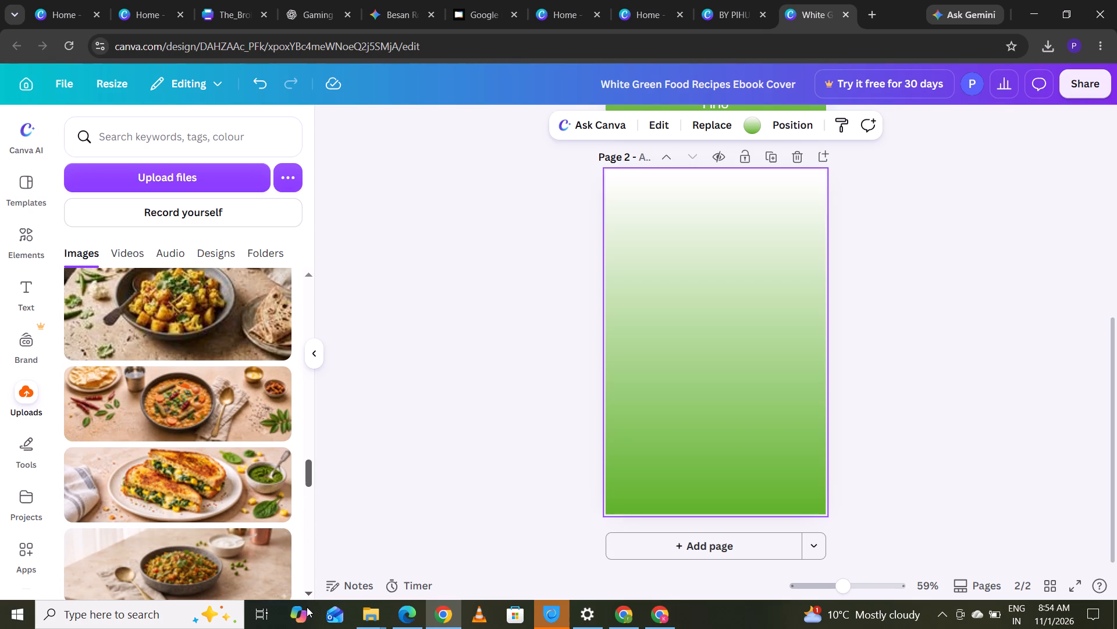
left_click_drag(307, 607, 307, 622)
left_click(161, 466)
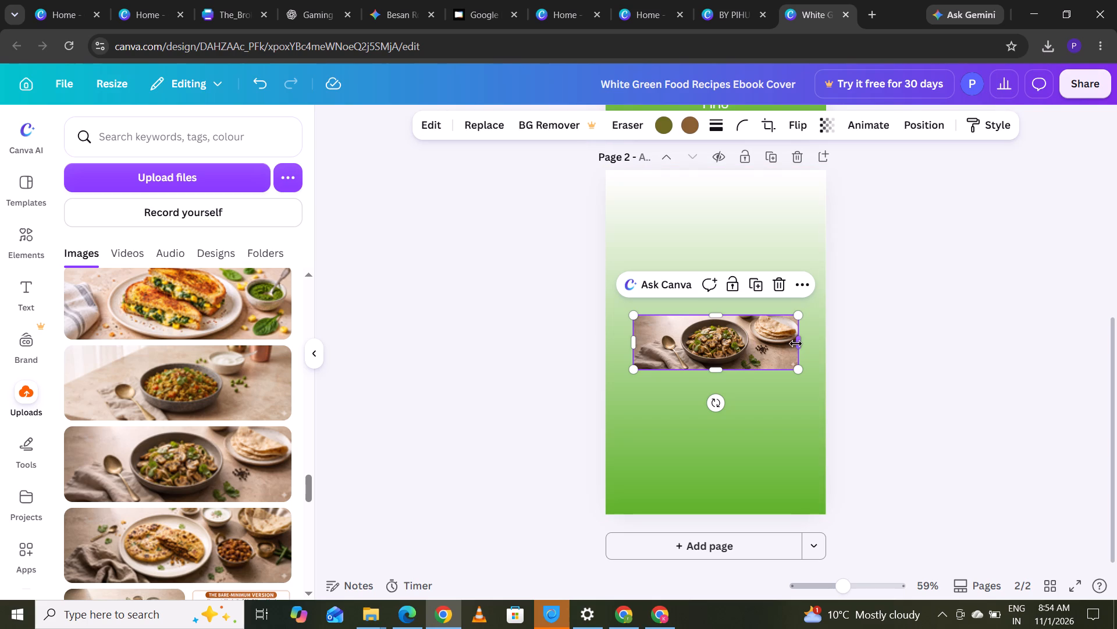
Crop the mushroom dish photo on all sides, leaving only the food in the bowl.
left_click_drag(796, 344, 751, 351)
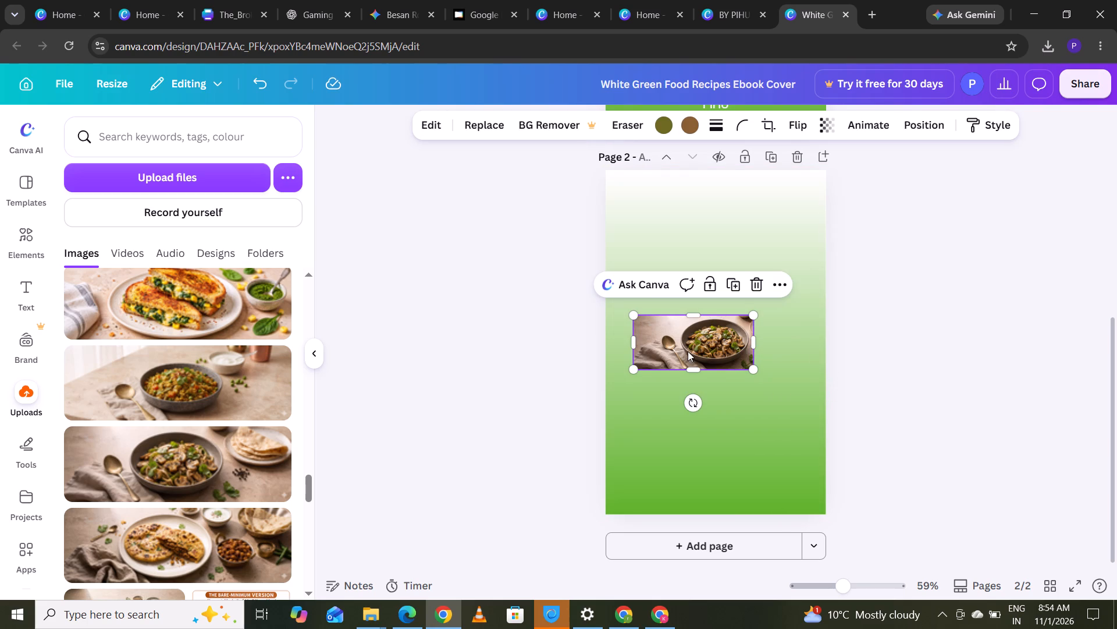
left_click_drag(632, 374, 653, 350)
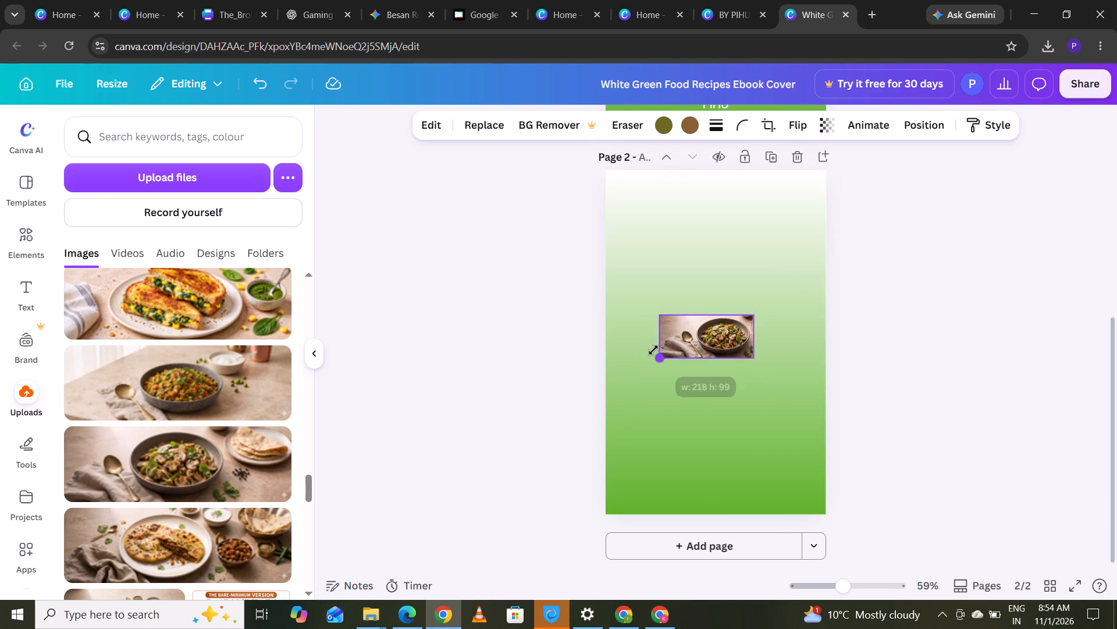
left_click_drag(653, 350, 661, 383)
left_click_drag(659, 346, 675, 348)
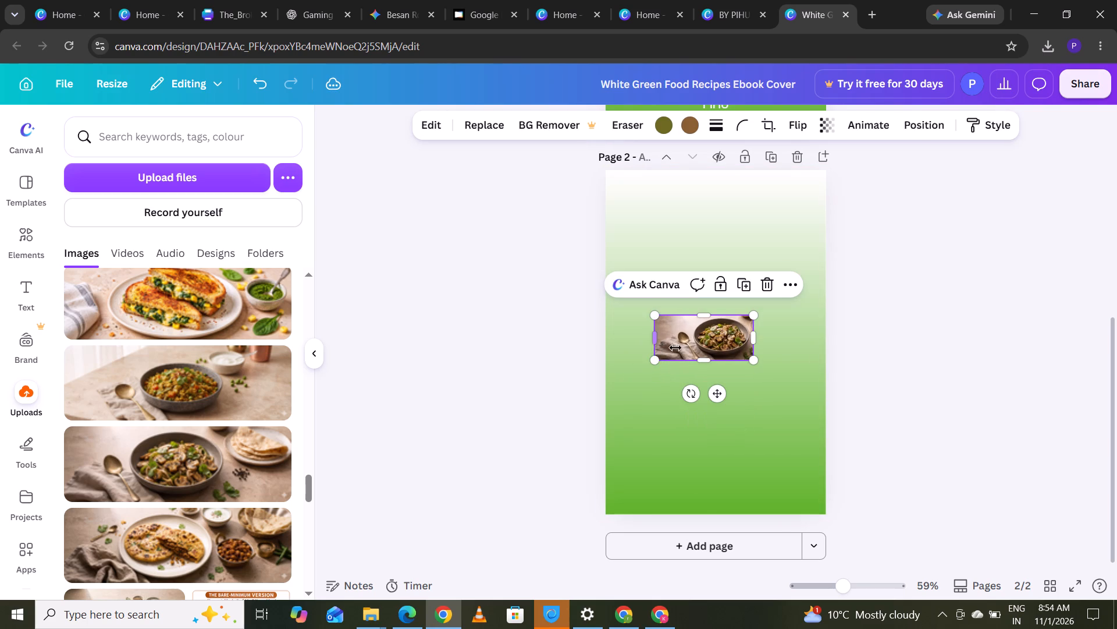
left_click_drag(675, 348, 694, 348)
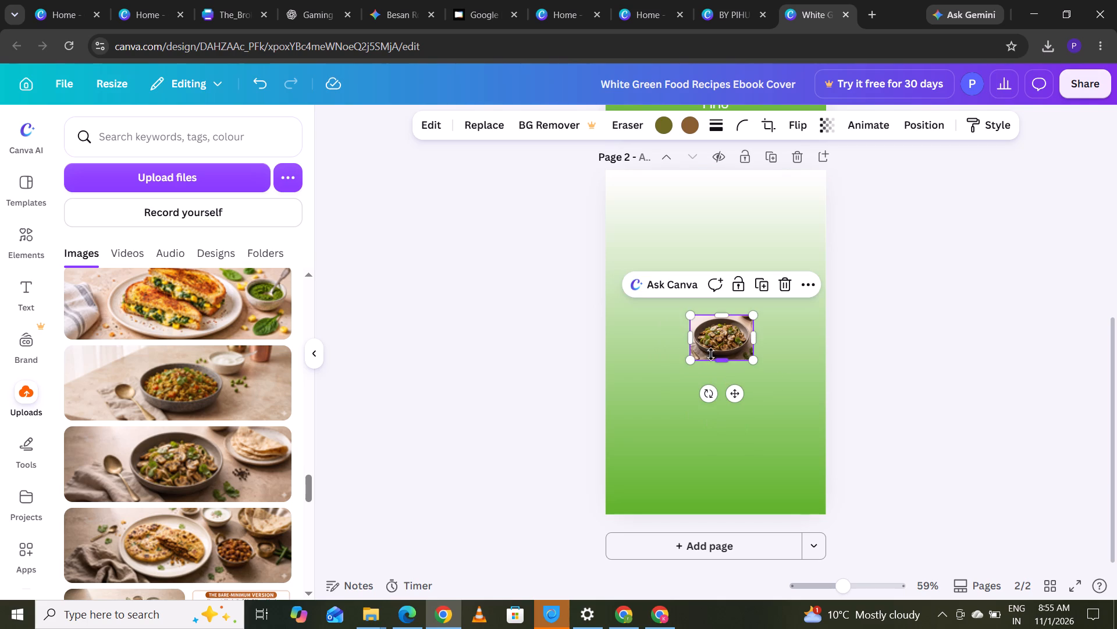
left_click_drag(714, 358, 715, 351)
left_click_drag(720, 315, 721, 321)
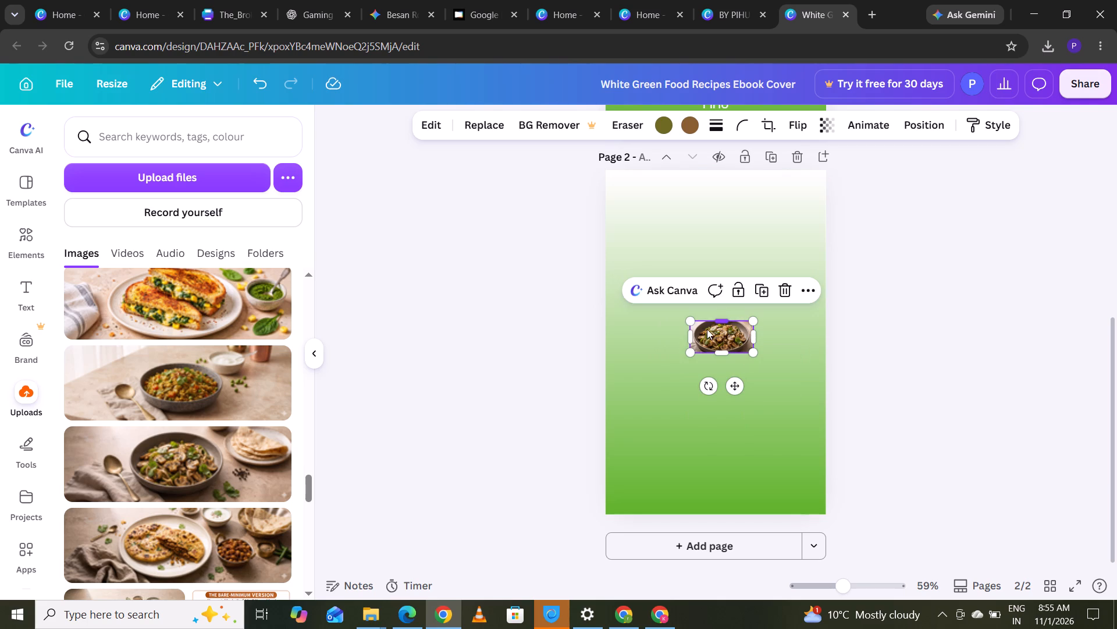
left_click_drag(688, 338, 700, 338)
left_click_drag(750, 335, 739, 336)
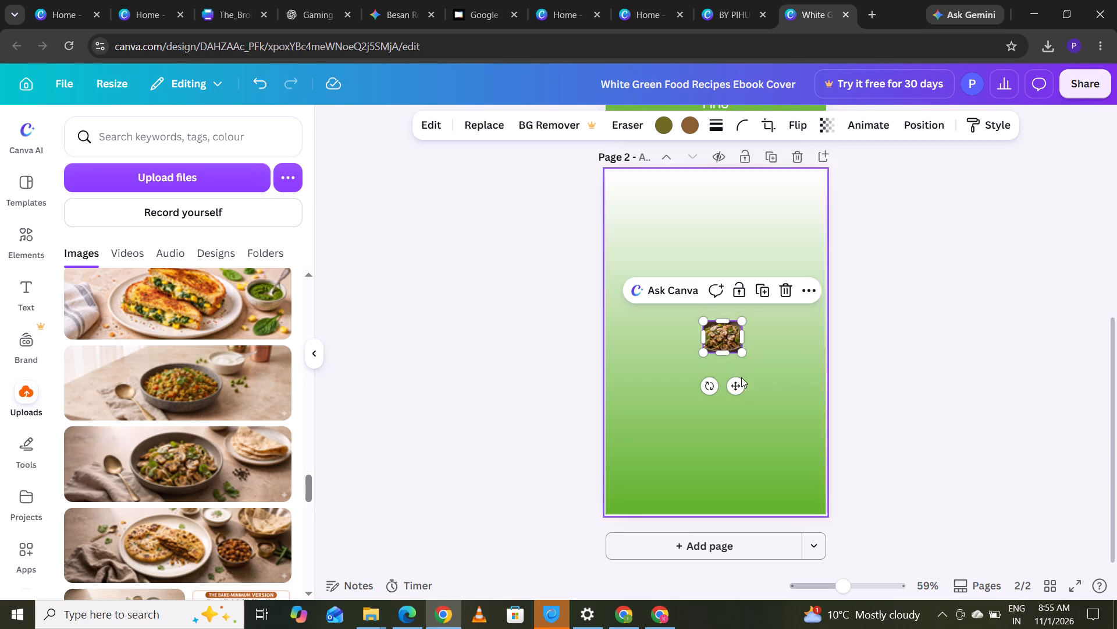
Move the cropped mushroom photo to page 2's bottom-right corner and enlarge it to run slightly past the page edges.
left_click_drag(741, 385, 752, 507)
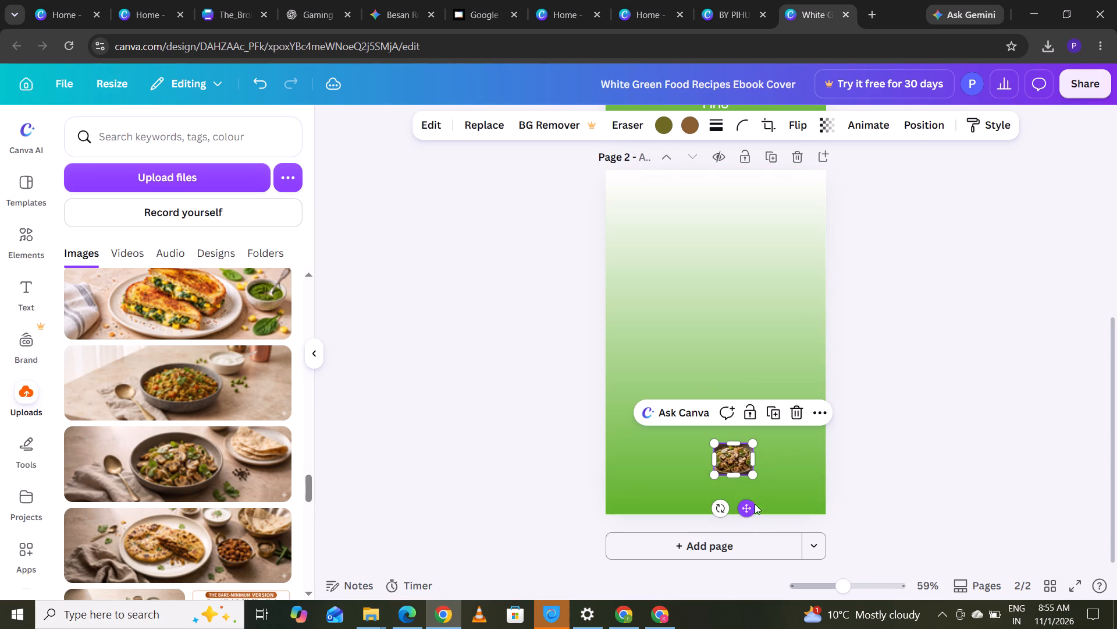
left_click_drag(754, 480, 793, 549)
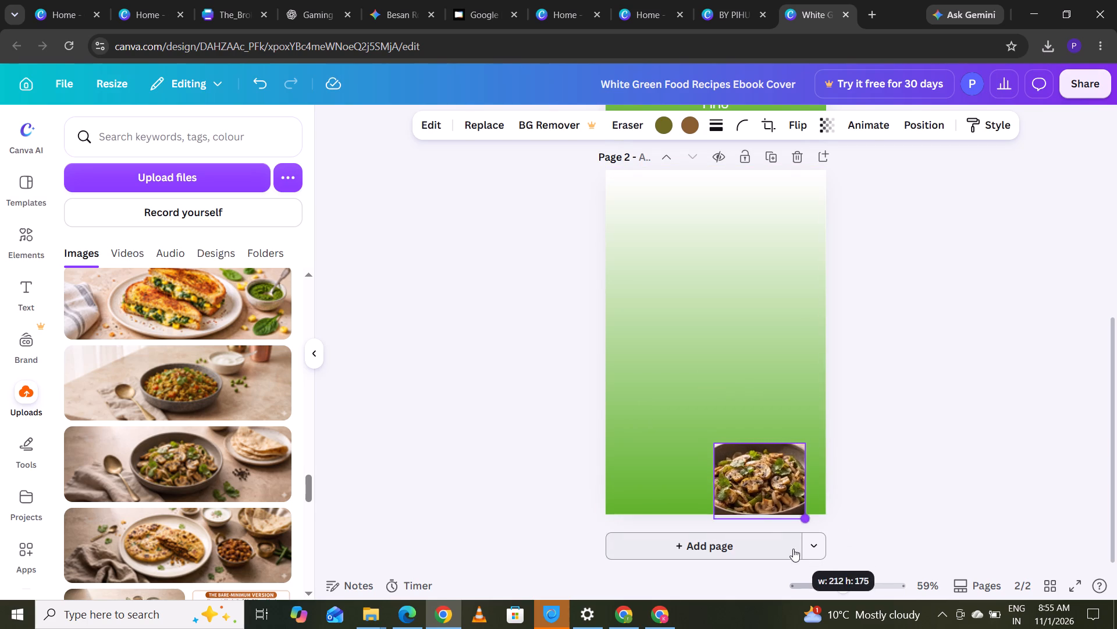
left_click_drag(793, 549, 800, 560)
left_click_drag(753, 492, 769, 489)
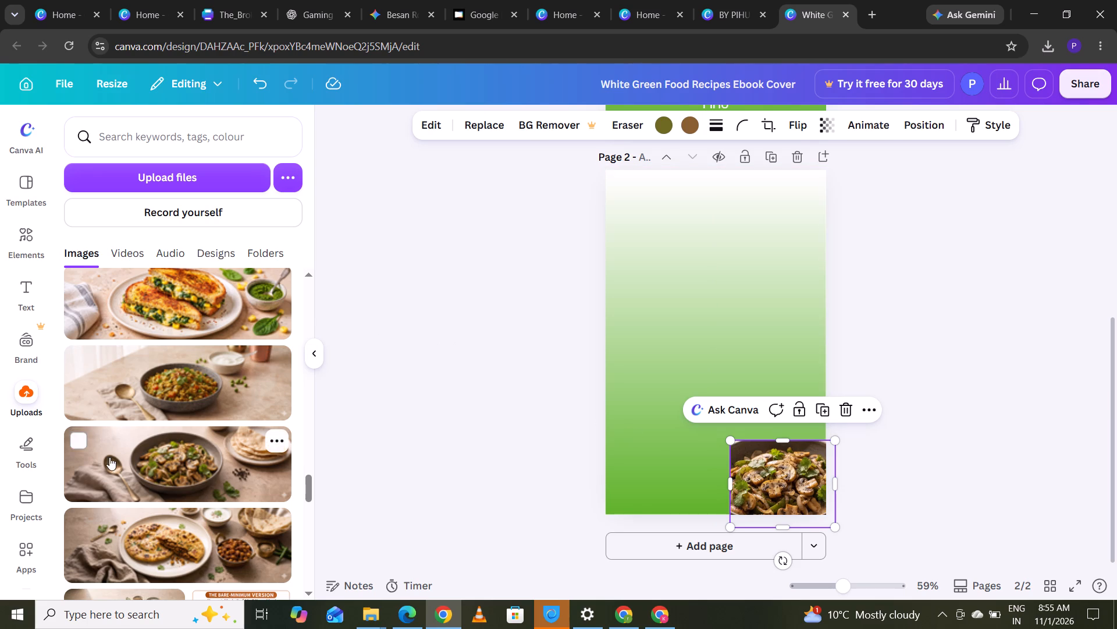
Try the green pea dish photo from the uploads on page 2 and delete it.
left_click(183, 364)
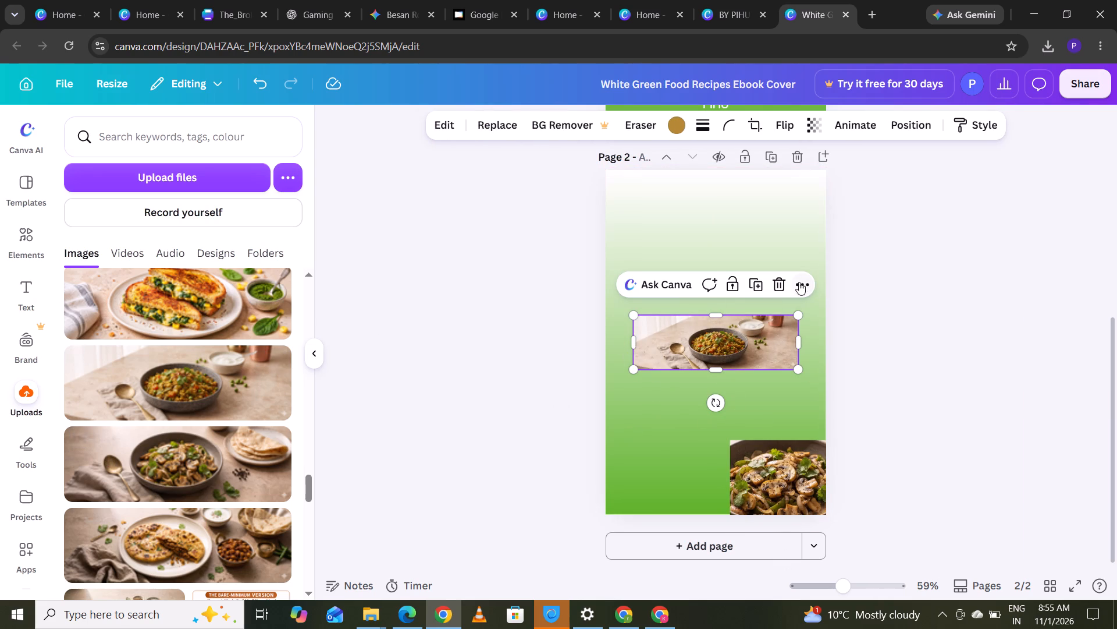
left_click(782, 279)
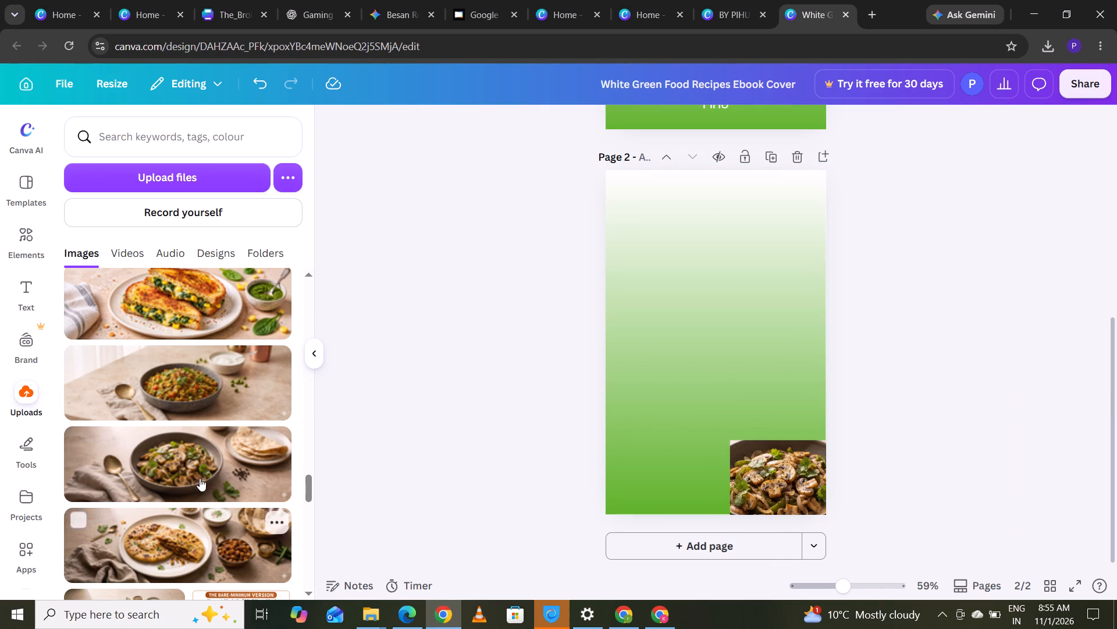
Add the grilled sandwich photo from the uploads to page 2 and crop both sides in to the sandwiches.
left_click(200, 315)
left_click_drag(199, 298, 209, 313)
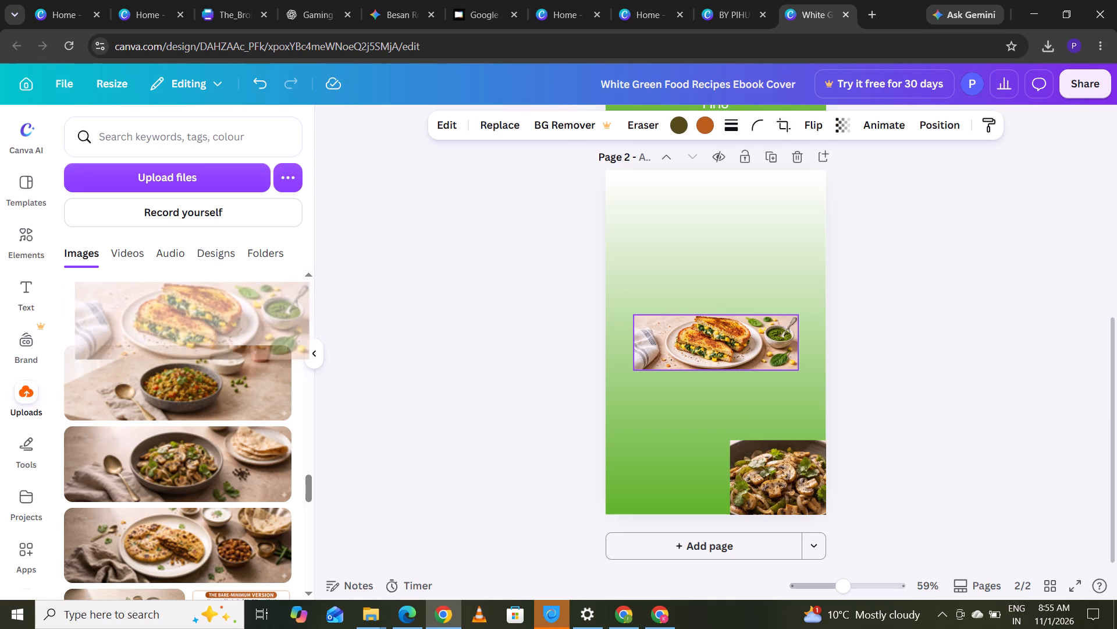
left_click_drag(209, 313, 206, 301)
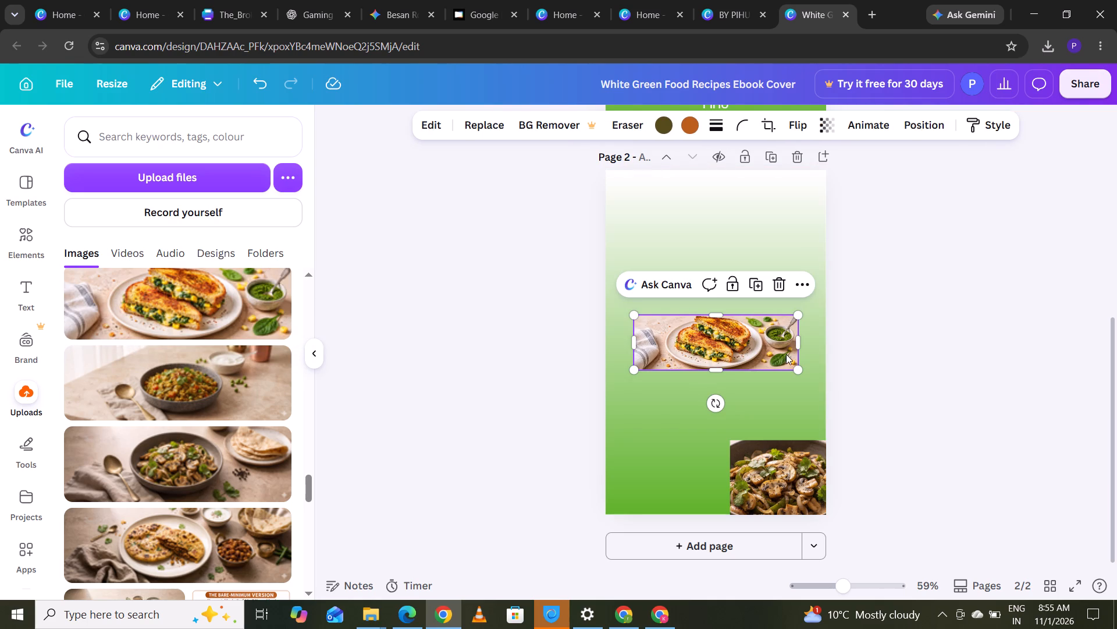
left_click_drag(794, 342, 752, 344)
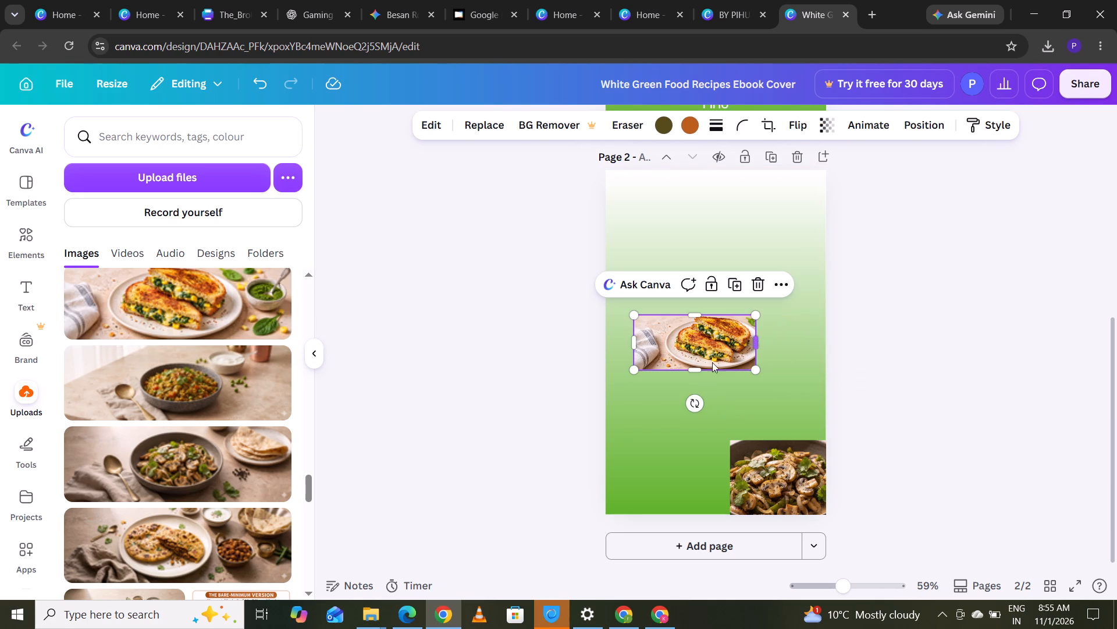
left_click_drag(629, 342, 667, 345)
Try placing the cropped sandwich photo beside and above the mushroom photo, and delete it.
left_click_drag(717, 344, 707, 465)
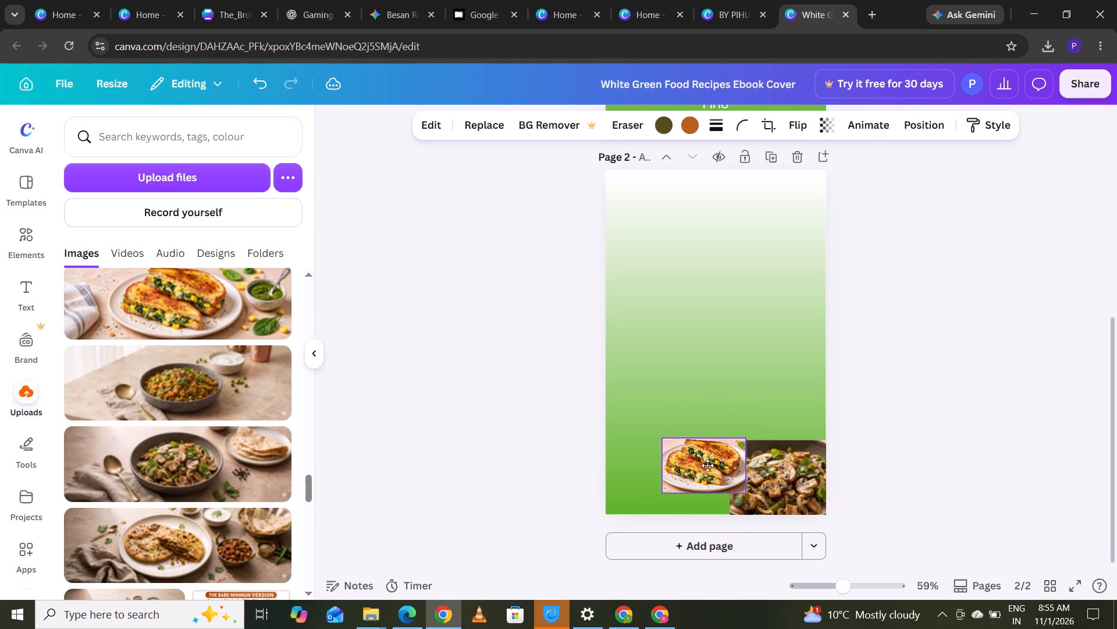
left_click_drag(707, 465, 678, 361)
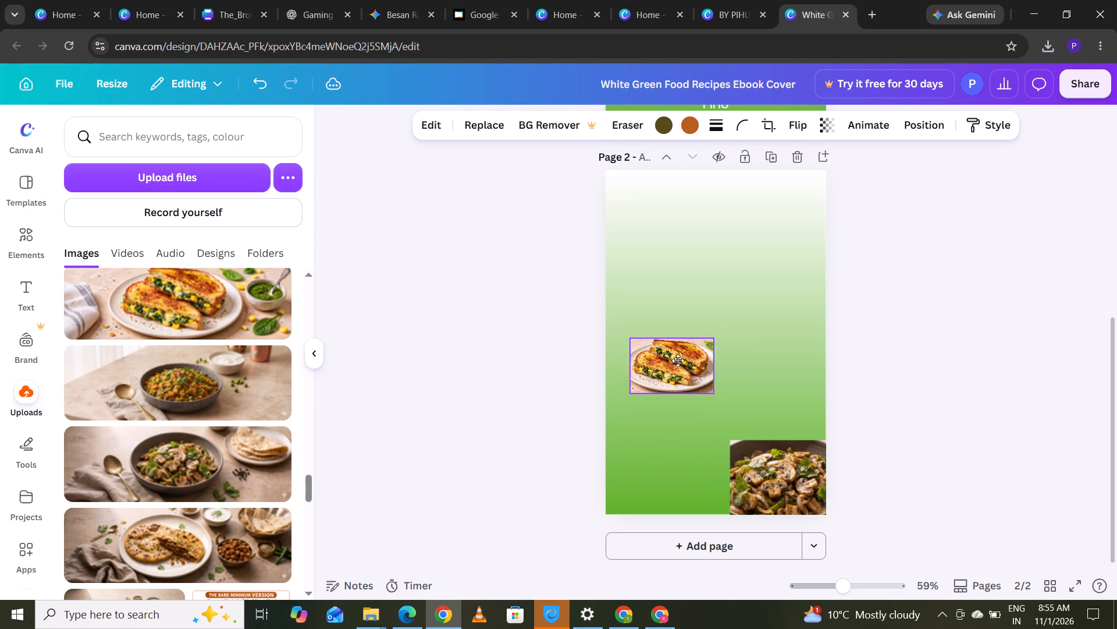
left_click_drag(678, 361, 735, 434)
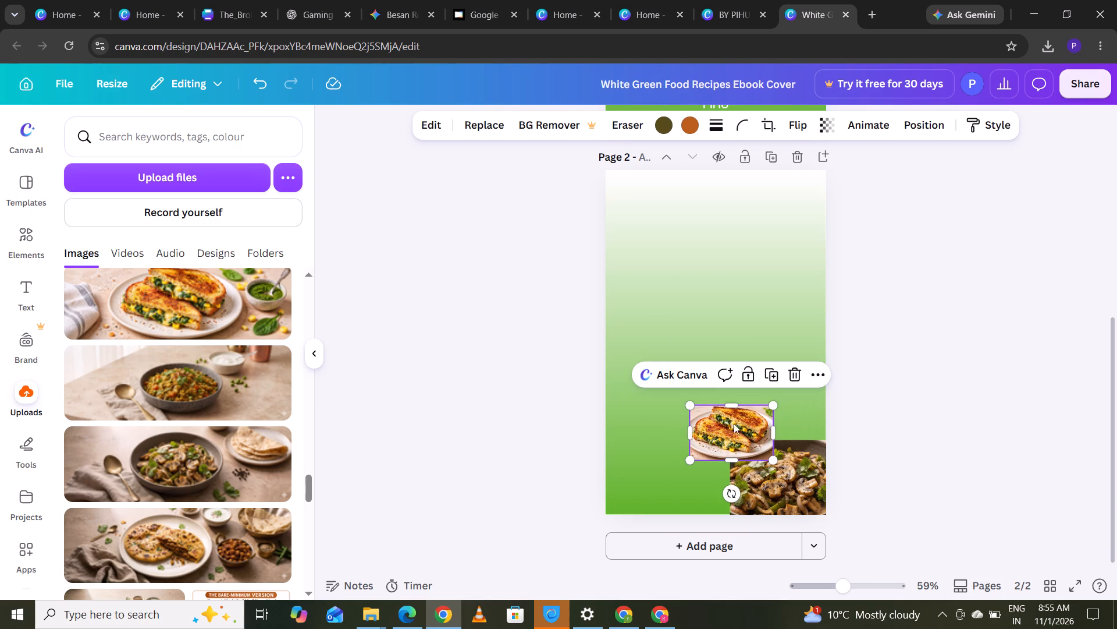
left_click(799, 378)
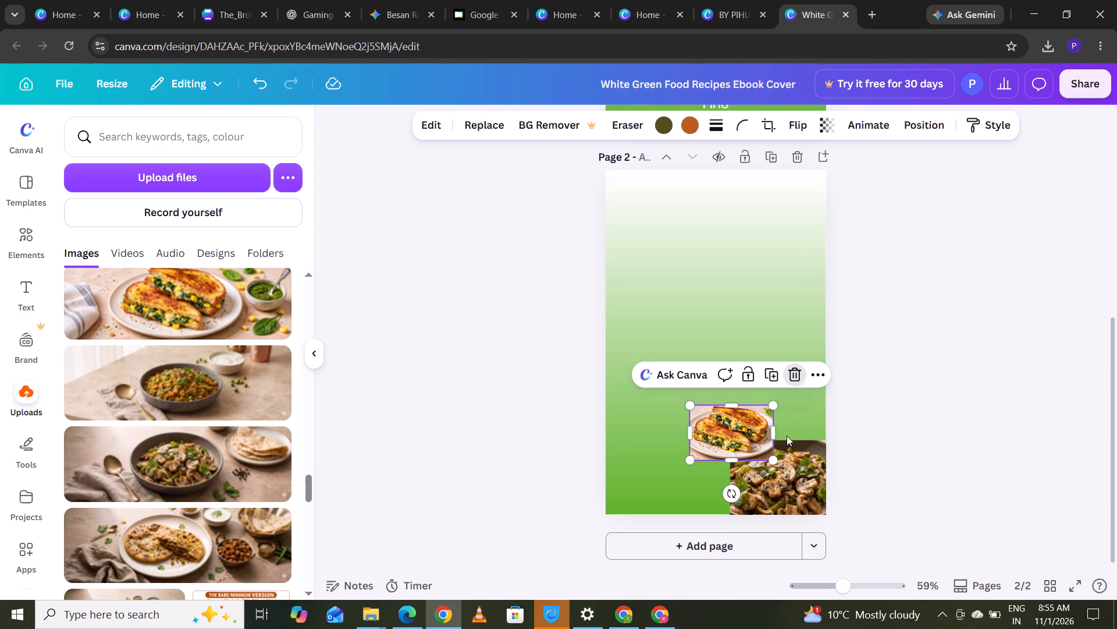
Enlarge the mushroom photo on page 2 and extend its left, top and right edges so it spans the page's full width.
left_click(765, 497)
left_click_drag(730, 442, 679, 412)
left_click_drag(687, 459, 628, 467)
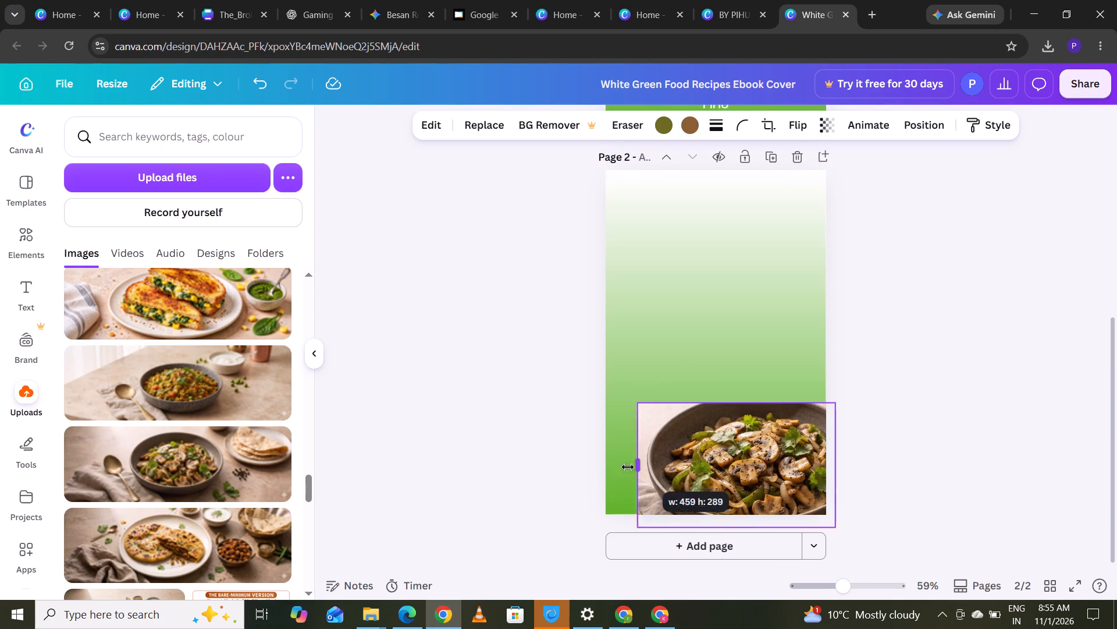
left_click_drag(628, 467, 592, 471)
left_click_drag(713, 405, 726, 307)
left_click_drag(730, 427, 702, 440)
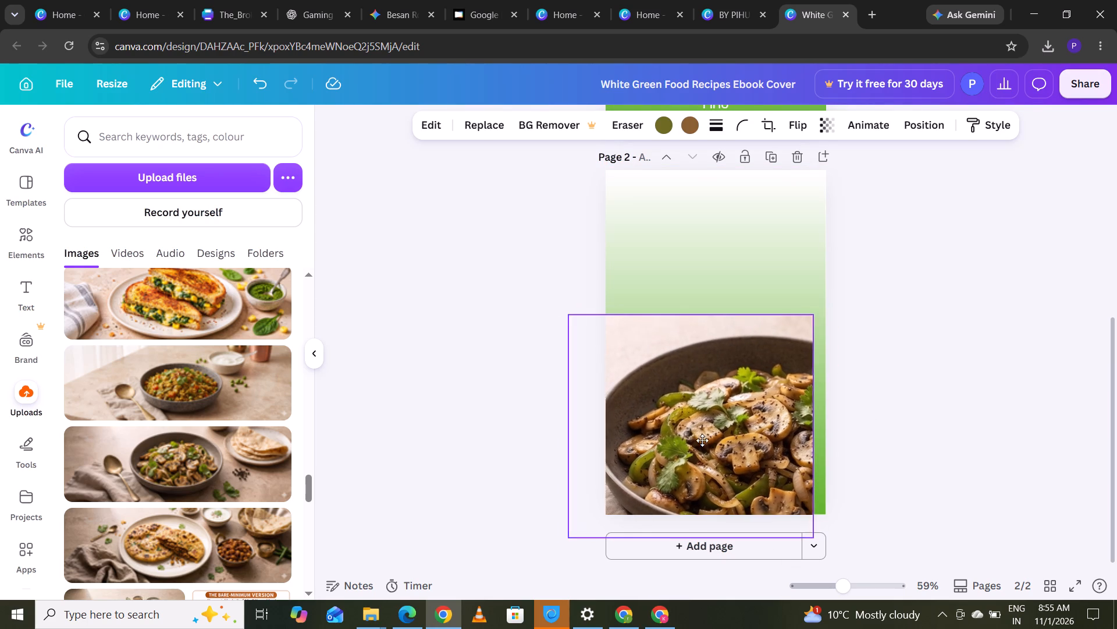
left_click_drag(702, 440, 702, 441)
left_click_drag(744, 434, 717, 442)
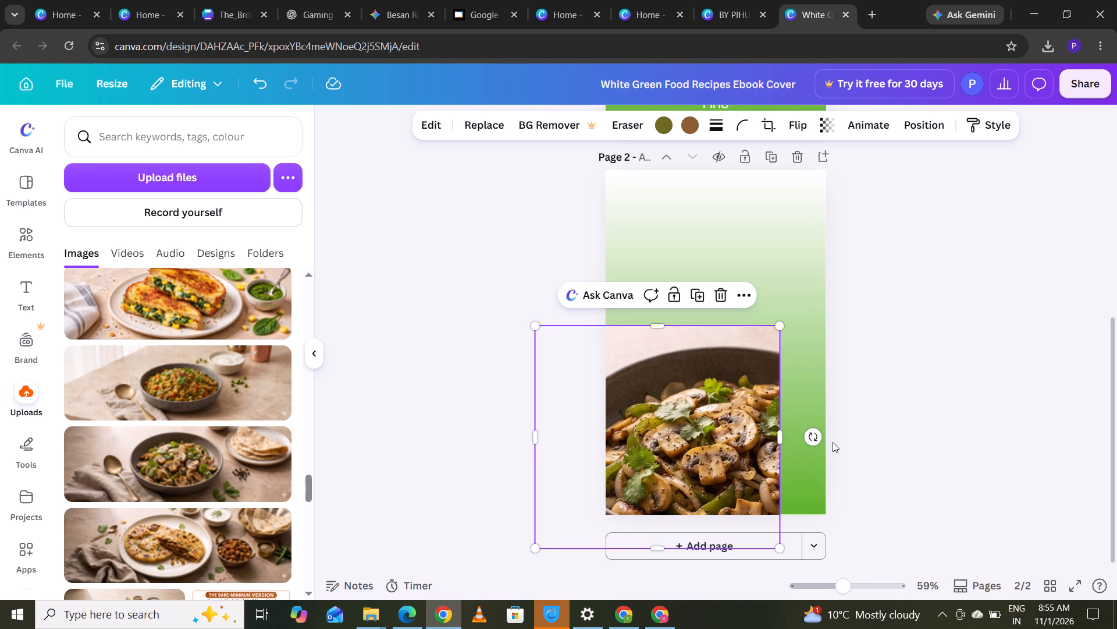
left_click_drag(776, 441, 837, 456)
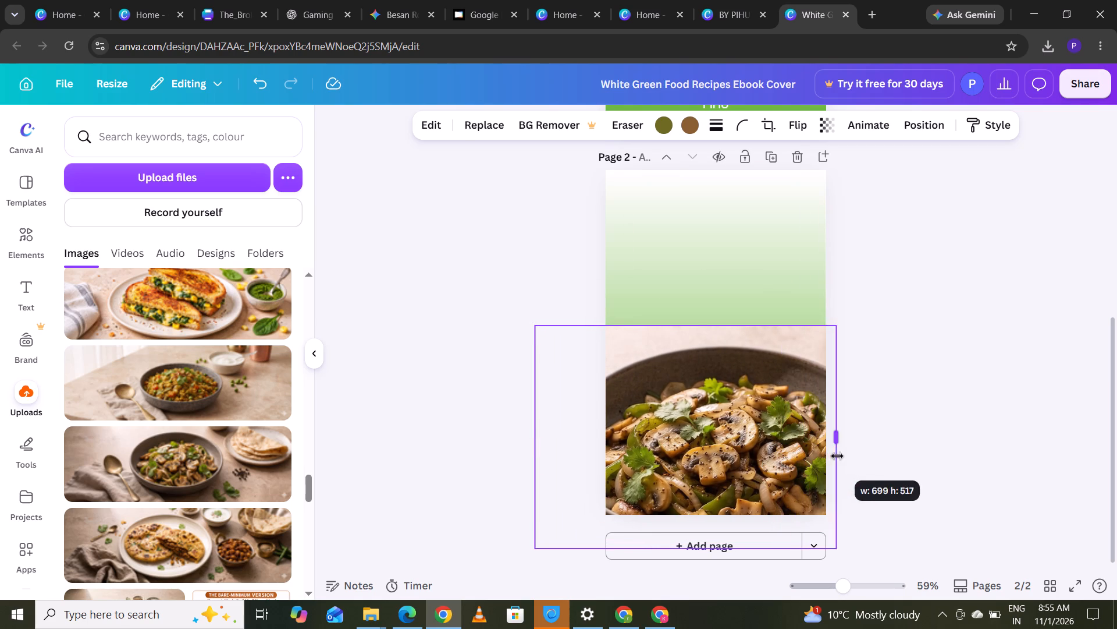
left_click_drag(837, 456, 846, 459)
left_click_drag(737, 453, 737, 486)
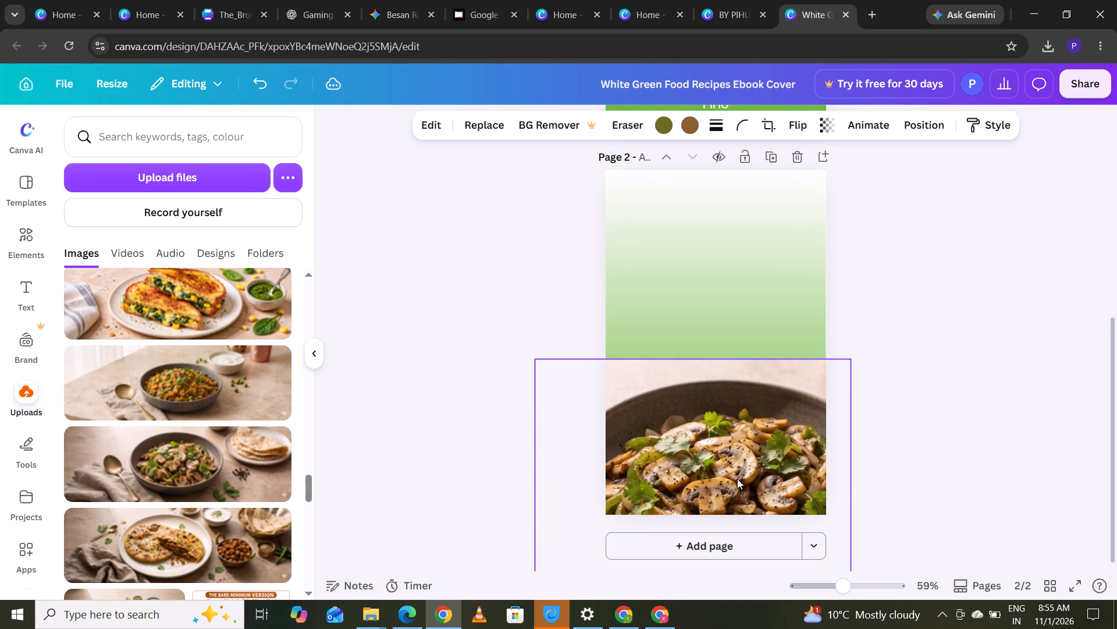
Extend the mushroom photo's bottom and right edges to show the whole bowl, and centre it across the bottom of page 2.
left_click_drag(735, 495, 738, 400)
left_click_drag(857, 485, 816, 454)
left_click_drag(679, 461, 680, 521)
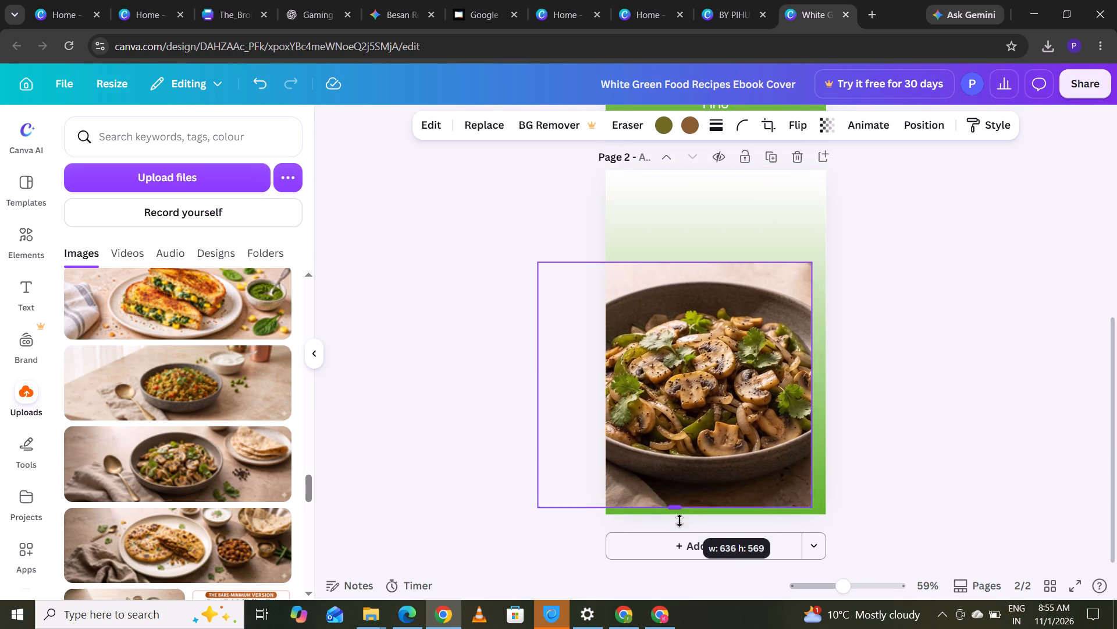
left_click_drag(680, 521, 681, 533)
left_click_drag(813, 266, 799, 335)
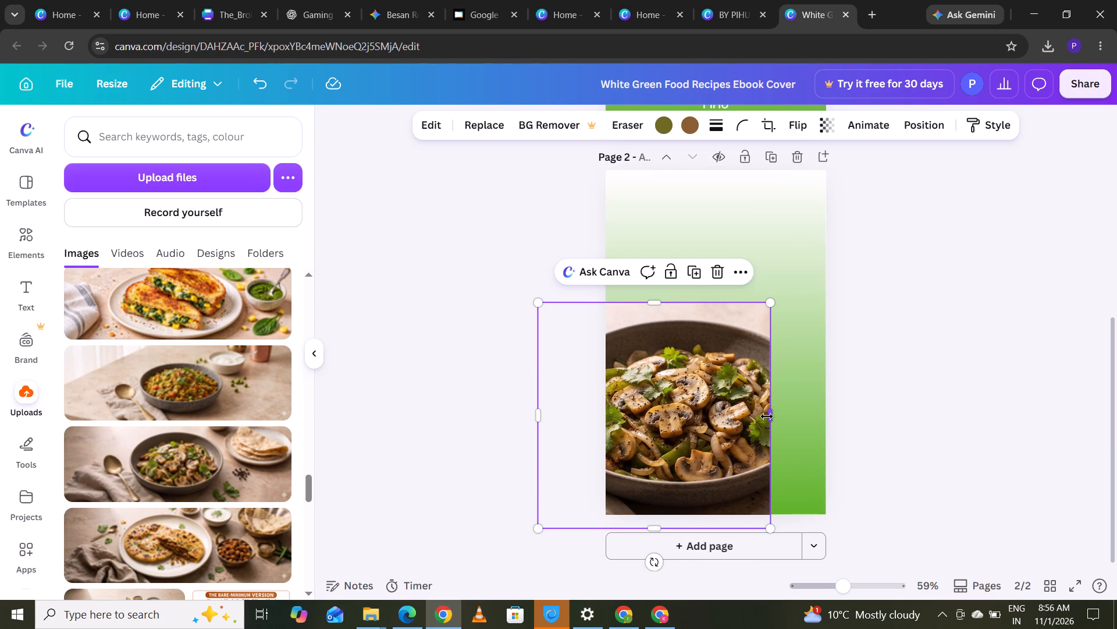
left_click_drag(767, 416, 817, 420)
left_click_drag(726, 413, 769, 413)
left_click_drag(750, 411, 749, 434)
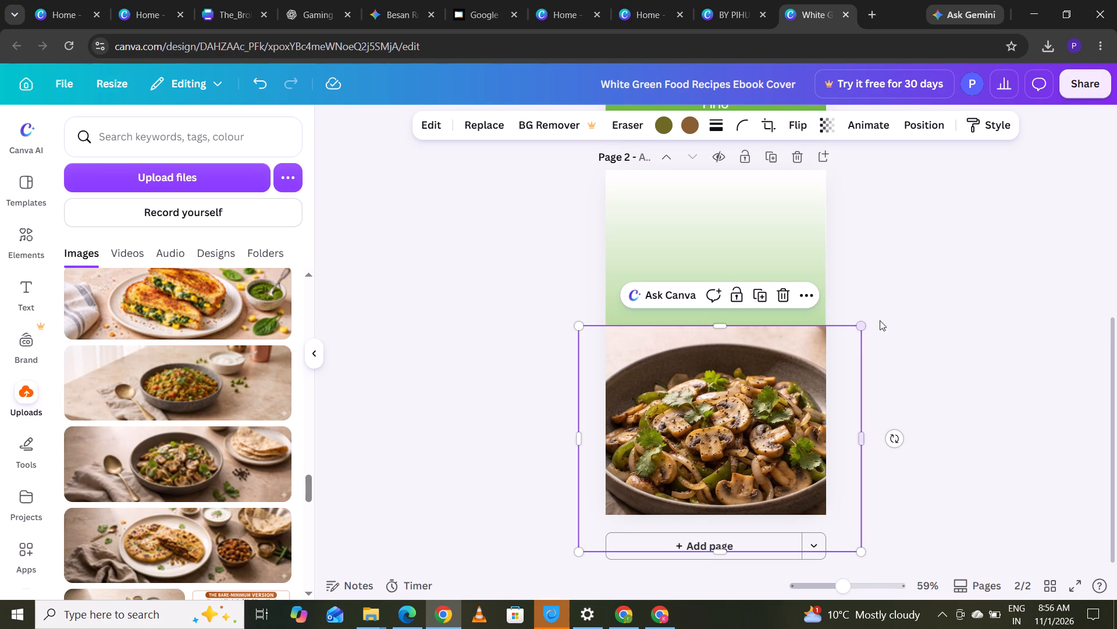
Shrink the mushroom photo and place it in page 2's bottom-right corner, running past the page edges.
left_click(855, 334)
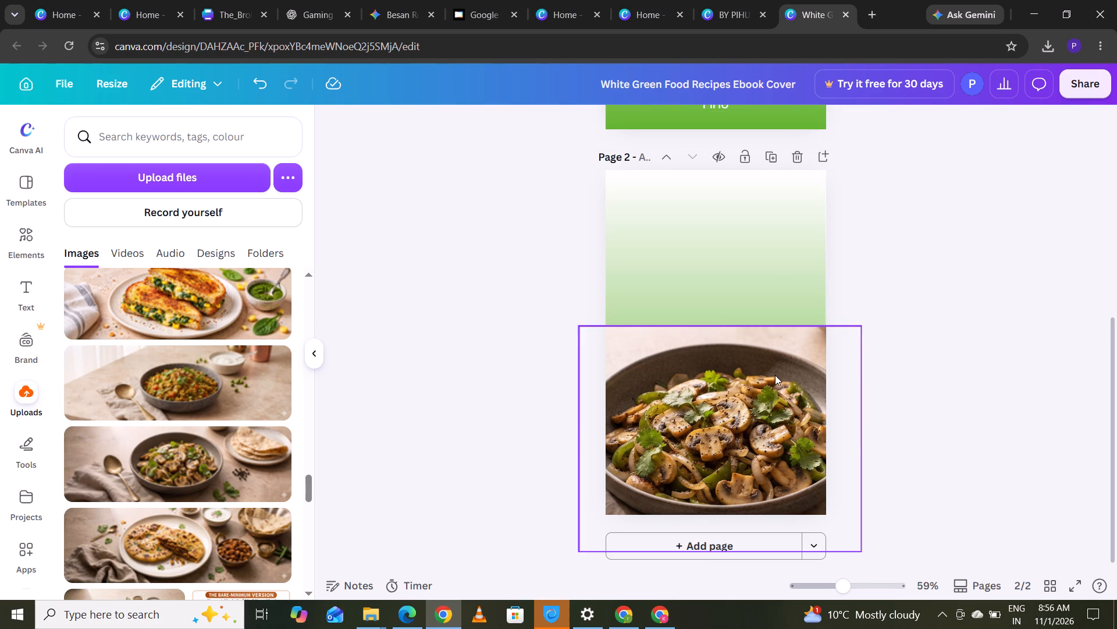
left_click(775, 375)
left_click_drag(862, 330, 778, 414)
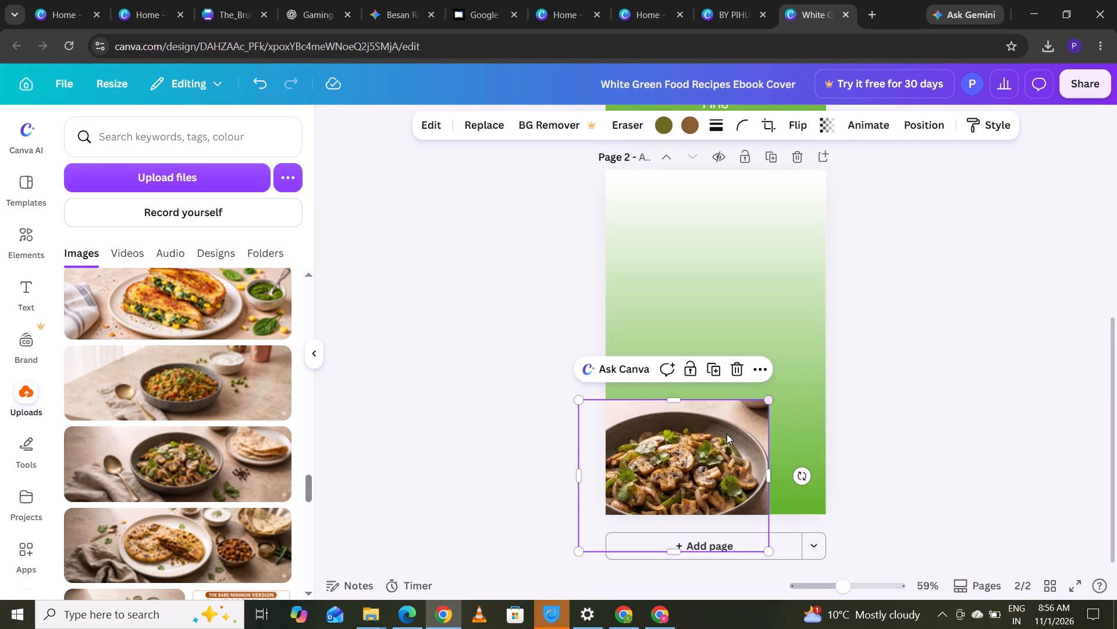
left_click_drag(707, 451, 777, 451)
left_click(450, 465)
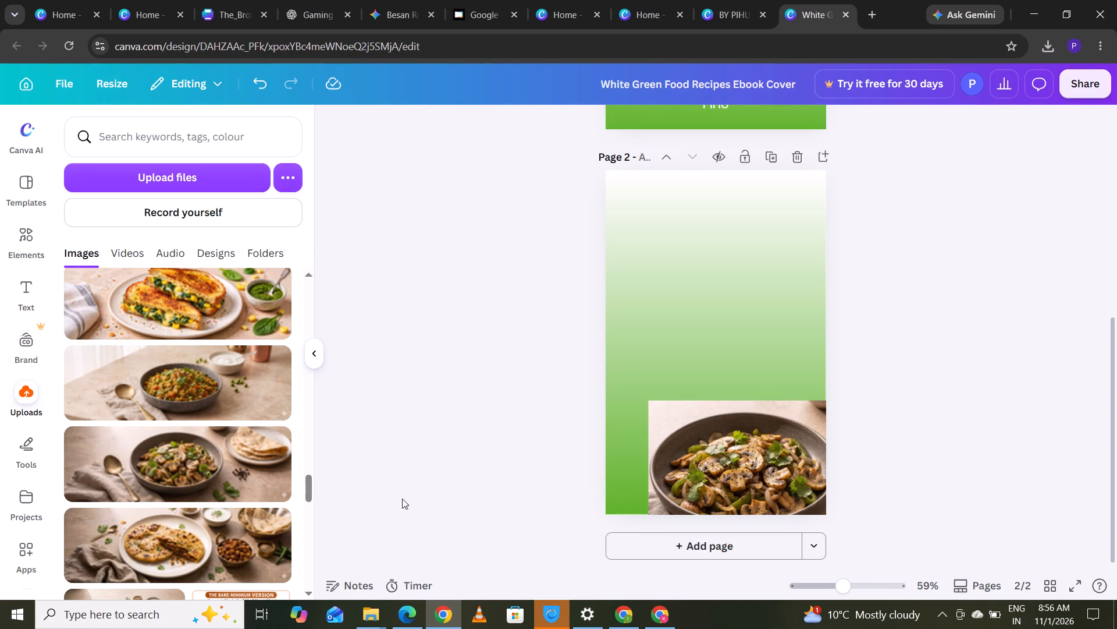
left_click(379, 394)
In the cookbook design, place the chicken dal photo above the ingredients of recipe 61, Chicken Dal Gosht Shortcut, and crop its bottom edge to fit.
left_click(243, 0)
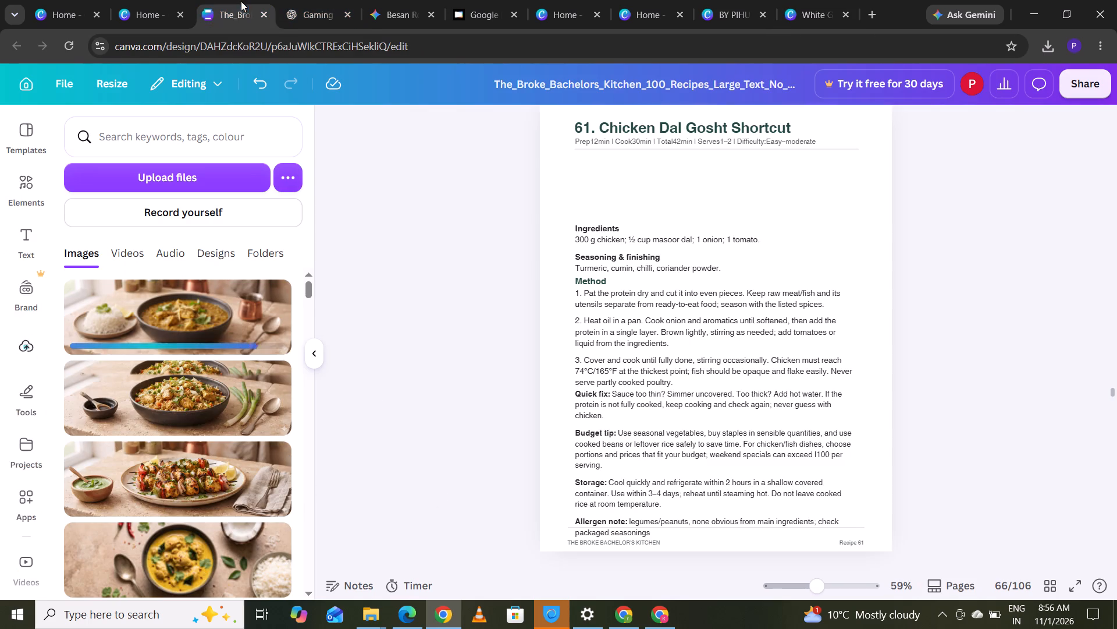
left_click_drag(214, 310, 304, 274)
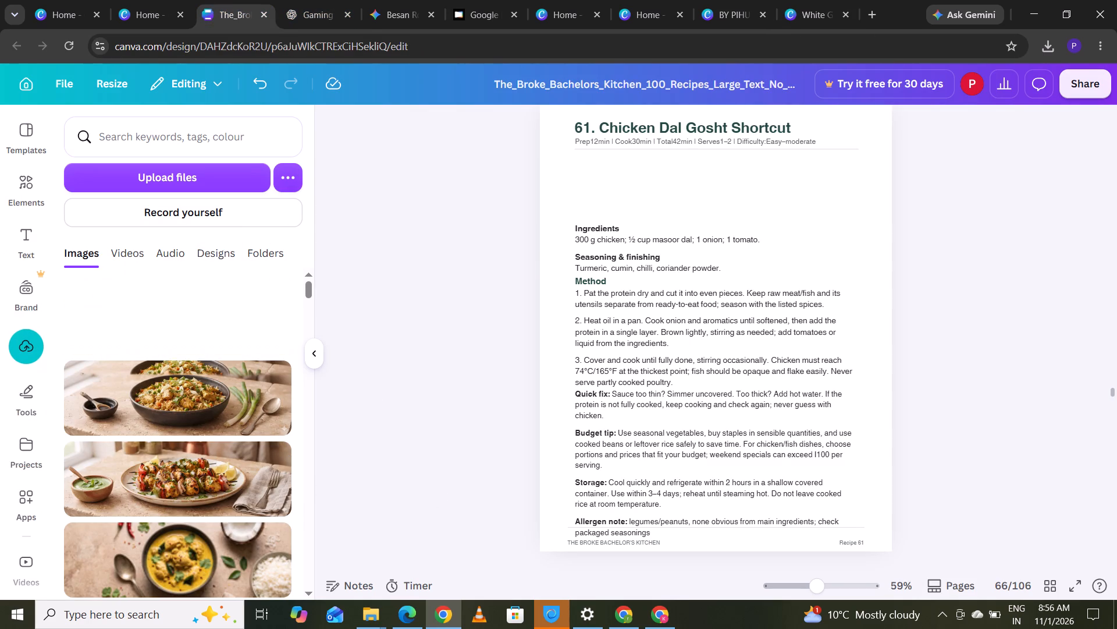
left_click_drag(304, 274, 725, 177)
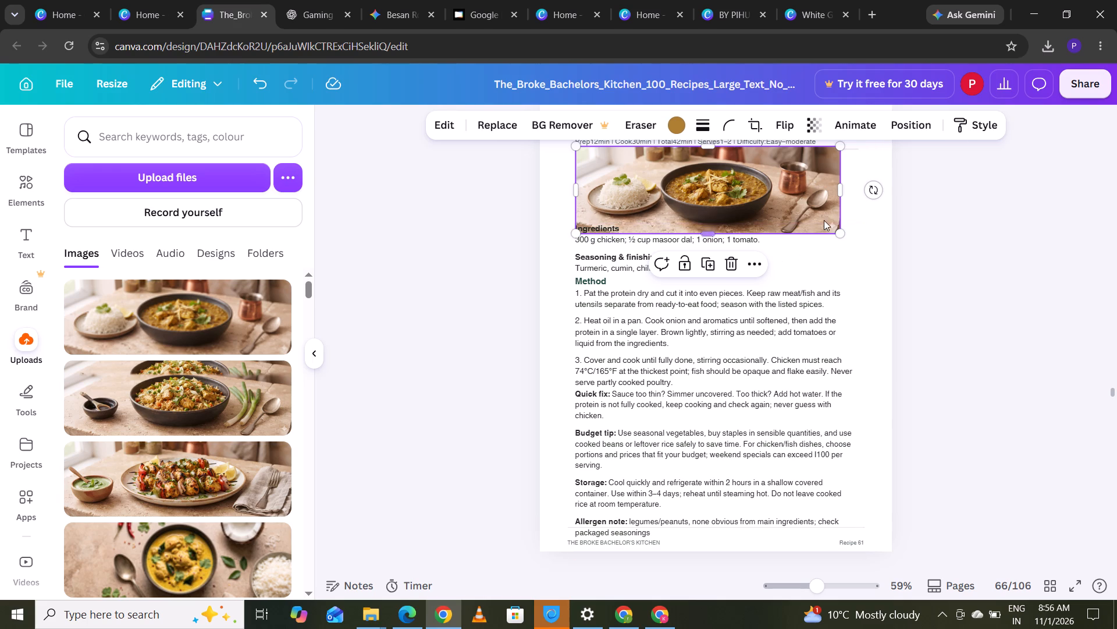
left_click_drag(711, 231, 710, 224)
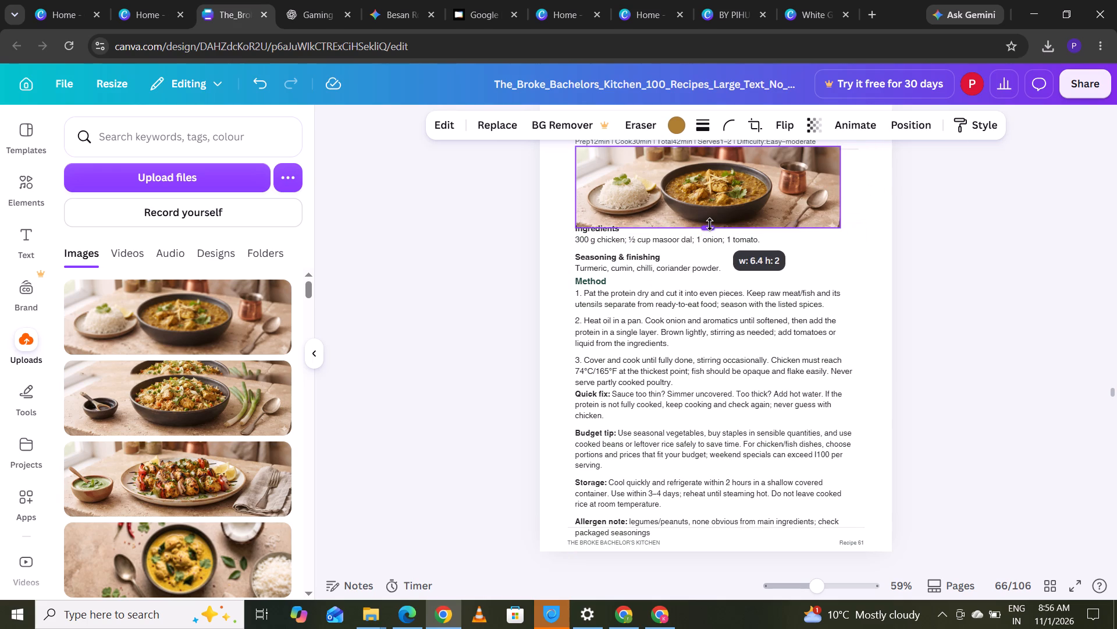
left_click_drag(710, 224, 708, 220)
left_click(705, 195)
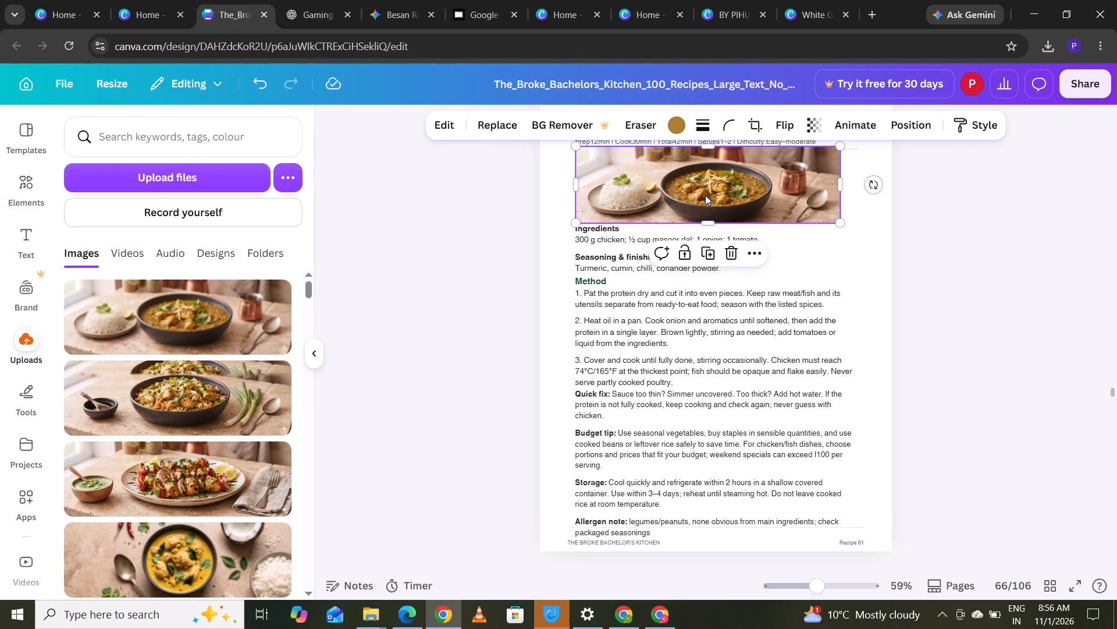
left_click(953, 274)
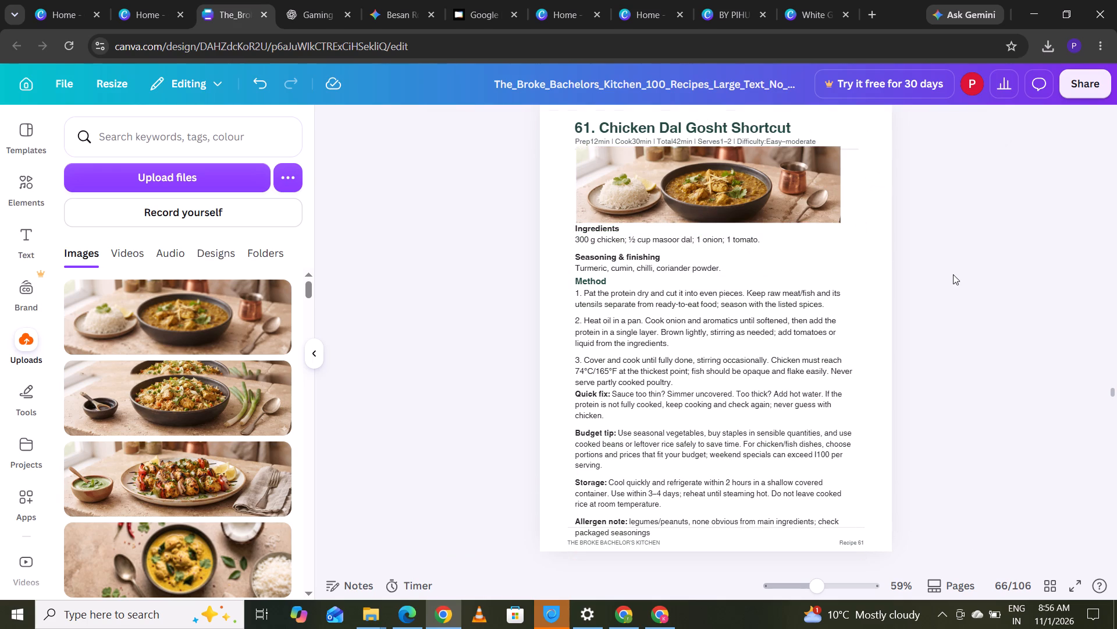
left_click(1115, 391)
key("Down")
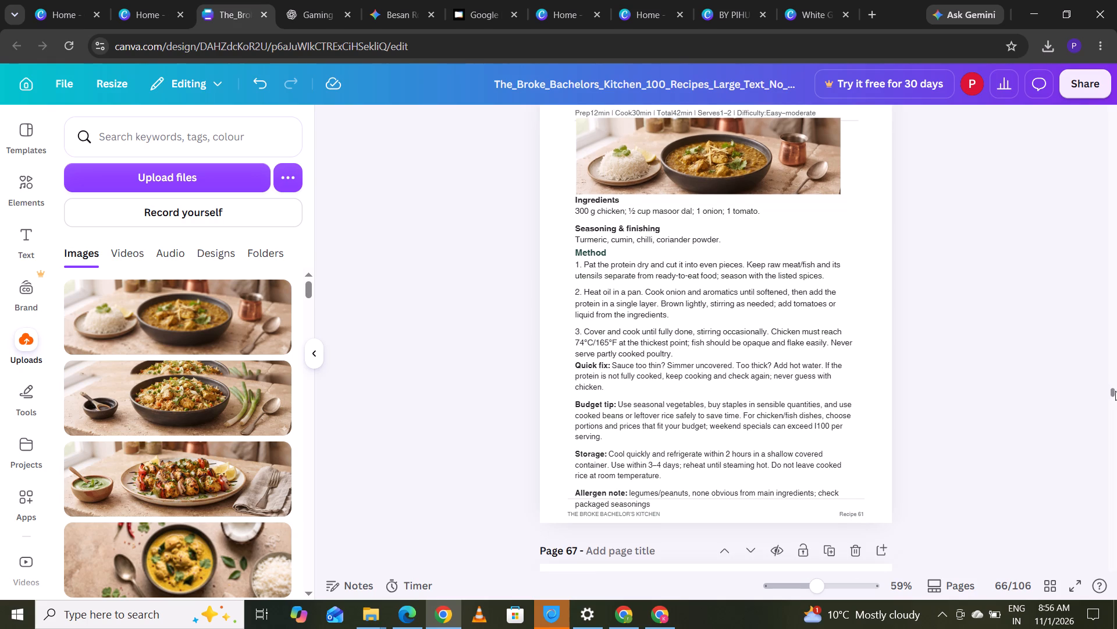
key("Down")
key("Down")
key("Down")
key("Down")
key("Down")
key("Down")
key("Down")
key("Down")
key("Down")
key("Down")
key("Down")
key("Down")
key("Down")
key("Down")
key("Down")
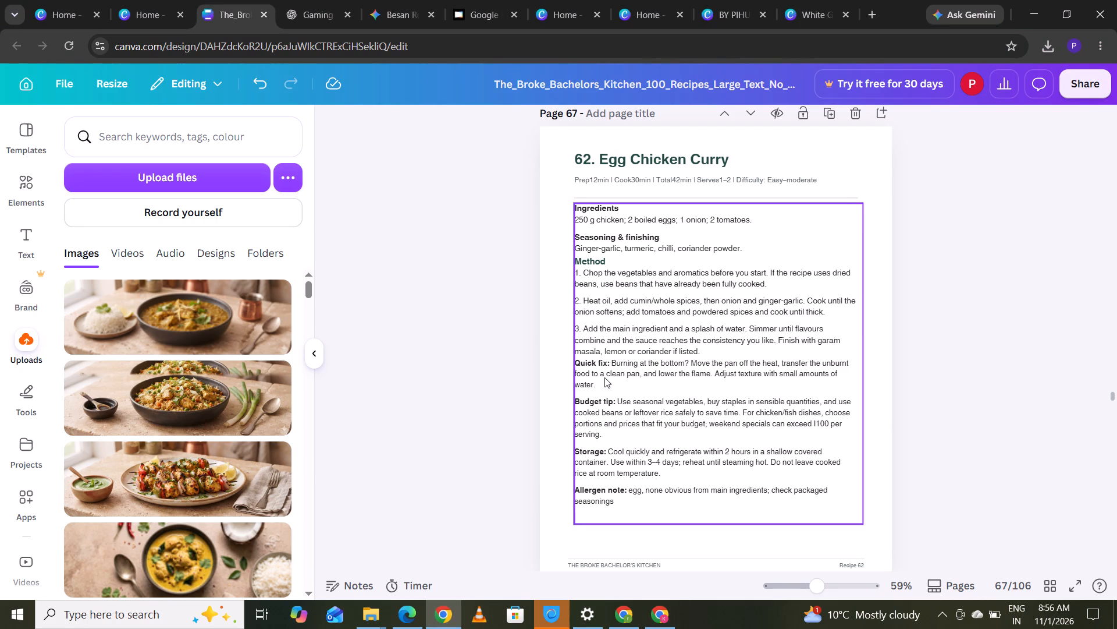
left_click_drag(604, 377, 603, 399)
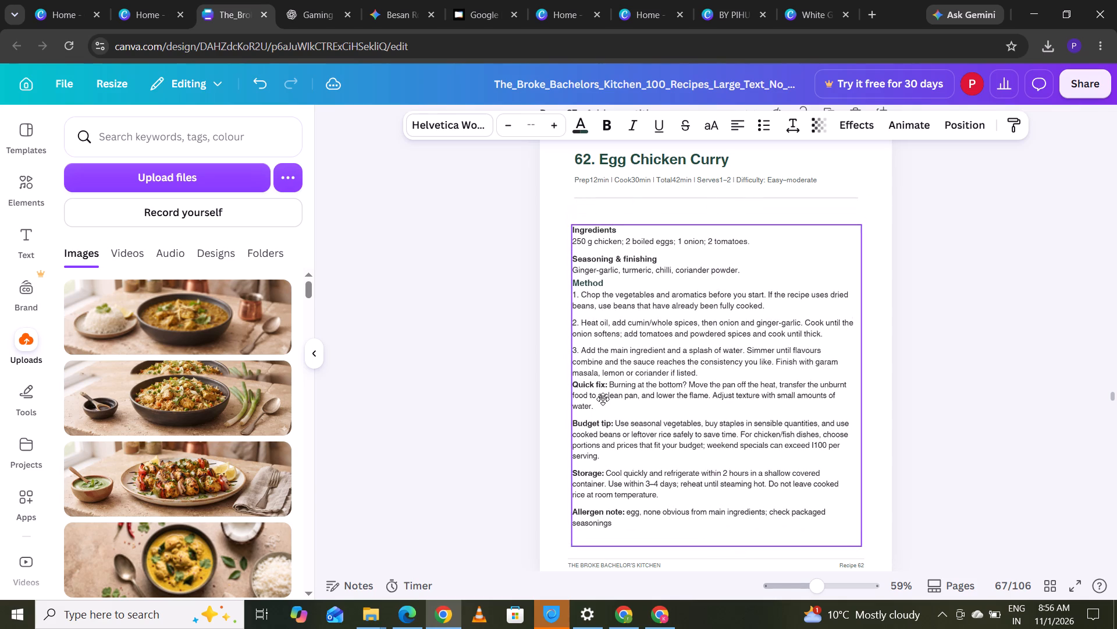
left_click_drag(603, 399, 612, 411)
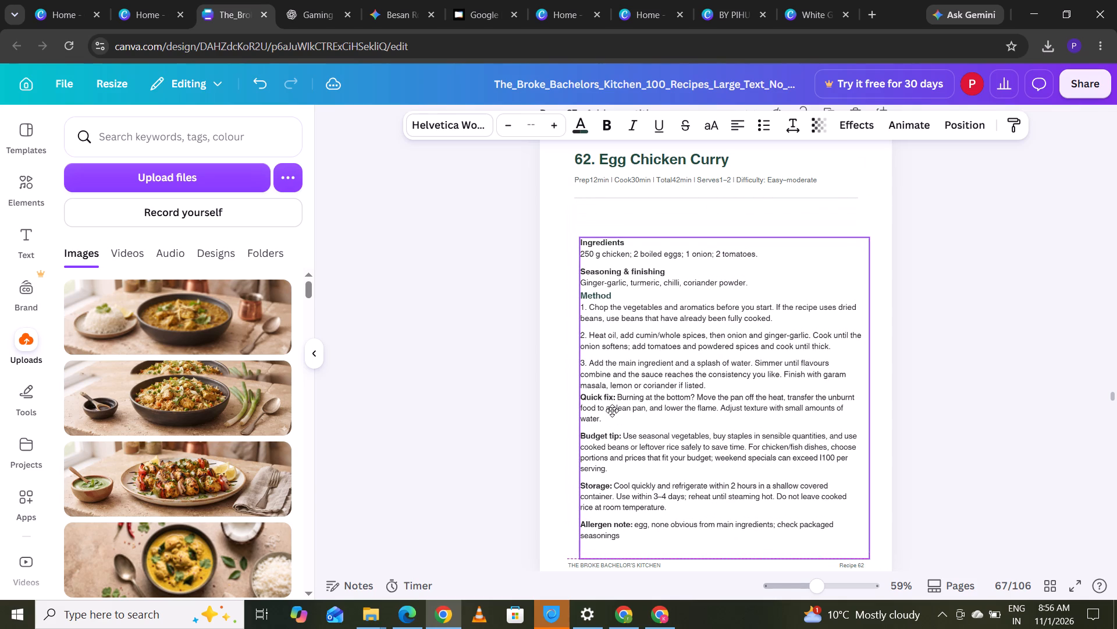
left_click_drag(612, 411, 605, 414)
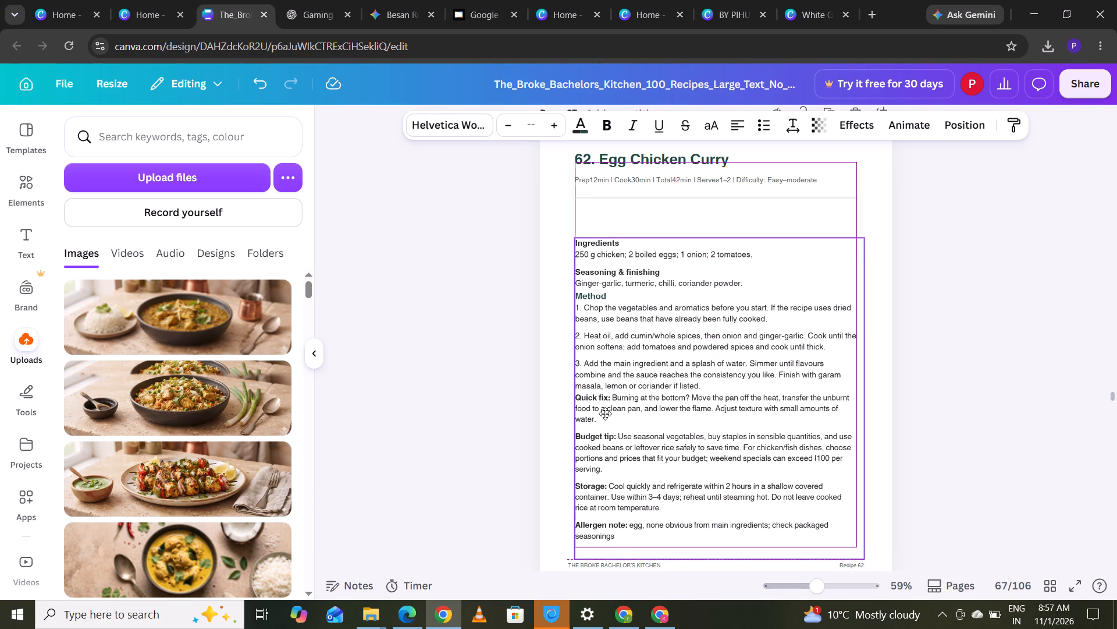
left_click_drag(605, 414, 604, 433)
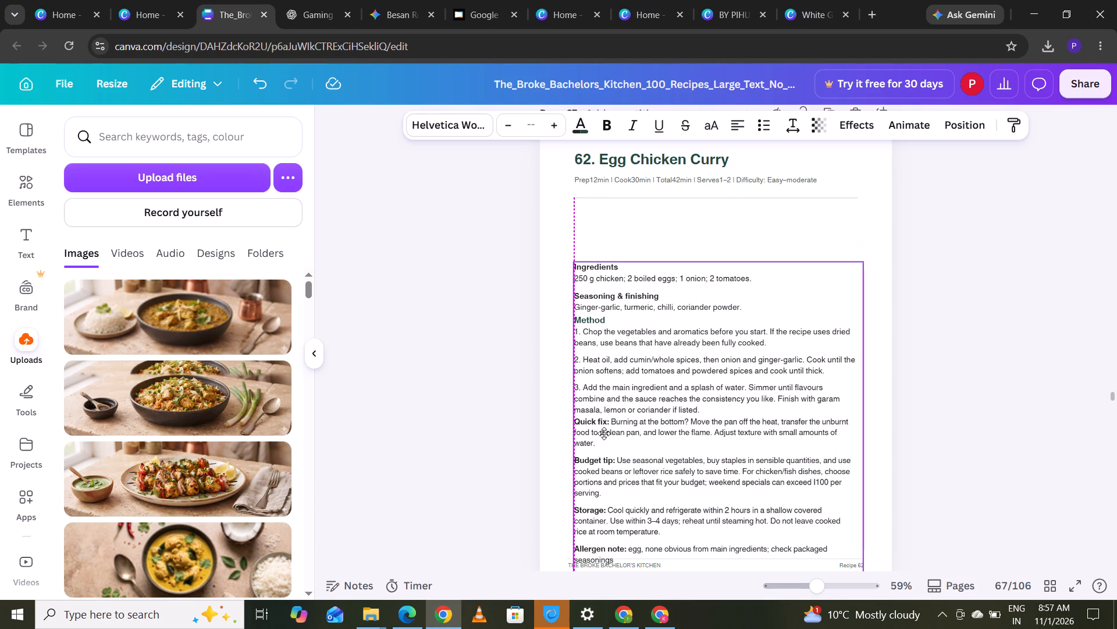
left_click_drag(604, 433, 604, 430)
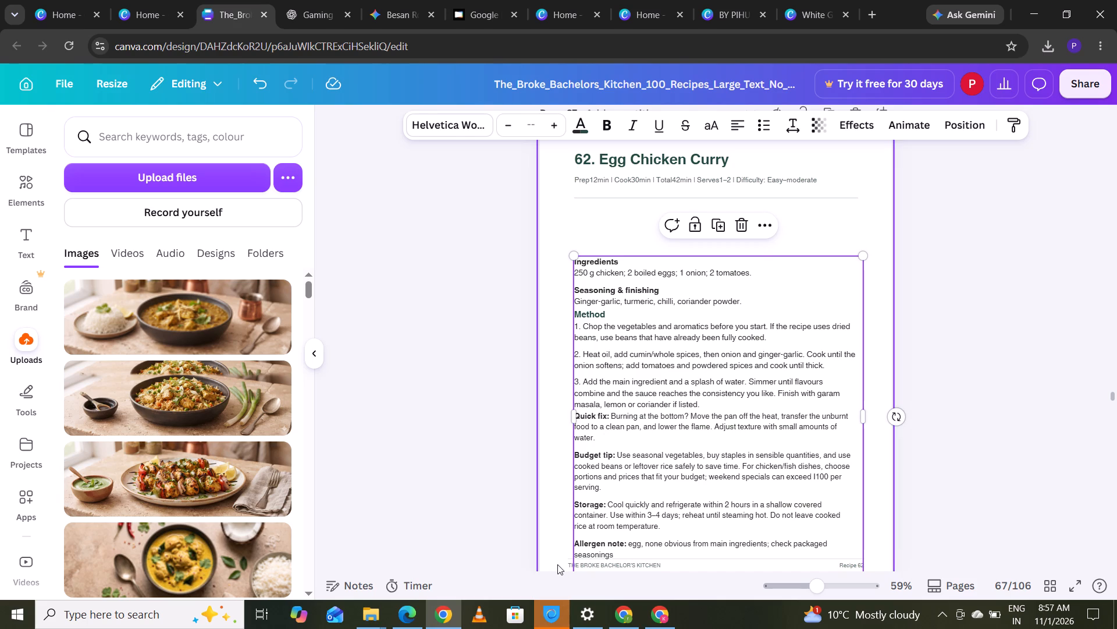
On the recipe 62 page, lower the cookbook-name footer and align it left with the recipe text, then level the recipe number label with it.
left_click(1114, 394)
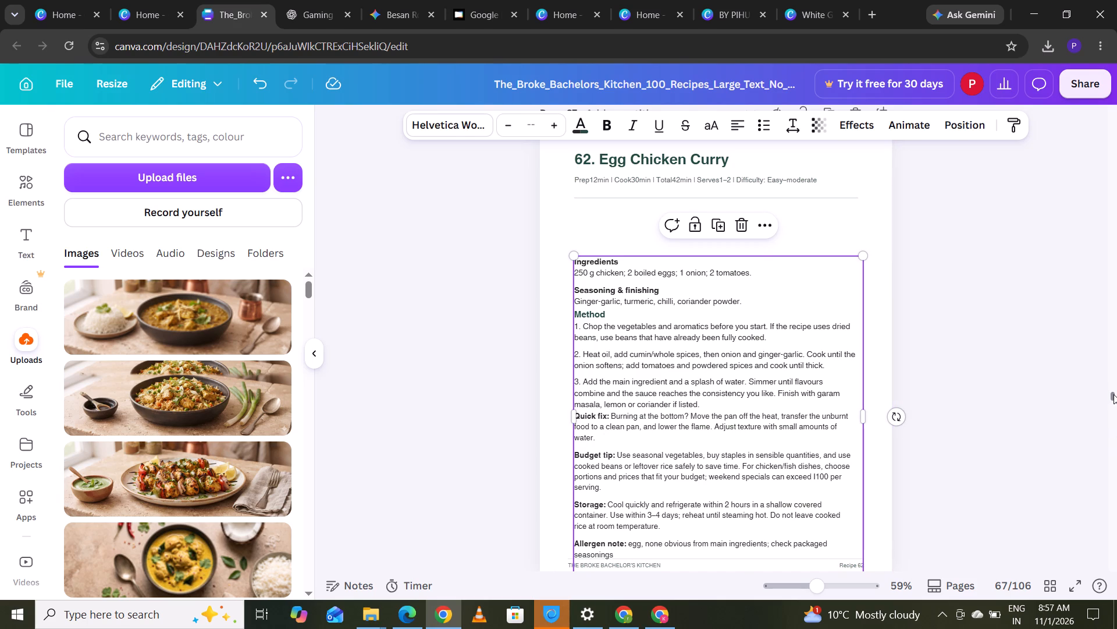
key("Down")
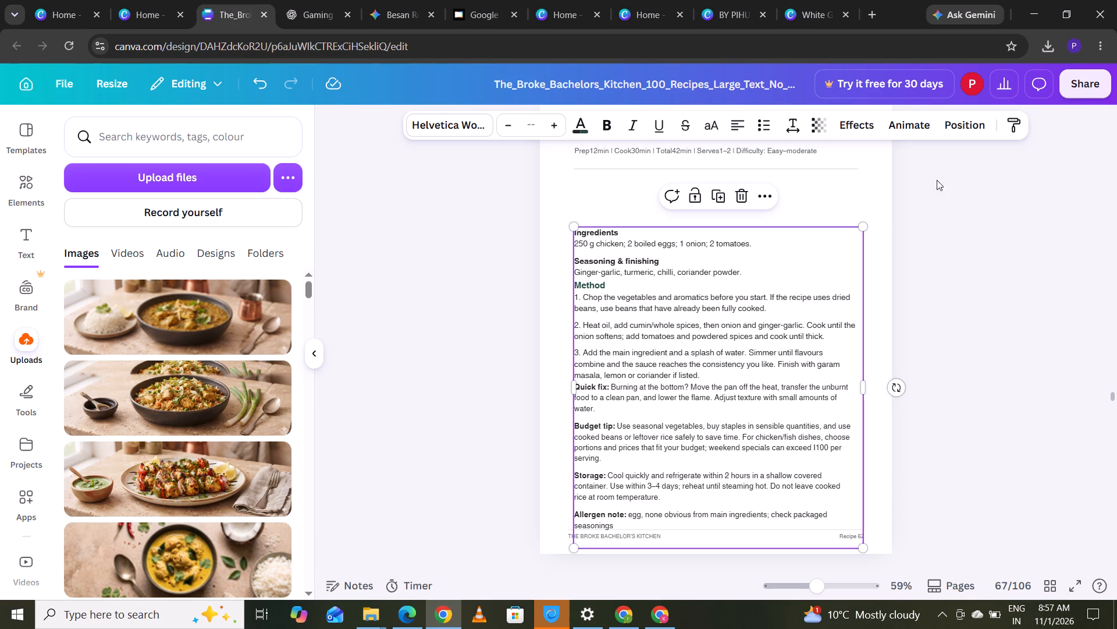
left_click(485, 538)
left_click(571, 539)
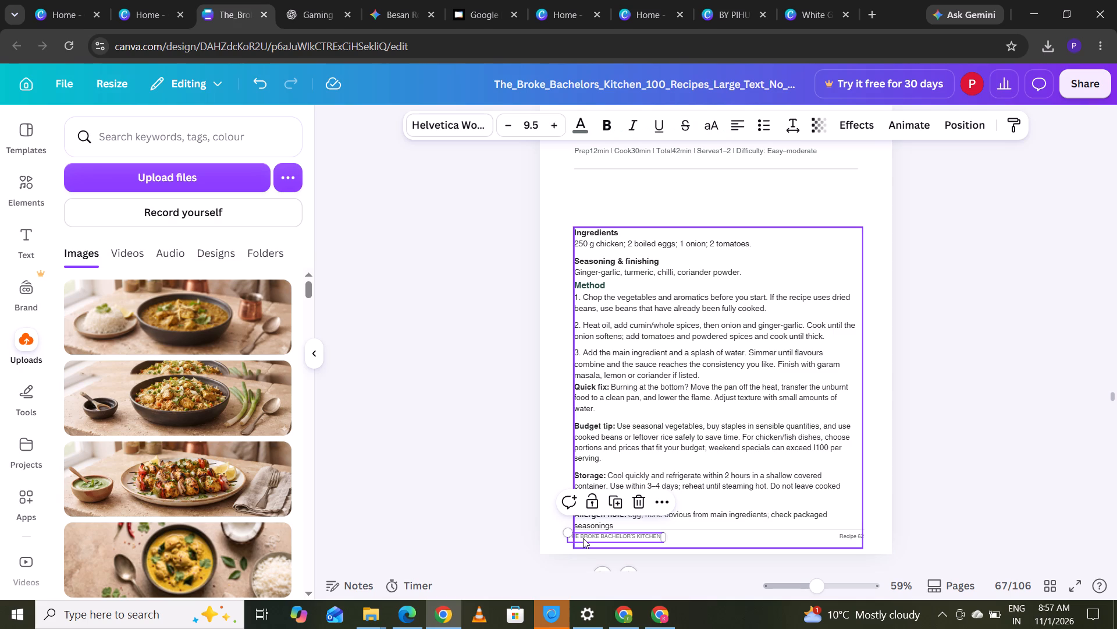
left_click(498, 539)
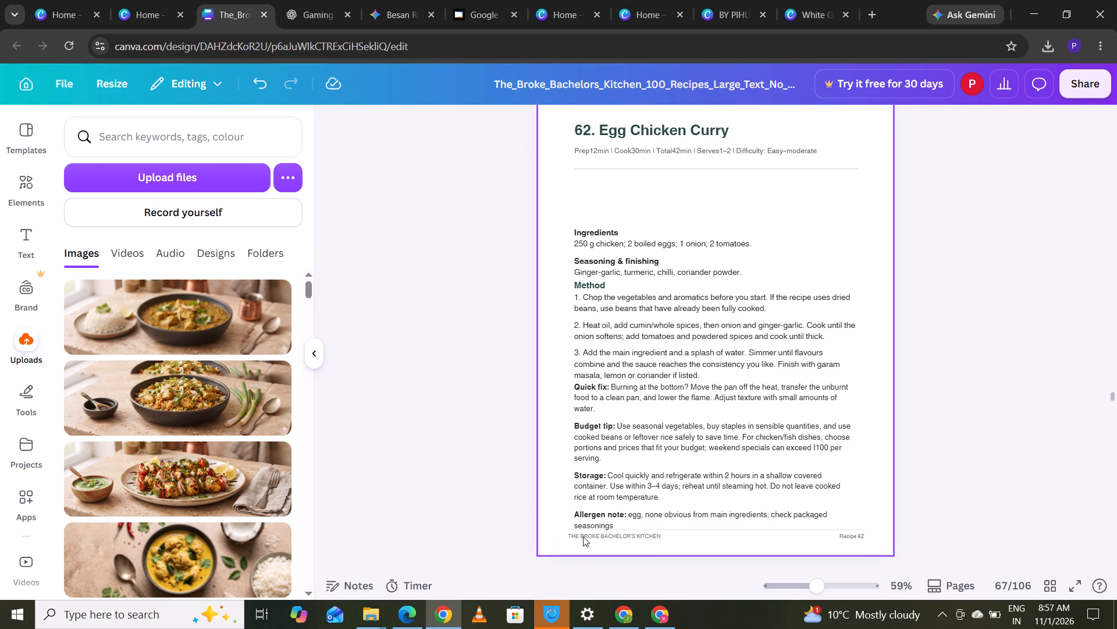
left_click(568, 537)
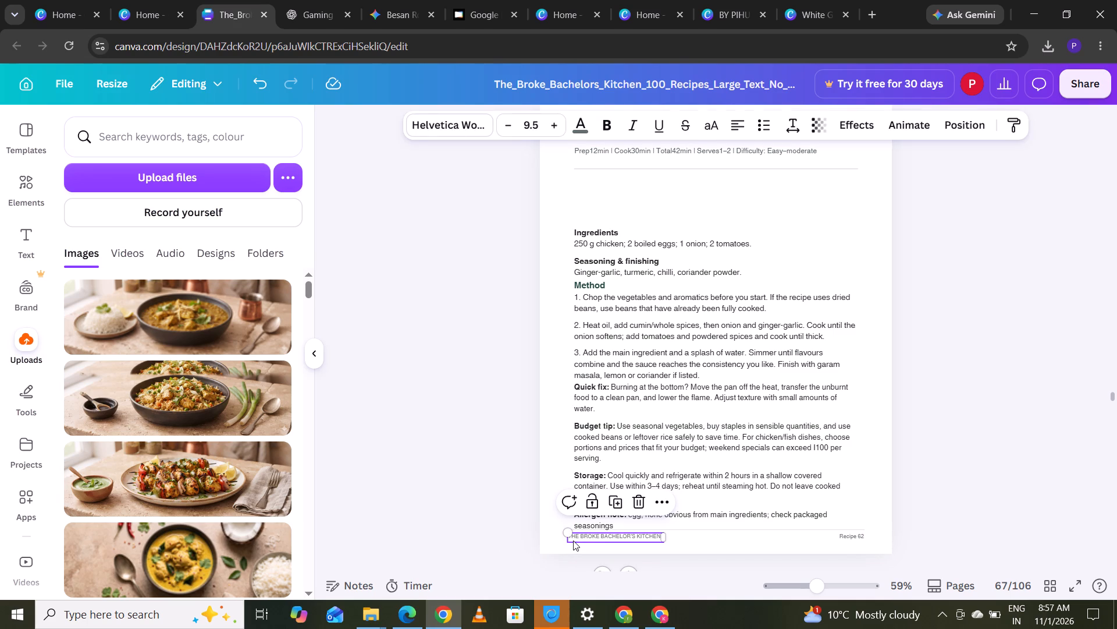
left_click(573, 540)
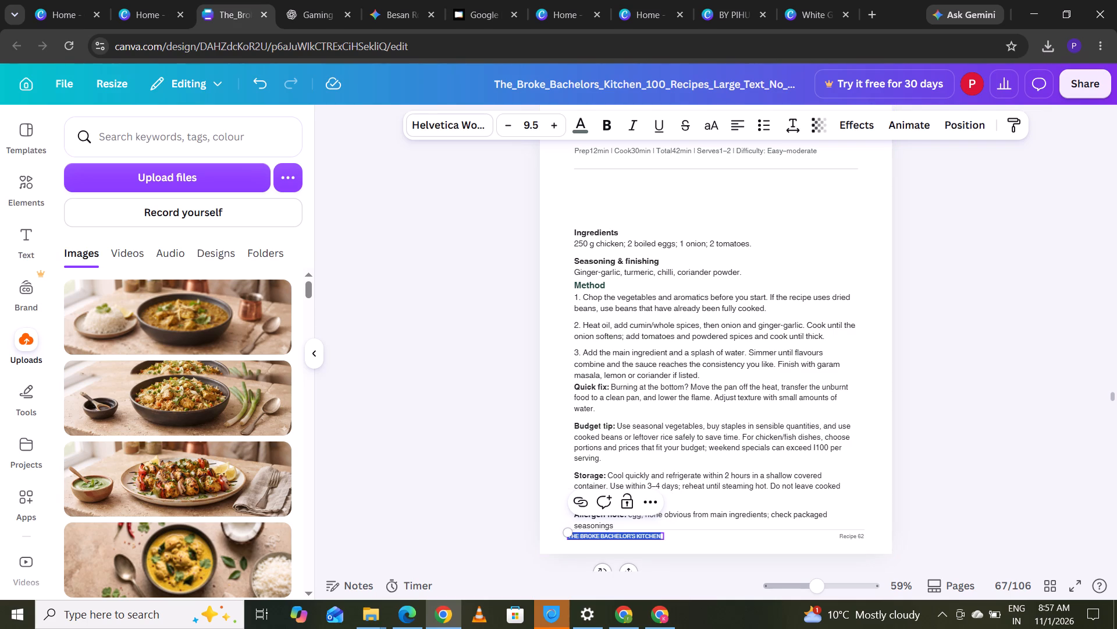
left_click_drag(621, 568, 627, 570)
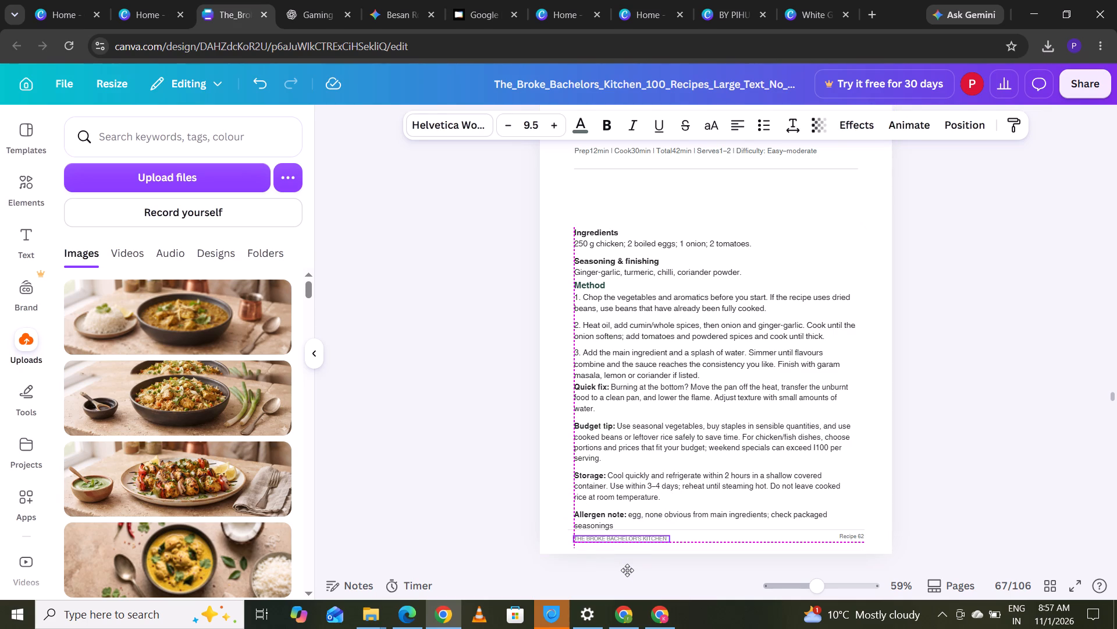
left_click_drag(627, 570, 627, 574)
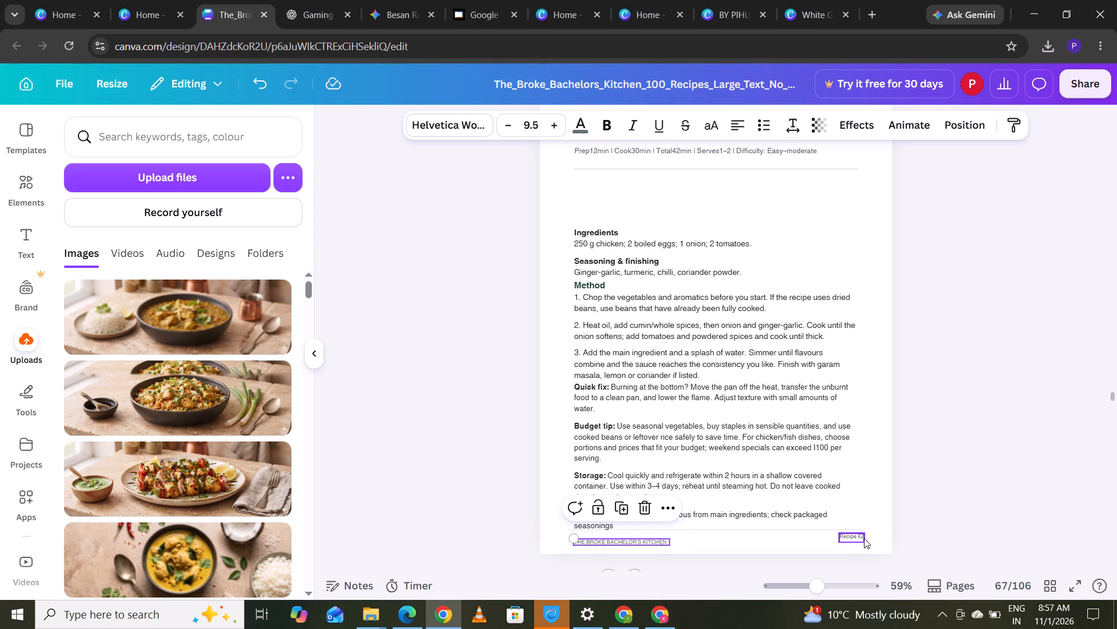
left_click_drag(864, 538, 866, 544)
left_click(1040, 443)
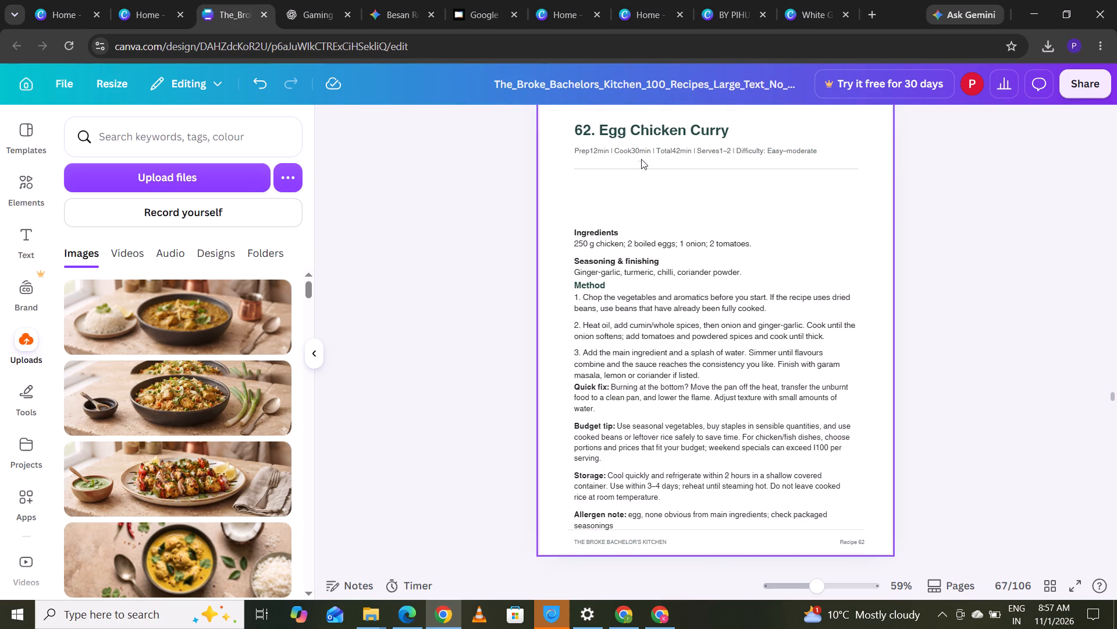
Move the prep and cooking time line and the divider beneath it up, closer to the Egg Chicken Curry title.
left_click_drag(649, 154, 649, 153)
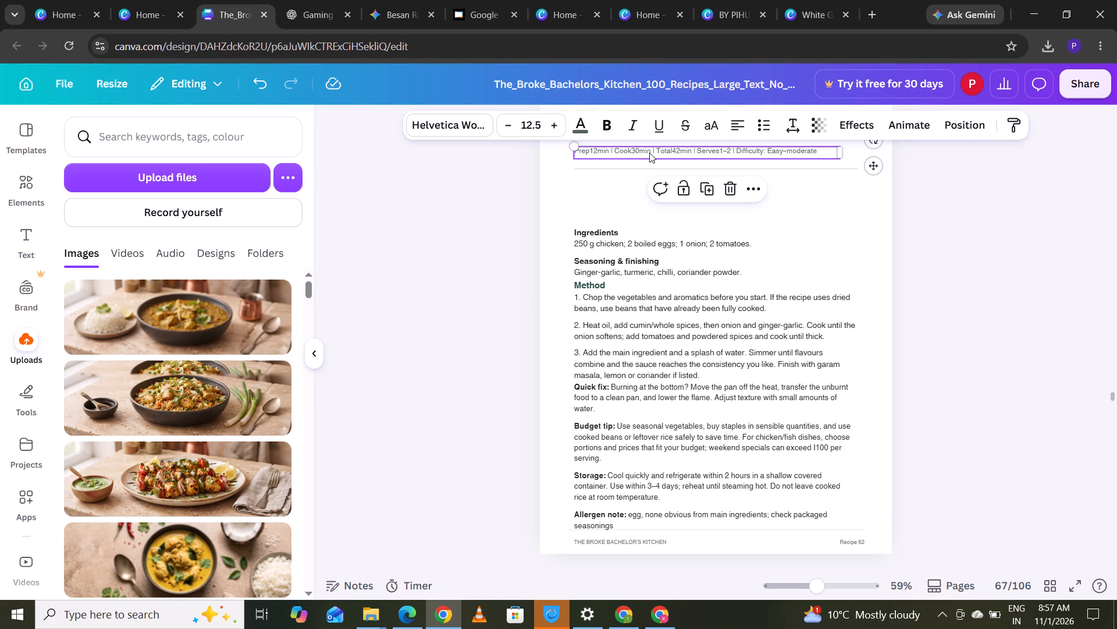
left_click_drag(649, 153, 649, 149)
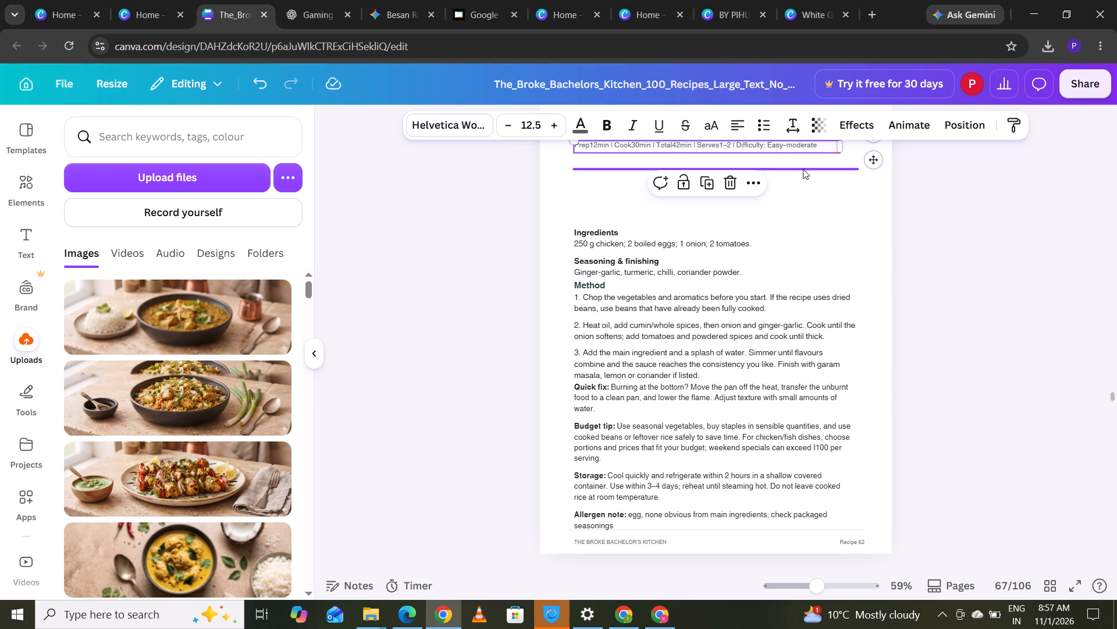
left_click_drag(803, 169, 801, 153)
left_click(920, 204)
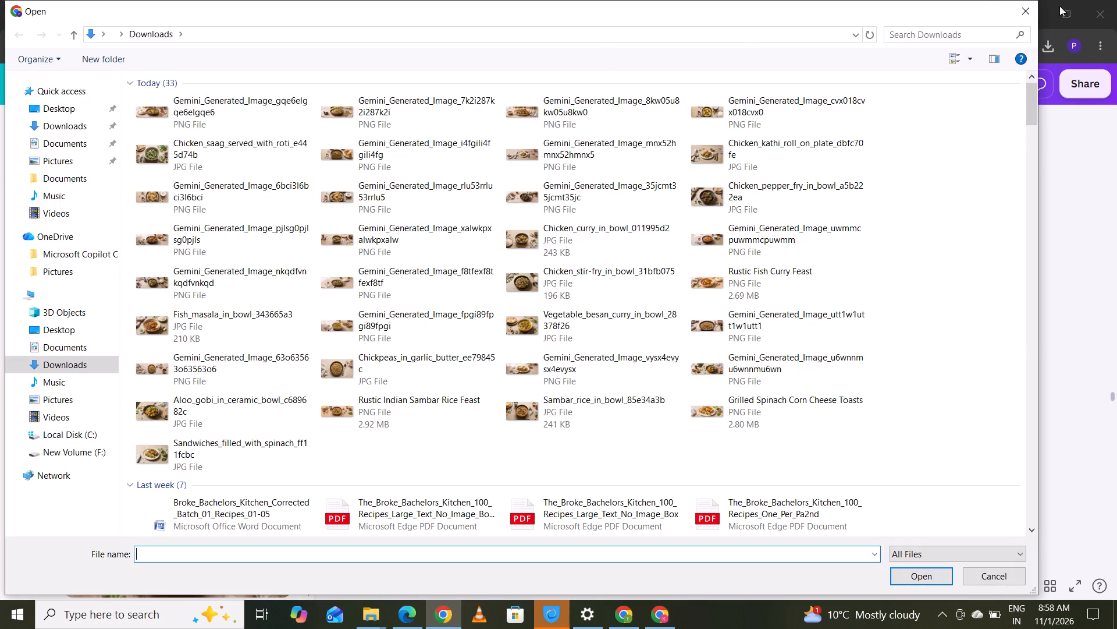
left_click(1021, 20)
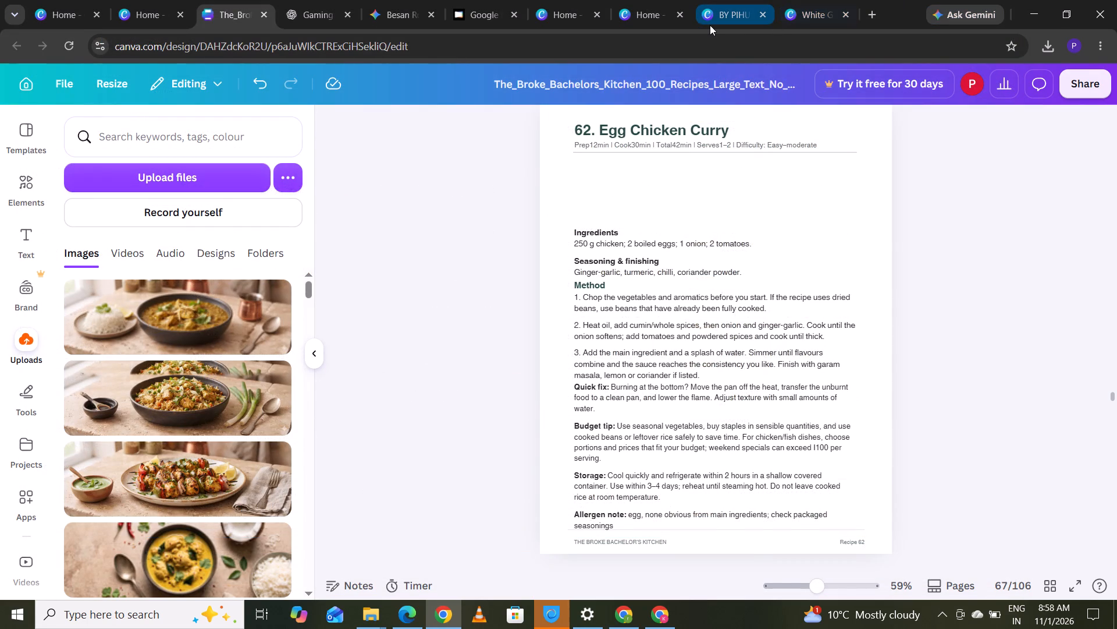
From the Create a design page in another Canva tab, create a new blank Doc (Digital) design.
left_click(710, 25)
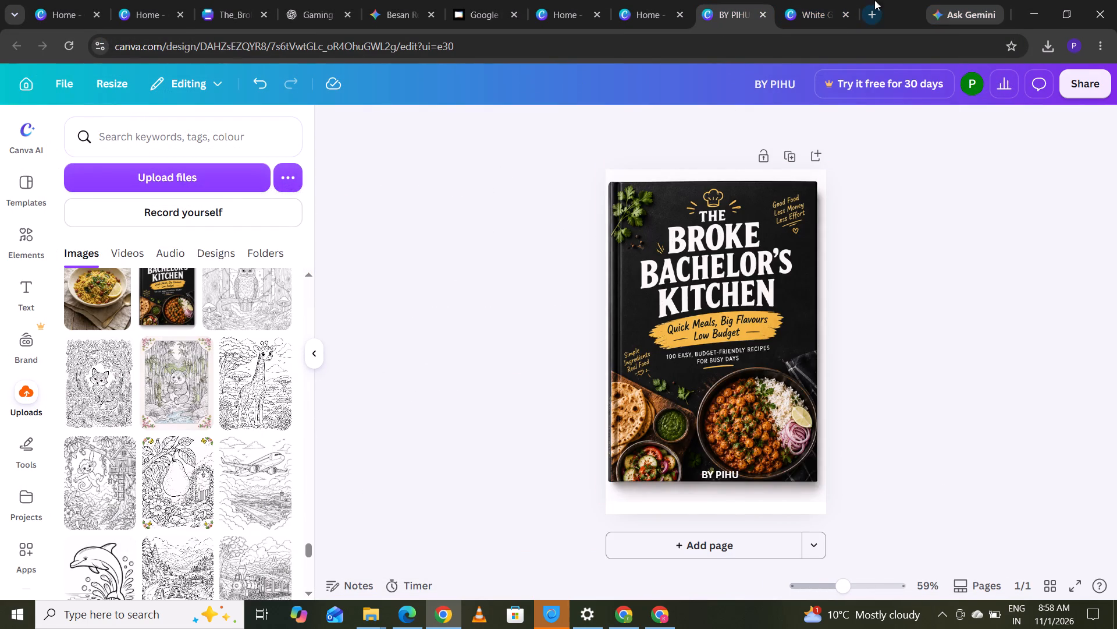
left_click(657, 20)
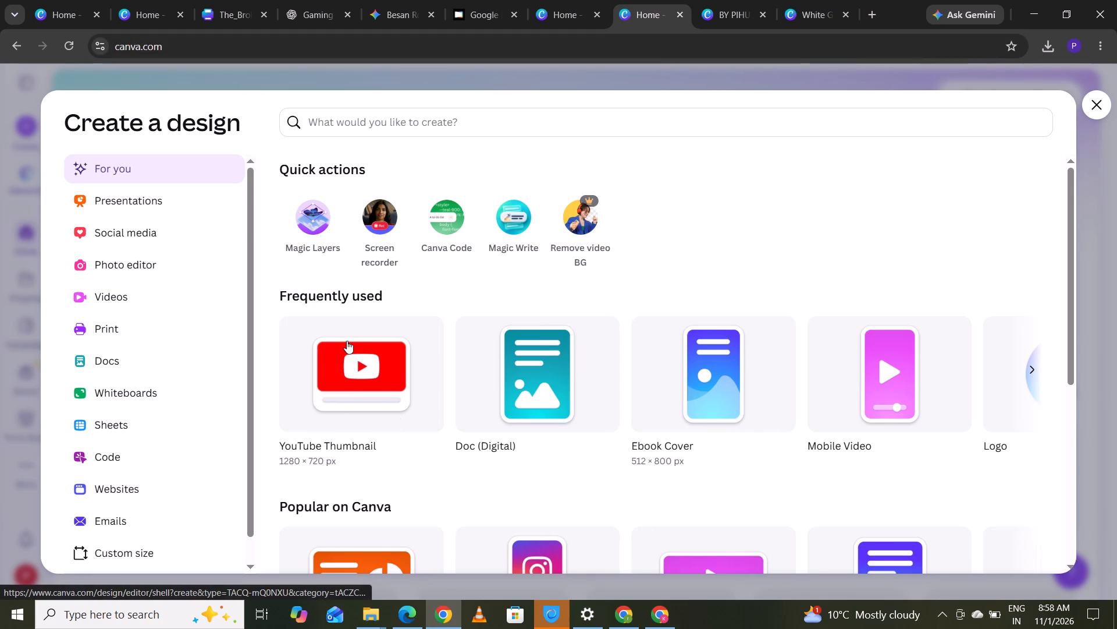
left_click(499, 385)
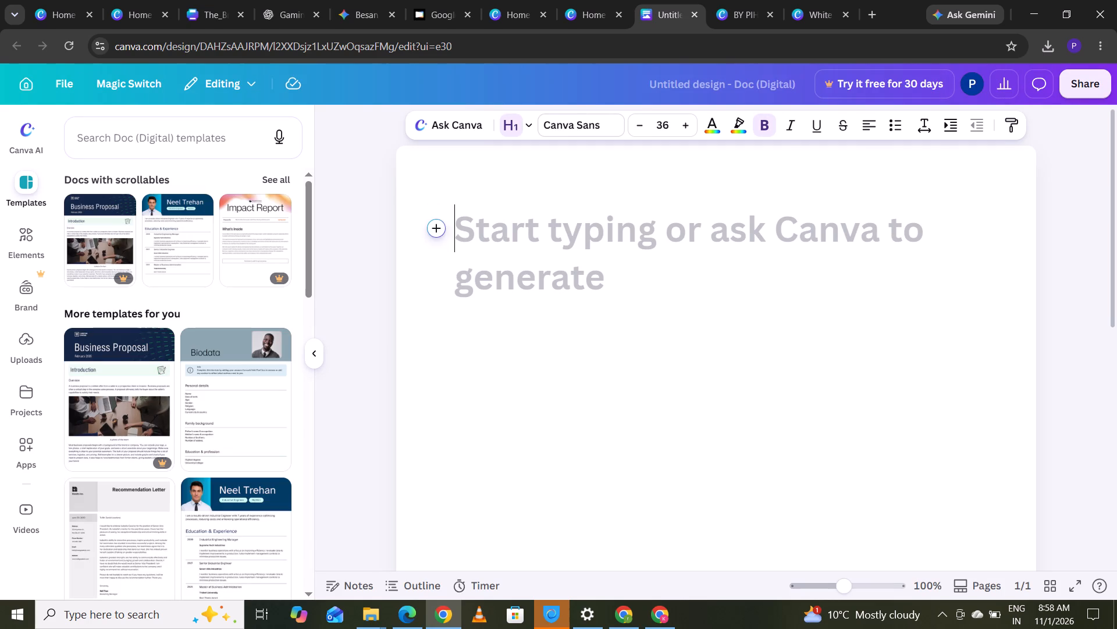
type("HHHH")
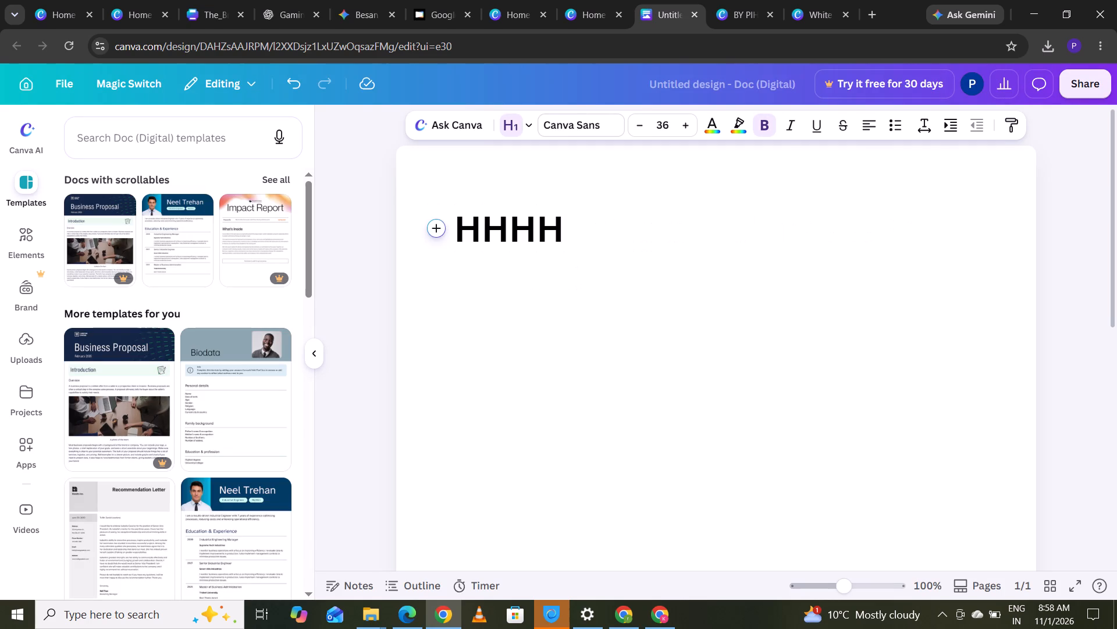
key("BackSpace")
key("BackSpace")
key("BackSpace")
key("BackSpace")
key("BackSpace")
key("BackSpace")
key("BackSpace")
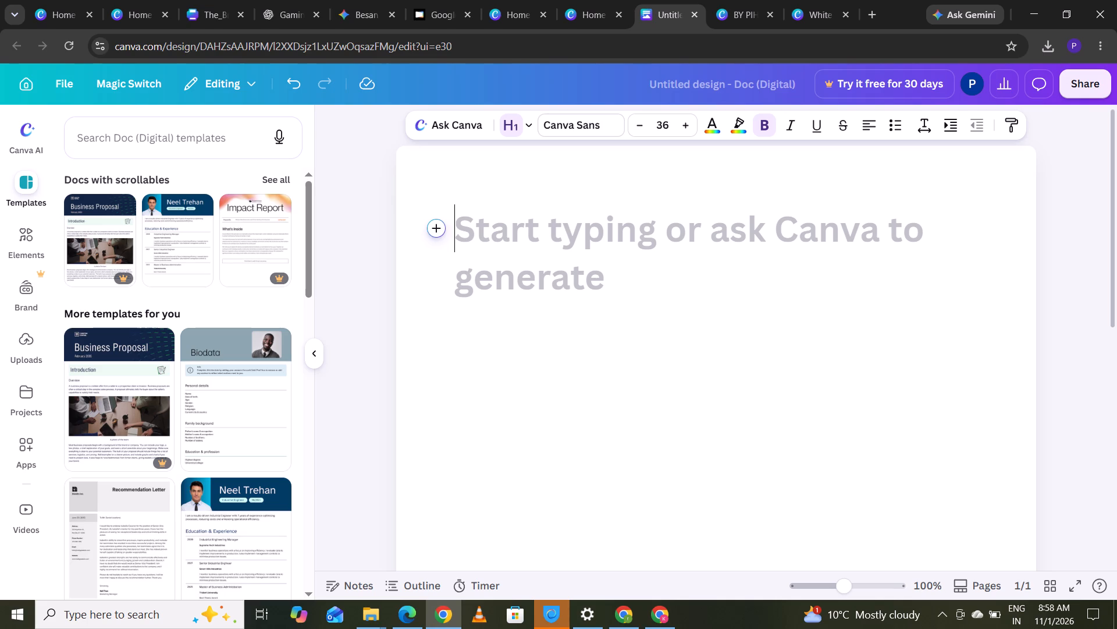
Apply the beige Project Proposal template to the blank doc.
left_click_drag(304, 245, 308, 274)
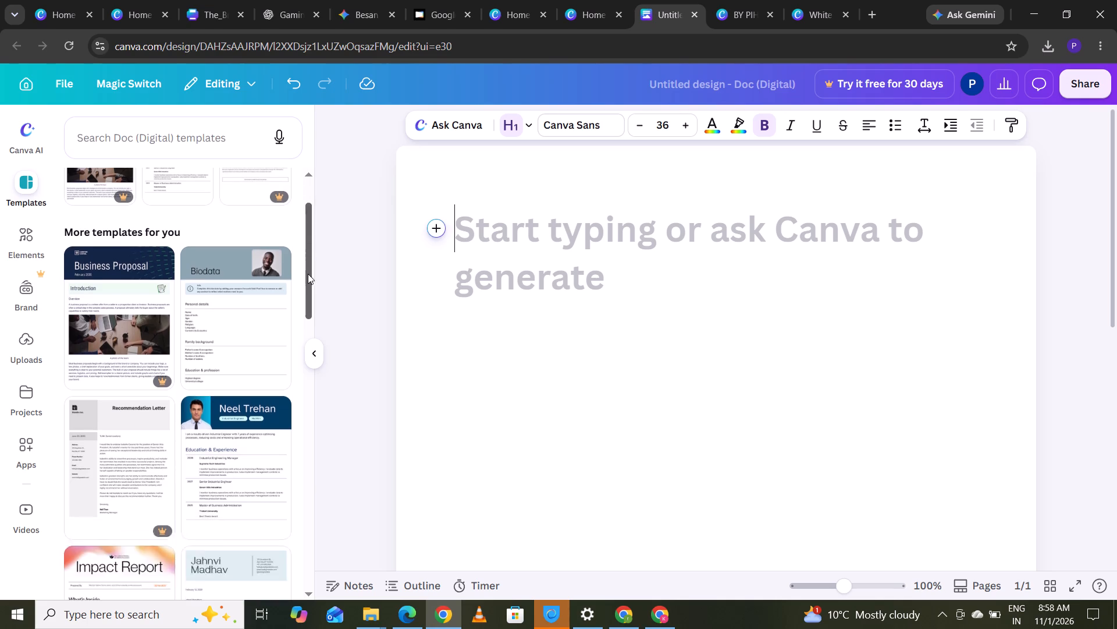
left_click_drag(308, 274, 308, 317)
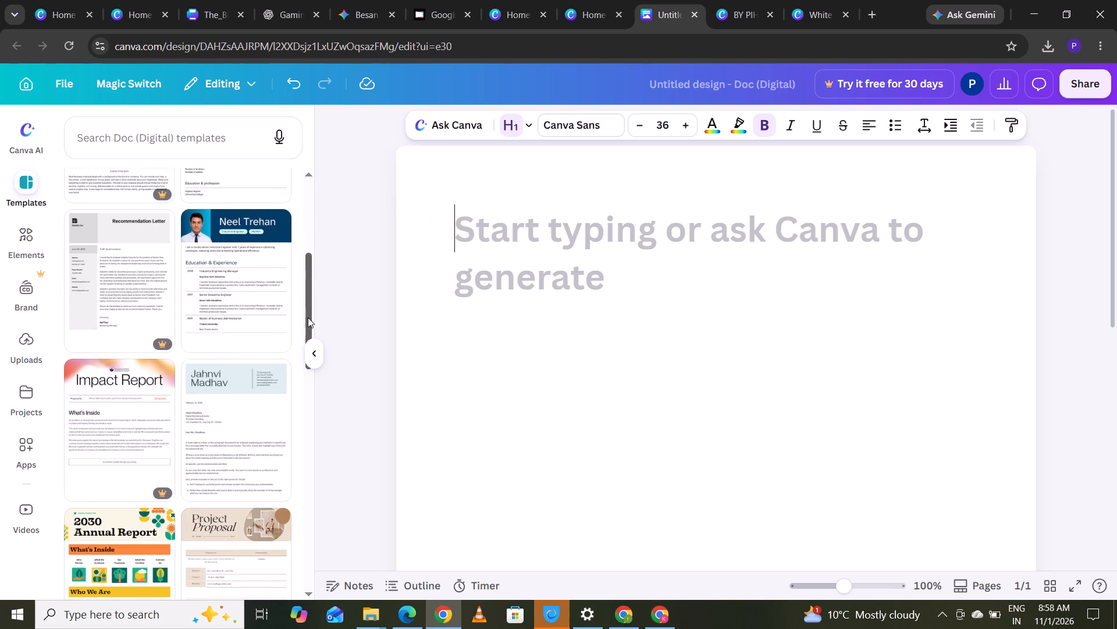
left_click(211, 556)
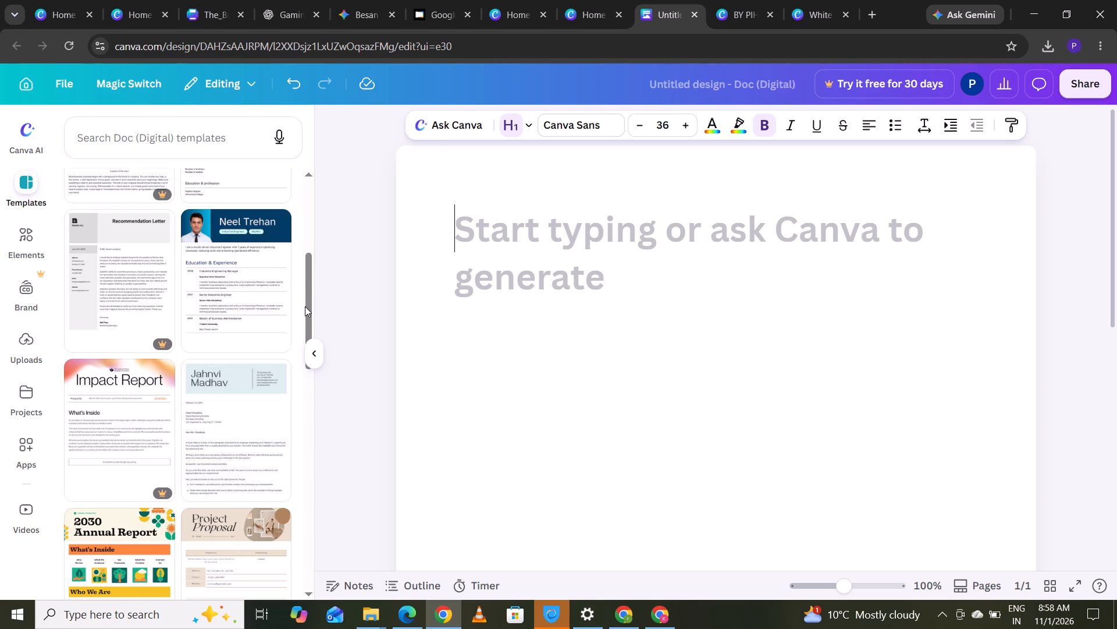
left_click_drag(307, 302, 309, 328)
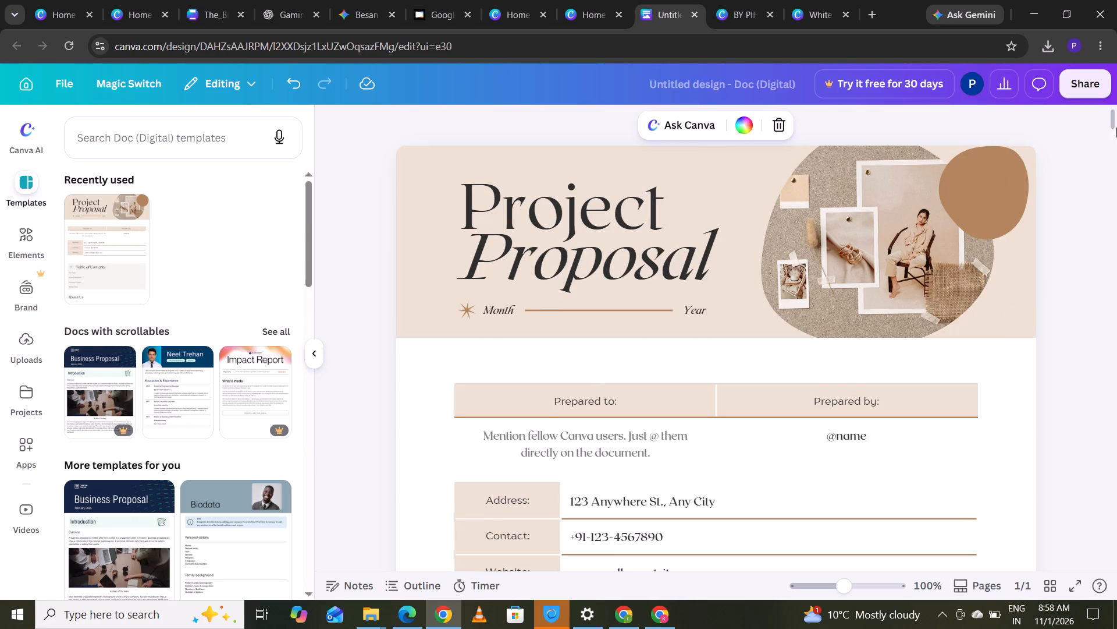
Look through the sections of the Project Proposal document, from the header past About Us and Our Team.
left_click_drag(1116, 123, 1116, 158)
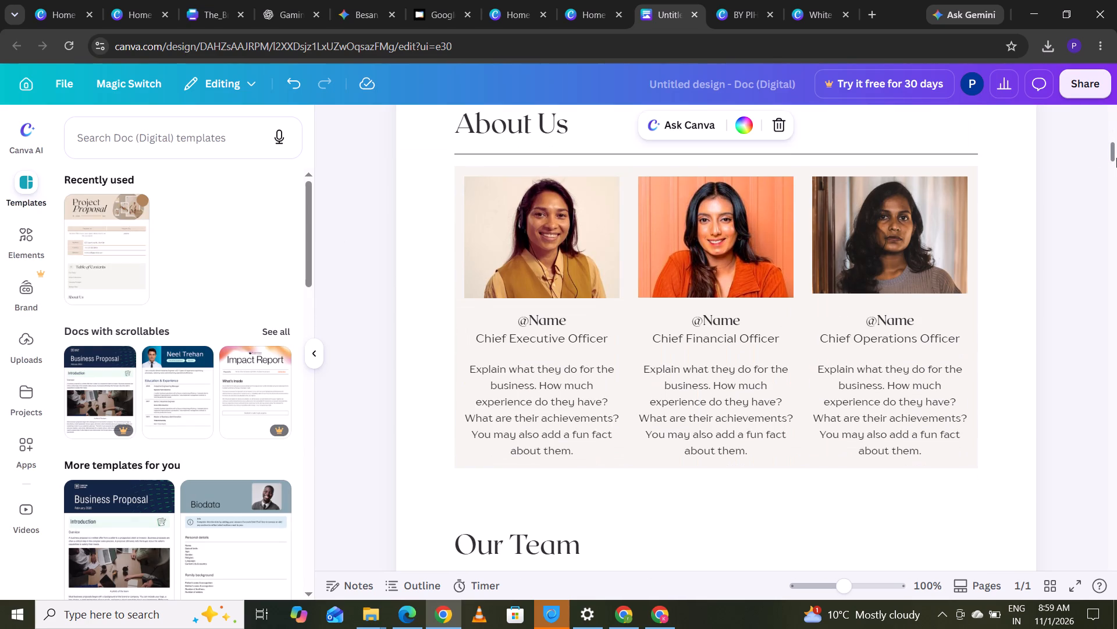
left_click_drag(1116, 158, 1116, 158)
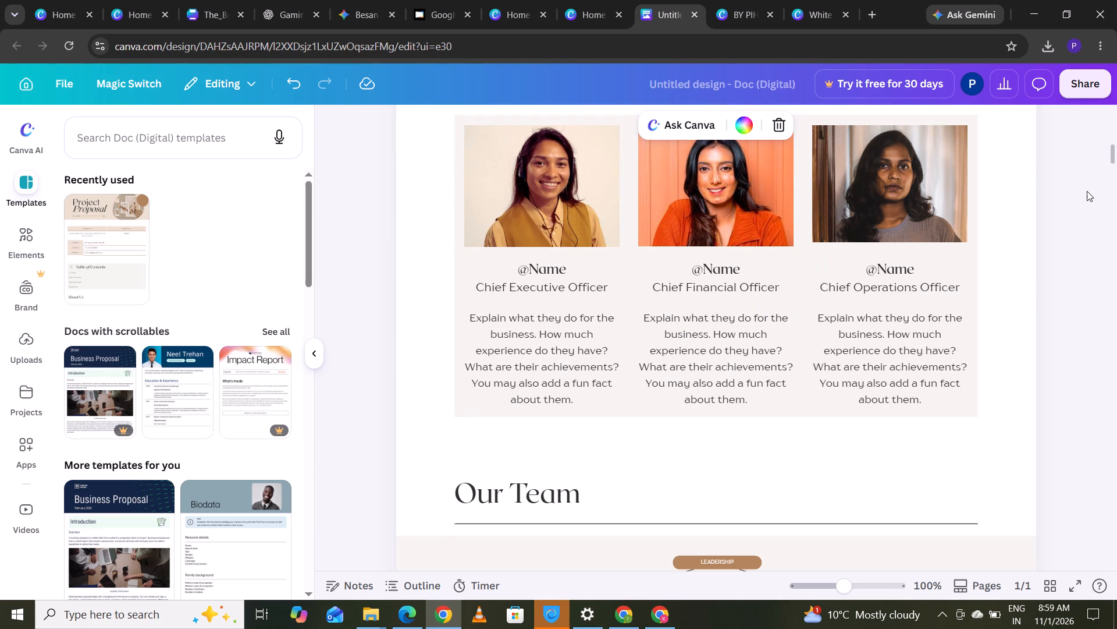
left_click(1109, 157)
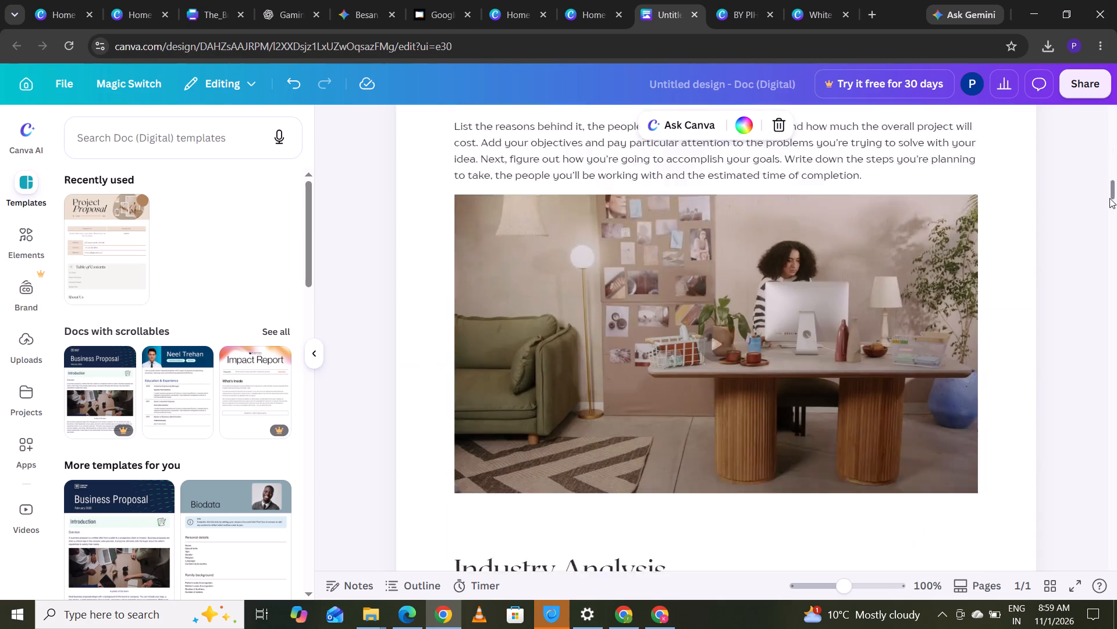
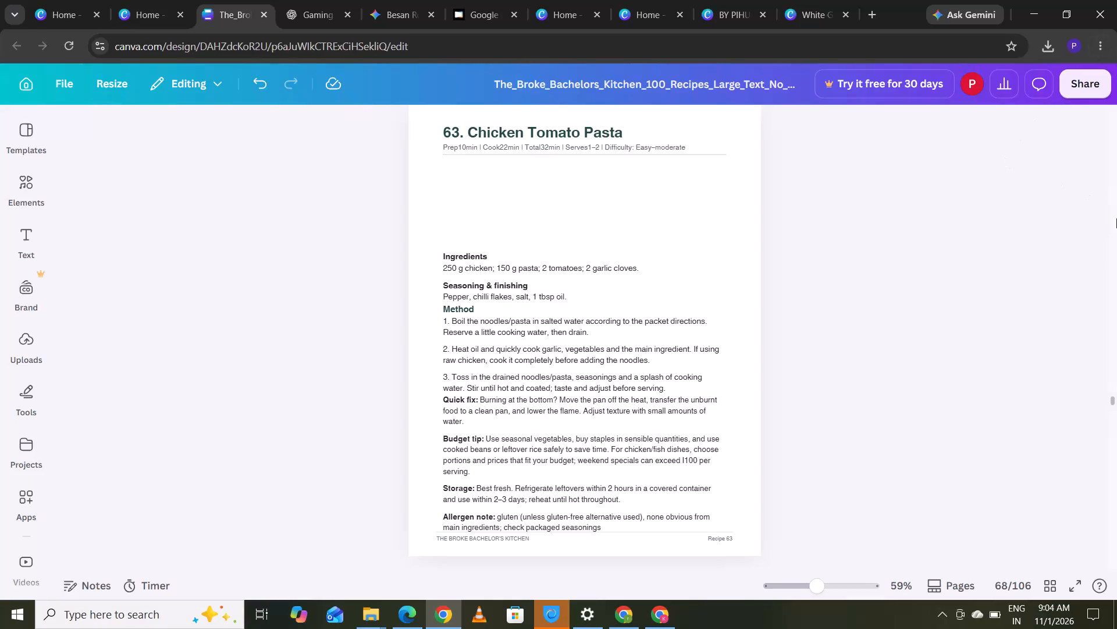
Go to the Chicken Tomato Pasta recipe on page 68 of the cookbook and show the uploaded images.
left_click(1114, 398)
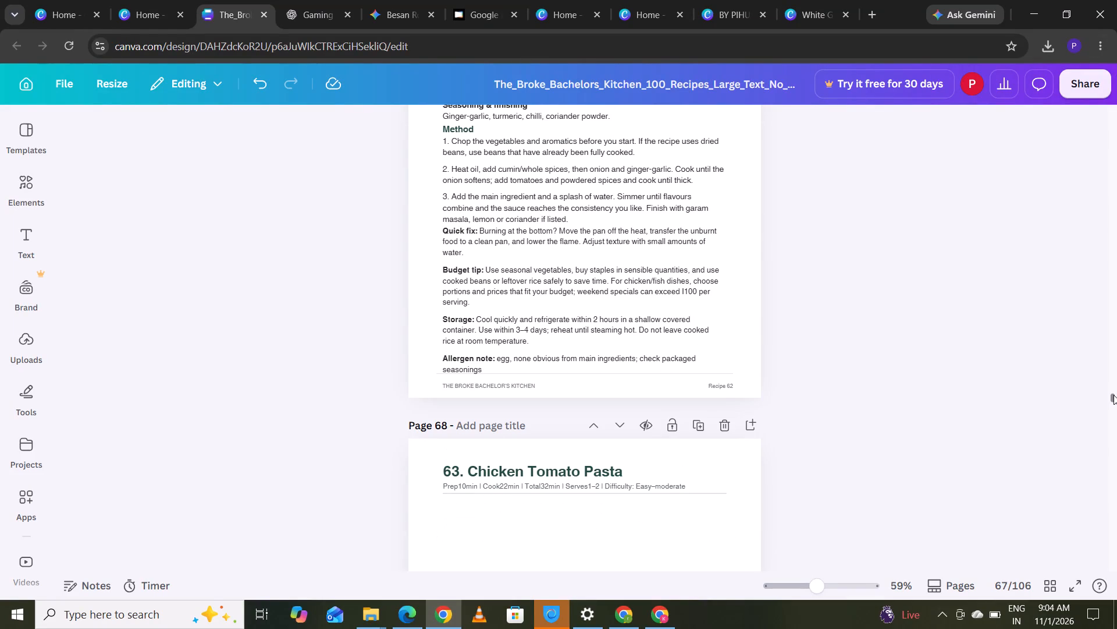
key("Down")
key("Down")
key("Down")
key("Down")
key("Down")
key("Down")
key("Down")
key("Down")
key("Down")
key("Down")
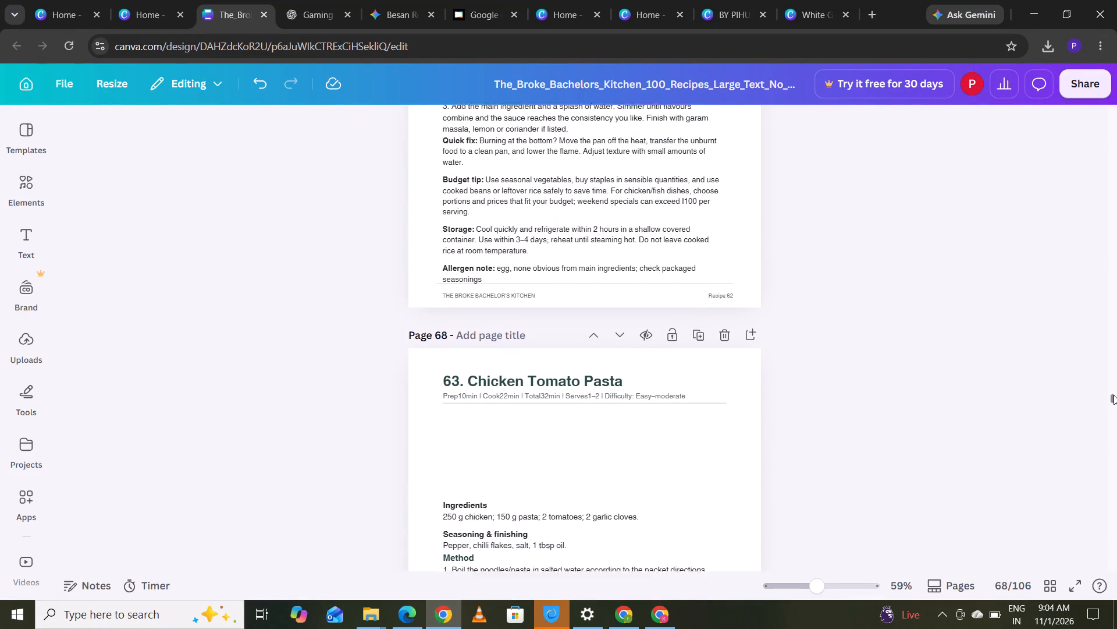
key("Down")
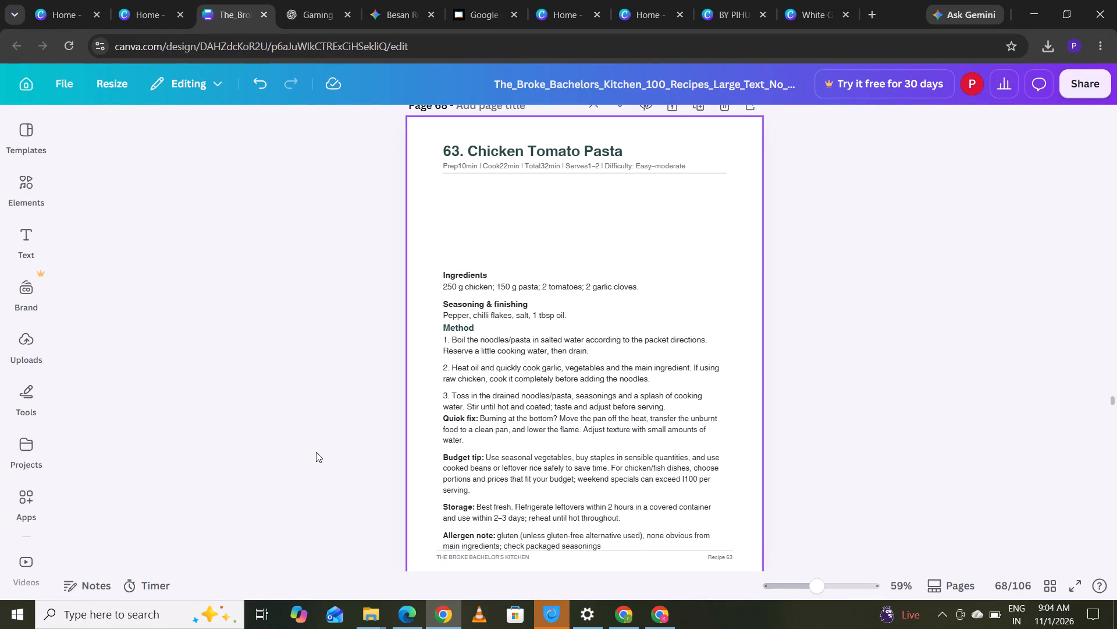
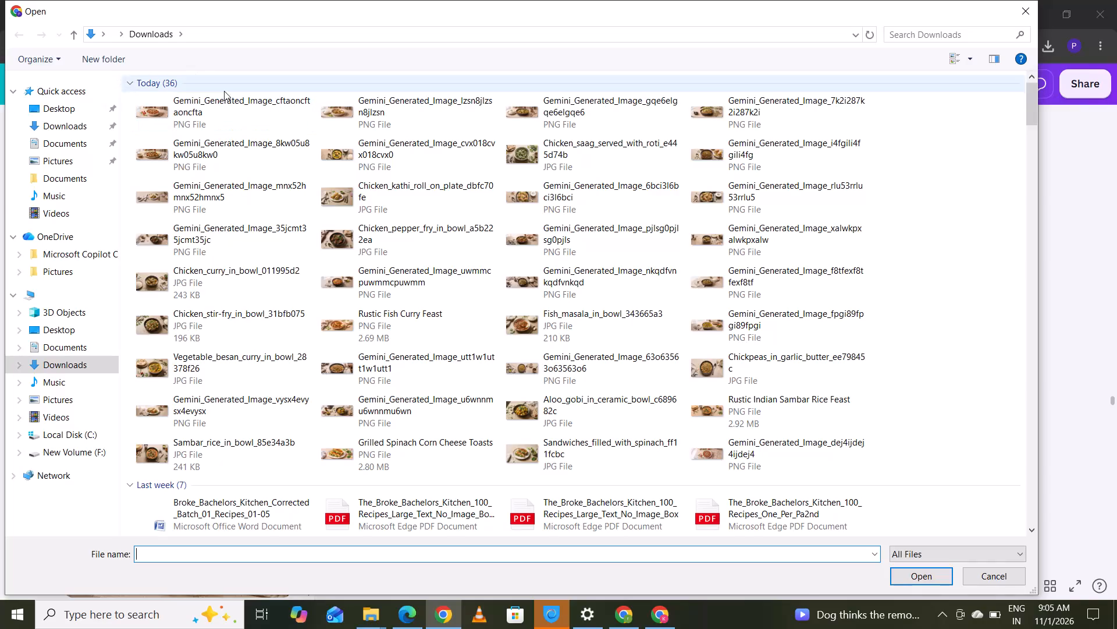
Upload the two downloaded Gemini photos of the chicken tomato pasta, including the overhead version, from the Downloads folder.
double_click(240, 118)
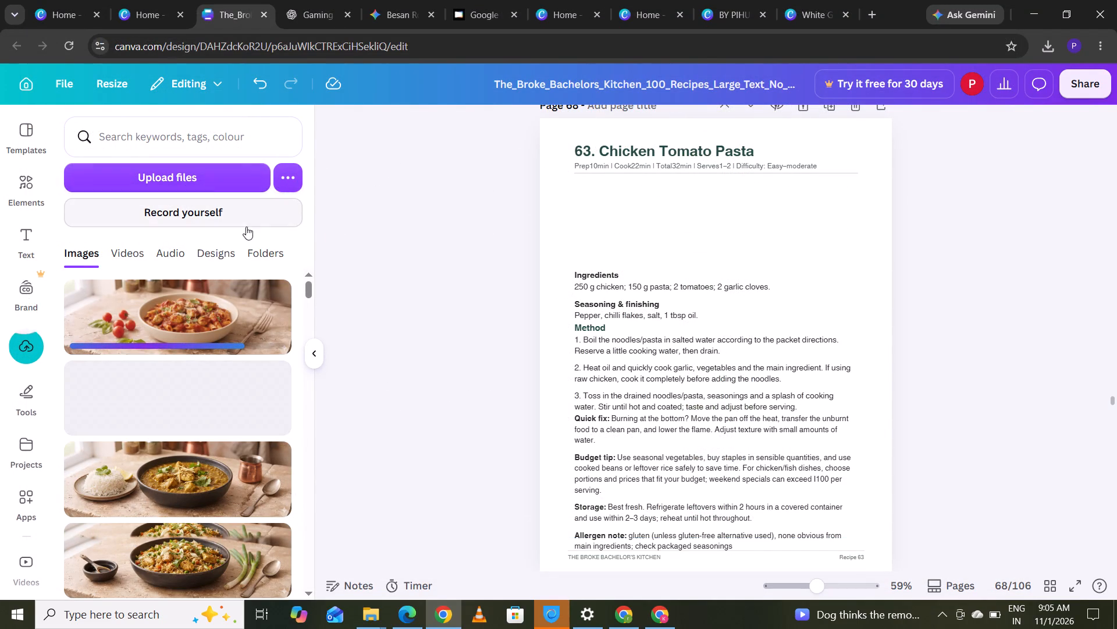
left_click(162, 169)
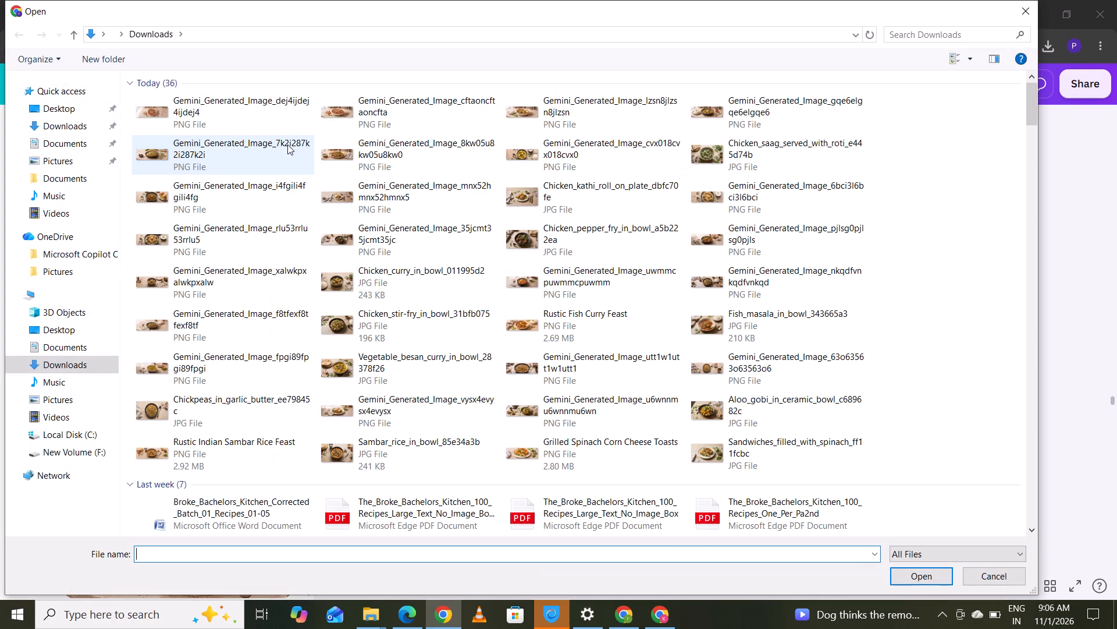
double_click(259, 111)
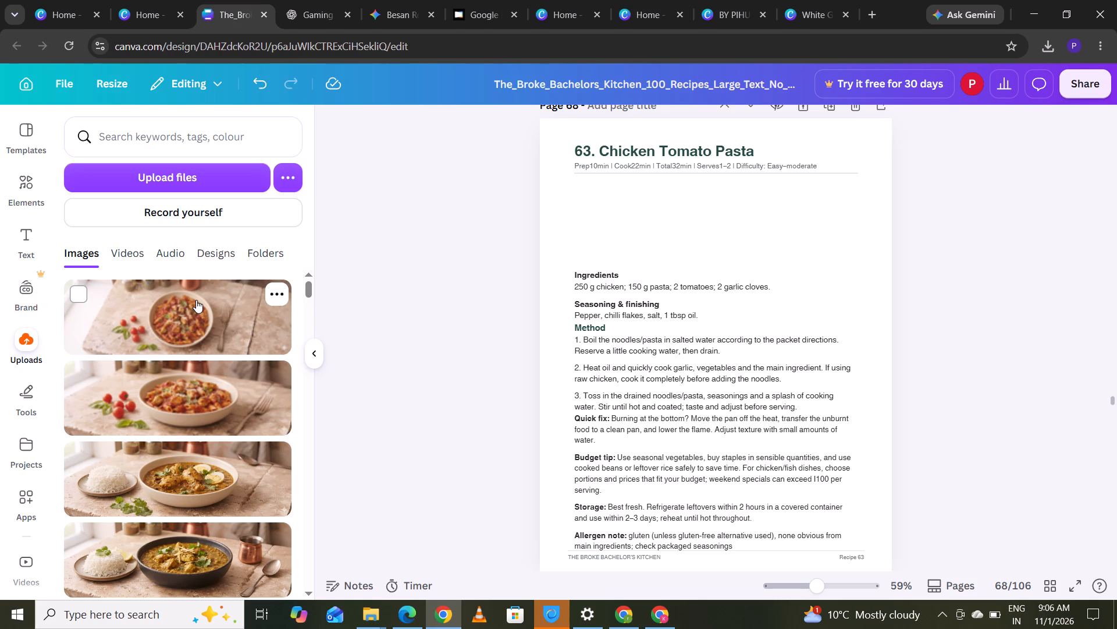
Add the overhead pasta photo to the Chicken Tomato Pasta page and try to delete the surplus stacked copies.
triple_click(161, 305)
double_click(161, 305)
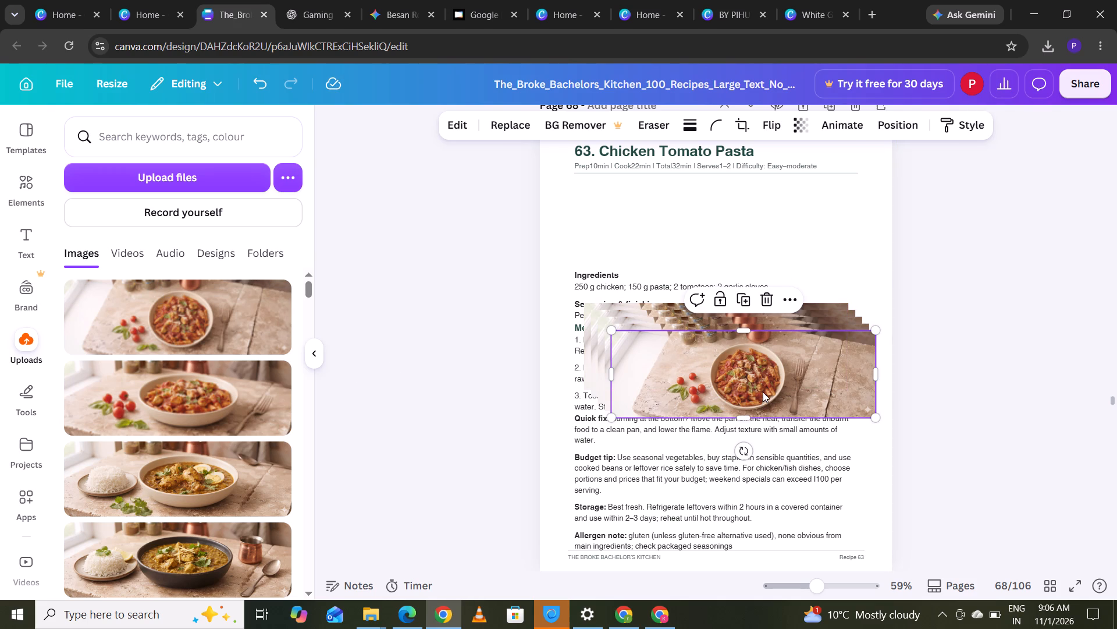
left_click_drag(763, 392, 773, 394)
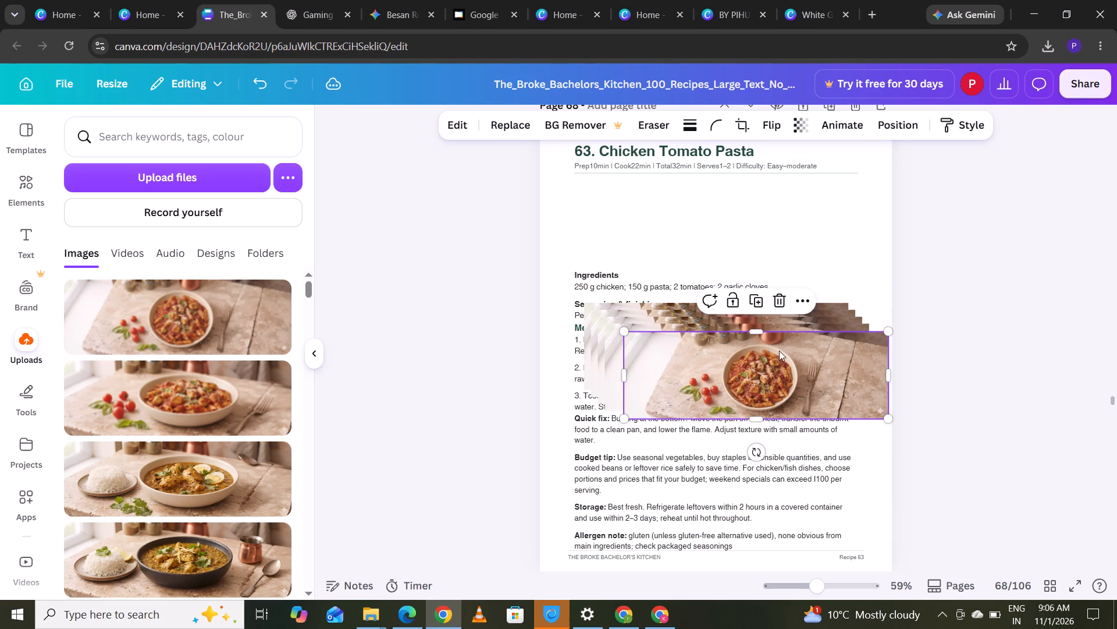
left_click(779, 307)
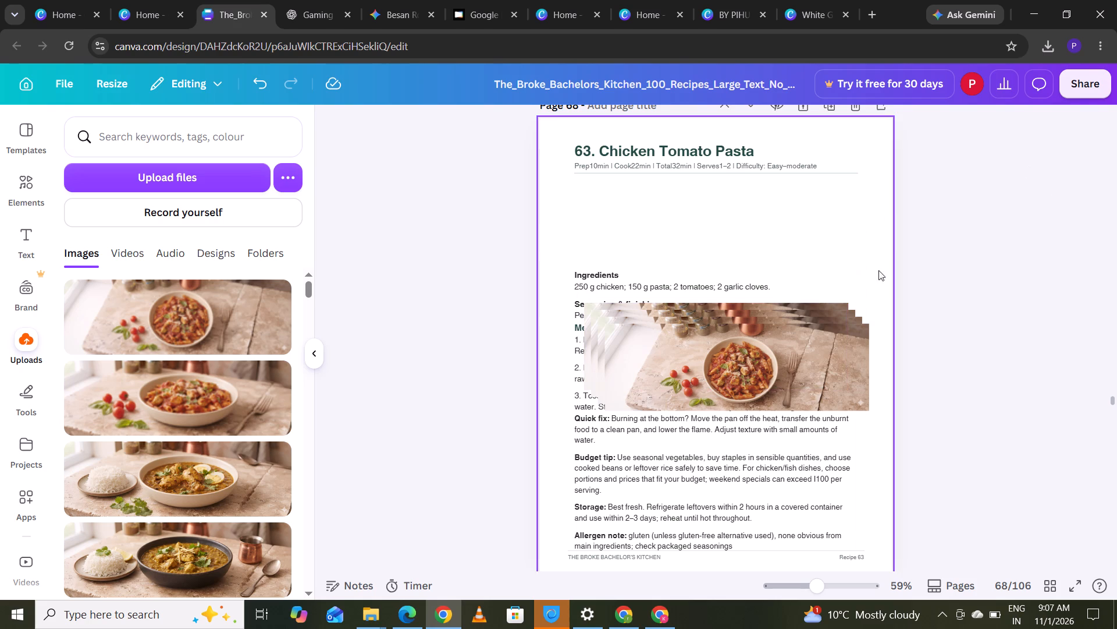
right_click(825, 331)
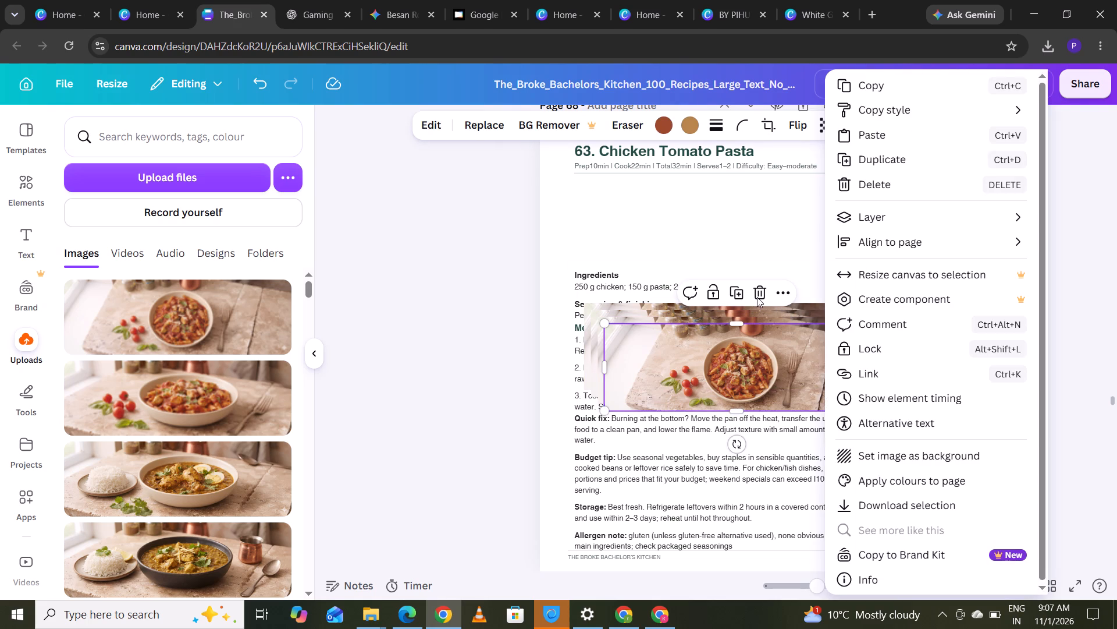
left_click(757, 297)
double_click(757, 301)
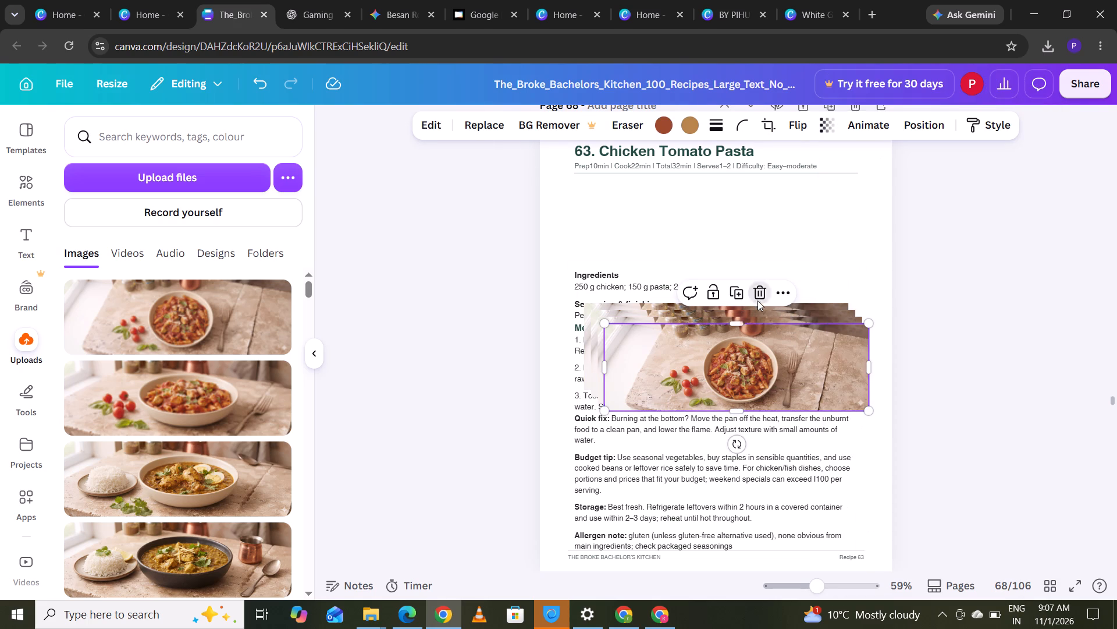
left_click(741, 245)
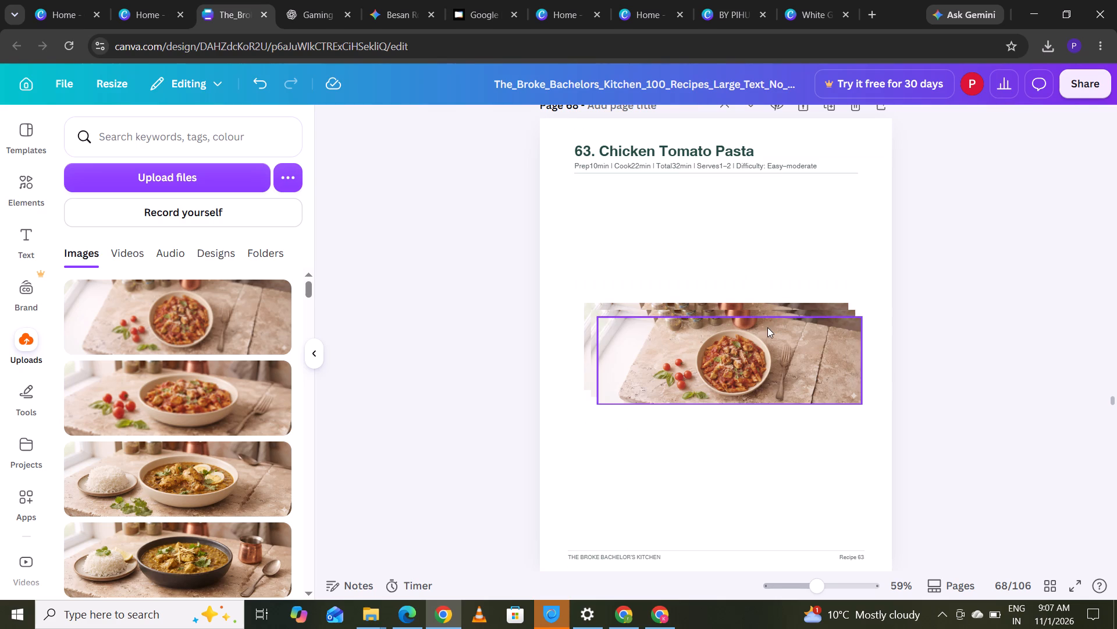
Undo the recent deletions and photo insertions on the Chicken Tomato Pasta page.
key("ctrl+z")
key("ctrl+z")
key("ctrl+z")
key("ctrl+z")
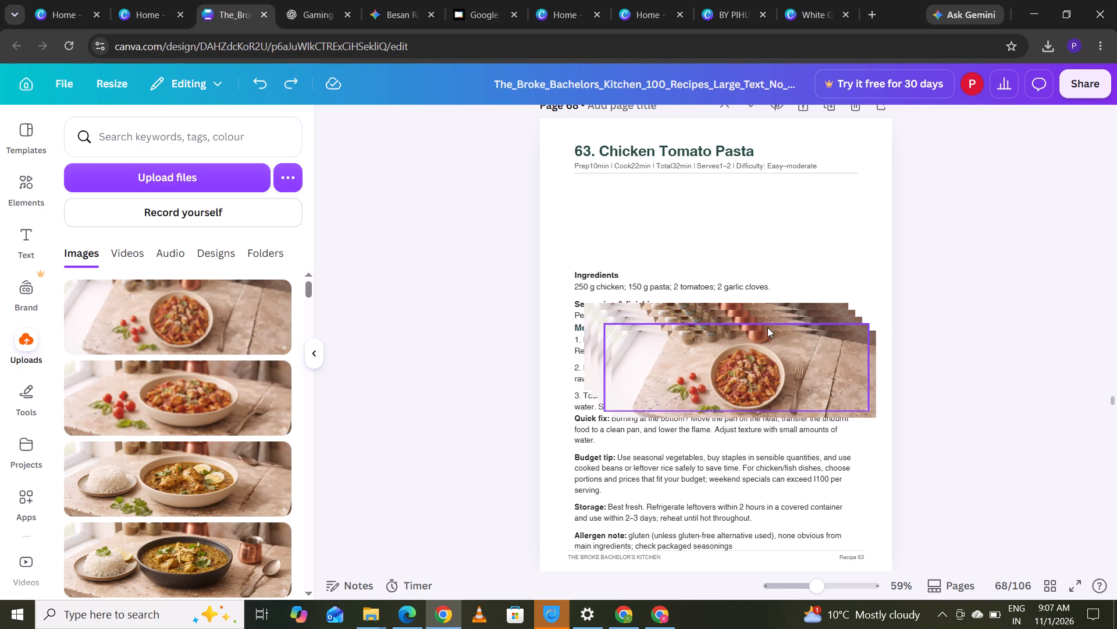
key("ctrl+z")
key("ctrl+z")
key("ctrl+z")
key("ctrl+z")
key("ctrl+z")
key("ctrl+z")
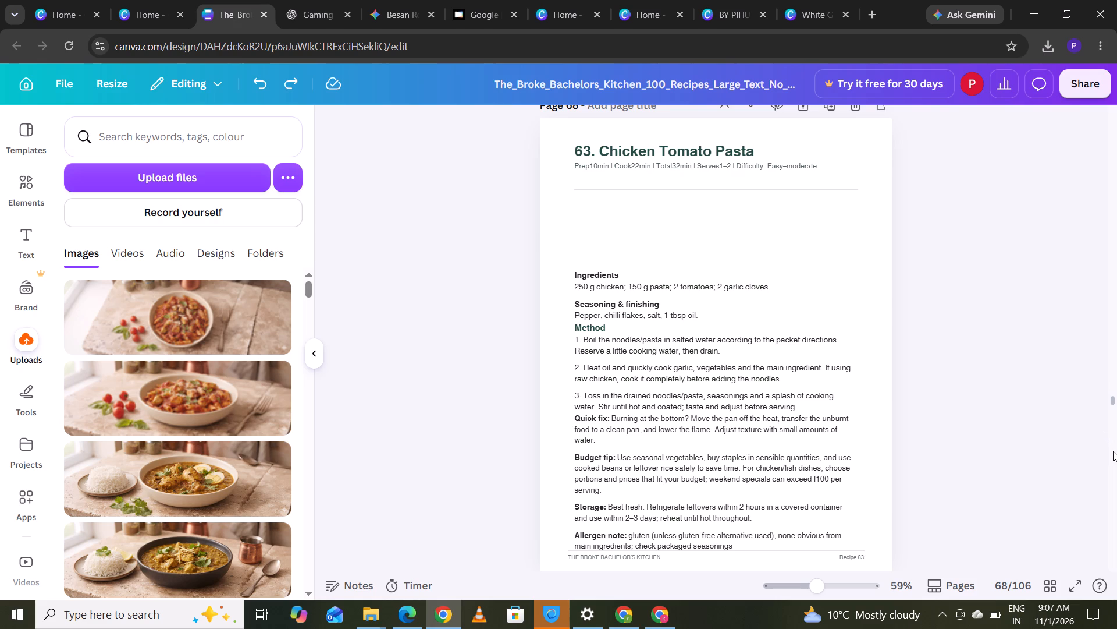
Move the divider line up to sit directly beneath the prep and cook time line of recipe 63.
left_click(1110, 397)
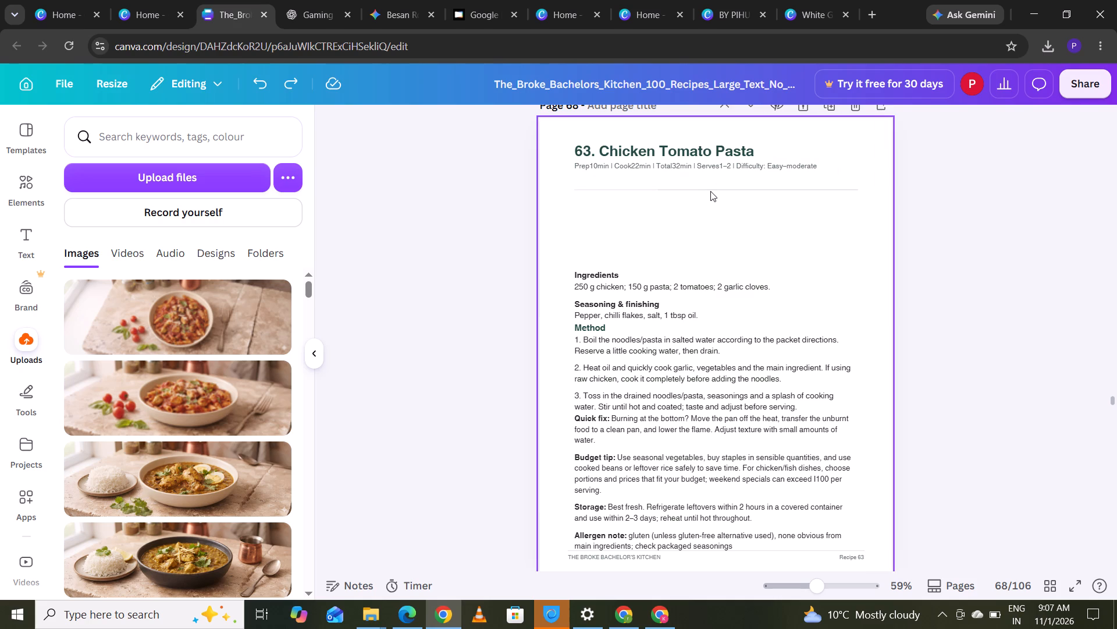
left_click_drag(710, 189, 709, 181)
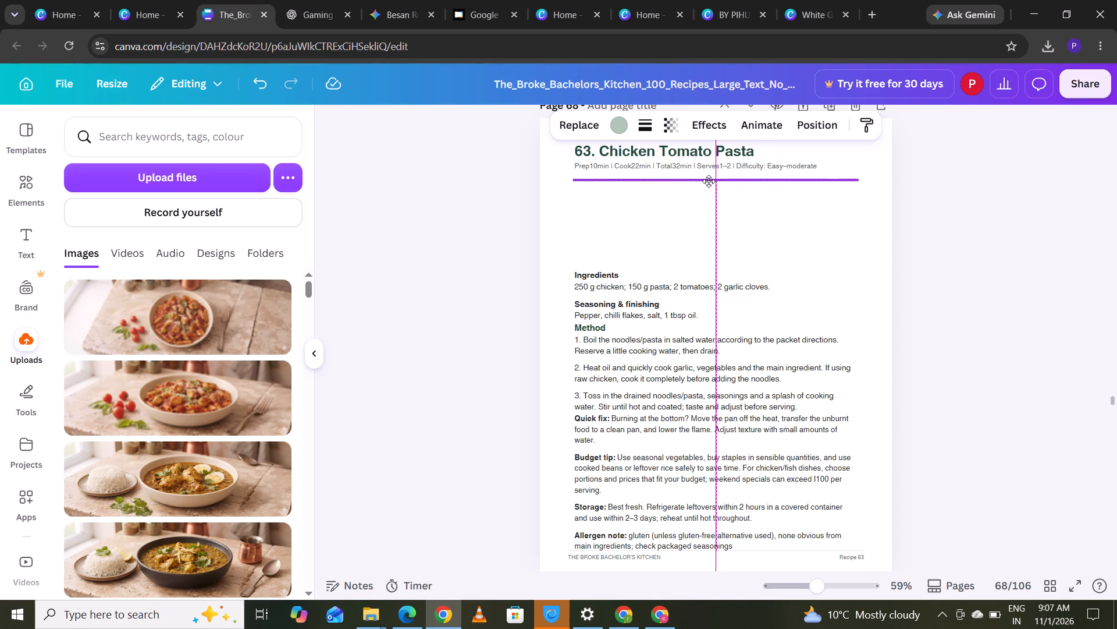
left_click_drag(709, 181, 709, 173)
left_click(959, 246)
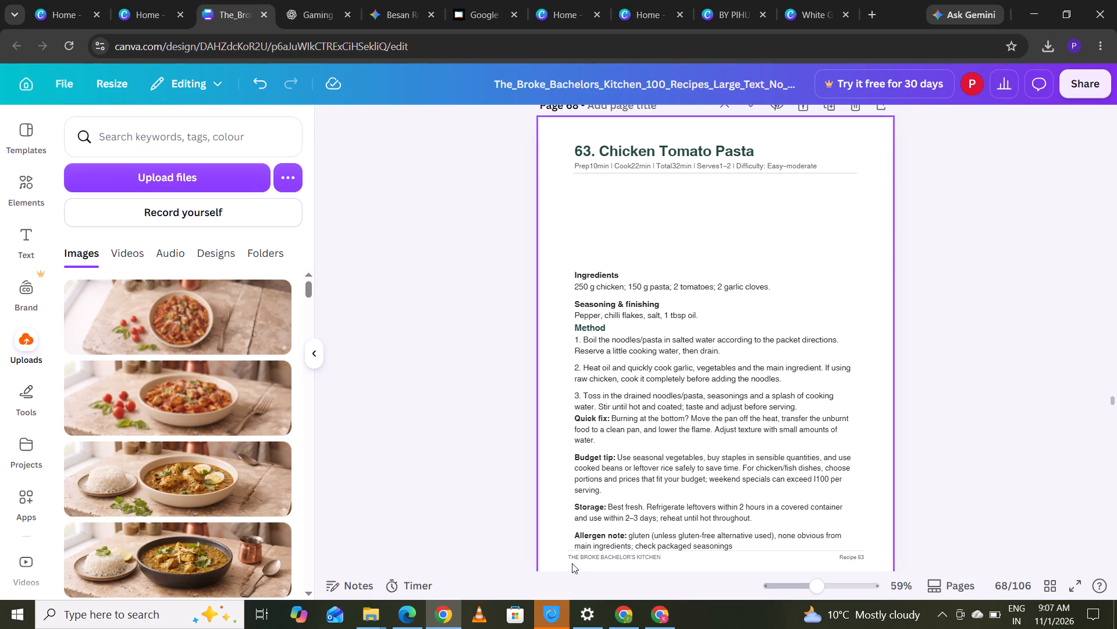
Move the footer texts "THE BROKE BACHELOR'S KITCHEN" and "Recipe 63" slightly lower on the page.
left_click_drag(571, 557, 571, 561)
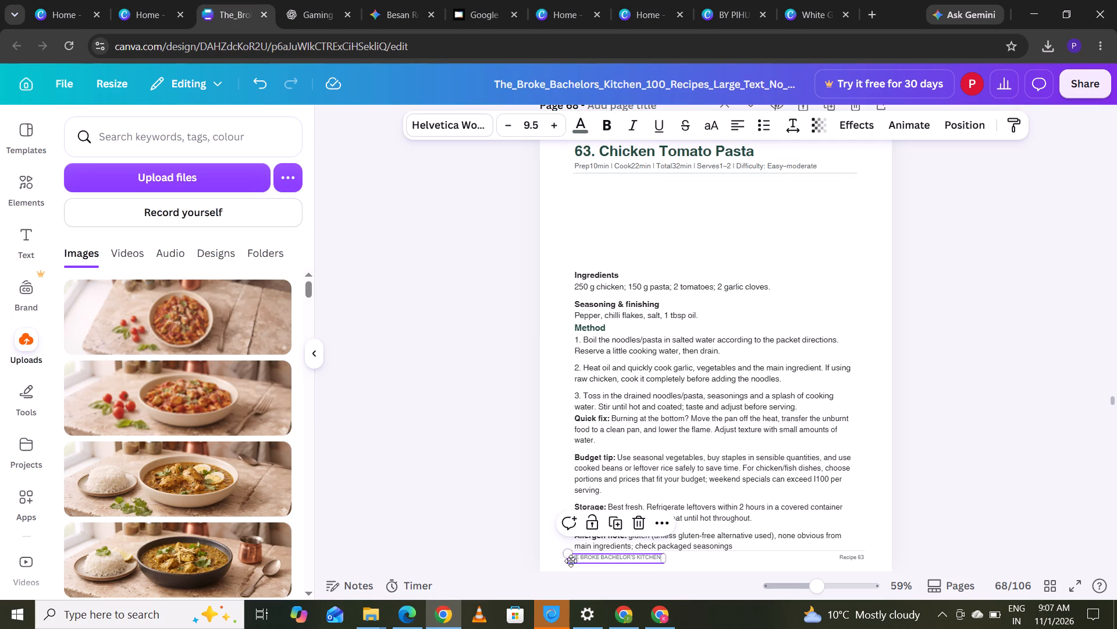
left_click_drag(571, 561, 571, 563)
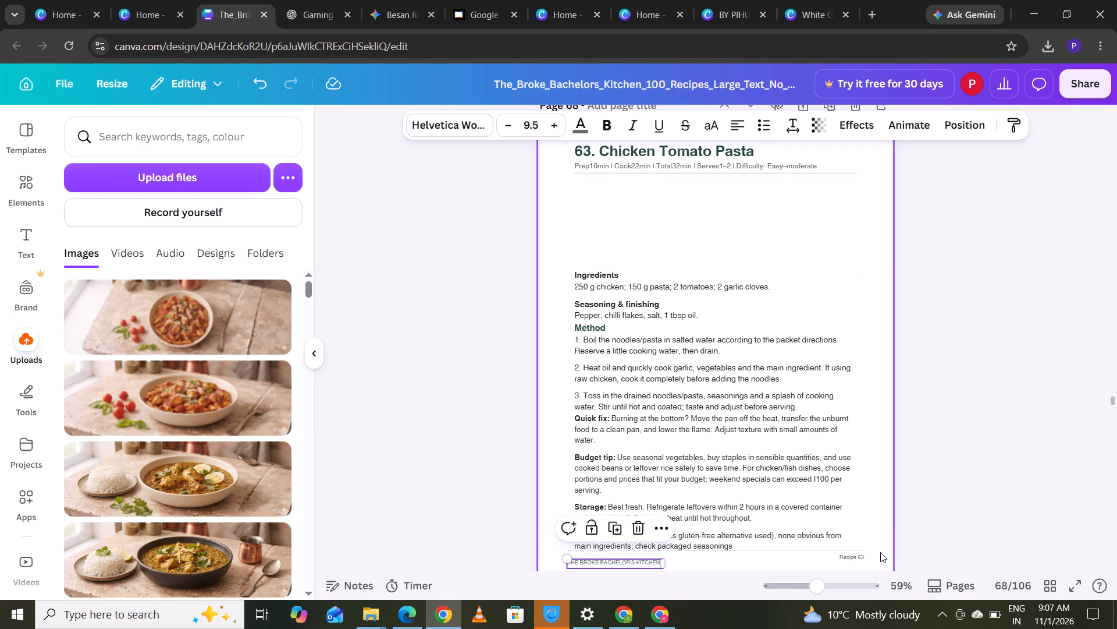
left_click(861, 559)
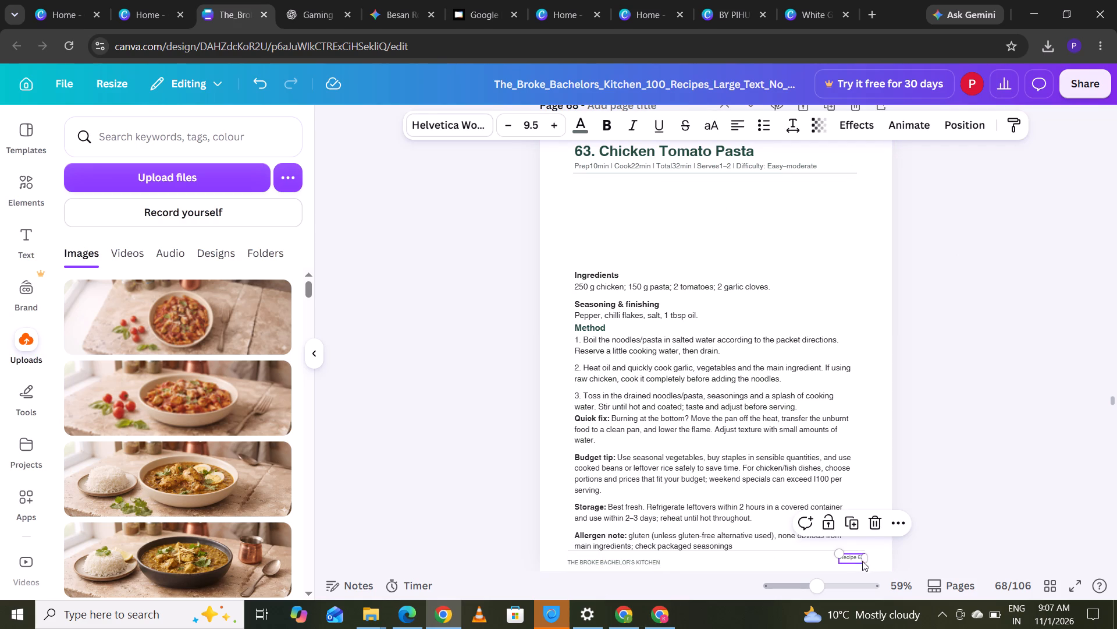
left_click(906, 462)
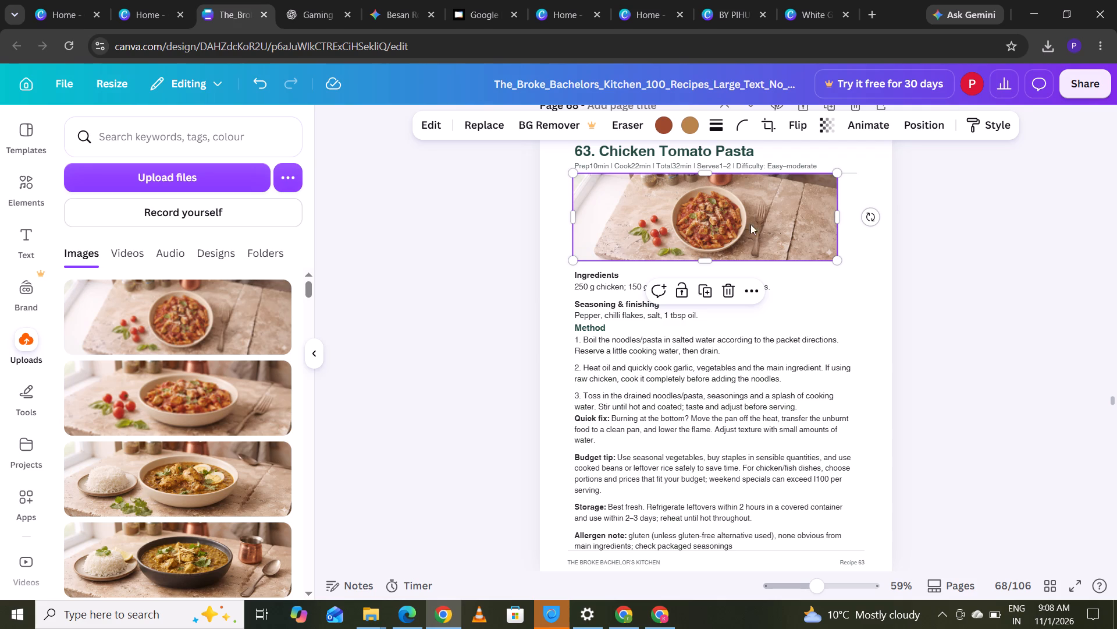
Crop all four sides of the overhead pasta photo tighter around the bowl, to a height of about 1.6.
left_click_drag(839, 211, 829, 220)
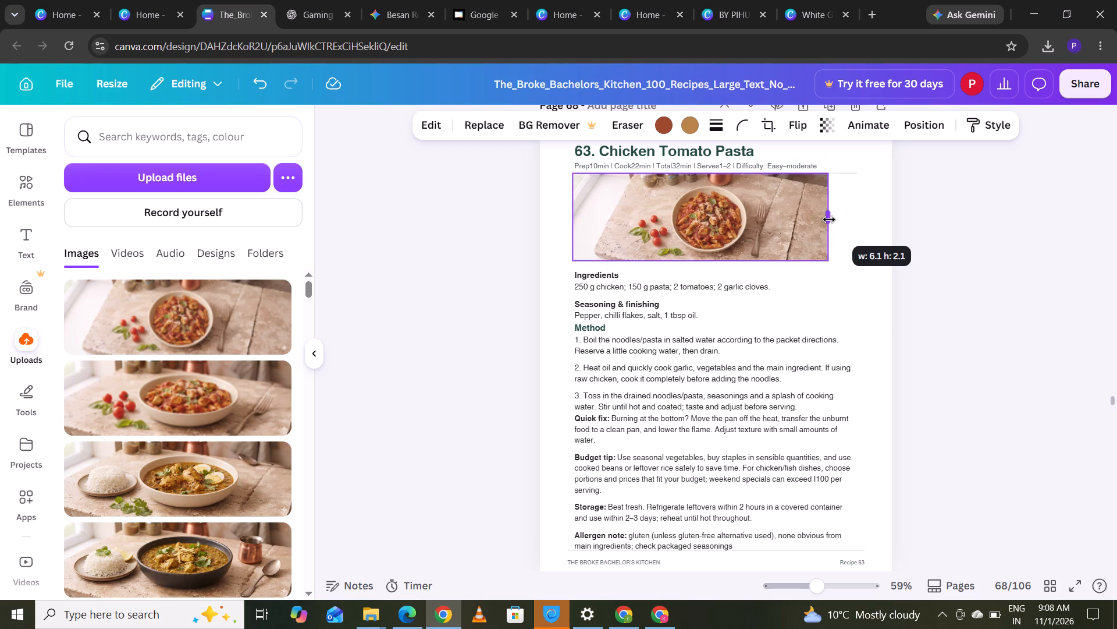
left_click_drag(829, 220, 826, 221)
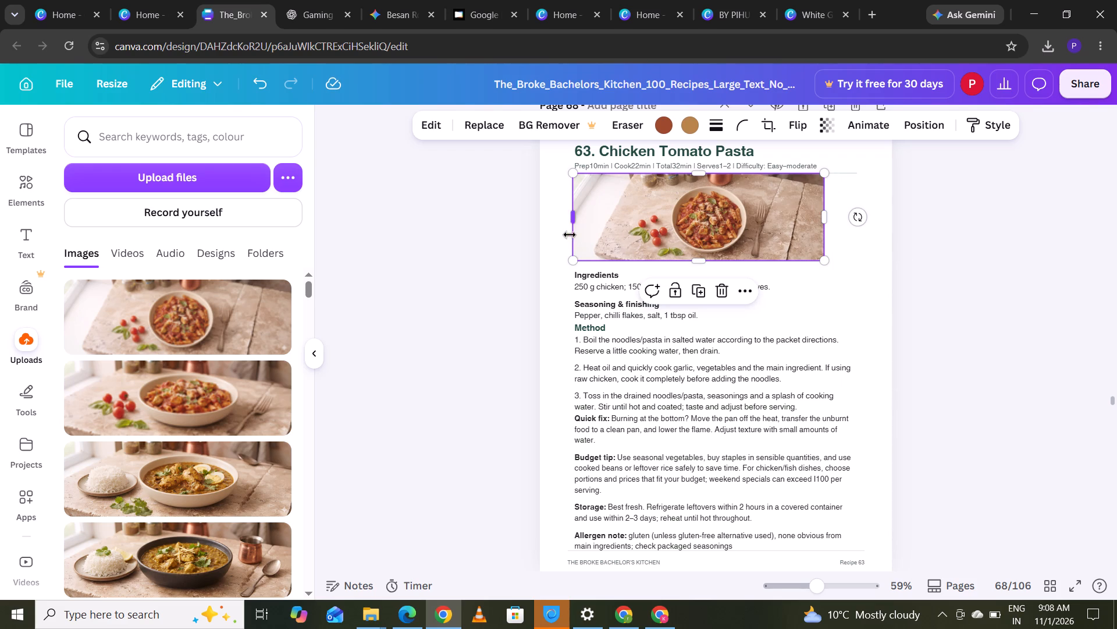
left_click(574, 218)
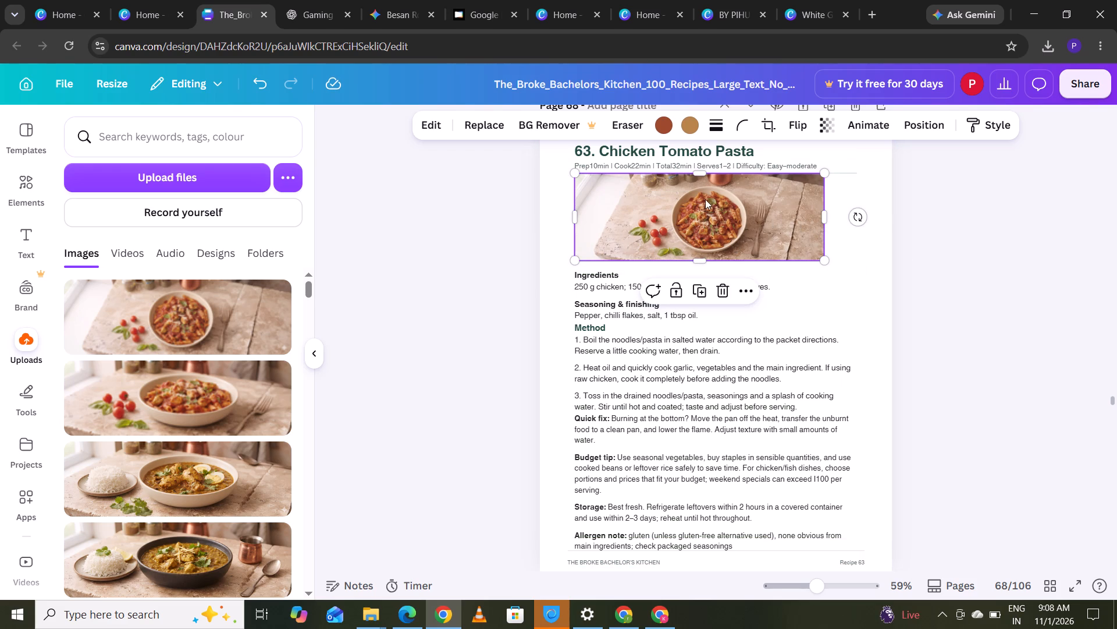
left_click_drag(700, 174, 703, 181)
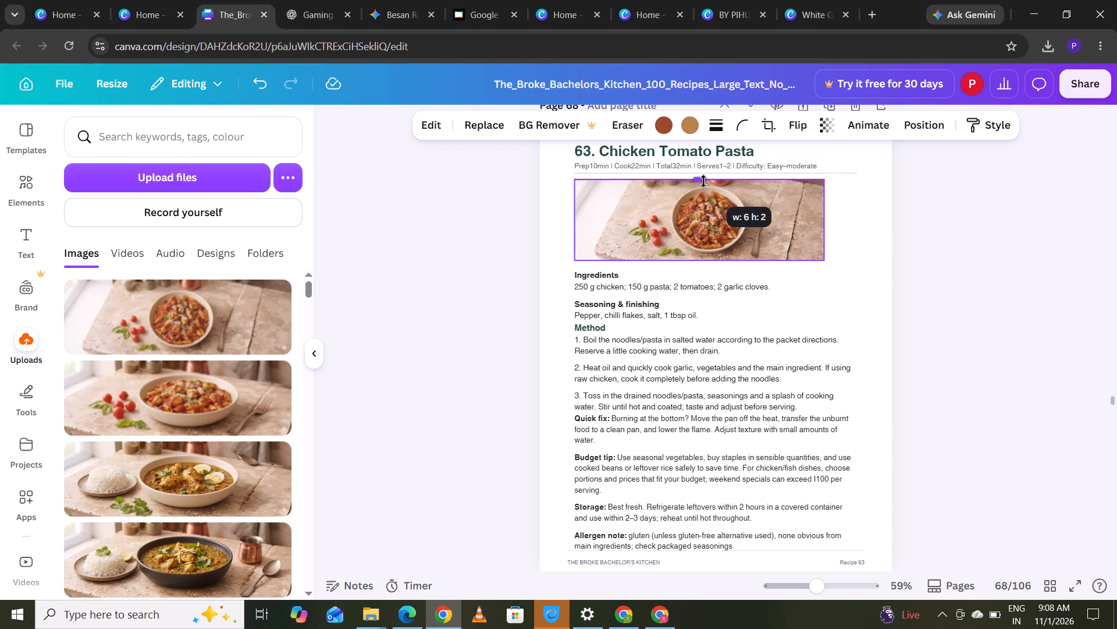
left_click_drag(703, 181, 705, 185)
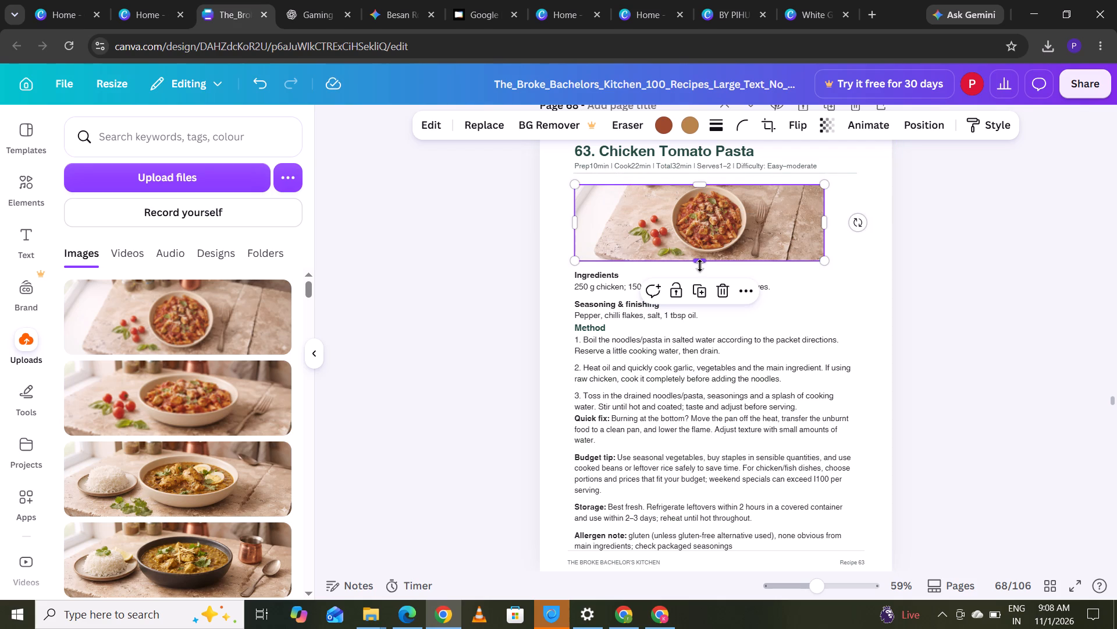
left_click_drag(700, 266, 699, 257)
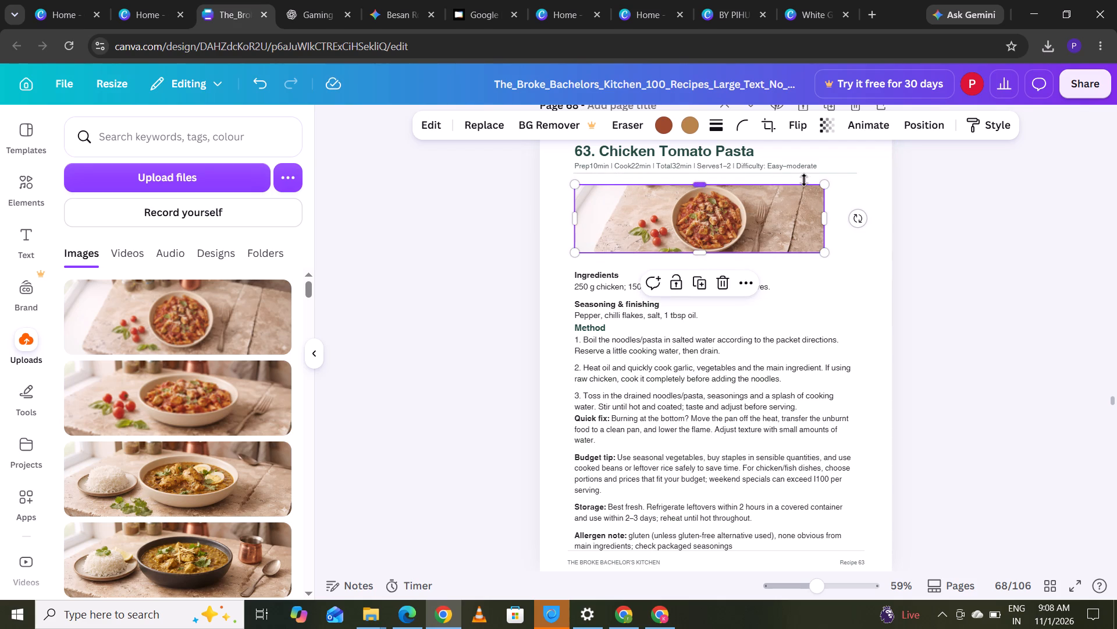
left_click_drag(830, 226, 798, 226)
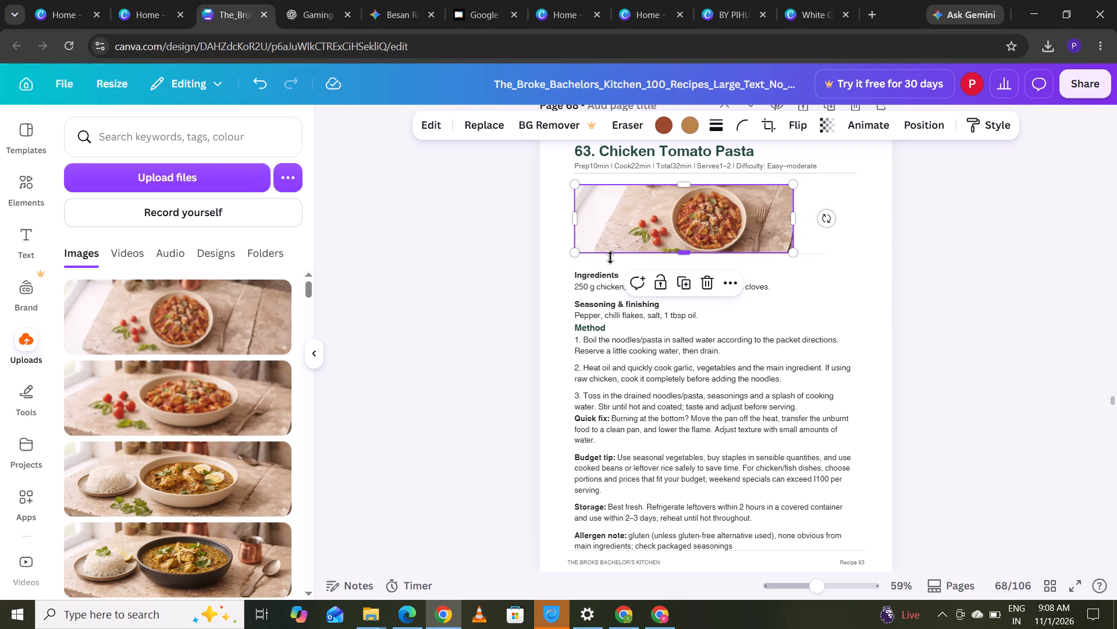
left_click_drag(572, 234, 586, 237)
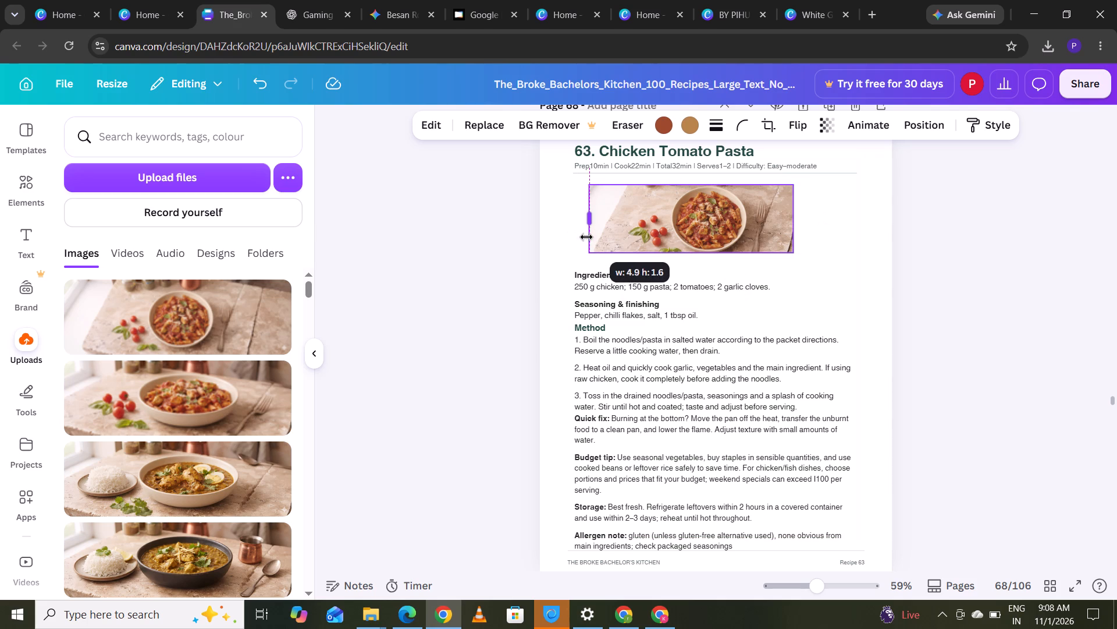
left_click_drag(586, 237, 610, 239)
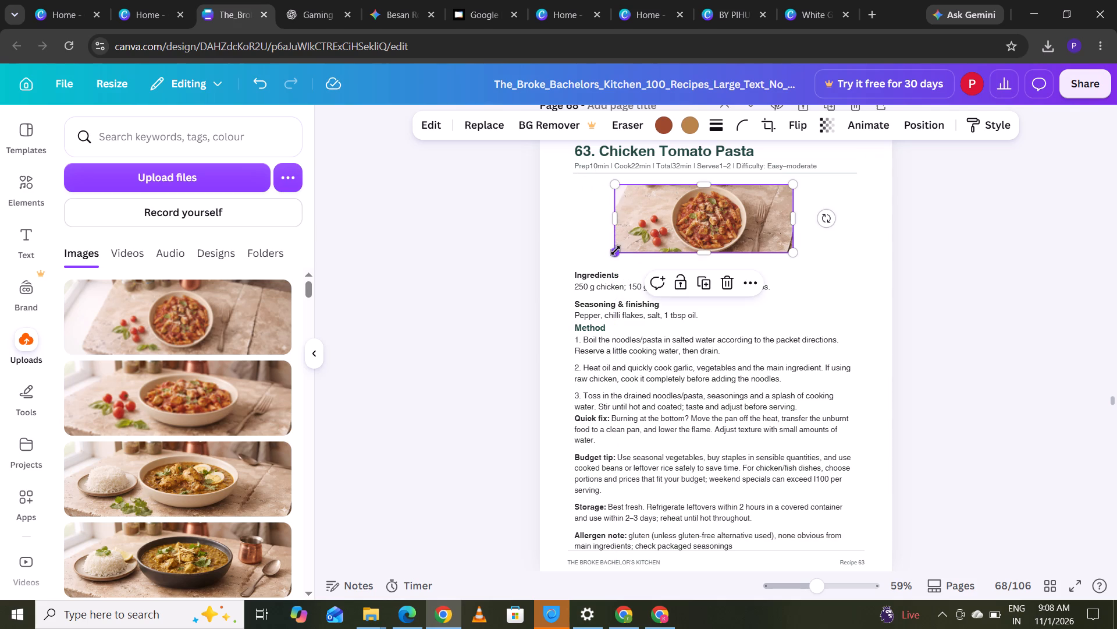
Enlarge the cropped pasta photo and align it with the text's left edge, filling the space between the divider line and the Ingredients heading.
left_click_drag(616, 250, 575, 256)
left_click_drag(603, 224, 603, 215)
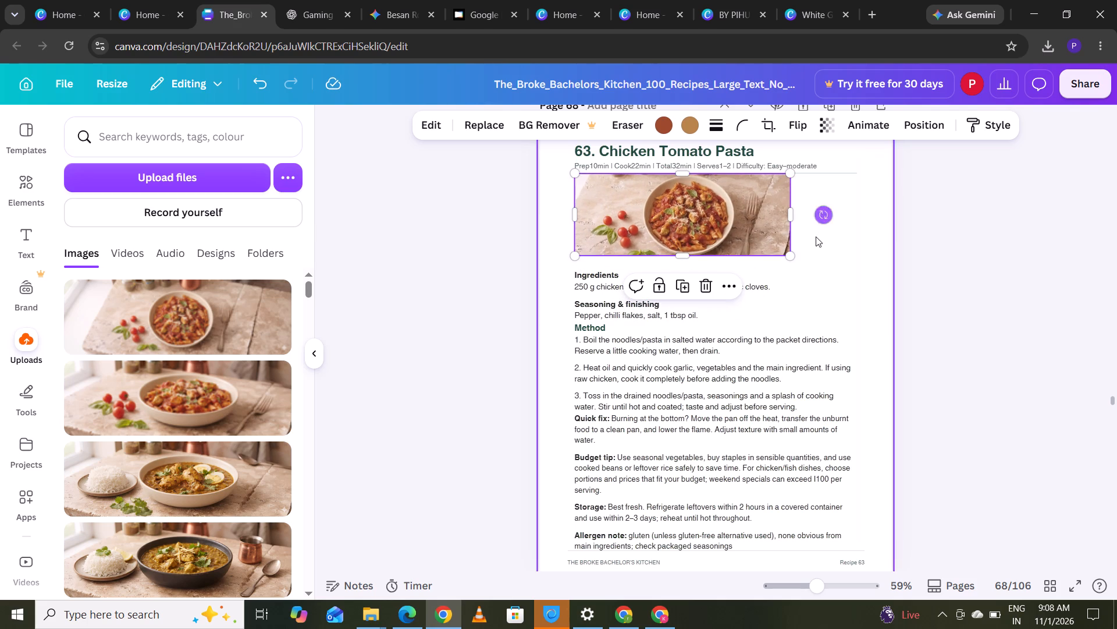
left_click_drag(785, 249, 799, 260)
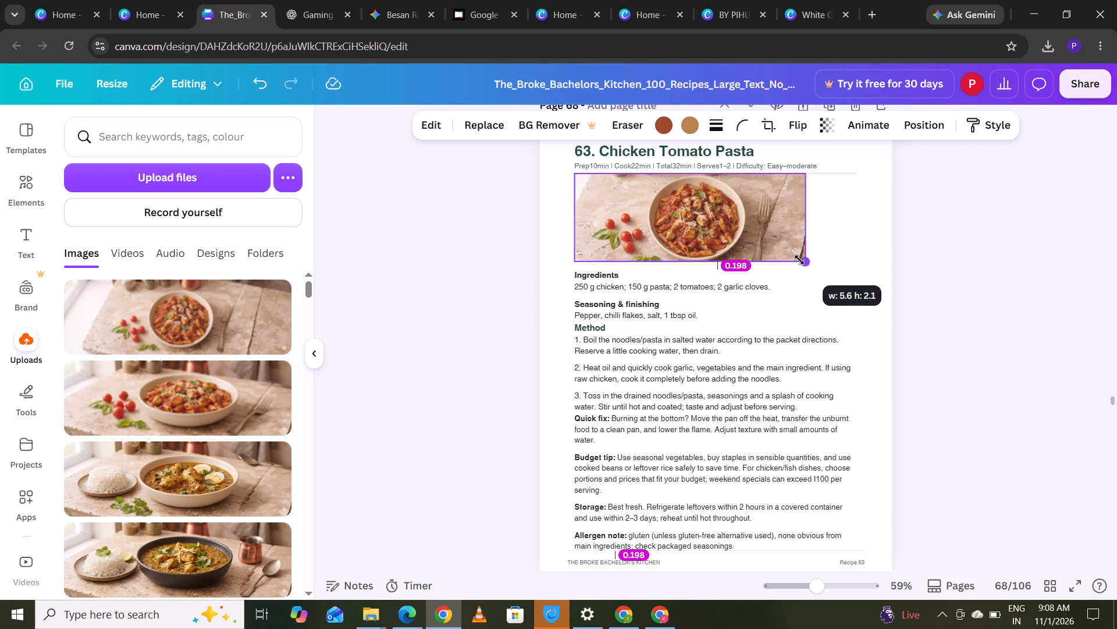
left_click_drag(799, 260, 816, 271)
left_click(692, 245)
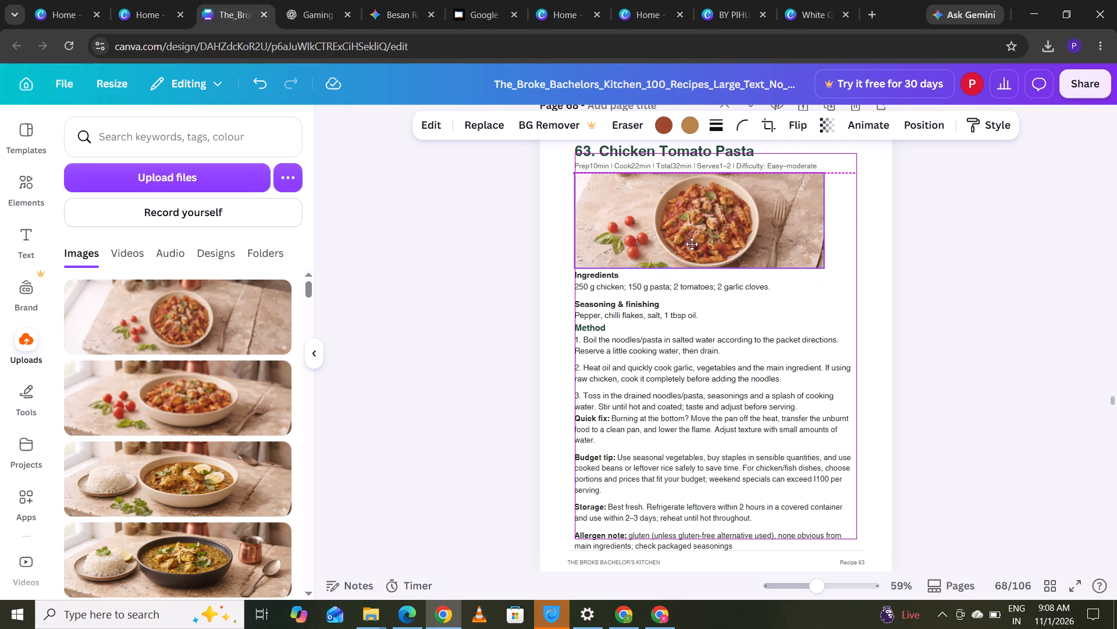
left_click(1052, 195)
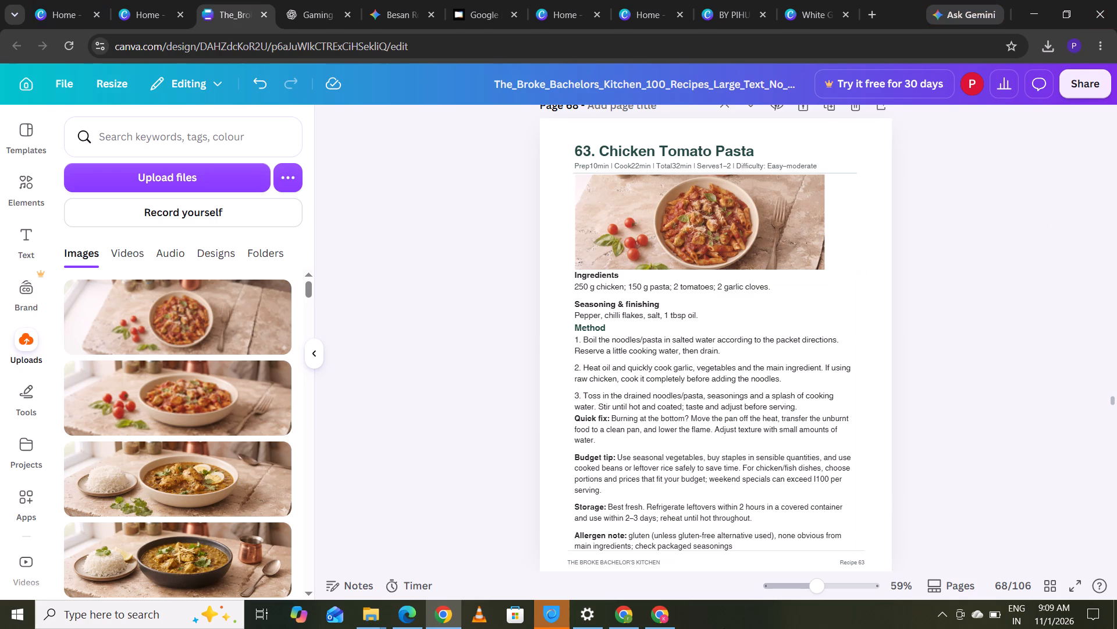
left_click(1112, 403)
key("Down")
key("Down")
key("Down")
key("Down")
key("Down")
key("Down")
key("Down")
key("Down")
key("Down")
key("Down")
key("Down")
key("Down")
key("Down")
key("Down")
key("Down")
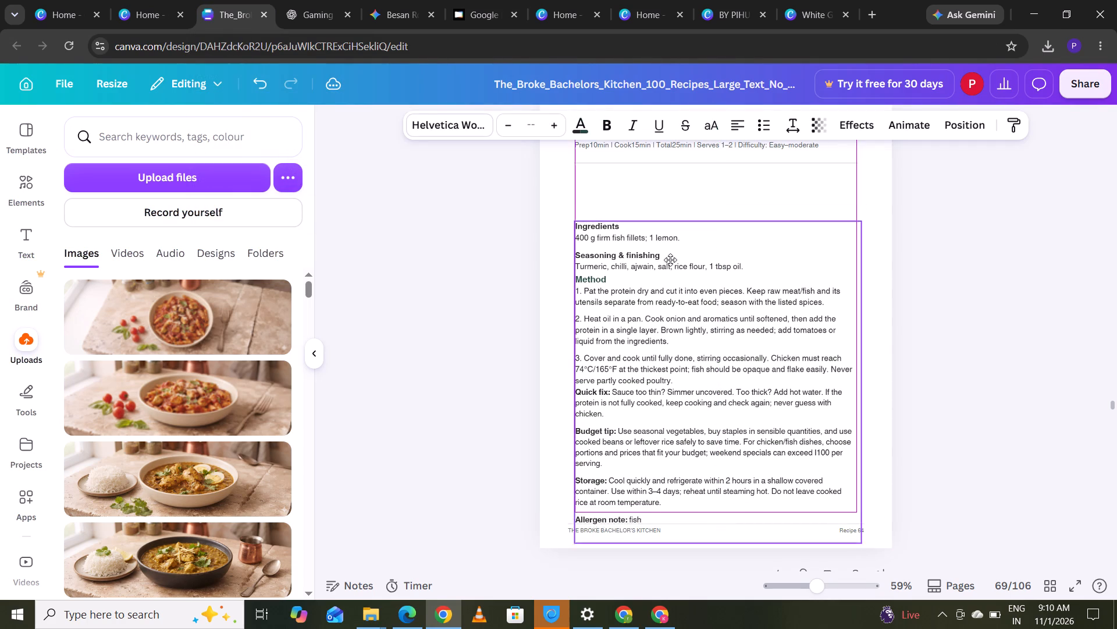
left_click_drag(670, 260, 670, 256)
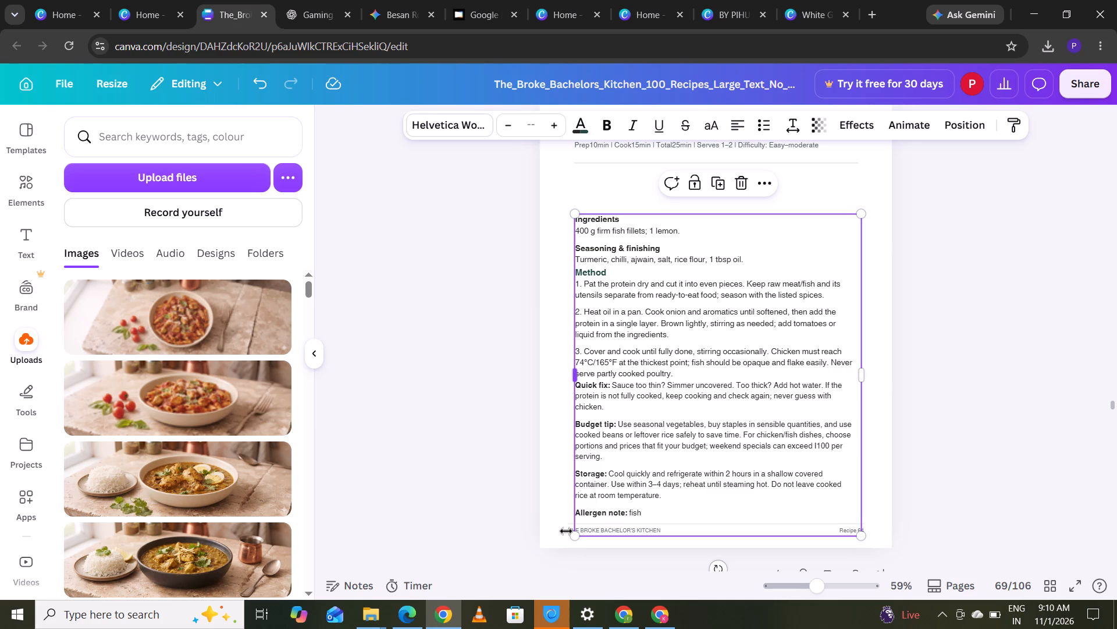
left_click(492, 527)
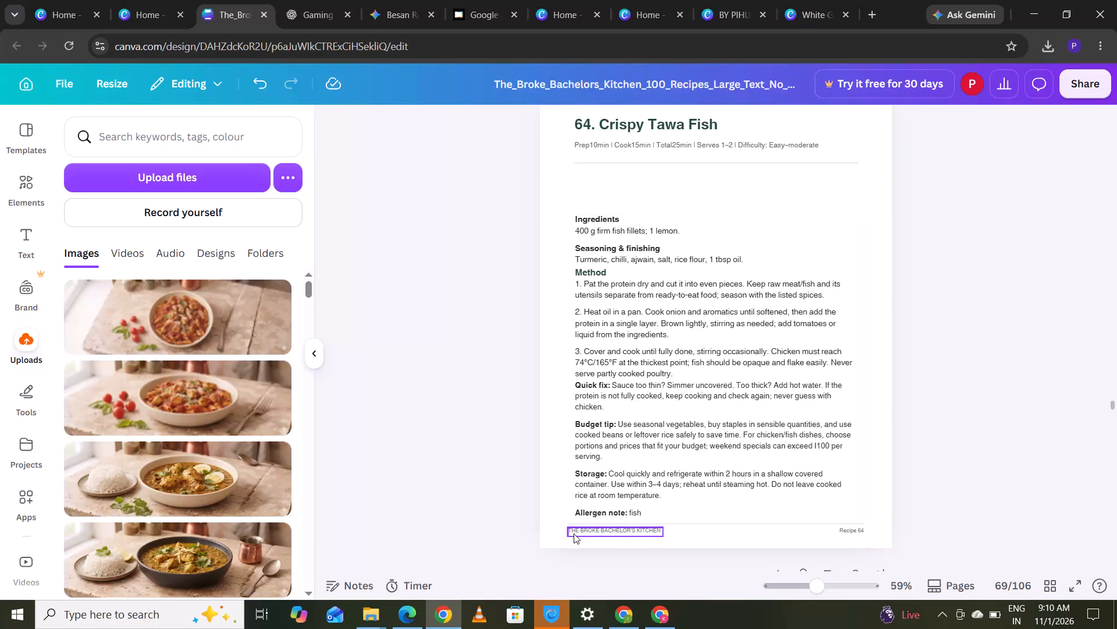
Move the footer texts "THE BROKE BACHELOR'S KITCHEN" and "Recipe 64" slightly lower on the page.
left_click_drag(574, 533, 574, 539)
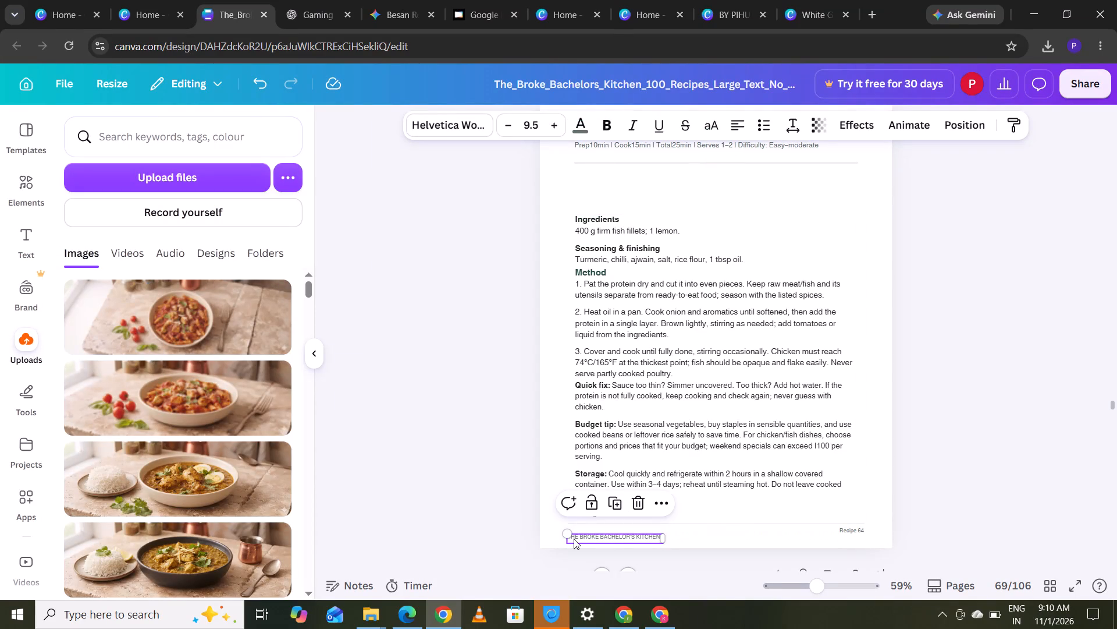
left_click(862, 529)
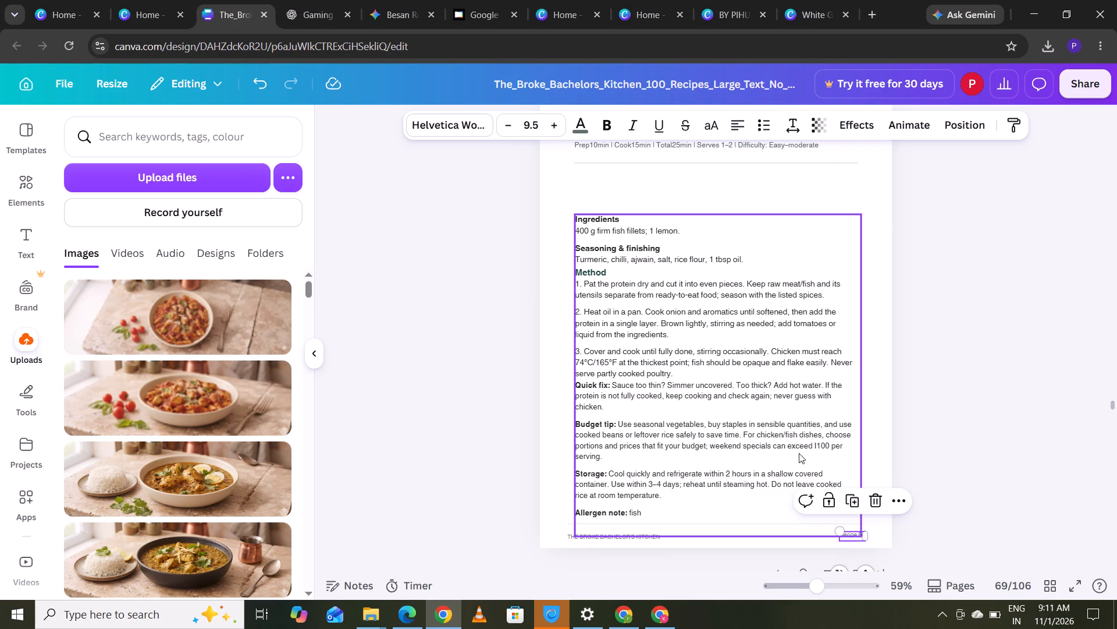
Lower recipe 64's body text block a little further so the allergen note sits just above the footer.
left_click_drag(782, 440, 782, 447)
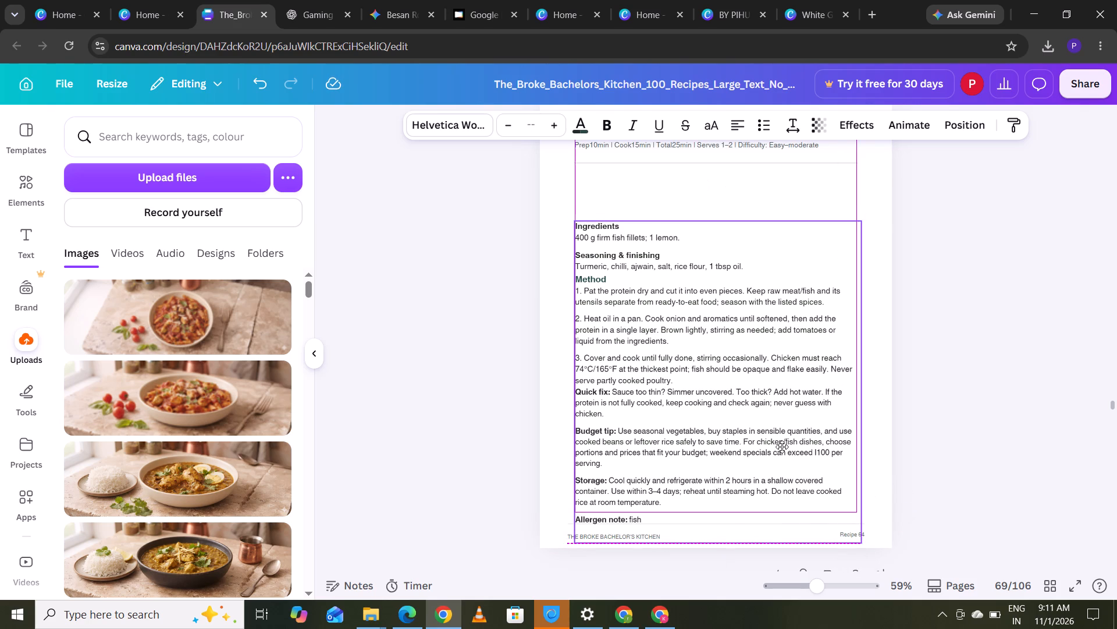
left_click_drag(782, 447, 782, 450)
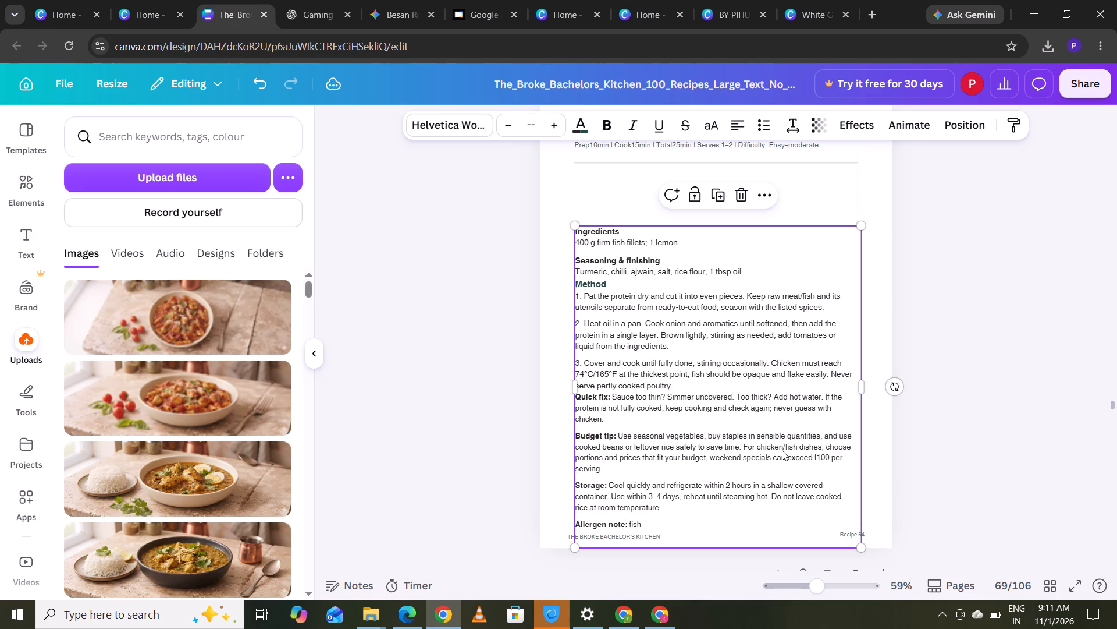
Move the prep and cook time line up closer to the recipe 64 title and the divider line directly beneath it.
left_click(613, 149)
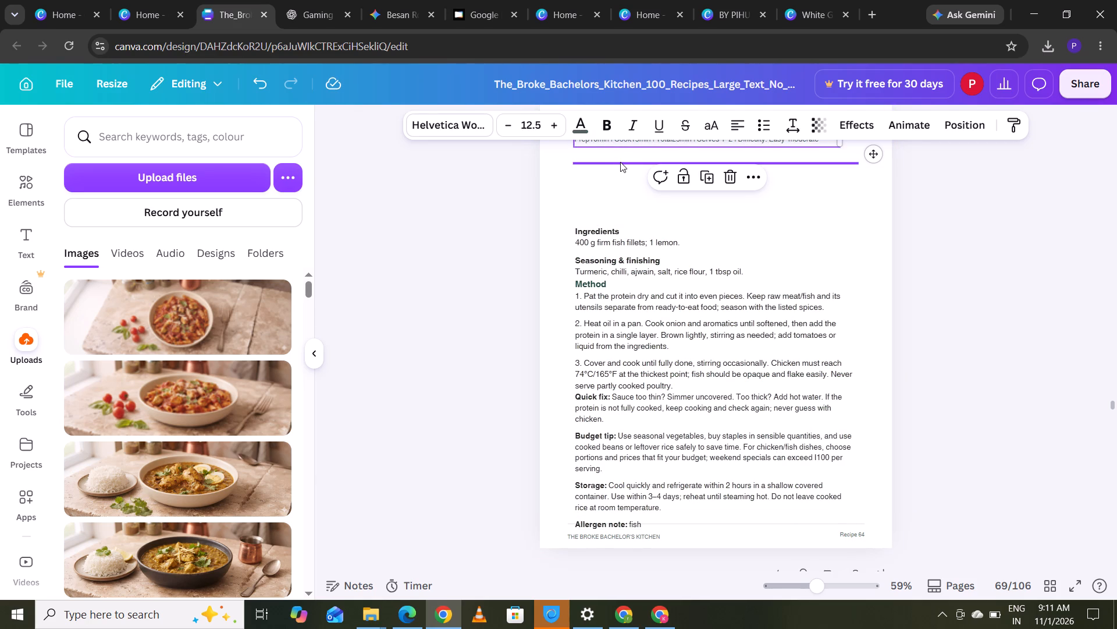
left_click_drag(624, 163, 624, 160)
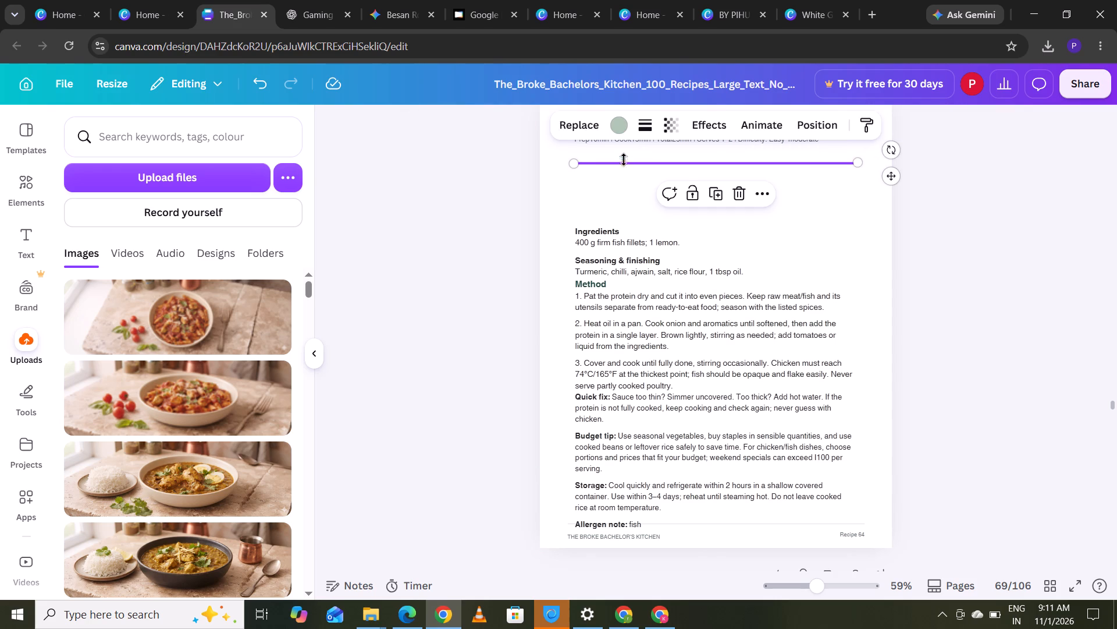
left_click_drag(624, 160, 625, 147)
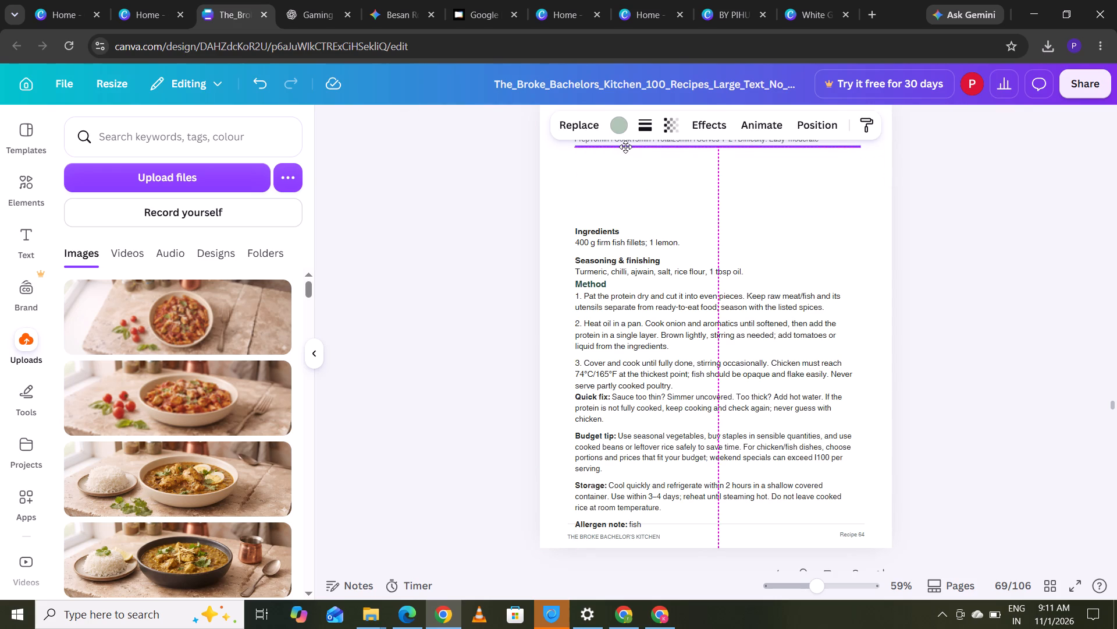
left_click_drag(625, 147, 625, 146)
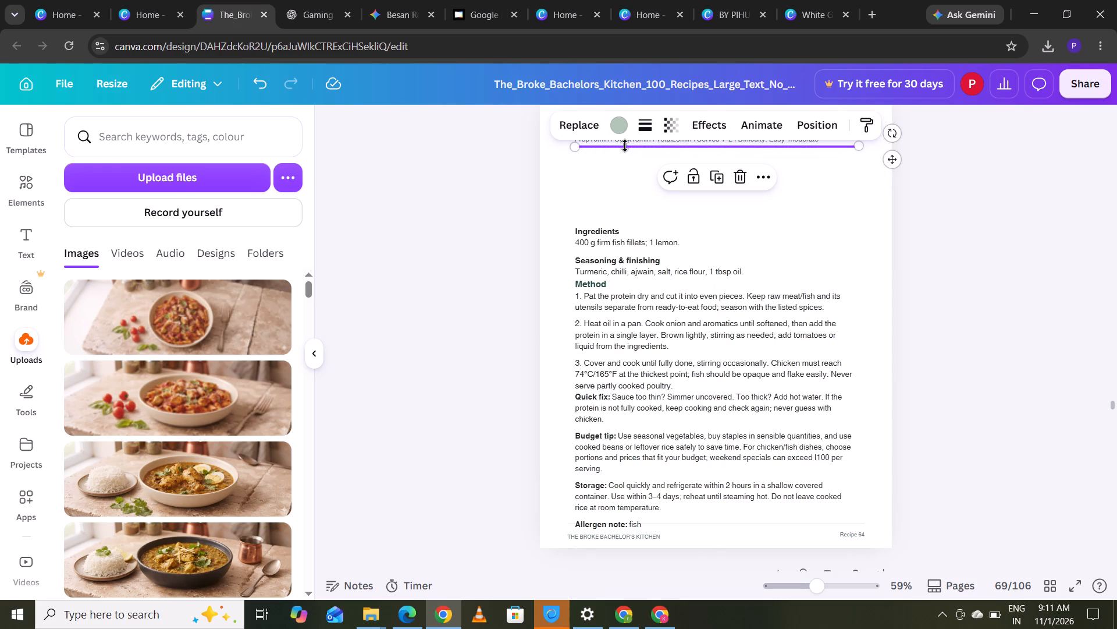
left_click(928, 211)
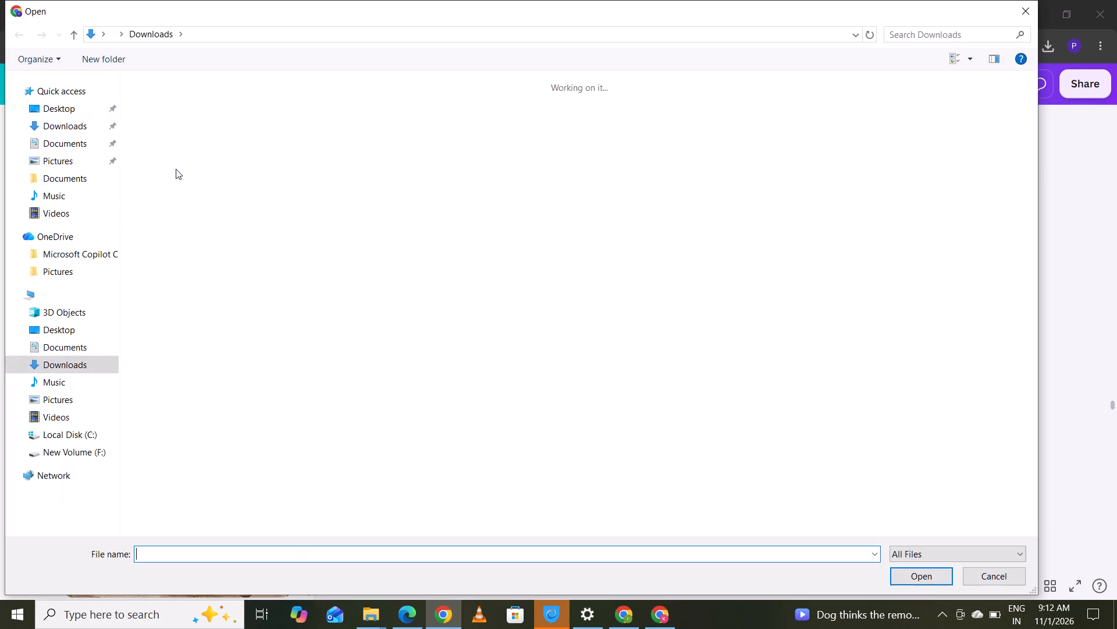
double_click(186, 113)
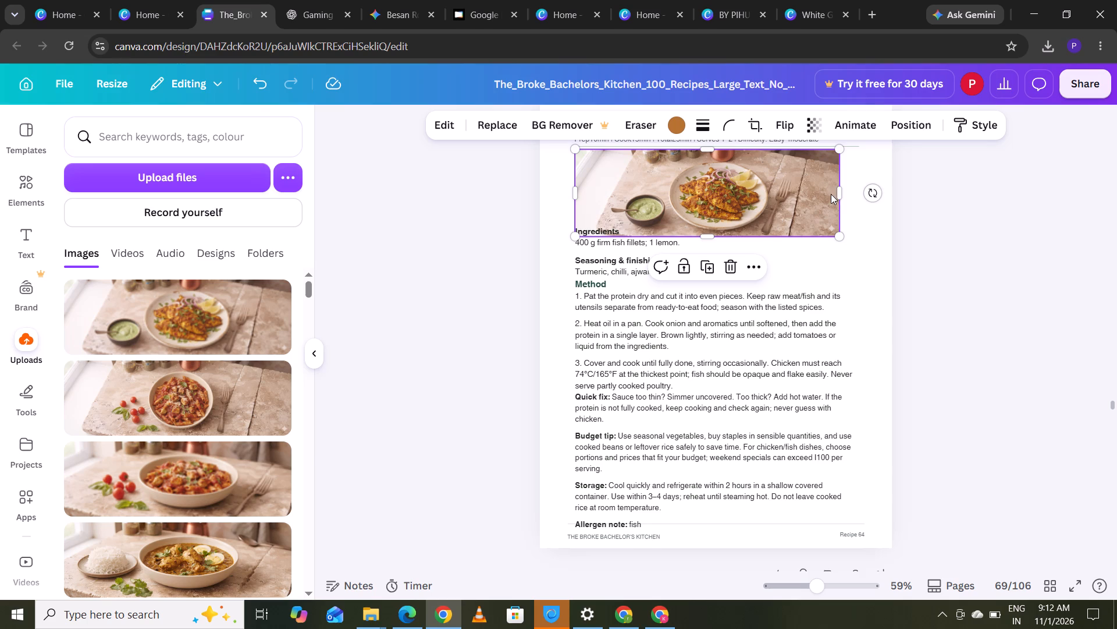
Crop all four sides of the fish image to about 5.7 wide so it clears recipe 64's Ingredients heading.
left_click_drag(838, 192, 810, 196)
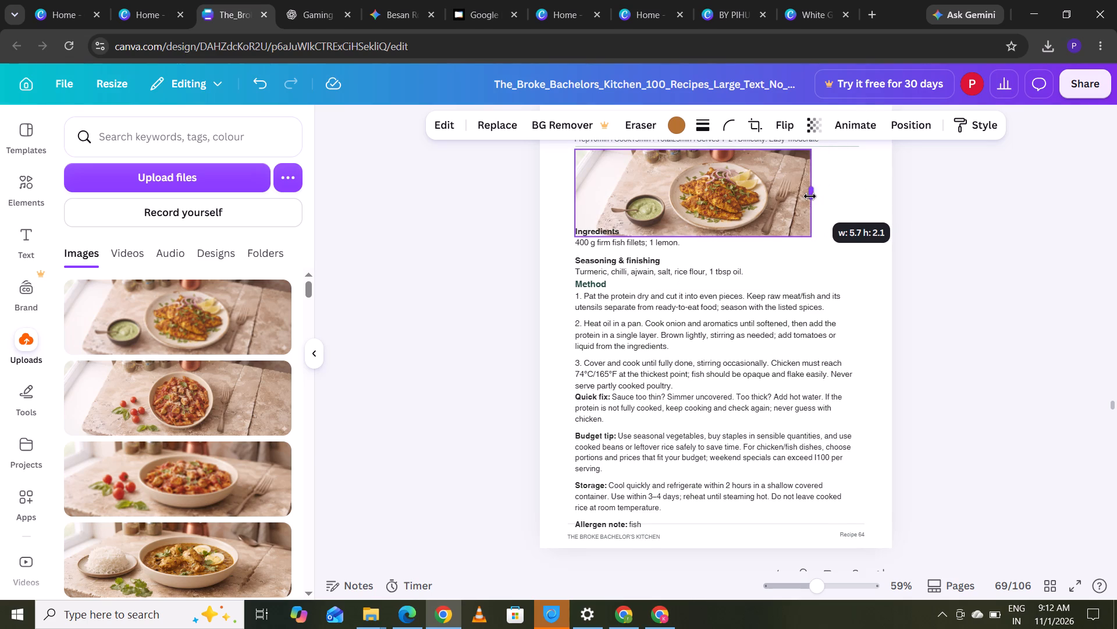
left_click_drag(810, 196, 814, 198)
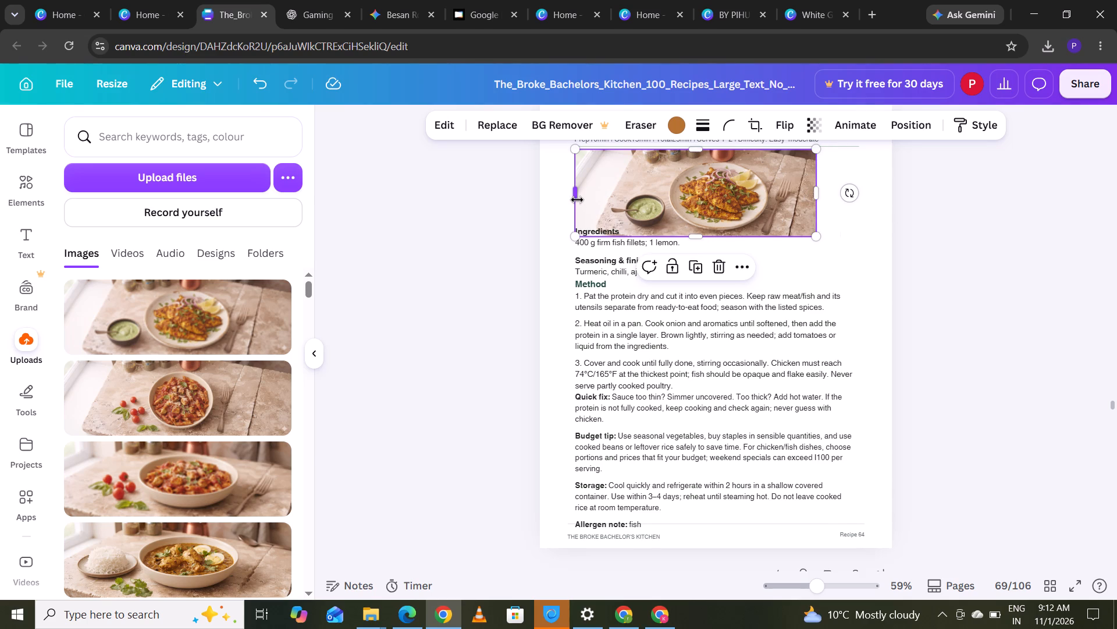
left_click_drag(577, 200, 584, 200)
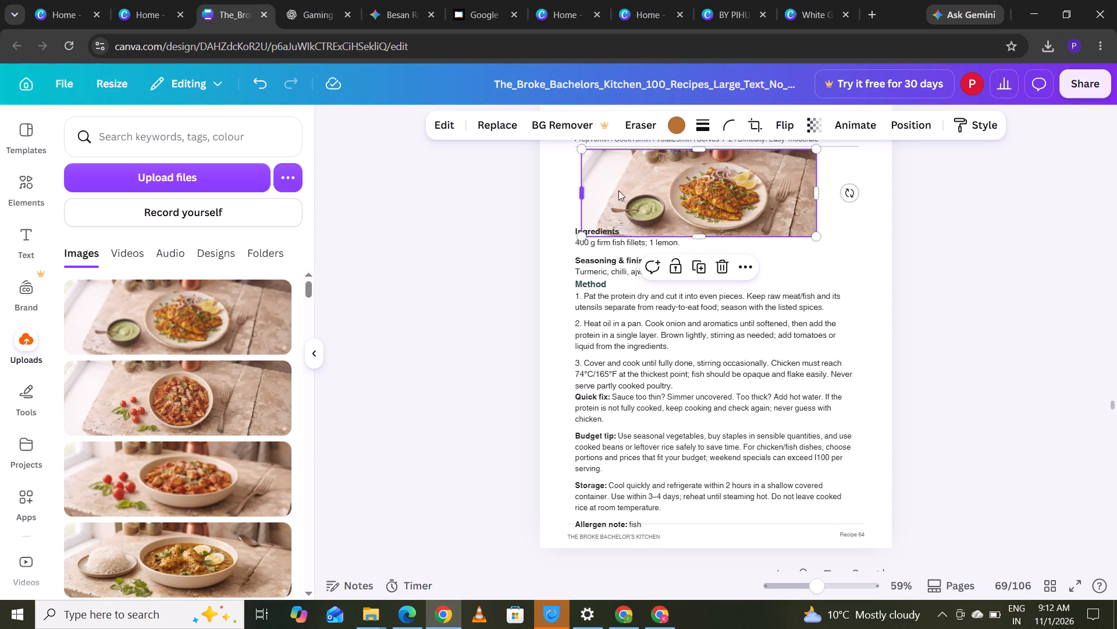
left_click_drag(700, 150, 699, 153)
left_click_drag(699, 153, 699, 158)
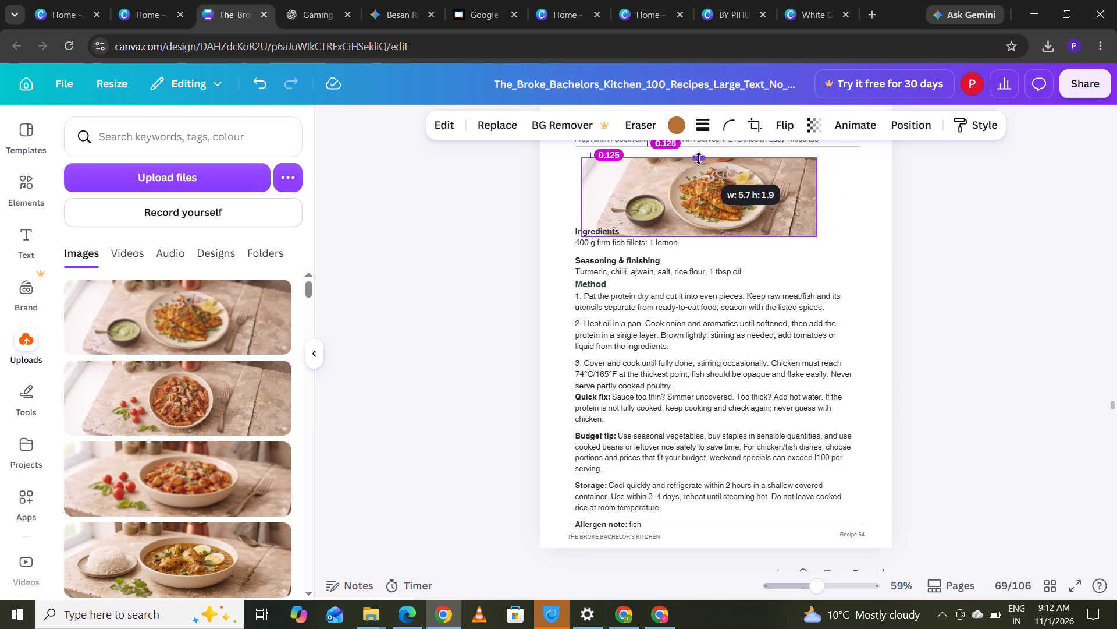
left_click_drag(700, 236, 700, 232)
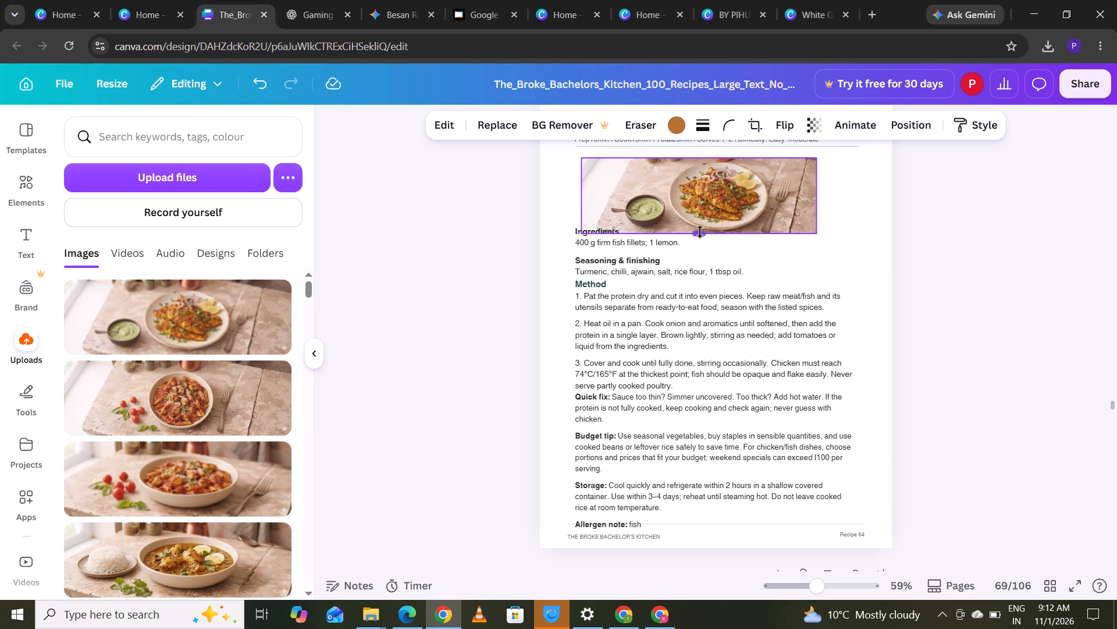
left_click_drag(700, 232, 700, 228)
Move the fish image up to the divider line at the text's margin and enlarge it down to the Ingredients heading.
left_click_drag(680, 199, 679, 196)
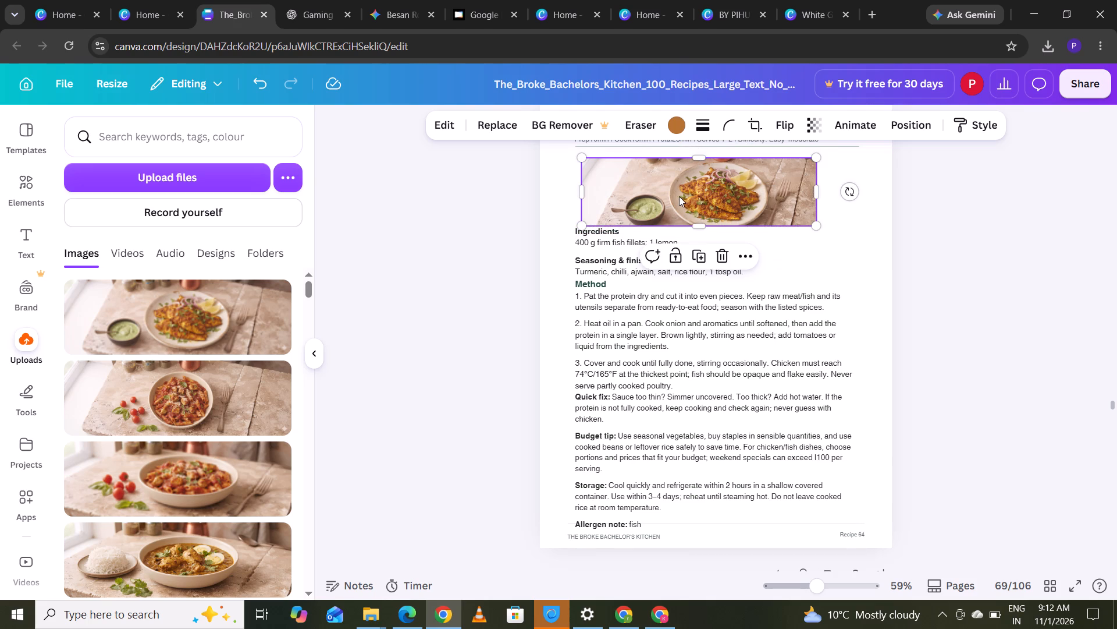
left_click_drag(679, 196, 676, 189)
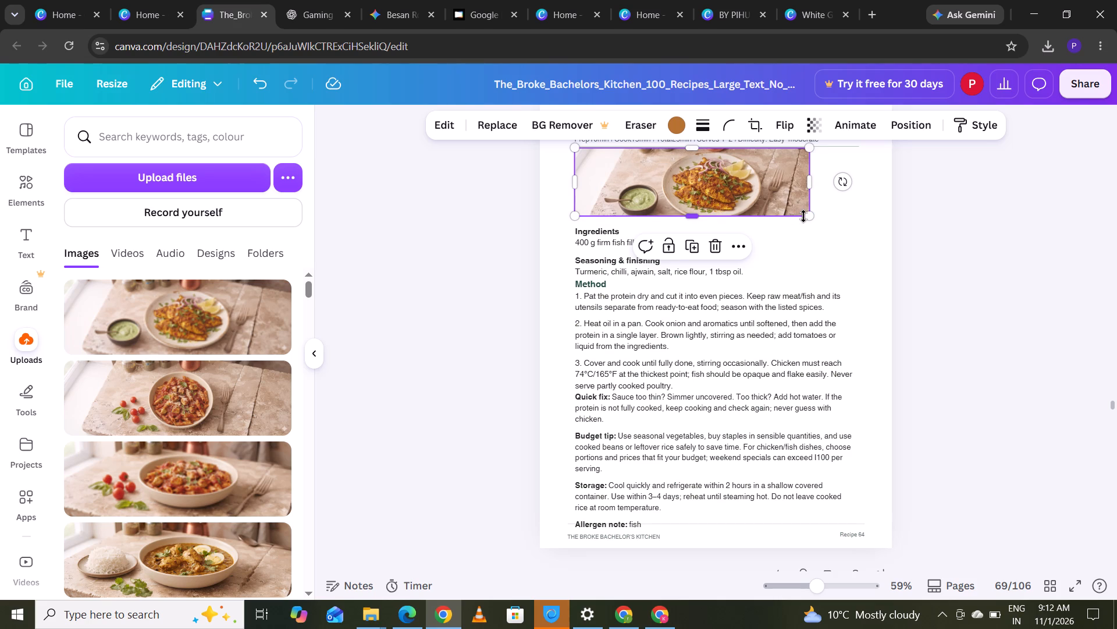
left_click_drag(813, 216, 823, 234)
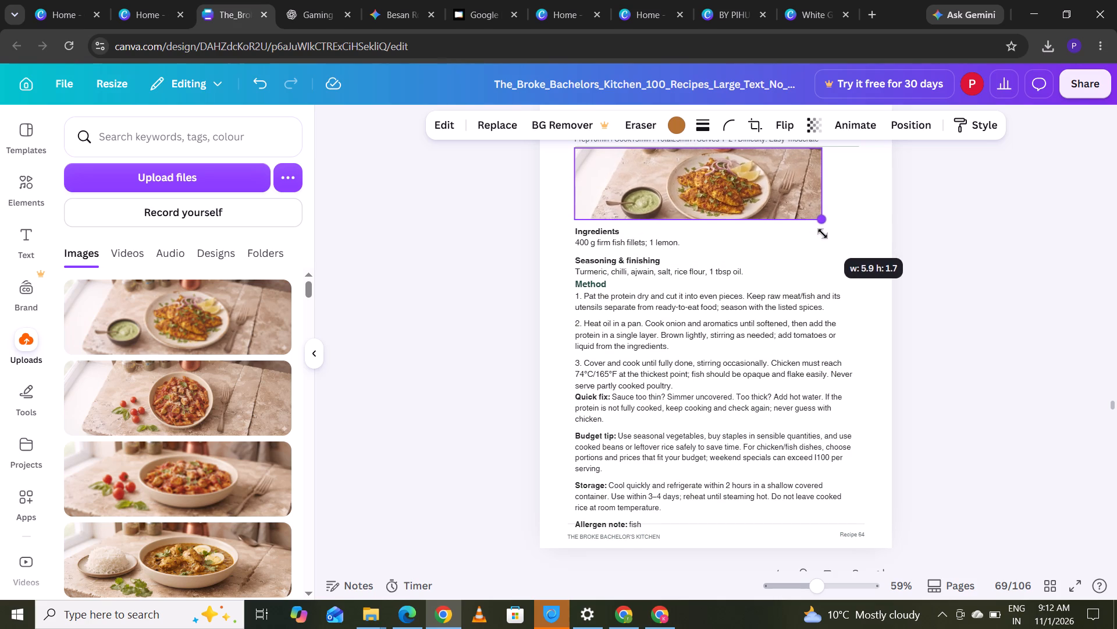
left_click_drag(823, 234, 837, 243)
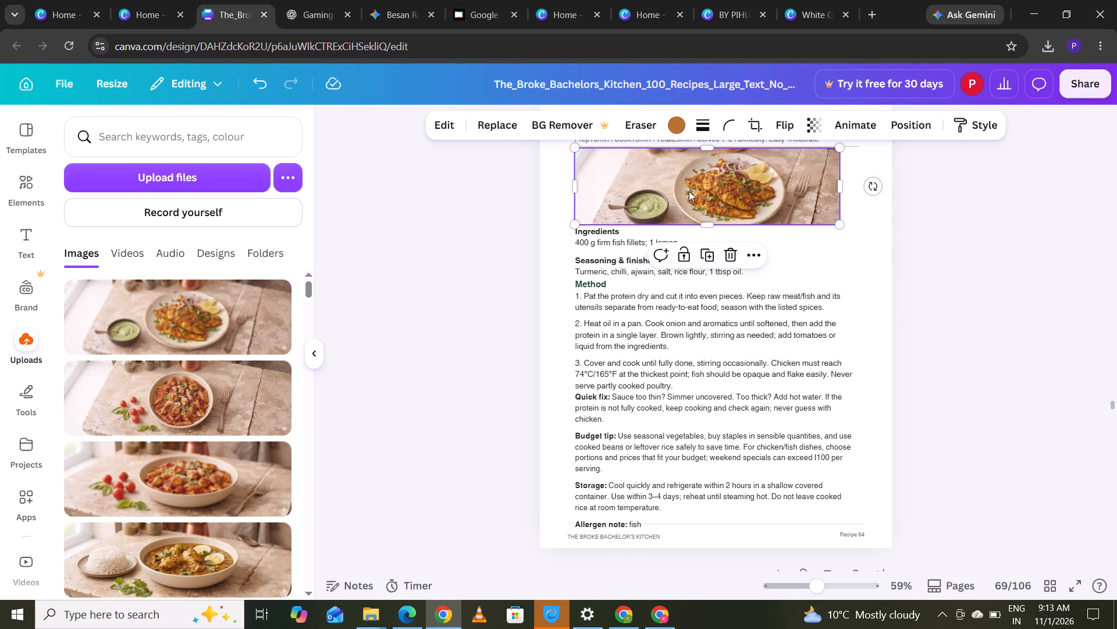
Trim the fish image's left side and realign it with the text's left margin directly under the divider line.
left_click_drag(571, 190, 577, 191)
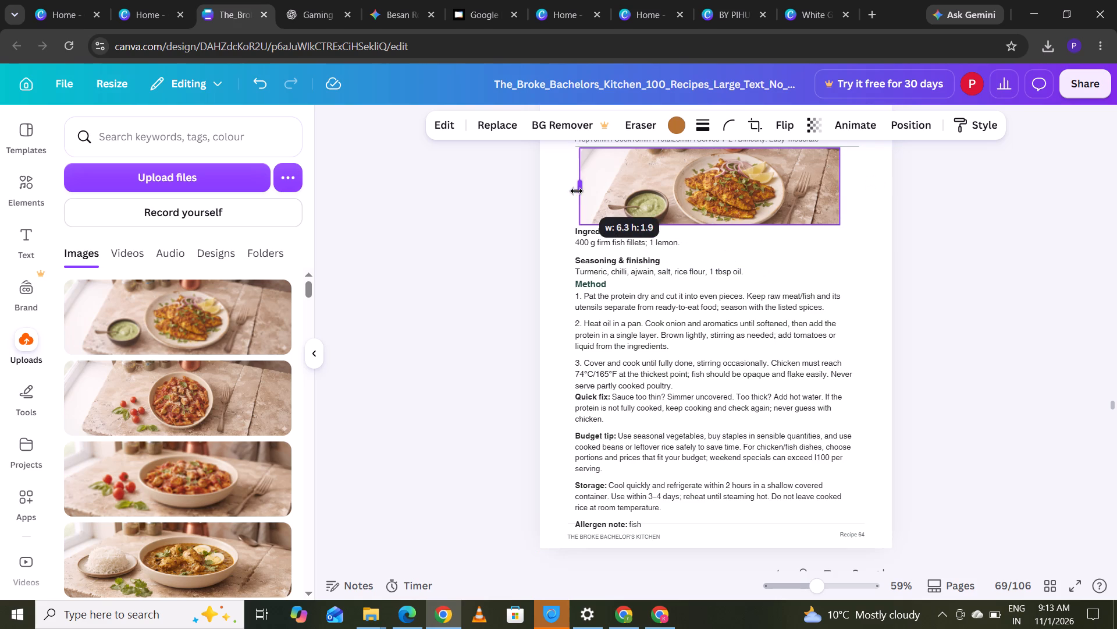
left_click_drag(577, 191, 581, 193)
left_click(581, 193)
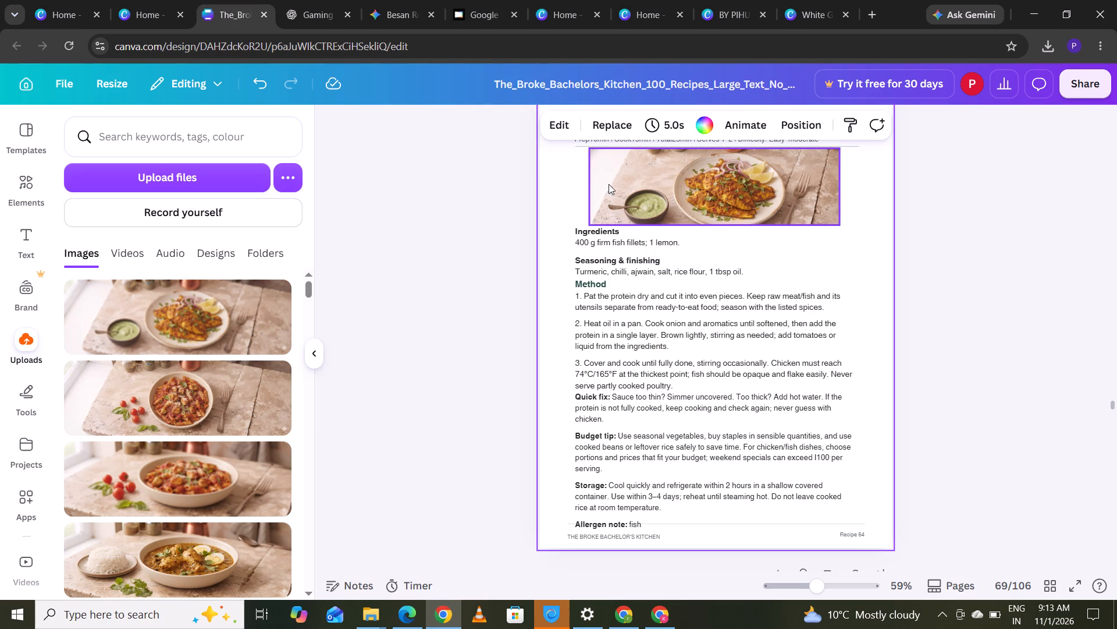
left_click_drag(617, 183, 596, 187)
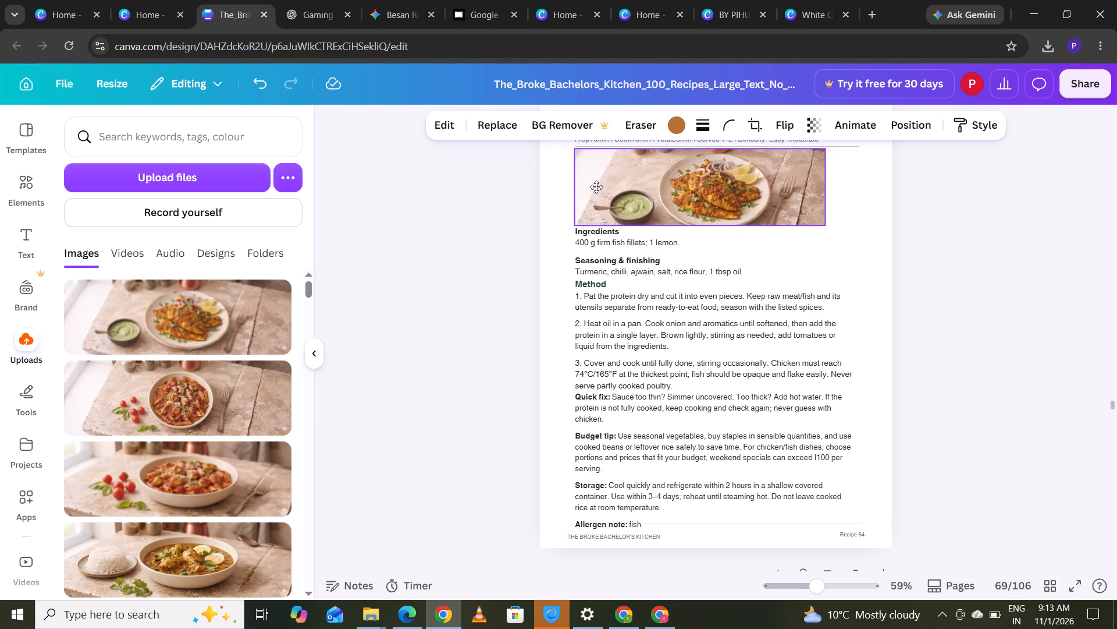
left_click_drag(596, 187, 603, 187)
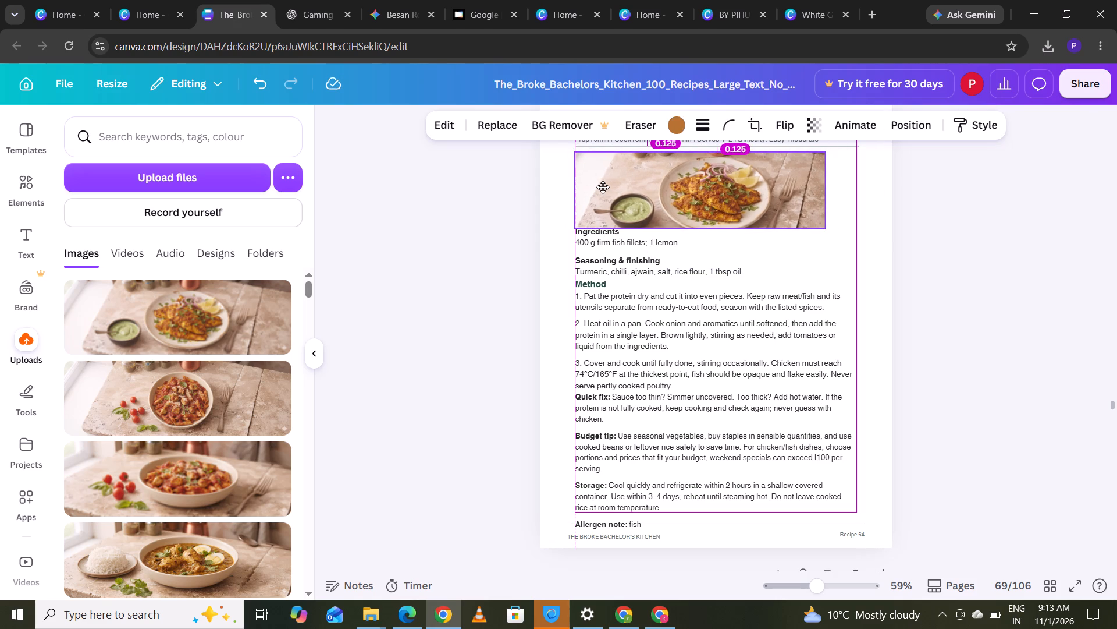
left_click_drag(603, 187, 604, 182)
left_click(989, 194)
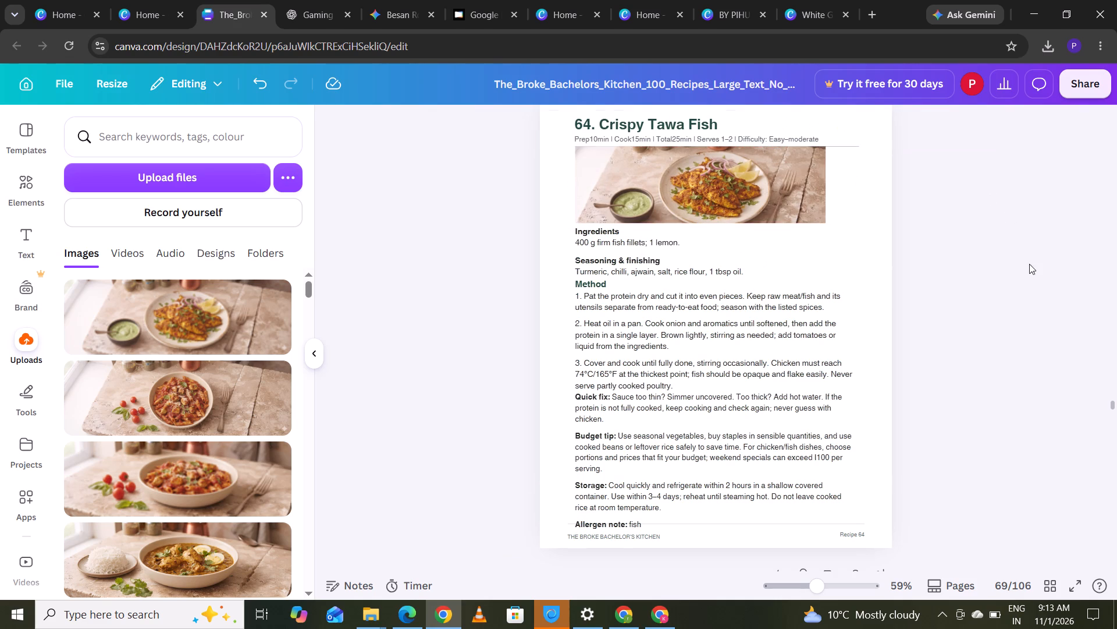
Review the recipe 64 page layout alongside the neighbouring recipe 63 and recipe 65 pages.
left_click(1114, 403)
key("Down")
key("Down")
key("Down")
key("Down")
key("Down")
key("Down")
key("Down")
key("Down")
key("Down")
key("Down")
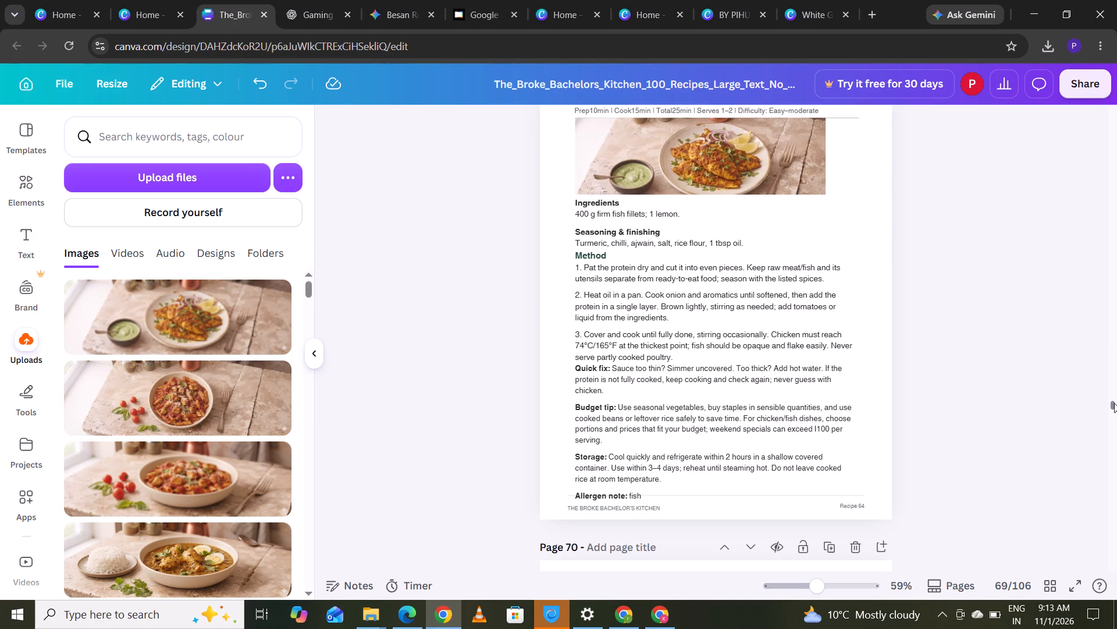
key("Down")
key("Down")
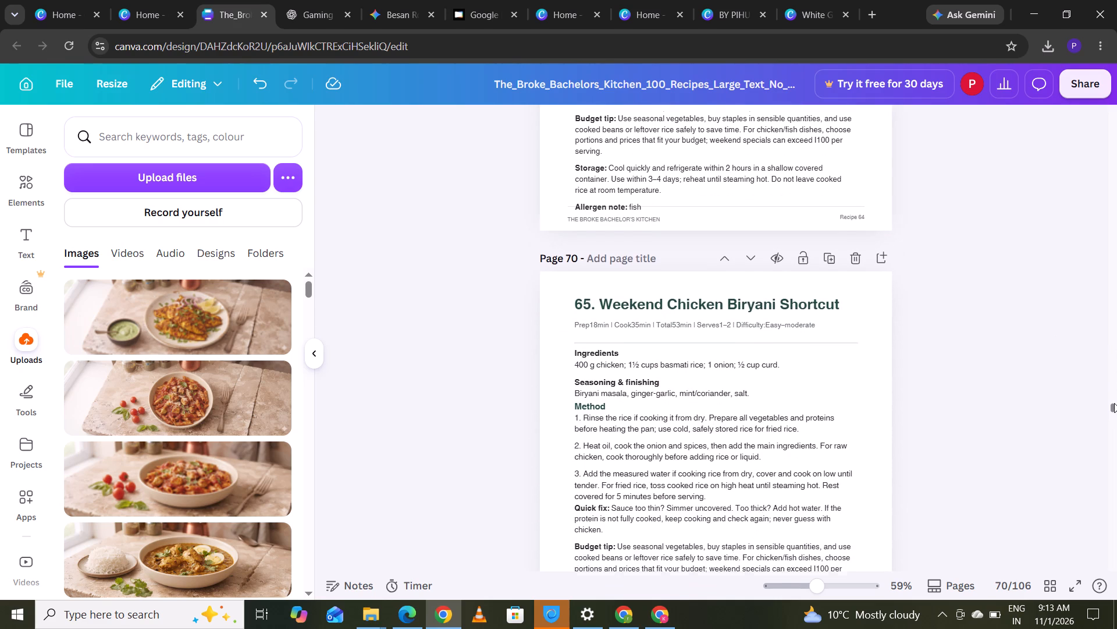
key("Up")
key("Up")
key("Up")
key("Up")
key("Up")
key("Up")
key("Up")
key("Up")
key("Up")
key("Up")
key("Up")
key("Up")
key("Up")
key("Up")
key("Up")
key("Up")
key("Up")
key("Up")
key("Up")
key("Up")
key("Up")
key("Up")
key("Up")
key("Up")
key("Up")
key("Up")
key("Up")
key("Up")
key("Up")
key("Up")
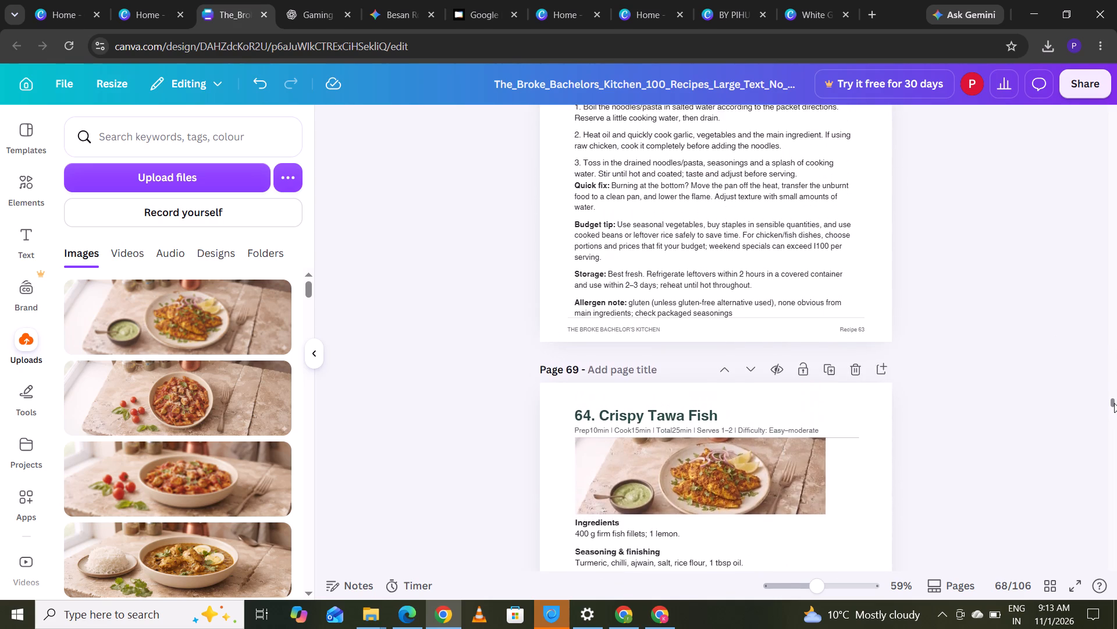
key("Down")
key("Down")
key("Down")
key("Down")
key("Down")
key("Down")
key("Down")
key("Down")
key("Down")
key("Down")
key("Down")
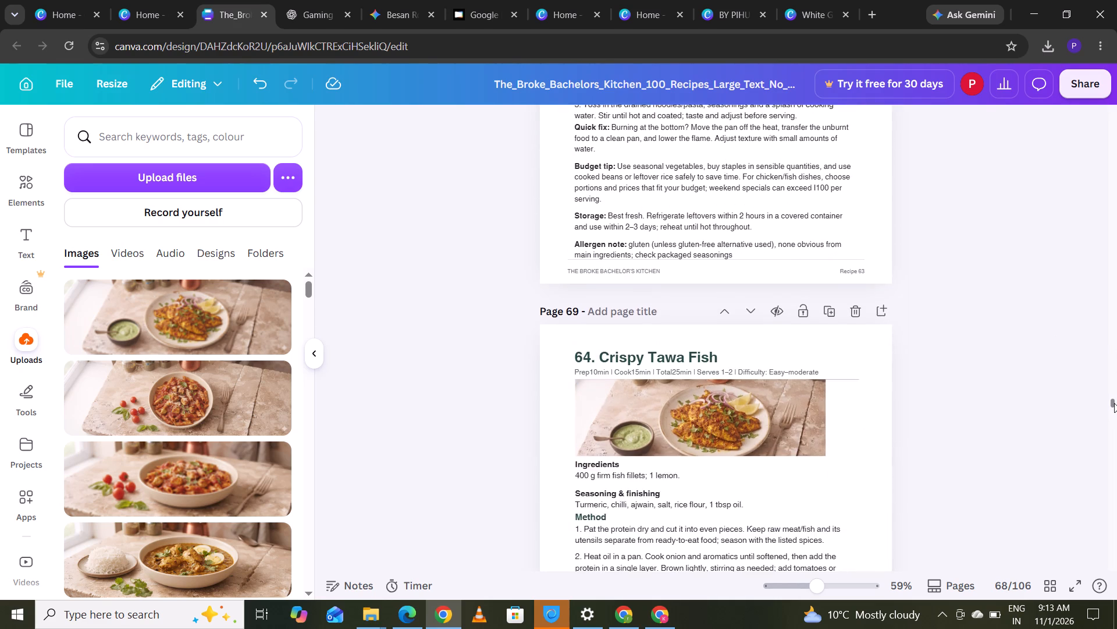
key("Down")
key("Down")
key("Down")
key("Down")
key("Down")
key("Down")
key("Down")
key("Down")
key("Down")
key("Down")
key("Down")
key("Down")
key("Down")
key("Down")
key("Down")
key("Down")
key("Down")
key("Down")
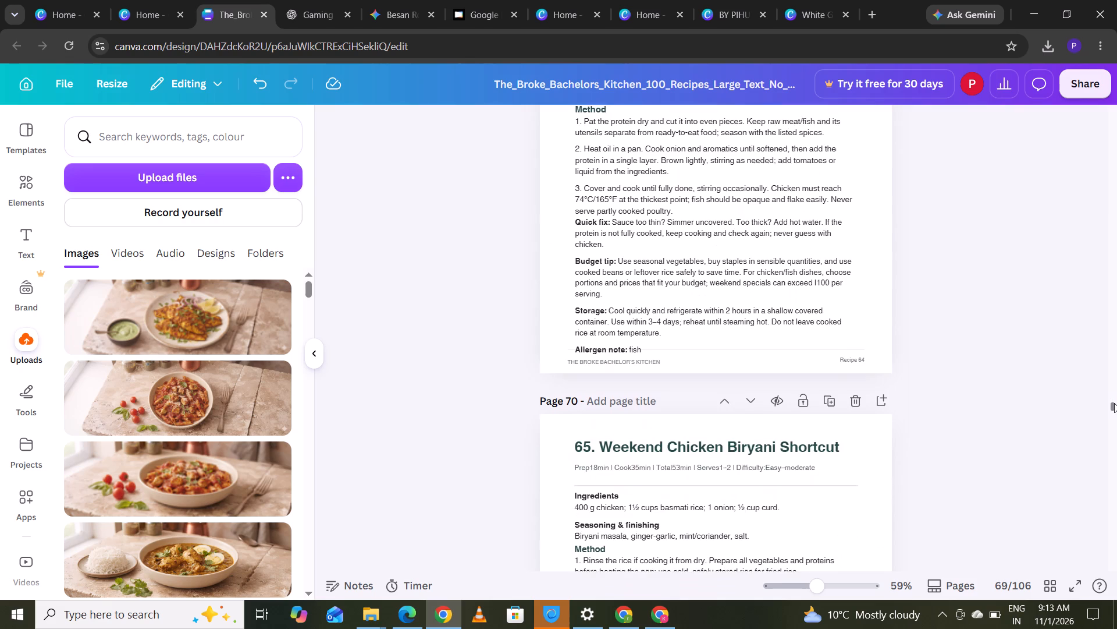
key("Down")
key("Down")
key("Down")
key("Down")
key("Down")
key("Down")
key("Down")
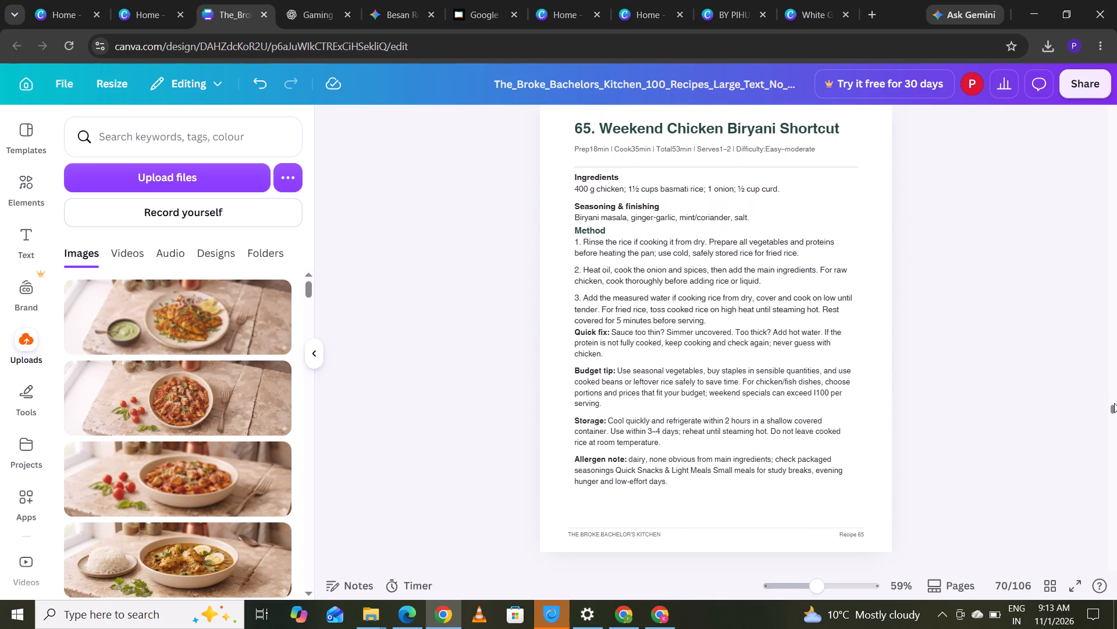
Nudge the body text block of recipe 65, Weekend Chicken Biryani Shortcut, slightly up toward the divider line.
key("Up")
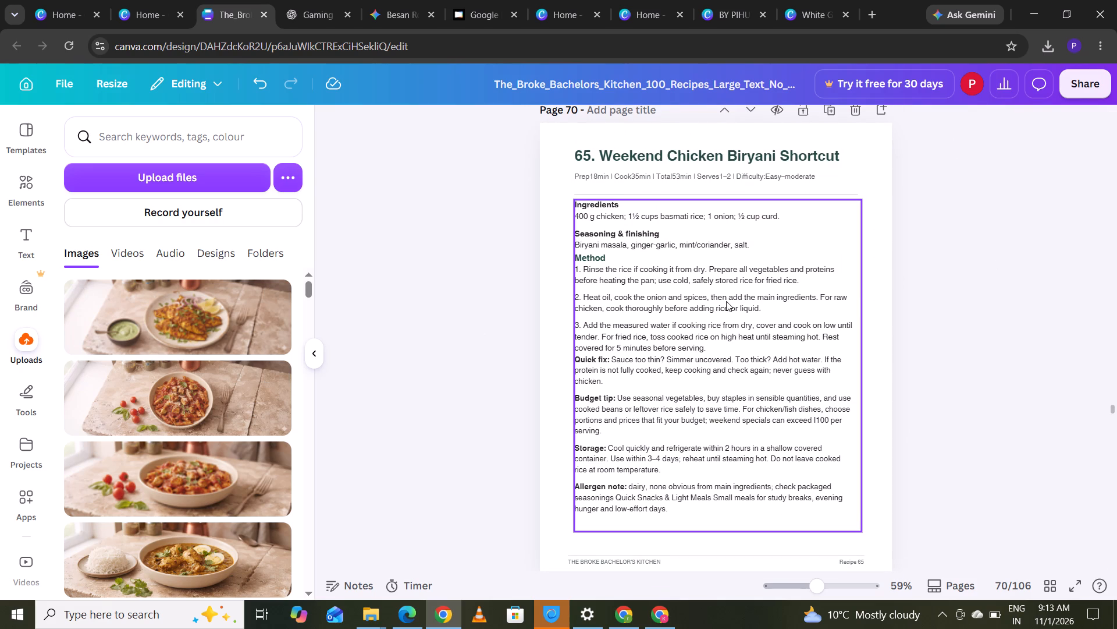
left_click(688, 311)
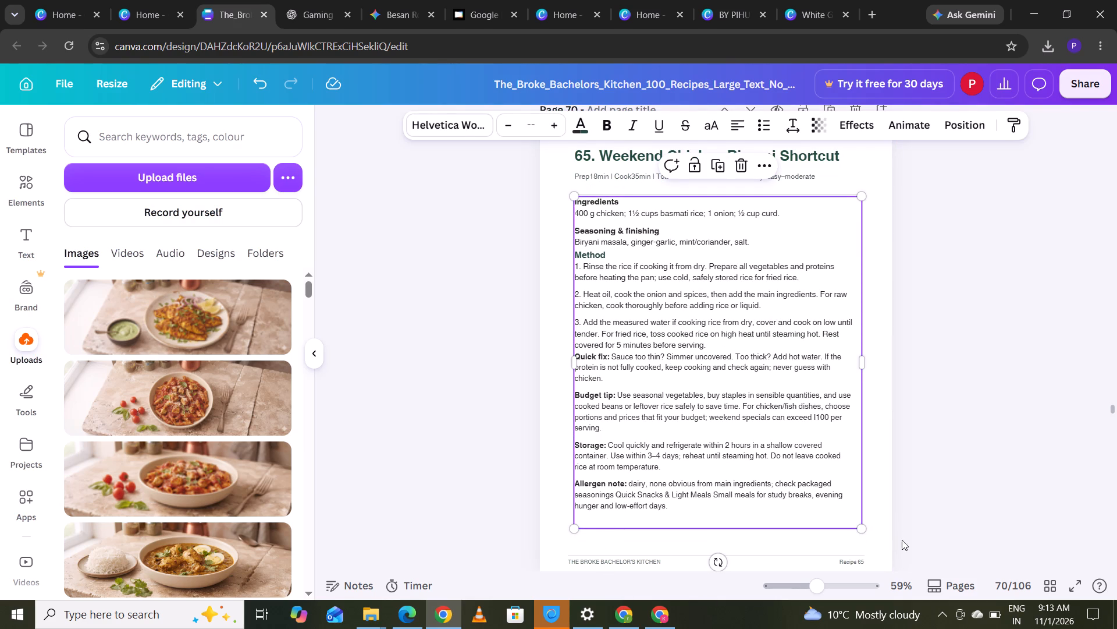
Move the footer text "THE BROKE BACHELOR'S KITCHEN" slightly lower on the recipe 65 page.
left_click(1112, 409)
key("Down")
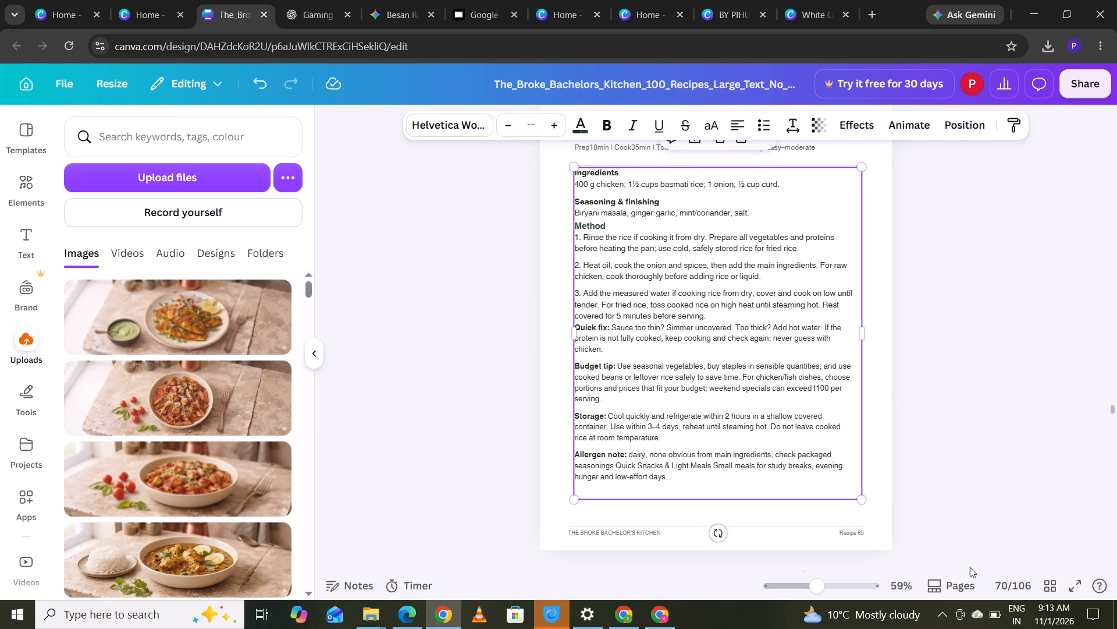
left_click(611, 536)
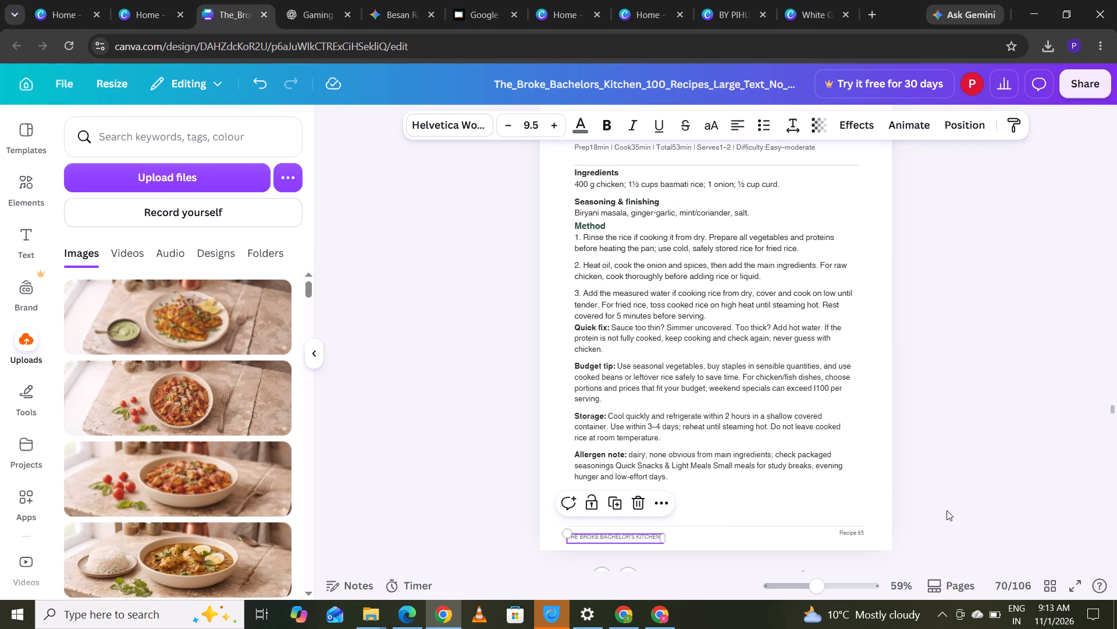
Lower the "Recipe 65" page label slightly so it lines up with the footer text.
left_click(853, 534)
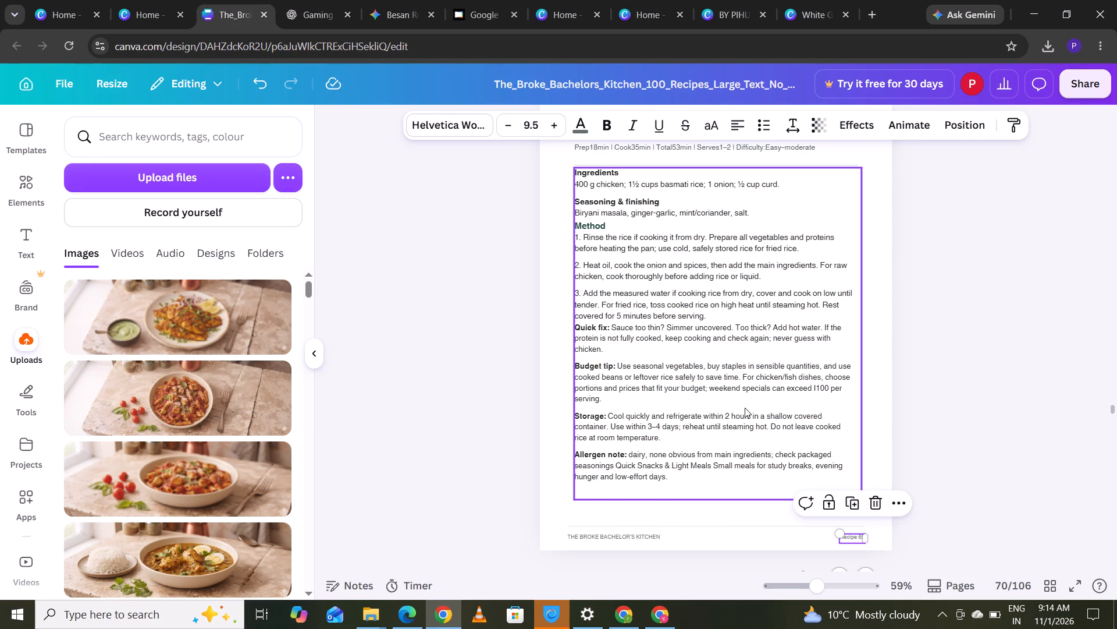
Move the recipe 65 body text block down to the footer line, leaving an image gap below the divider.
left_click_drag(745, 408, 738, 422)
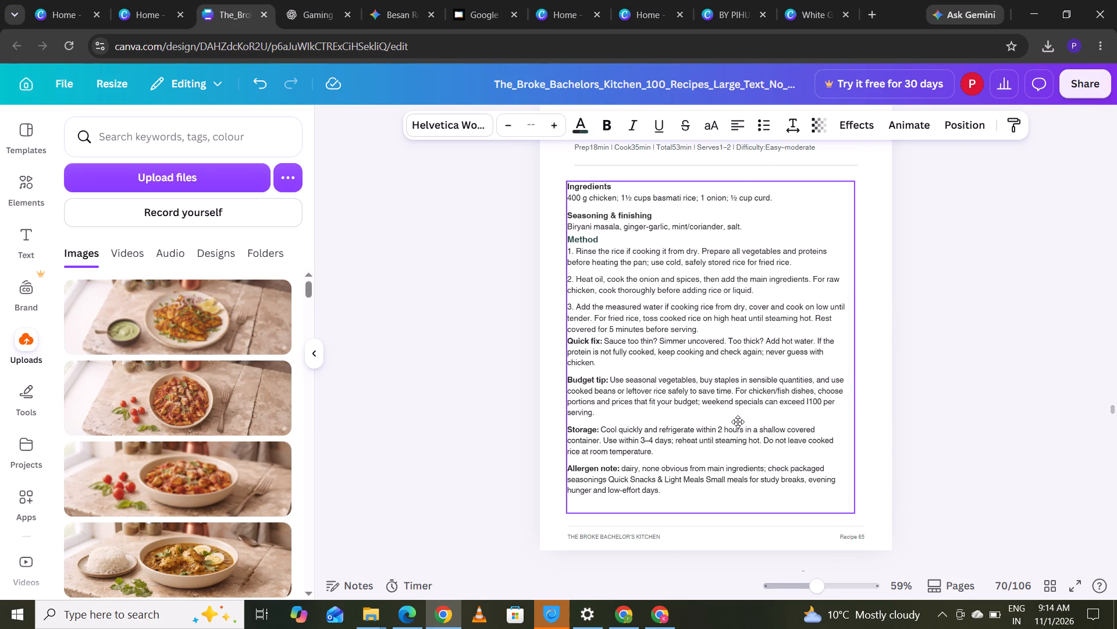
left_click_drag(738, 422, 748, 426)
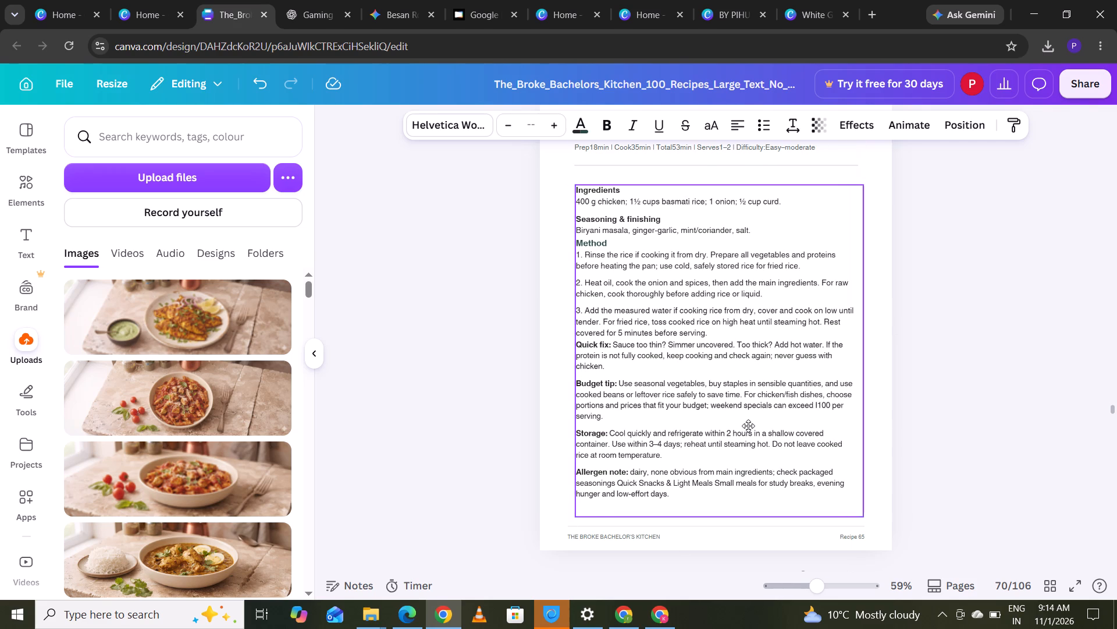
left_click_drag(748, 426, 750, 430)
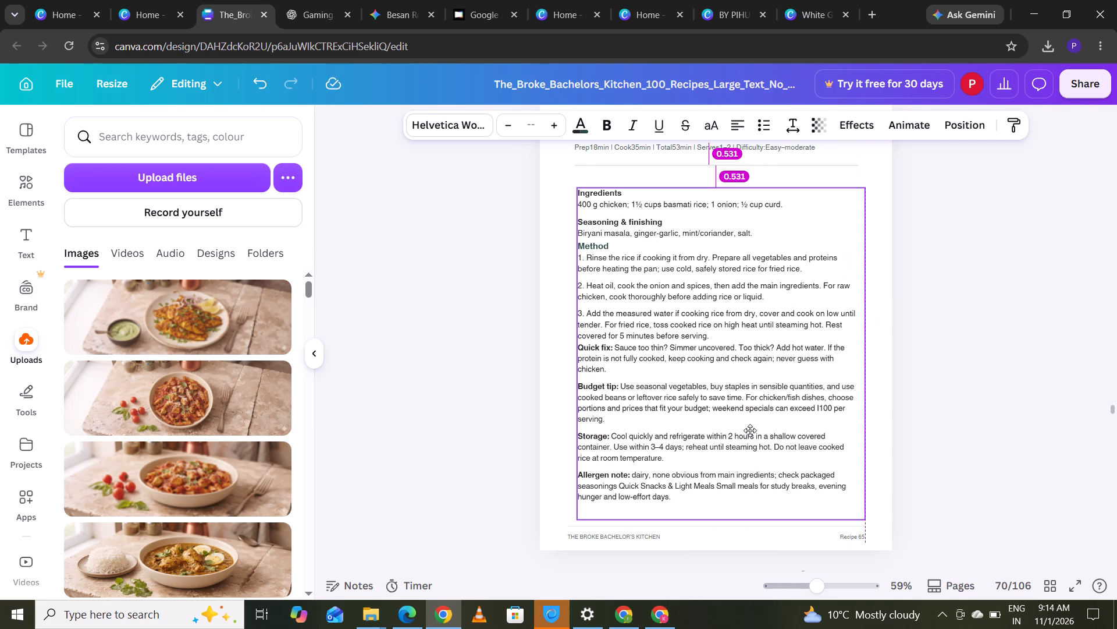
left_click_drag(750, 430, 749, 446)
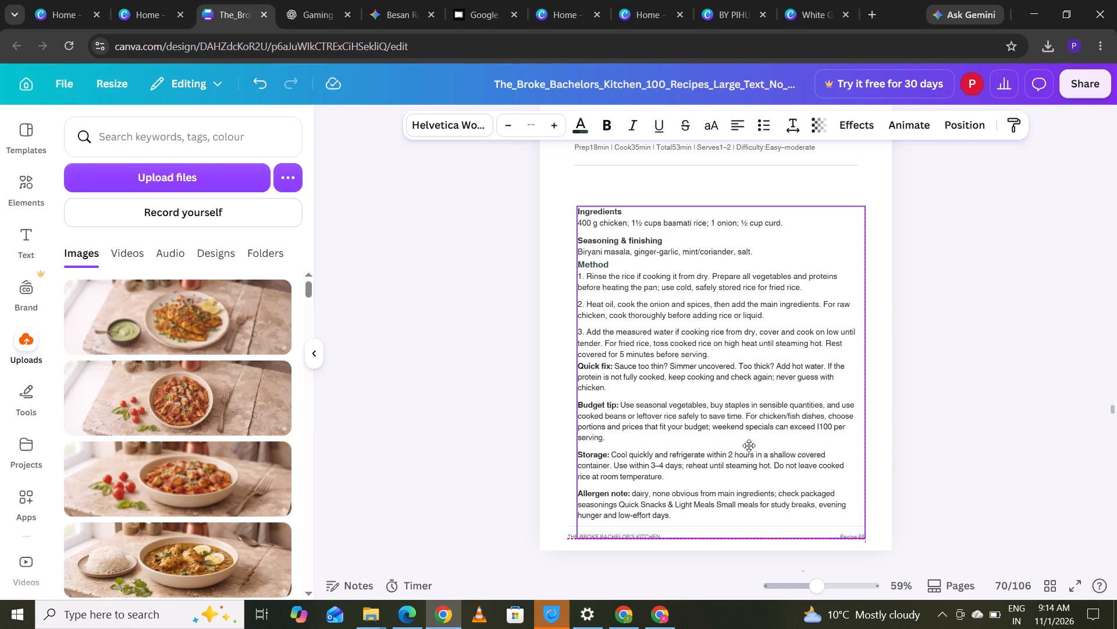
left_click_drag(749, 446, 748, 455)
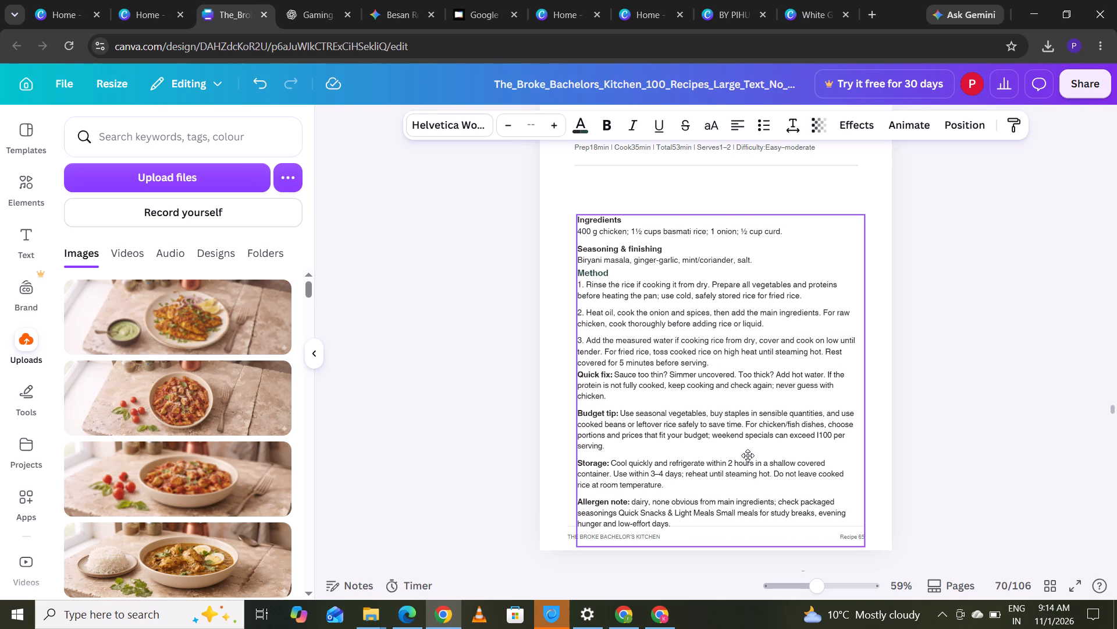
left_click_drag(748, 455, 744, 455)
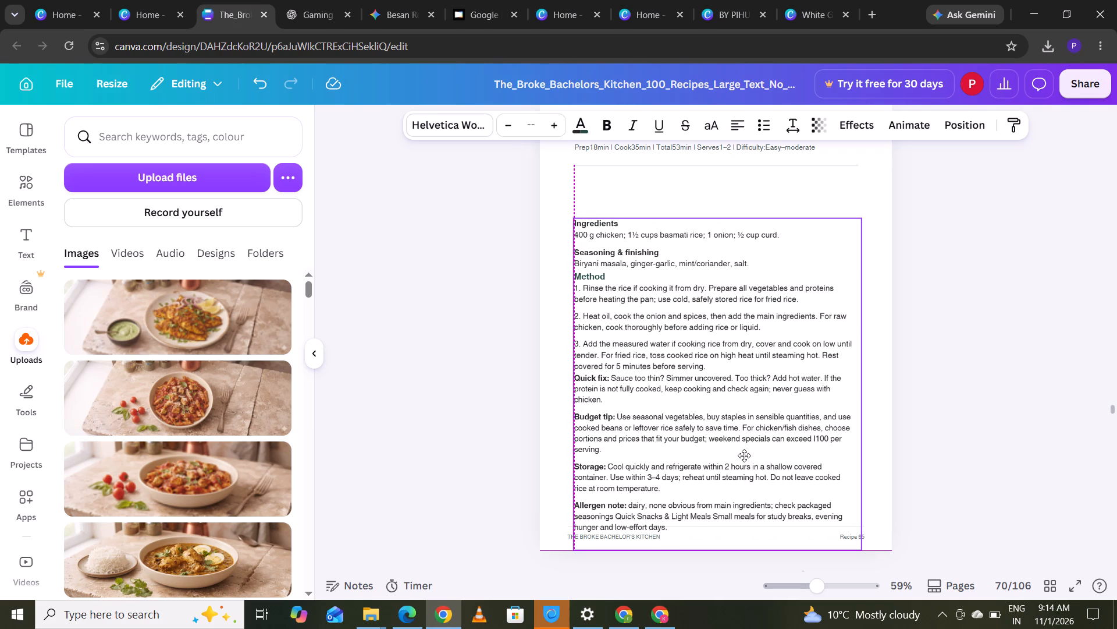
left_click_drag(744, 455, 744, 450)
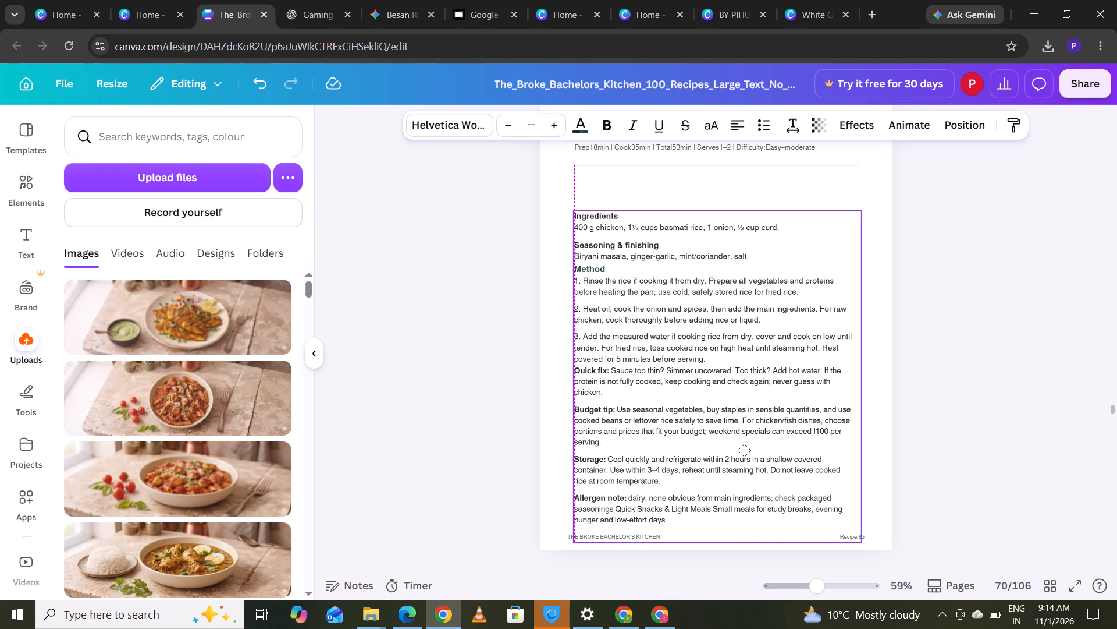
left_click_drag(744, 450, 744, 454)
left_click_drag(744, 454, 744, 459)
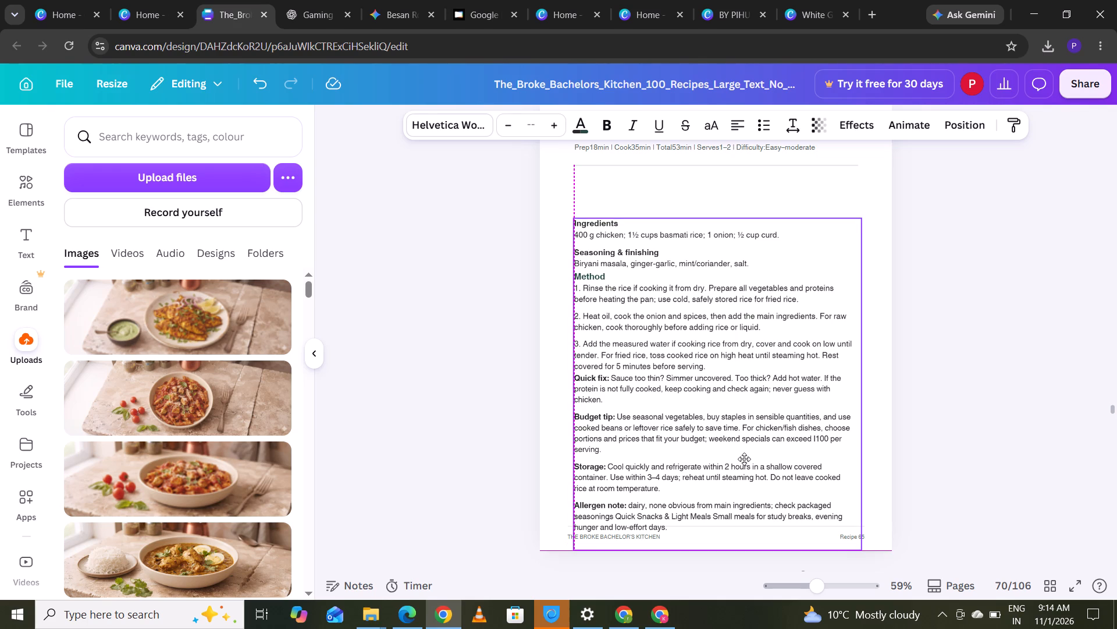
left_click_drag(744, 459, 744, 453)
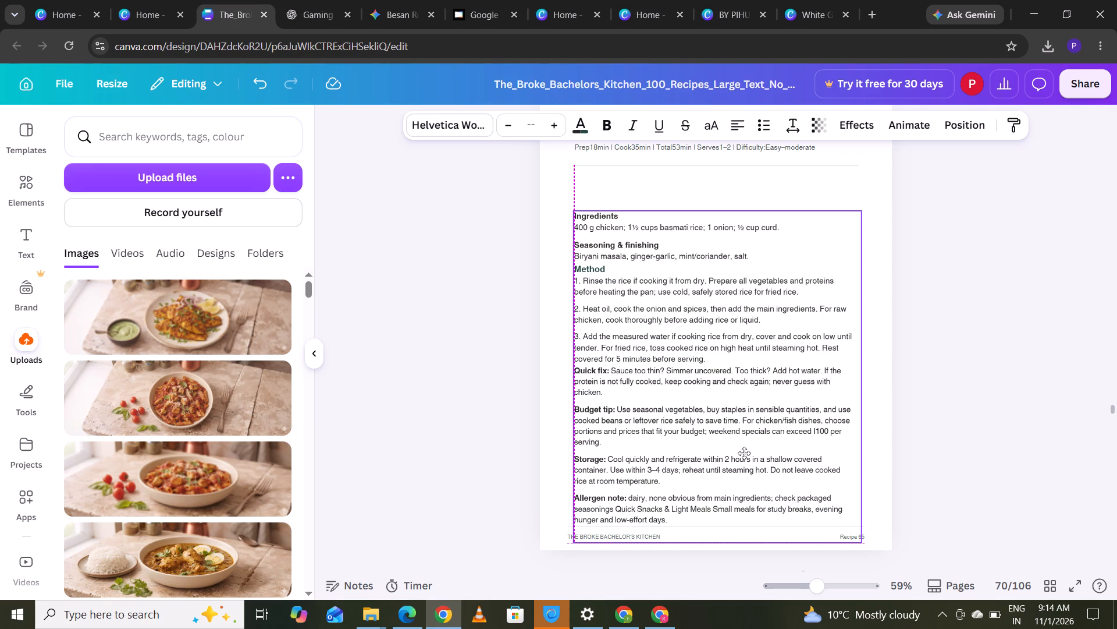
left_click_drag(744, 453, 744, 461)
left_click(917, 217)
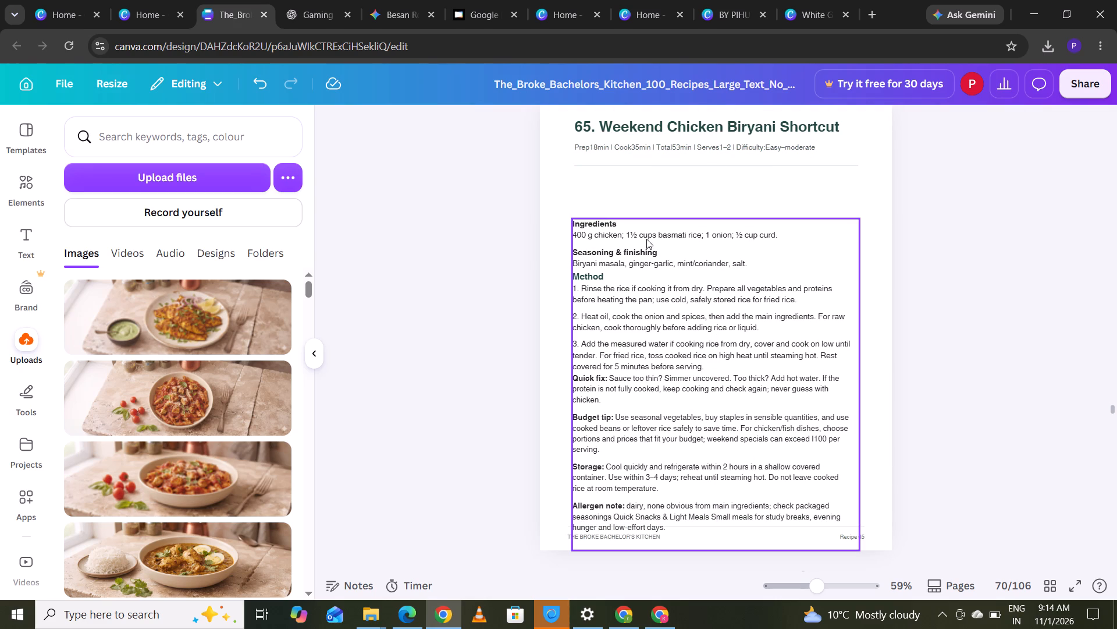
Move the prep and cook time line and the divider up close beneath the recipe 65 title.
left_click(632, 151)
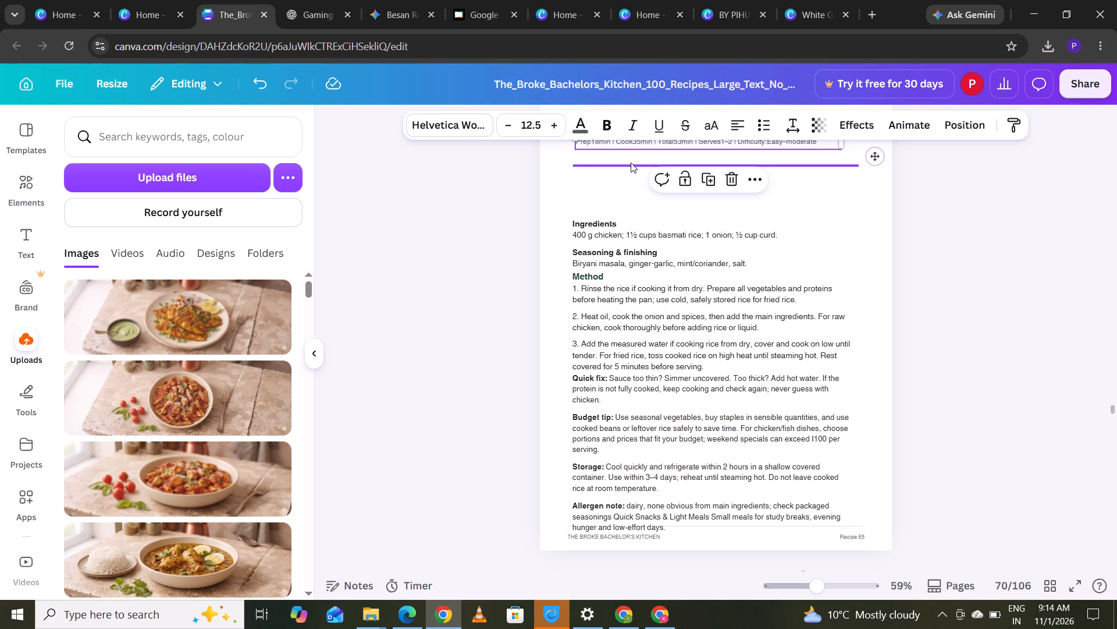
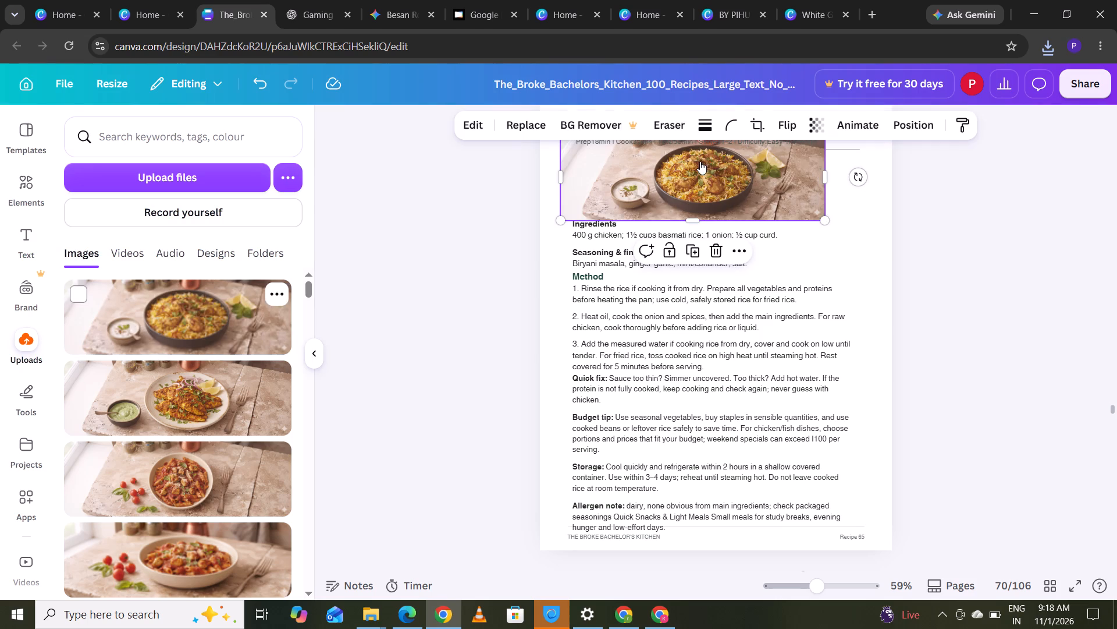
Crop the biryani photo to about 6 wide by 1.6 high and fit it between the recipe 65 header line and Ingredients.
left_click_drag(699, 218, 699, 209)
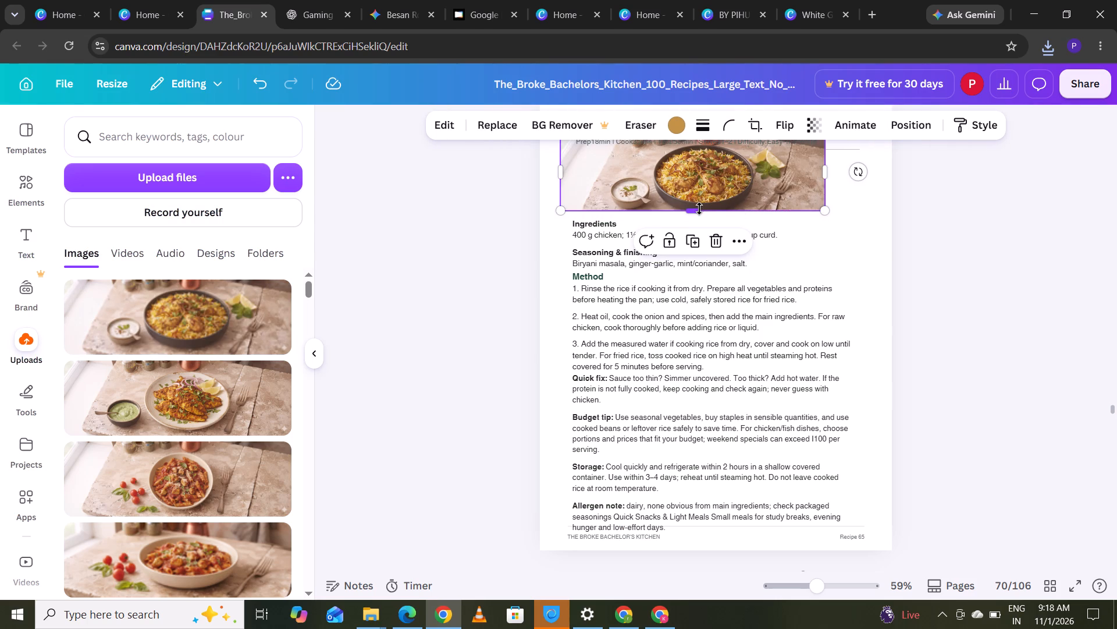
left_click(942, 181)
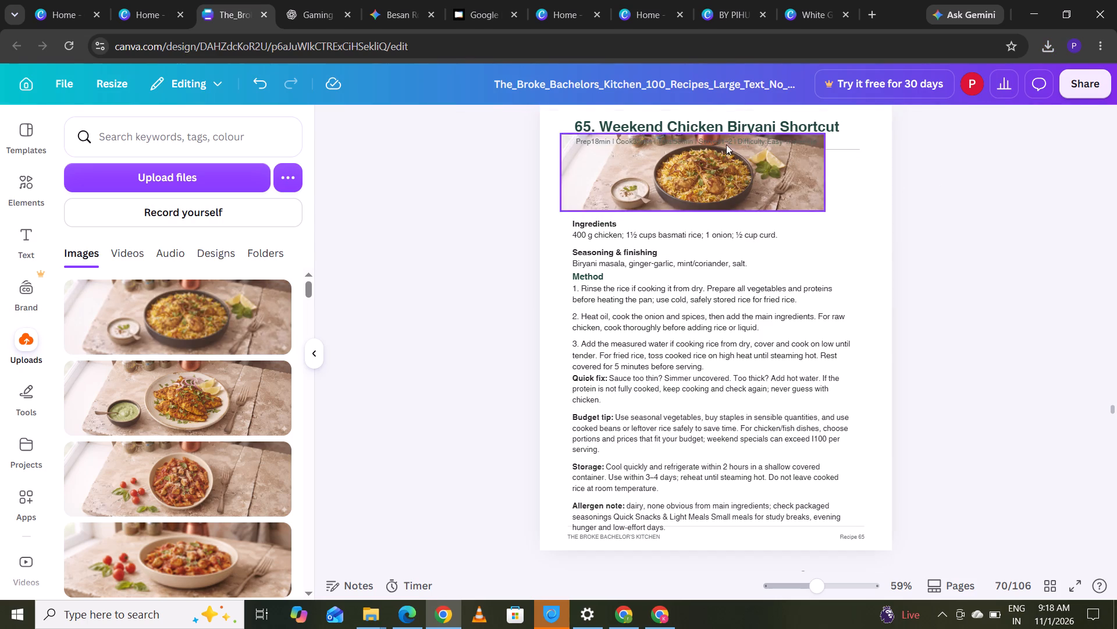
left_click_drag(714, 171, 726, 181)
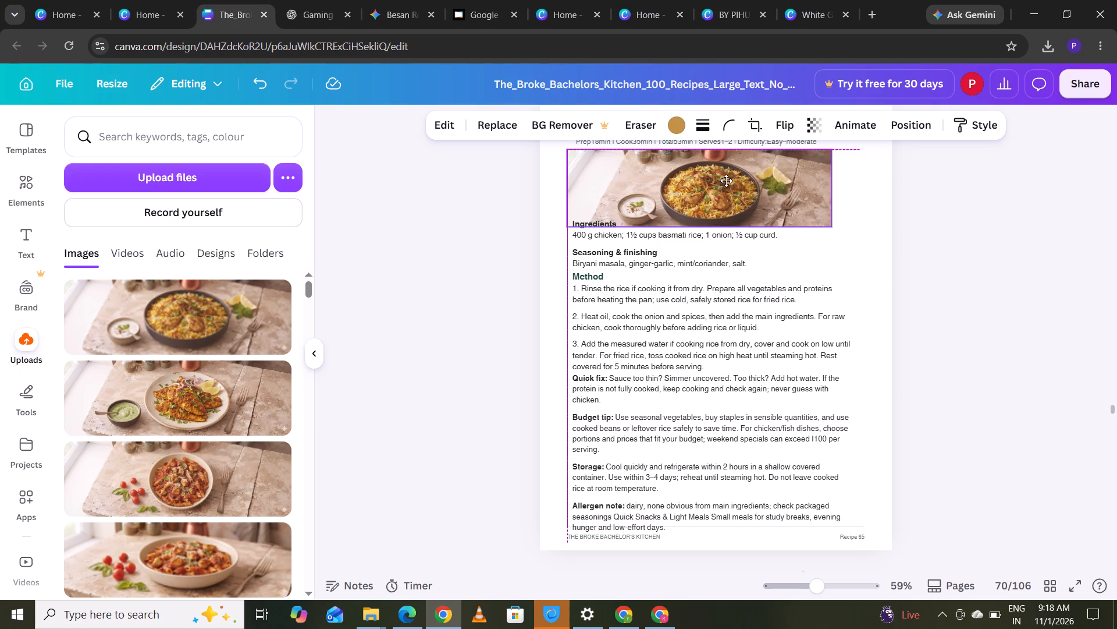
left_click_drag(726, 181, 727, 179)
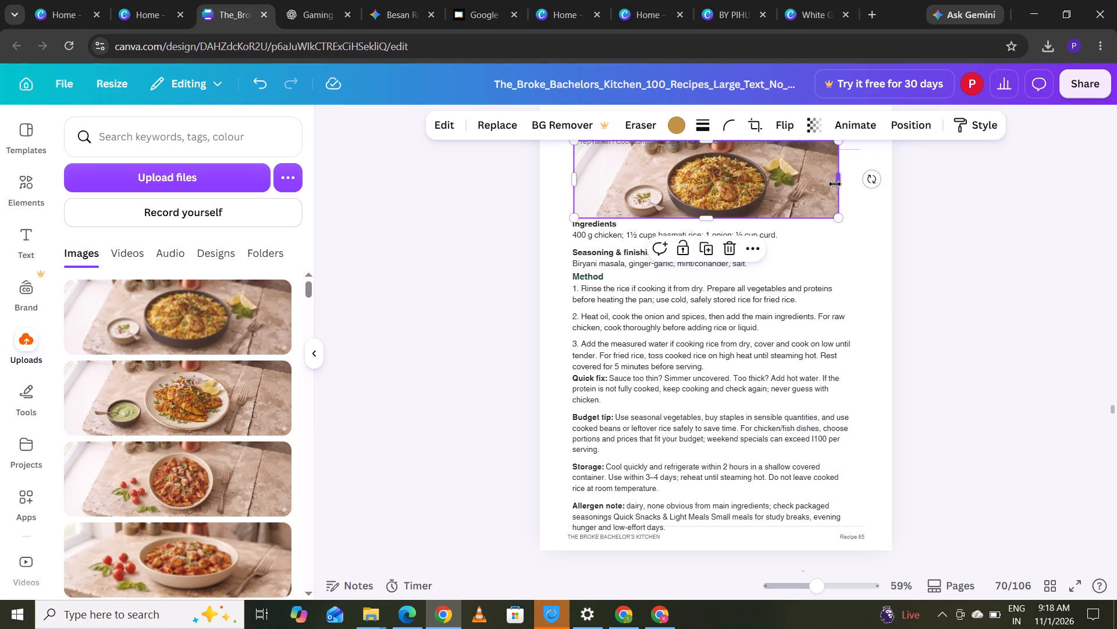
left_click_drag(835, 184, 819, 190)
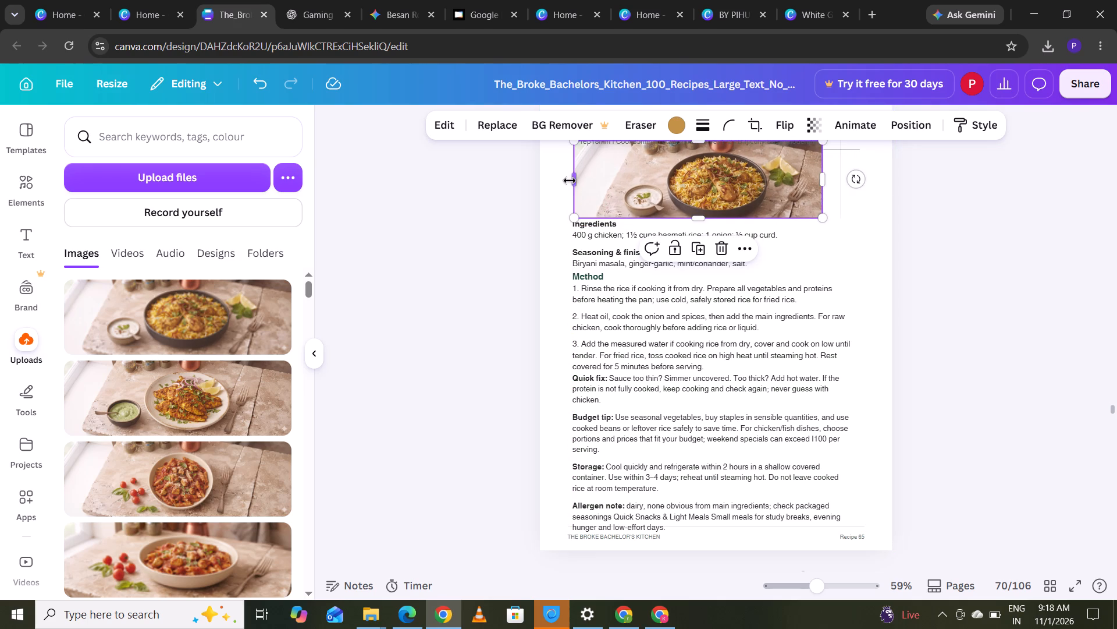
left_click_drag(570, 181, 560, 186)
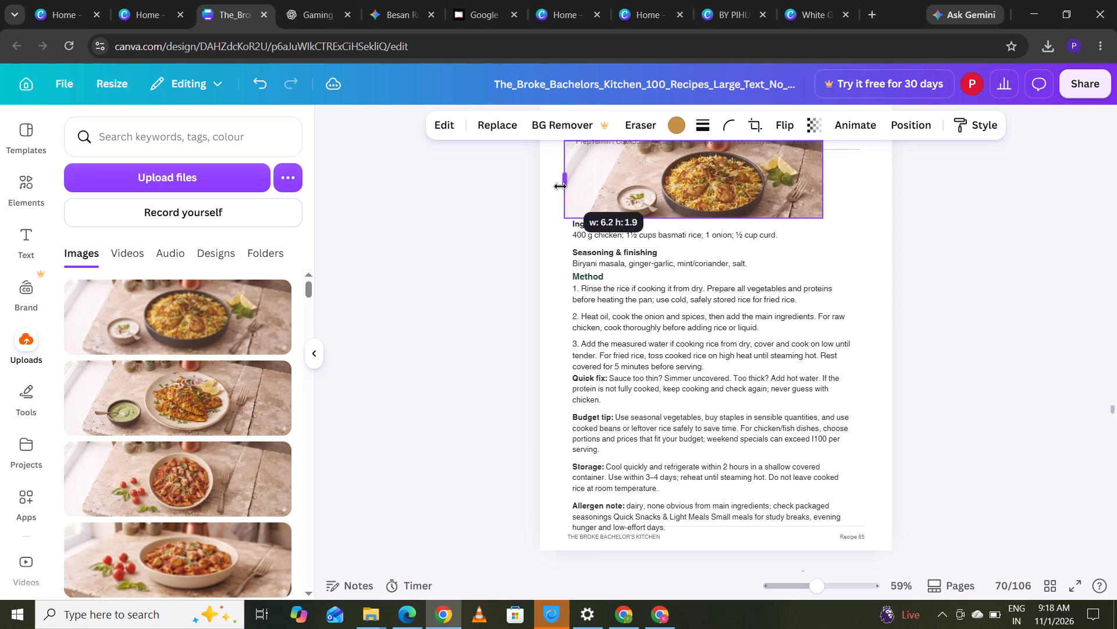
left_click_drag(560, 186, 574, 186)
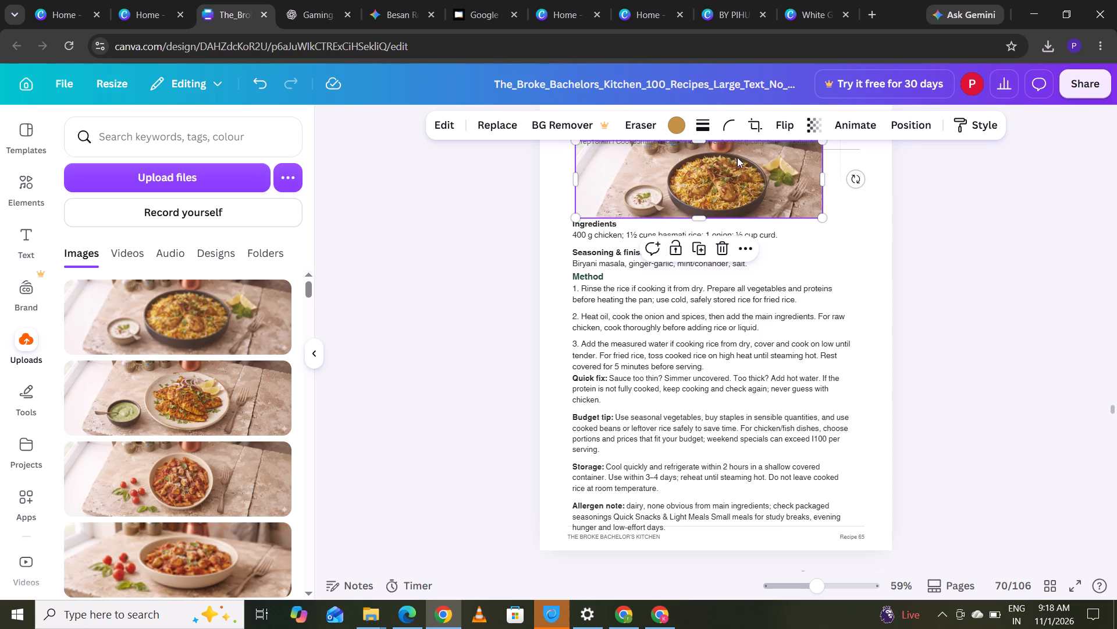
left_click_drag(703, 141, 703, 147)
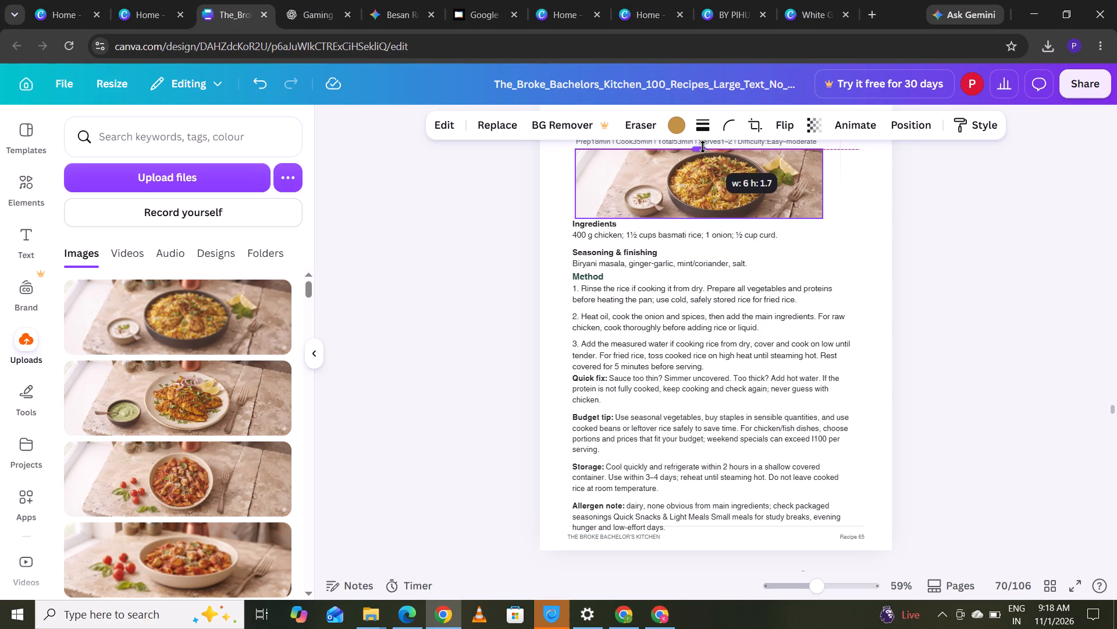
left_click_drag(703, 147, 703, 149)
left_click_drag(703, 149, 703, 151)
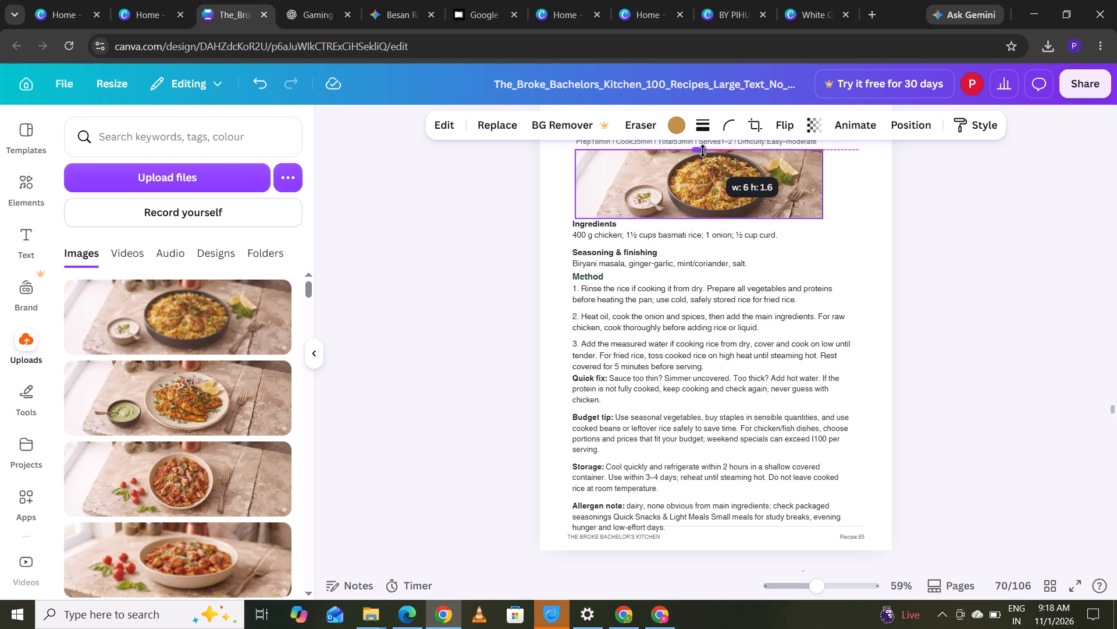
left_click_drag(703, 151, 703, 152)
left_click(934, 199)
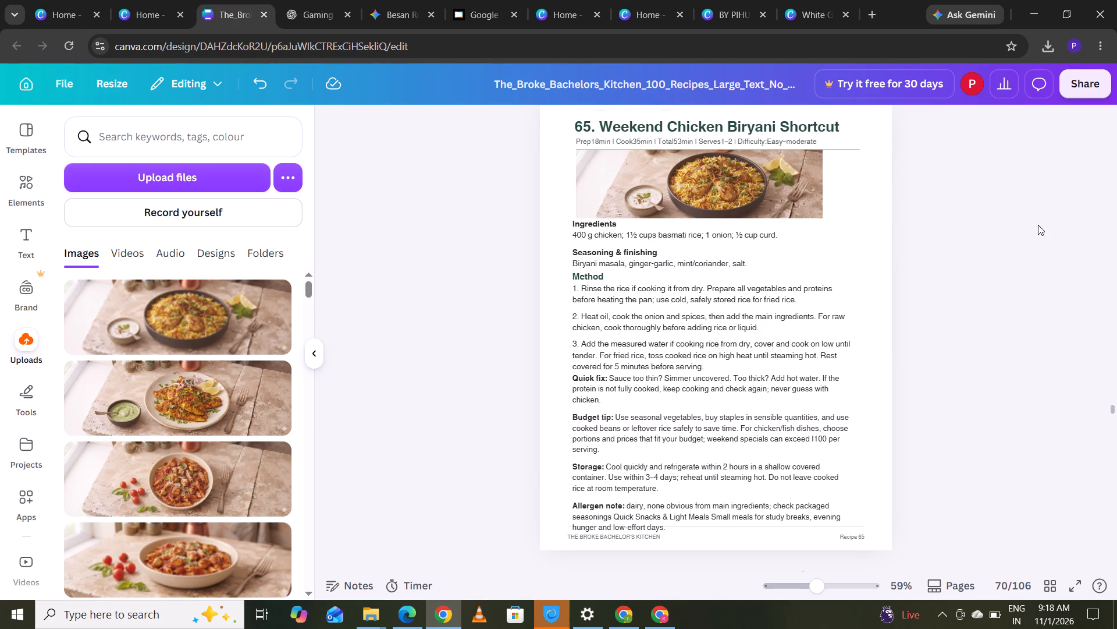
Compare the photo placement on the recipe 65 page with the recipe 64 Crispy Tawa Fish page.
left_click(1109, 408)
key("Up")
key("Up")
key("Up")
key("Up")
key("Up")
key("Up")
key("Up")
key("Up")
key("Up")
key("Up")
key("Up")
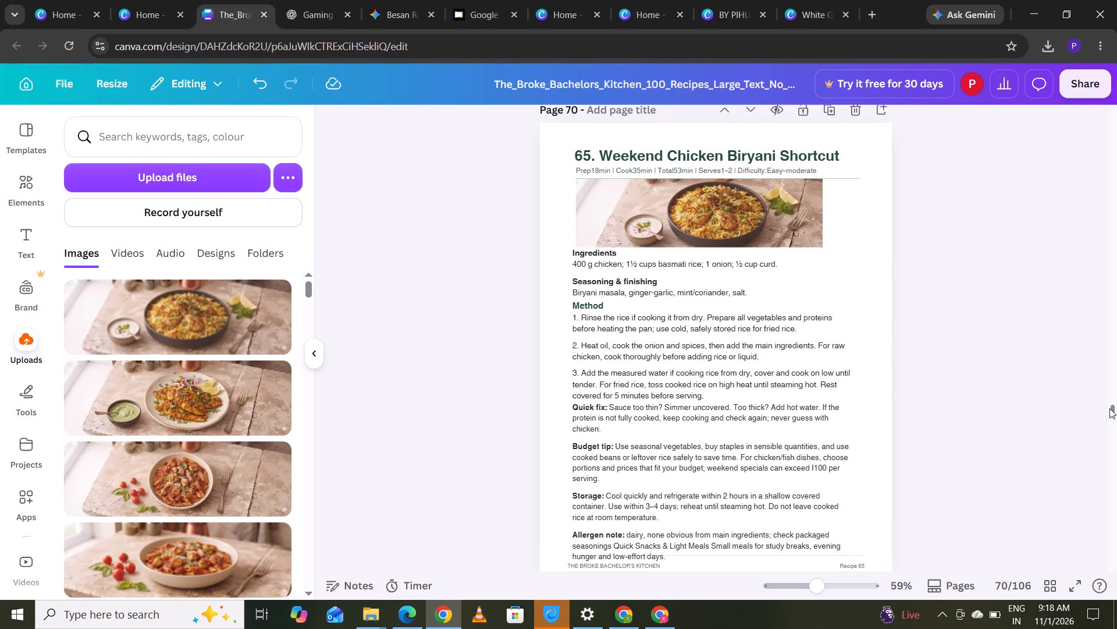
key("Up")
key("Up")
key("Up")
key("Up")
key("Up")
key("Up")
key("Up")
key("Up")
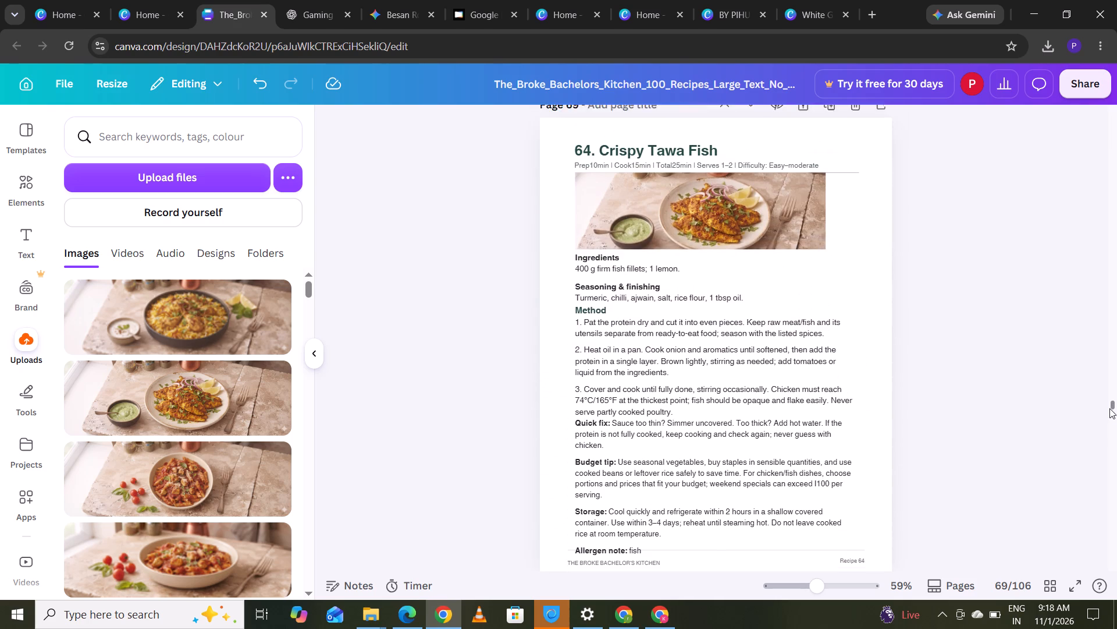
key("Down")
key("Down")
key("Down")
key("Down")
key("Down")
key("Down")
key("Down")
key("Down")
key("Down")
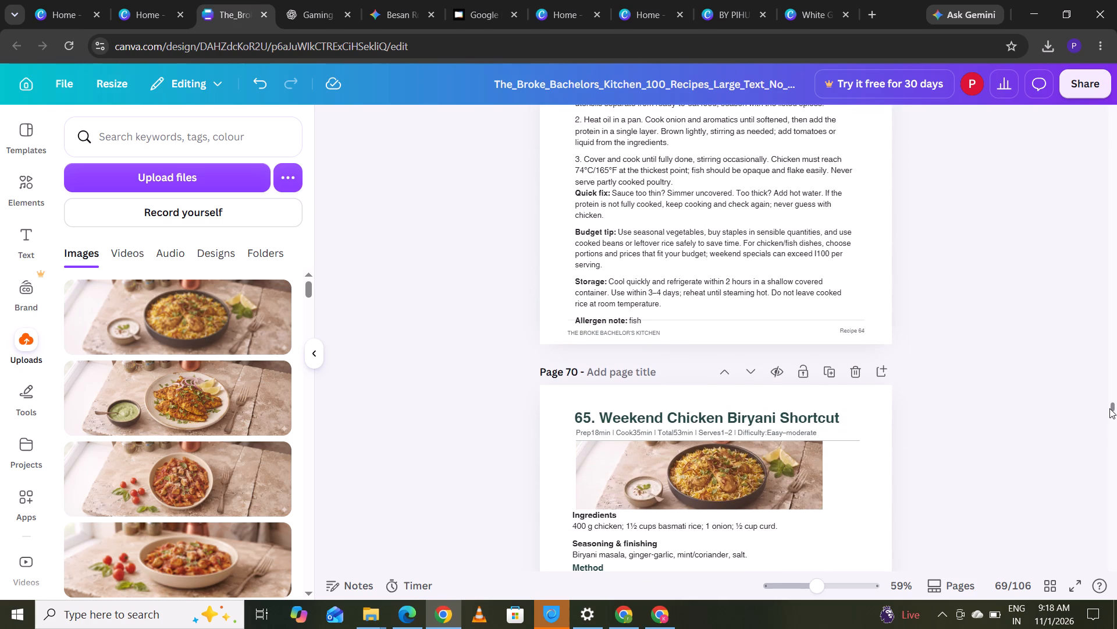
key("Down")
key("Down")
key("Down")
key("Down")
key("Down")
key("Down")
key("Down")
key("Down")
key("Down")
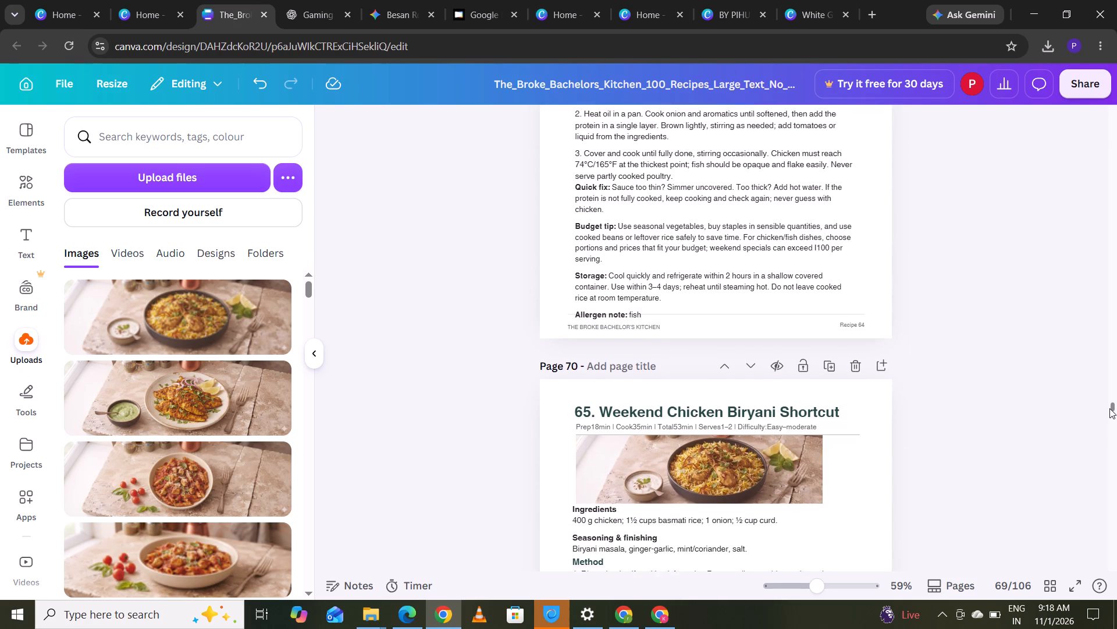
Go to the recipe 66 Onion Pakora page and examine its text layout and room for a photo.
key("Down")
key("Down")
key("Down")
key("Down")
key("Down")
key("Down")
key("Down")
key("Down")
key("Down")
key("Down")
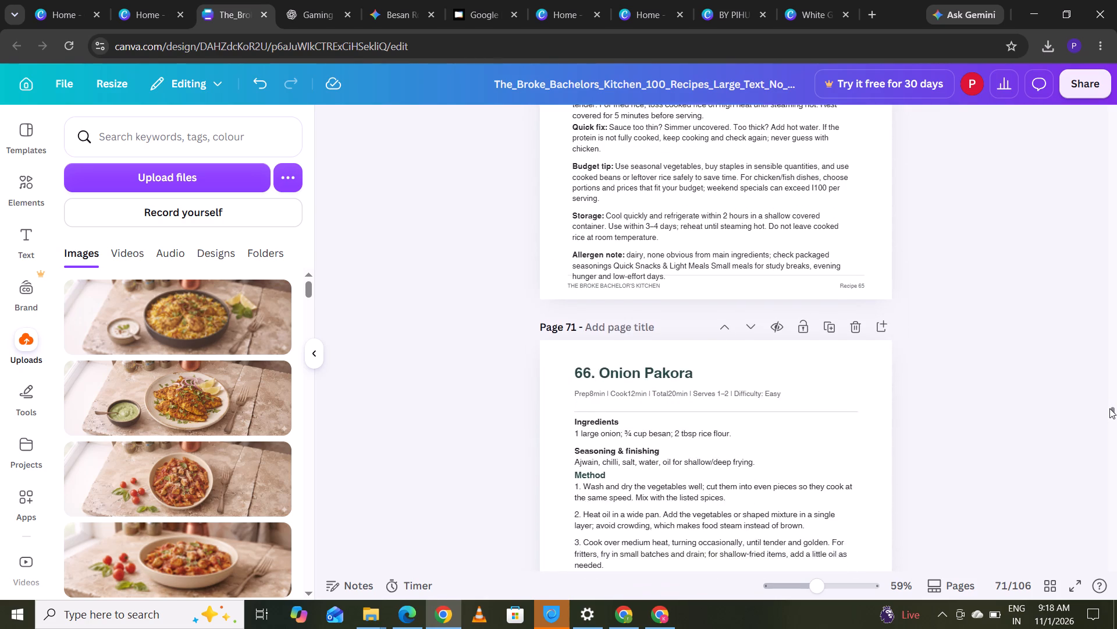
key("Down")
key("Down")
key("Down")
key("Down")
key("Down")
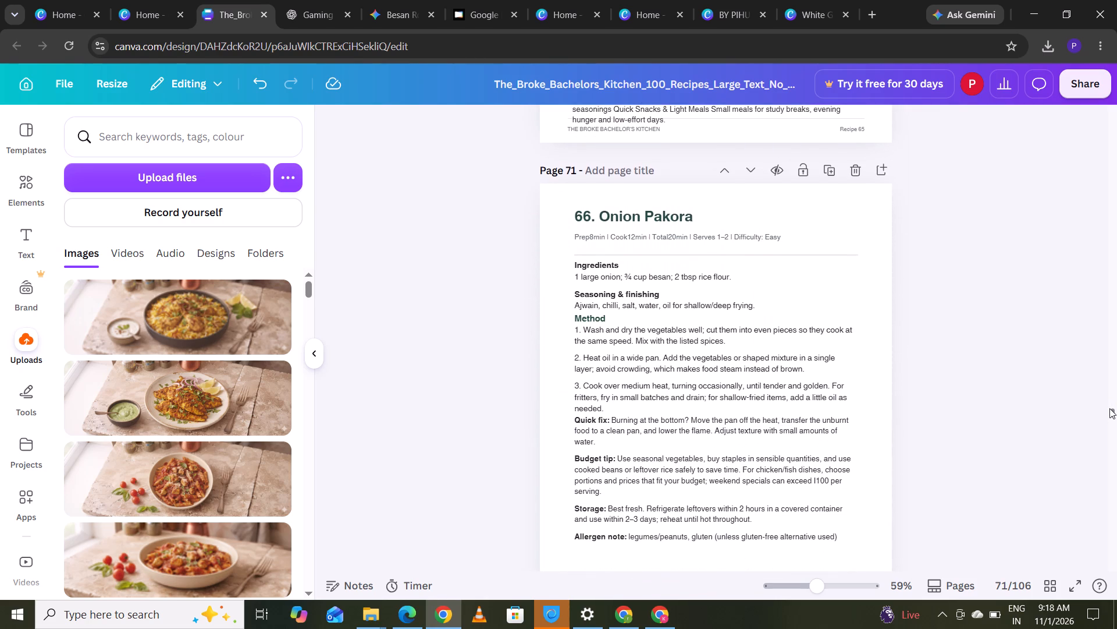
key("Down")
key("Down")
key("Down")
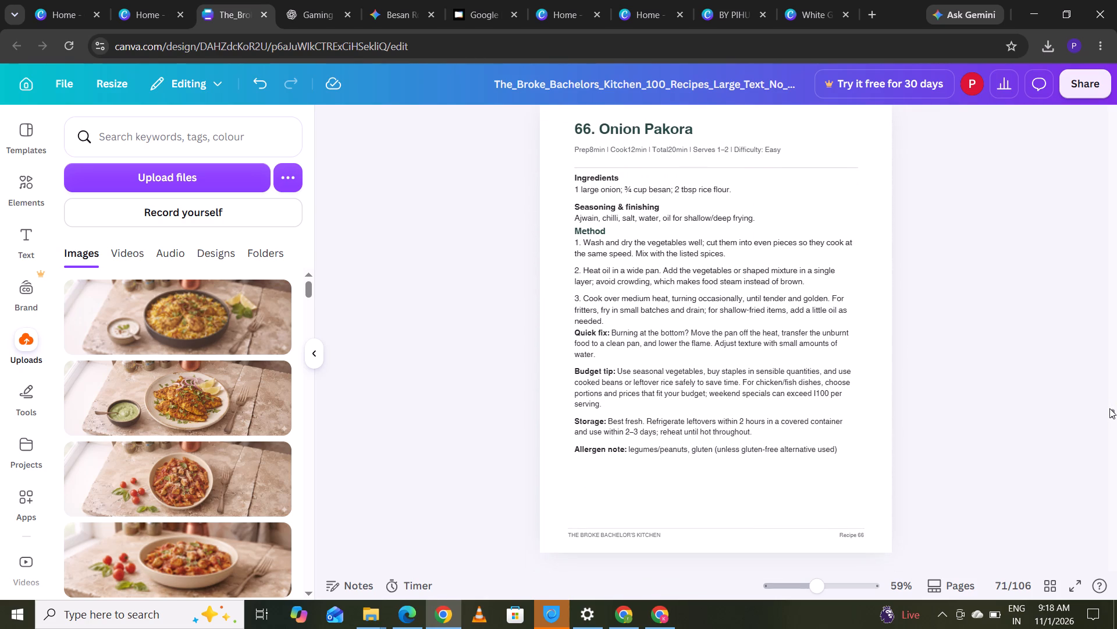
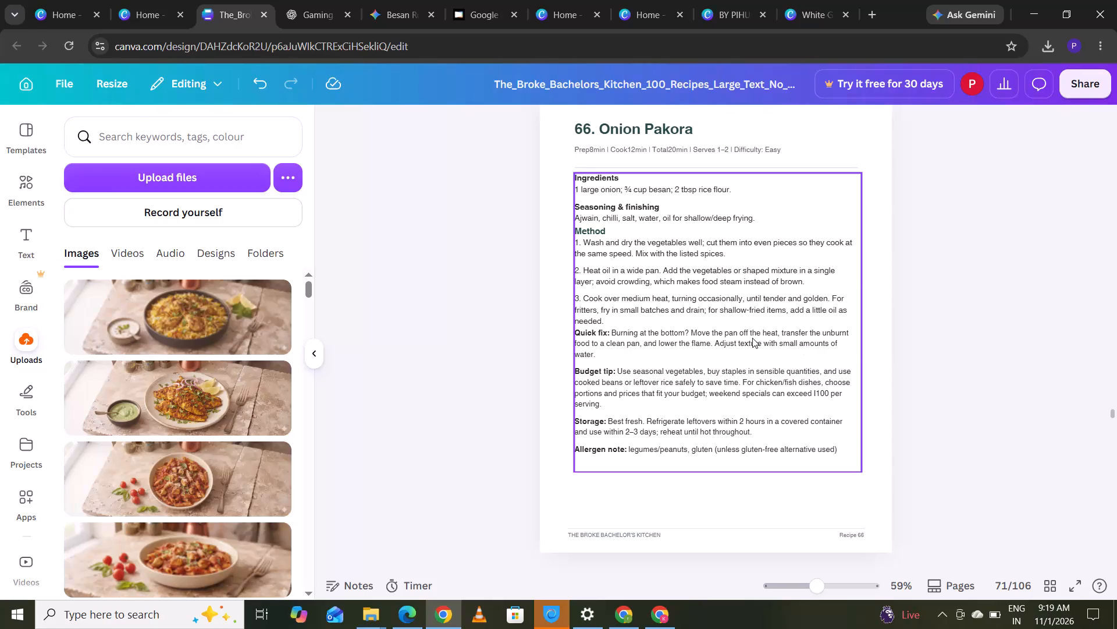
Move the recipe 66 body text block down until its last line sits just above the footer, leaving a photo gap.
left_click_drag(752, 338, 752, 368)
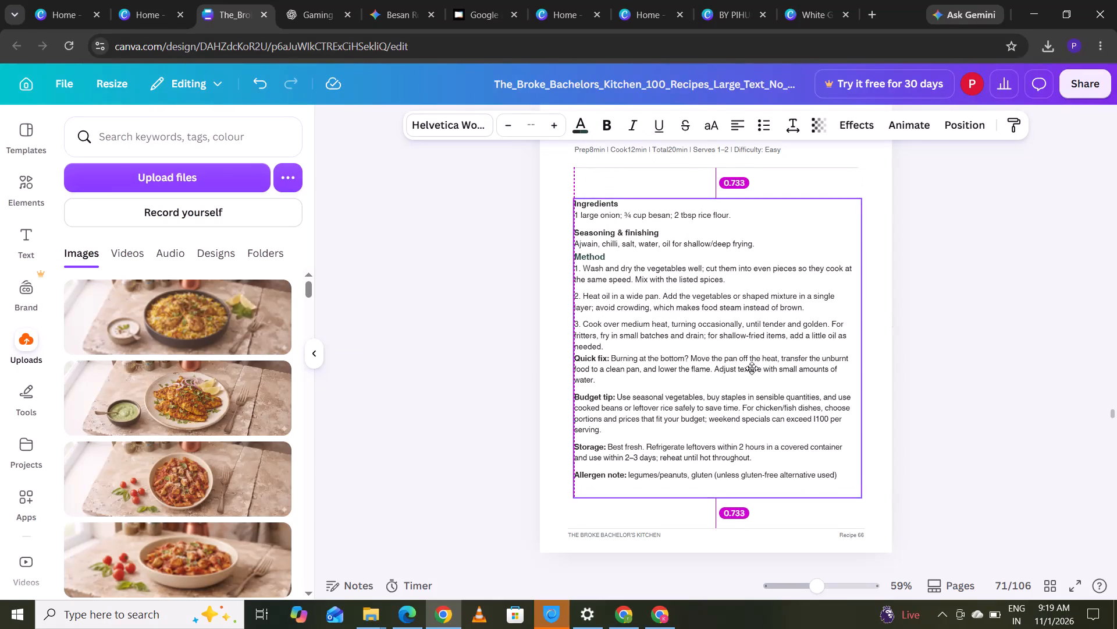
left_click_drag(752, 368, 754, 395)
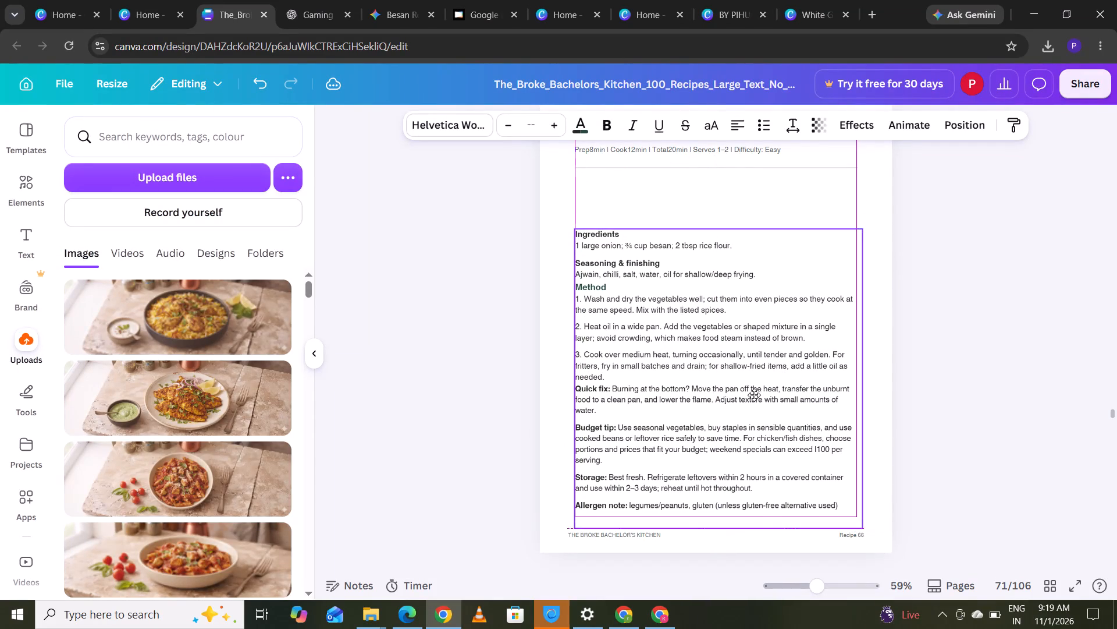
left_click_drag(754, 395, 755, 405)
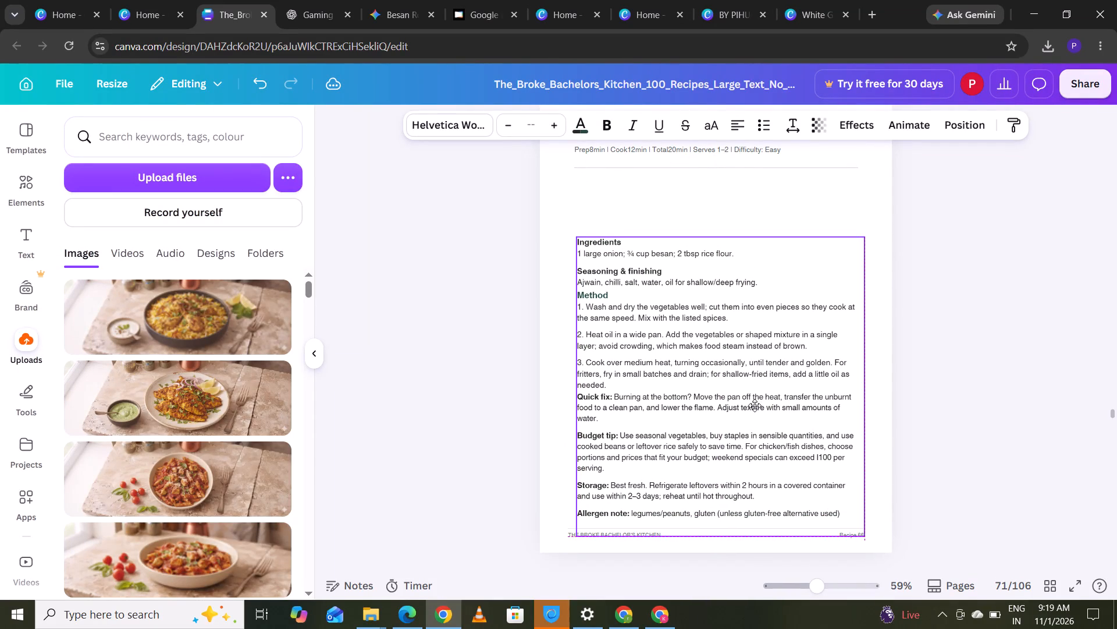
left_click_drag(755, 405, 754, 406)
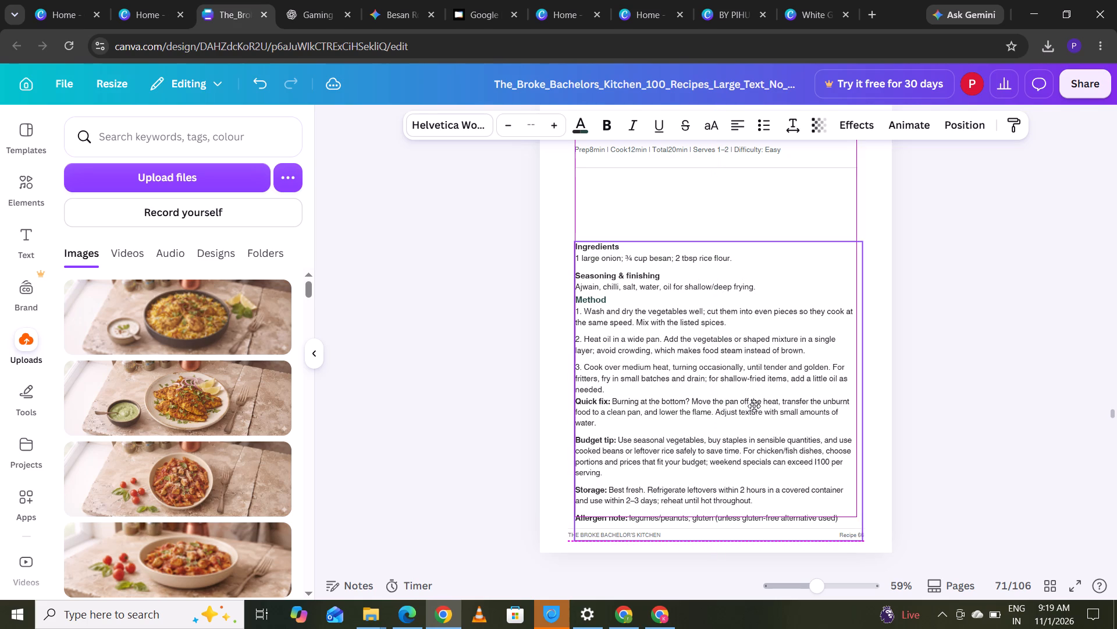
left_click_drag(754, 406, 755, 411)
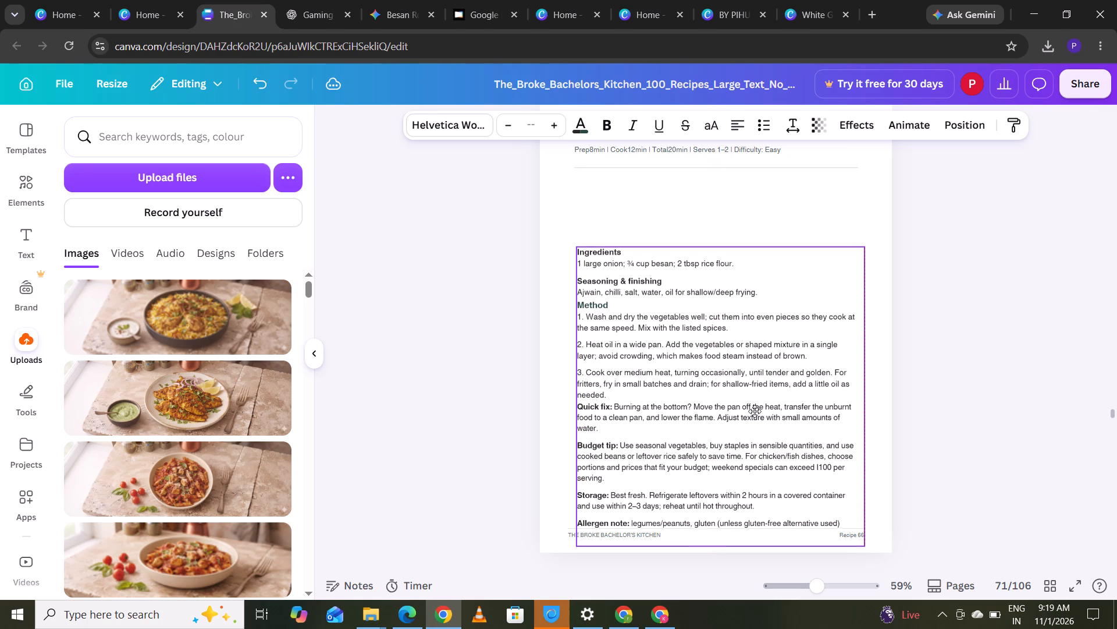
left_click_drag(755, 411, 755, 409)
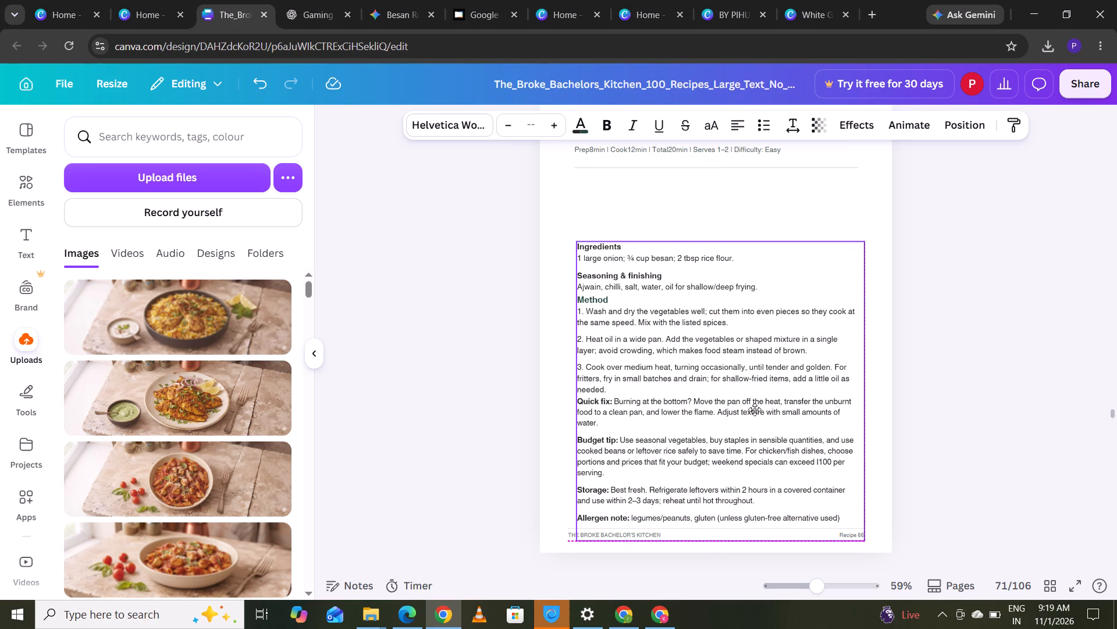
left_click_drag(755, 409, 755, 411)
left_click_drag(755, 411, 754, 412)
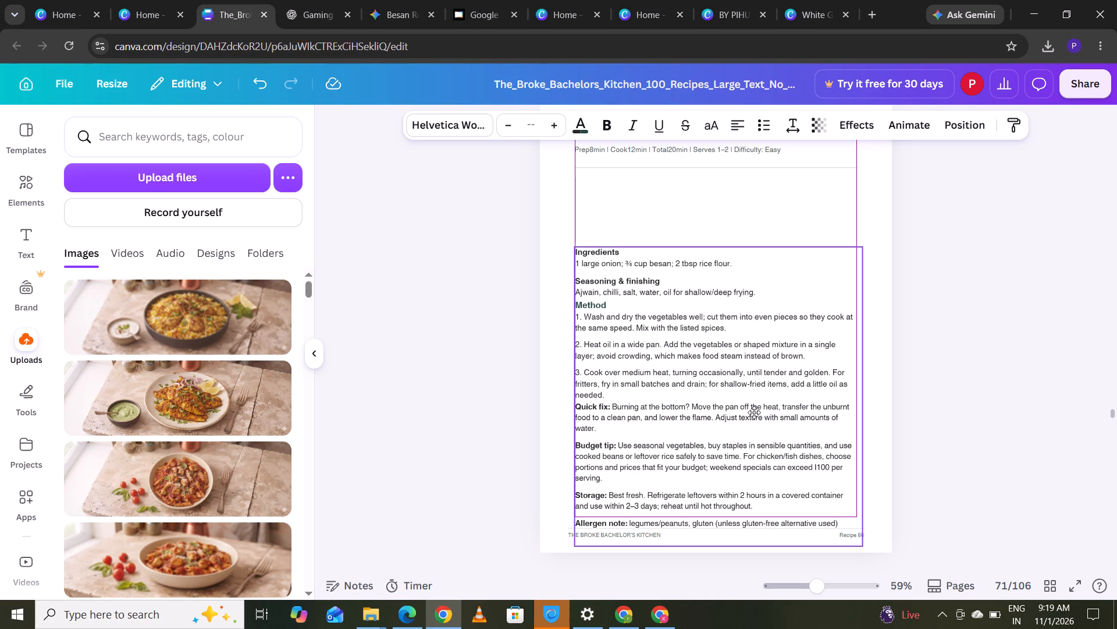
left_click_drag(754, 412, 754, 411)
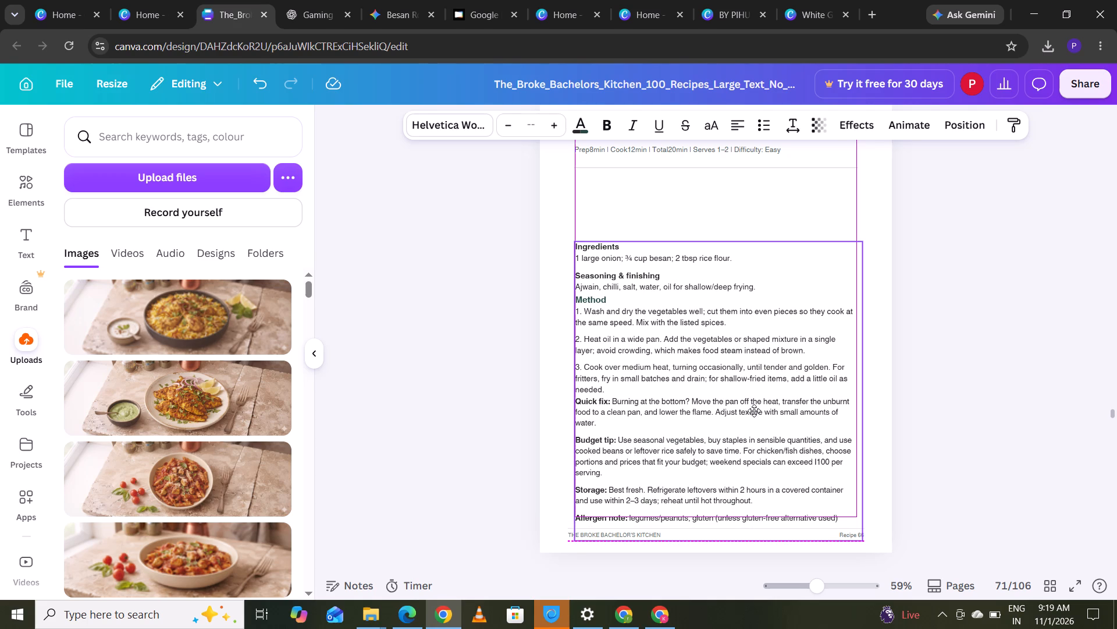
left_click_drag(754, 411, 754, 411)
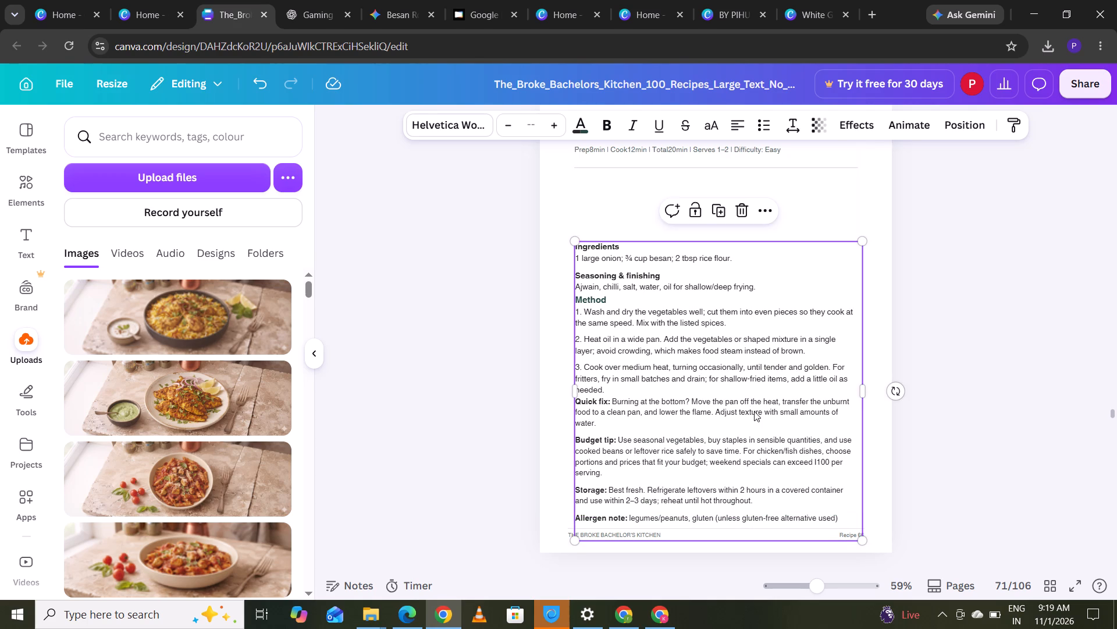
Move the Onion Pakora prep and cook time line and the divider beneath it up closer to the recipe title.
left_click(622, 152)
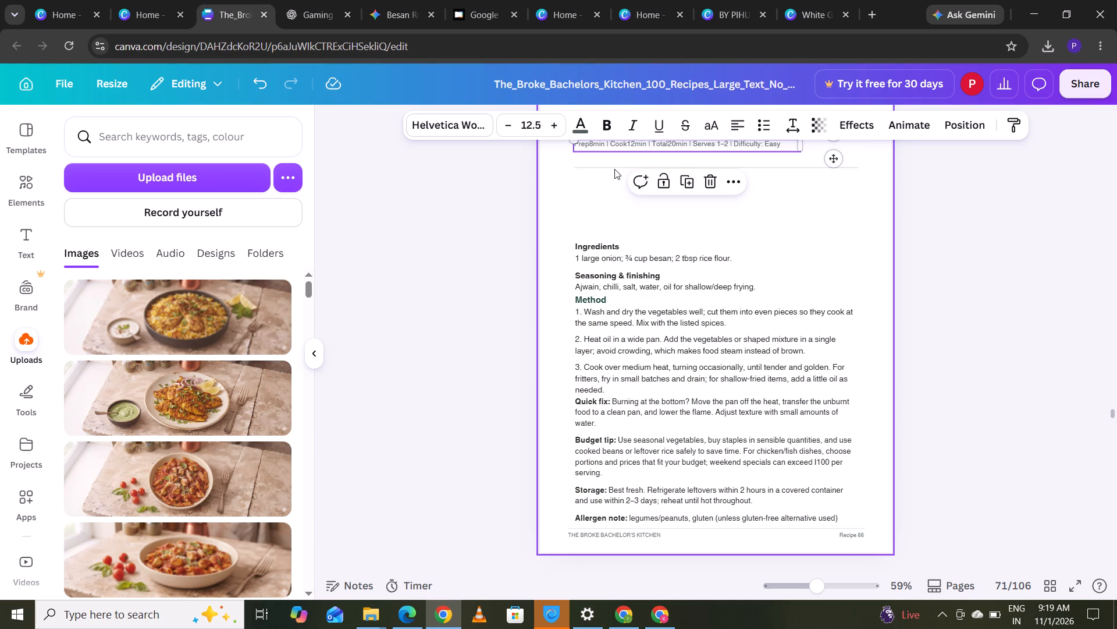
left_click_drag(617, 167, 617, 165)
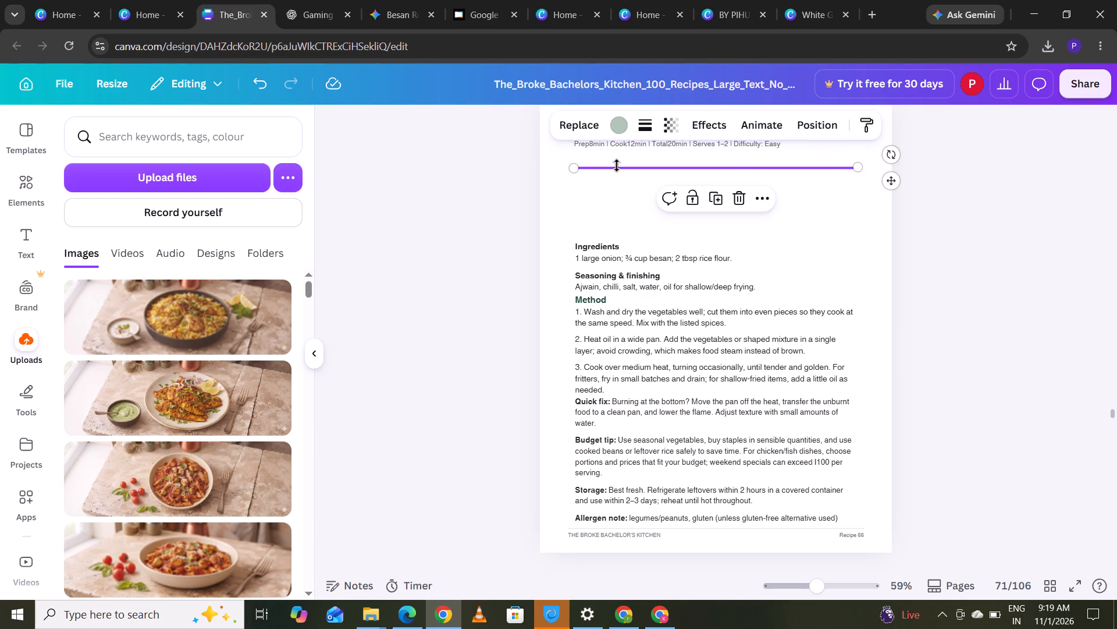
left_click_drag(617, 165, 614, 153)
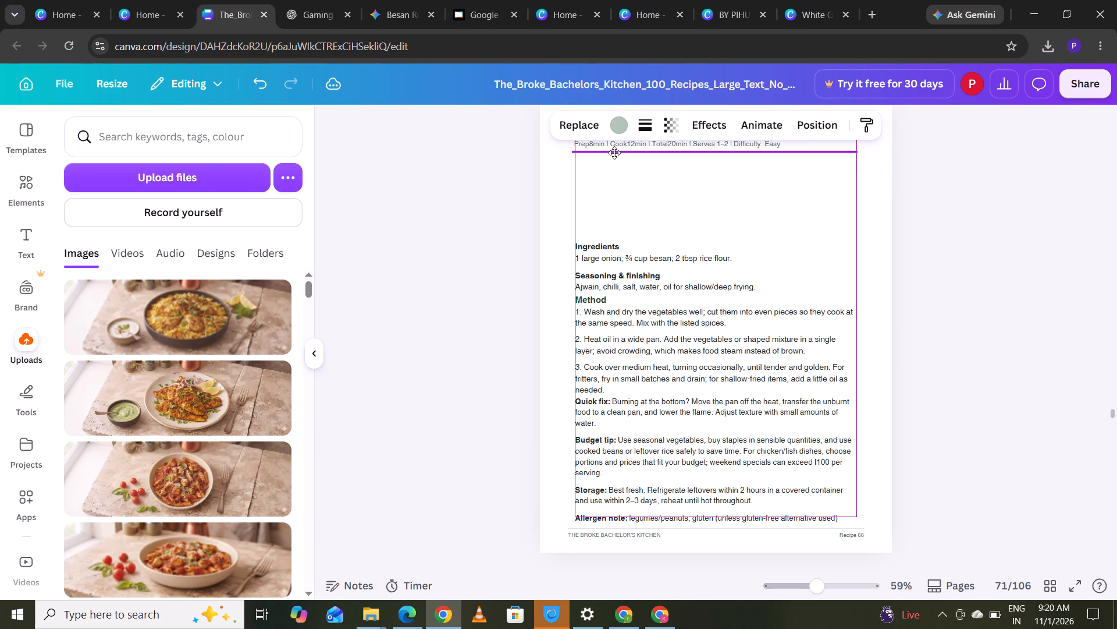
left_click_drag(614, 153, 614, 152)
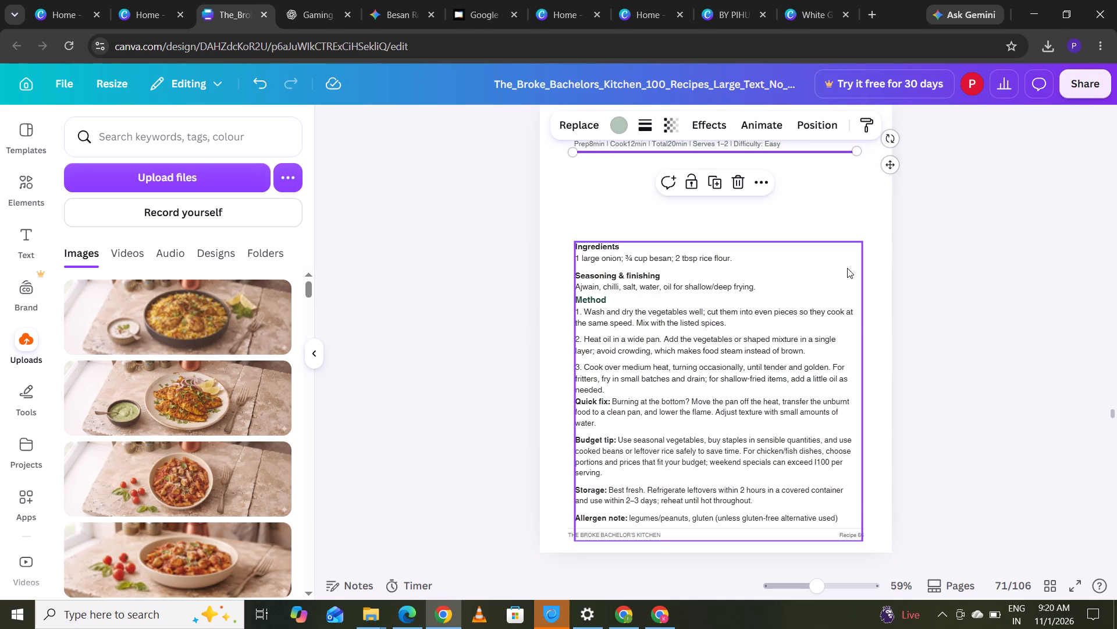
left_click(937, 256)
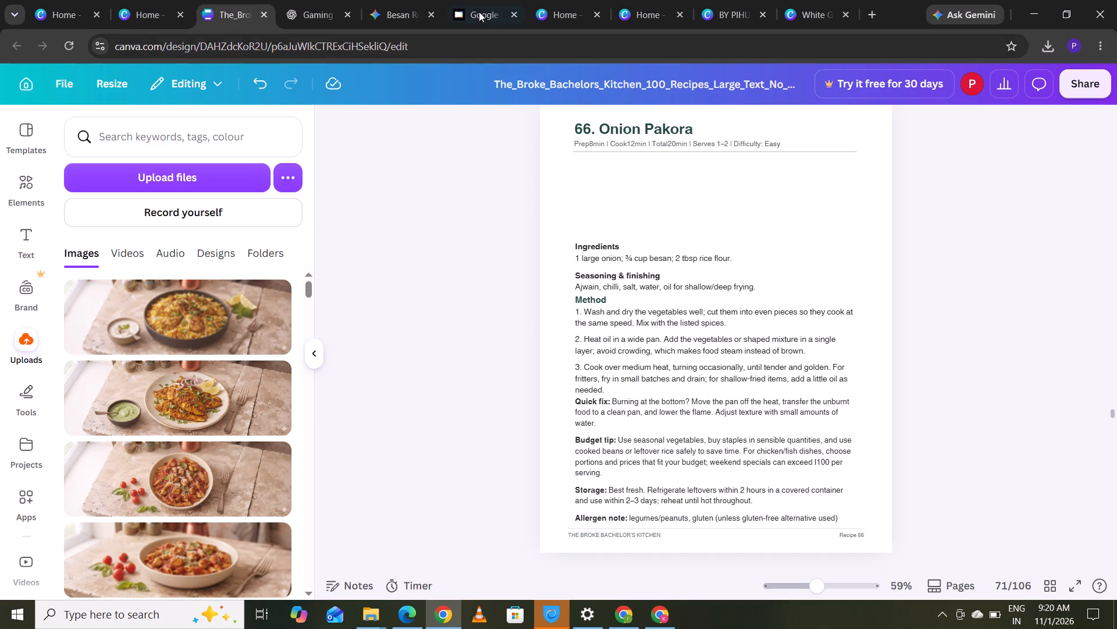
Separate the Wattpad Book Cover design into its own browser window and minimise that window.
left_click_drag(737, 15, 855, 125)
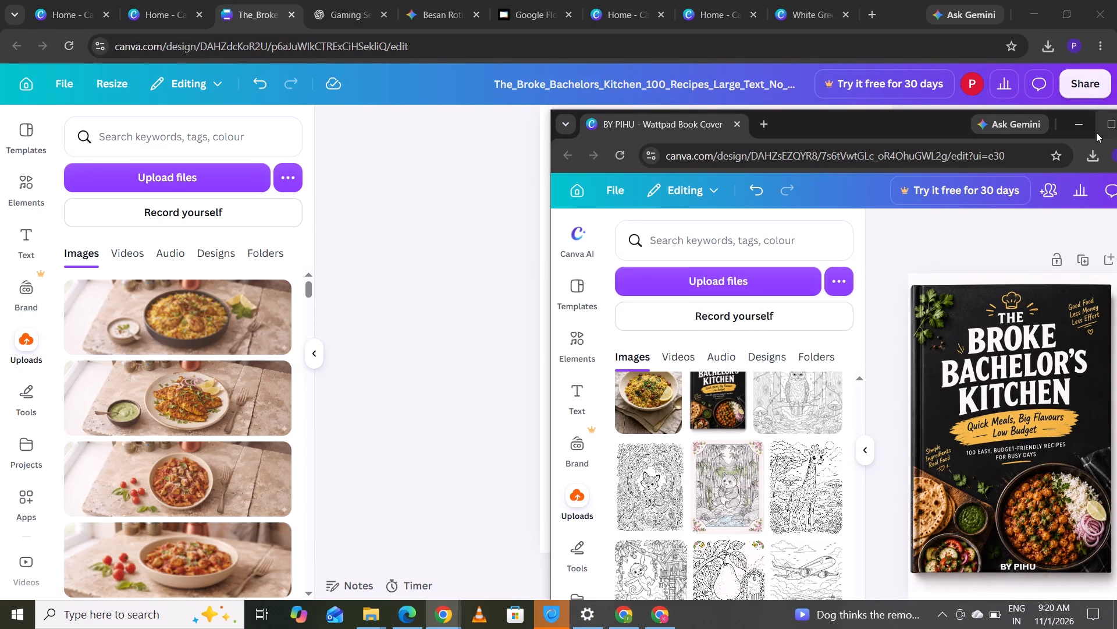
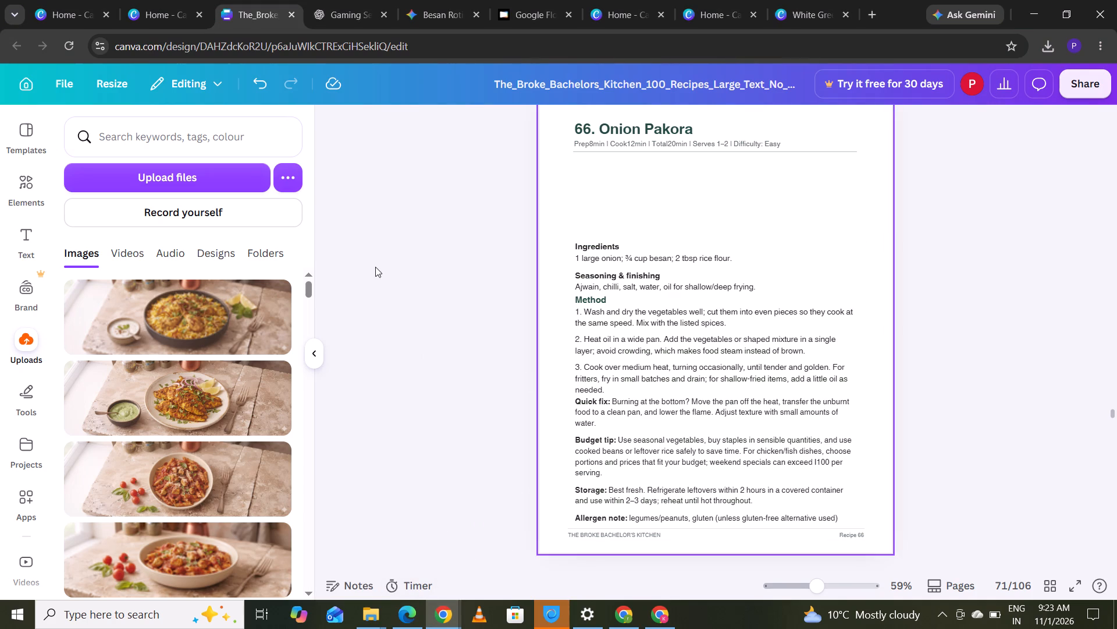
left_click(186, 166)
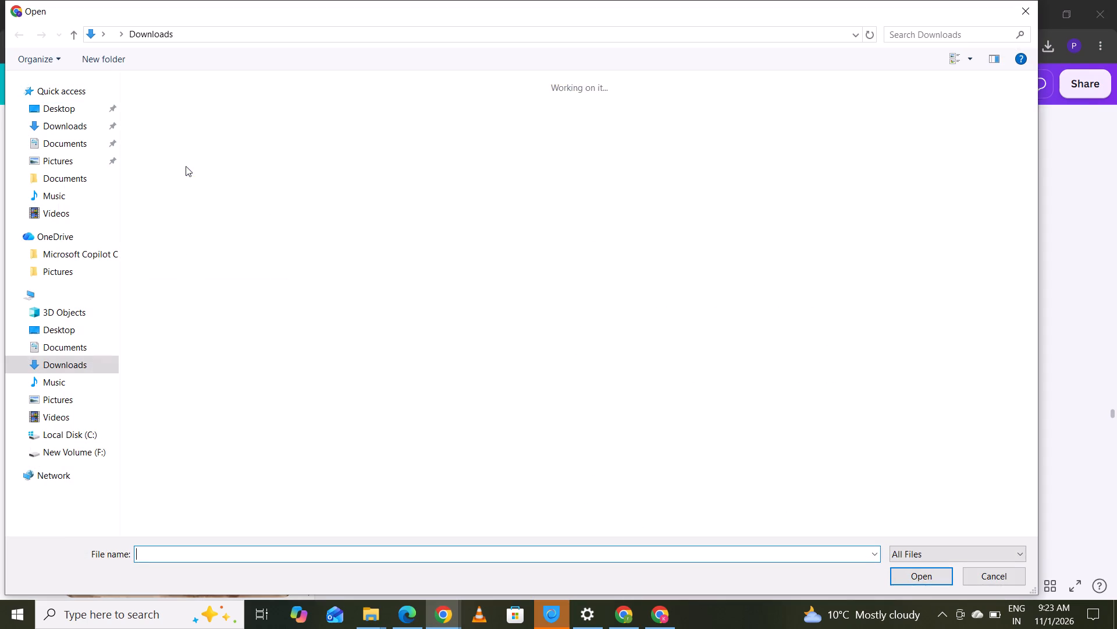
triple_click(216, 101)
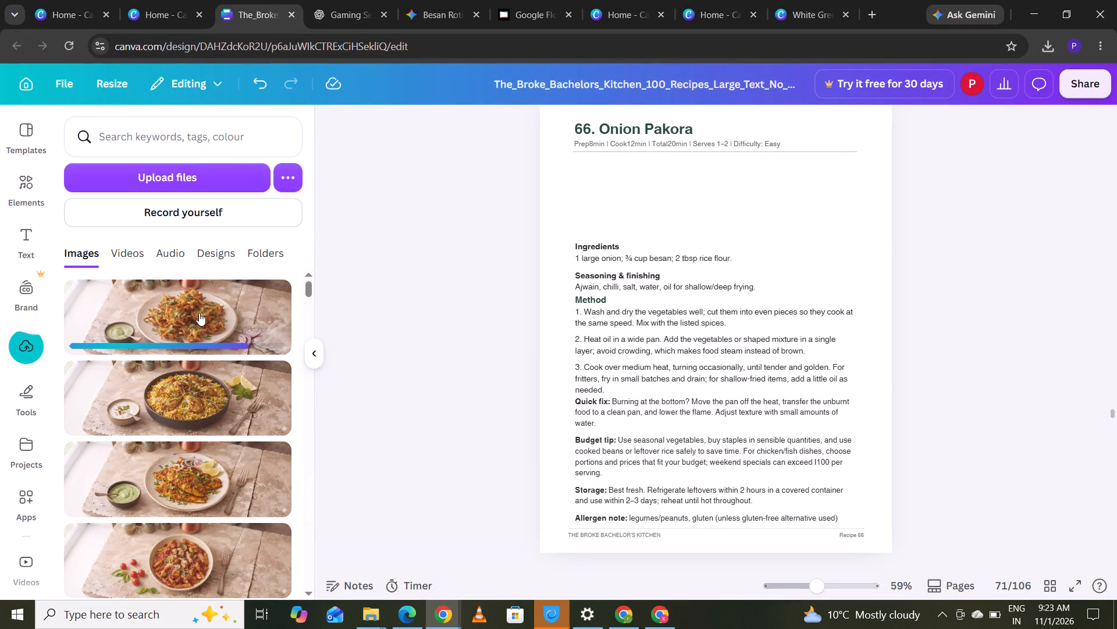
Place the uploaded Onion Pakora photo in the empty space between the recipe 66 heading and the Ingredients text.
left_click_drag(200, 312, 484, 218)
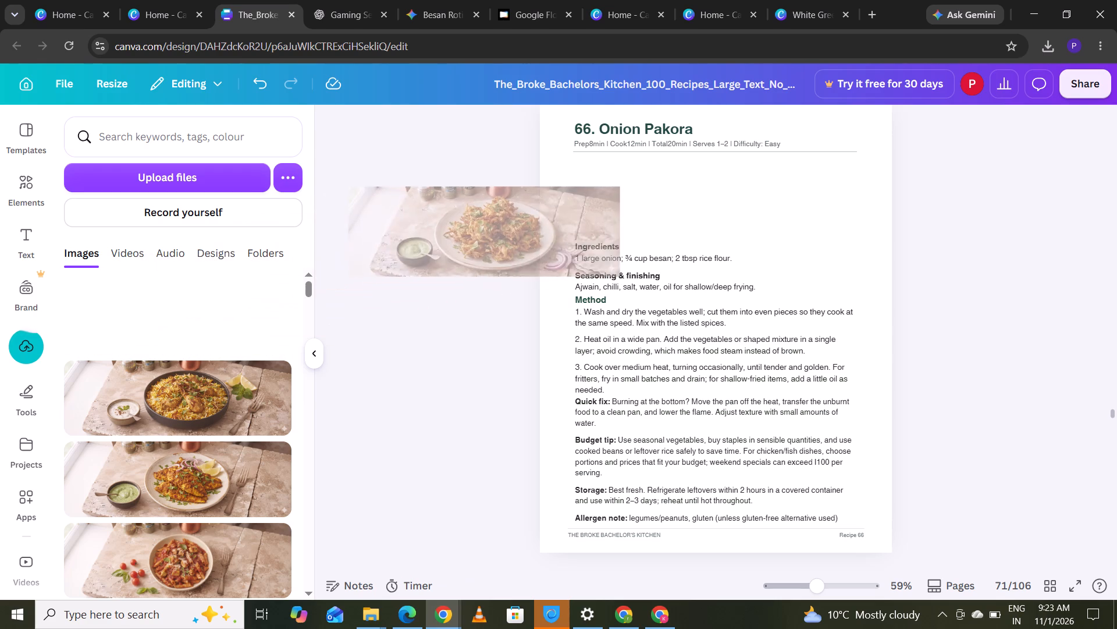
left_click_drag(484, 218, 703, 188)
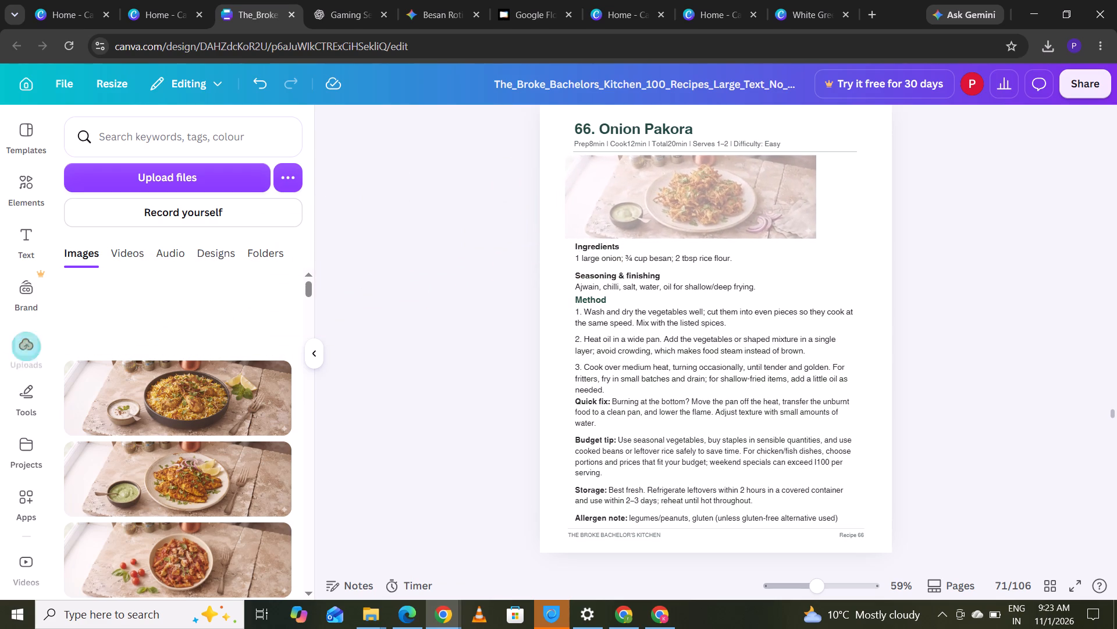
left_click_drag(703, 188, 709, 187)
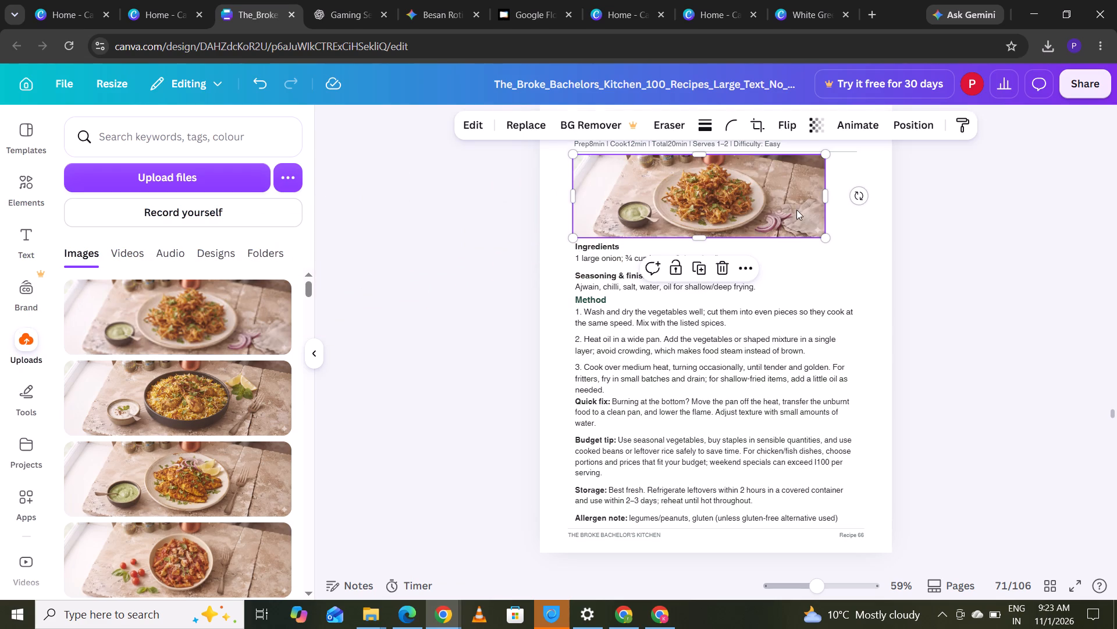
Crop and resize the Onion Pakora photo to fit between the recipe 66 divider and Ingredients, with its left edge on the text margin.
left_click_drag(823, 196, 812, 197)
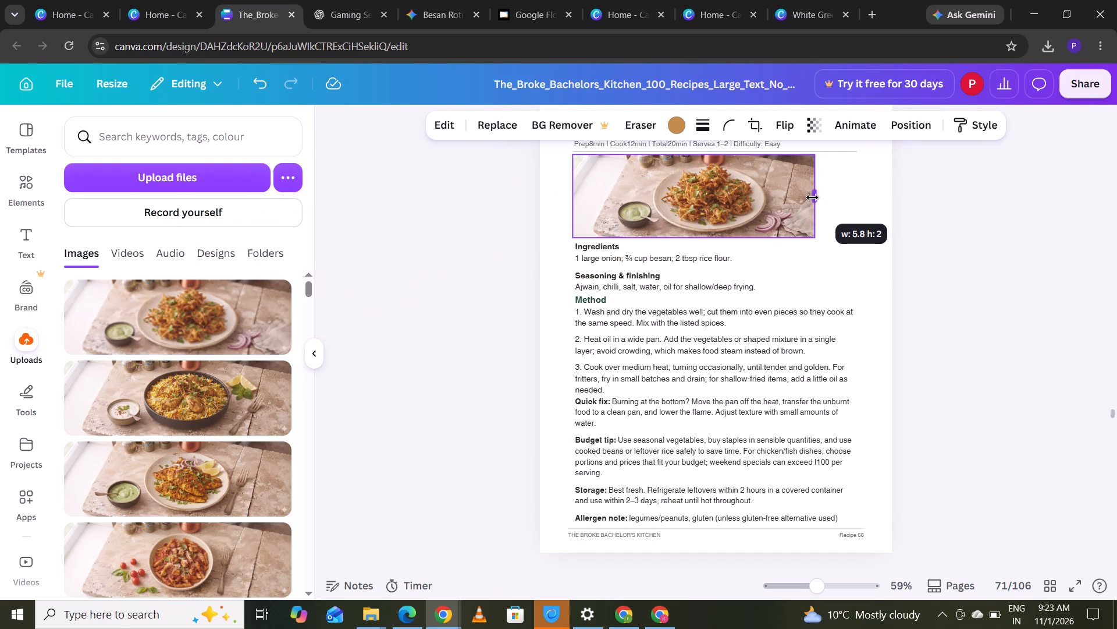
left_click_drag(812, 197, 812, 197)
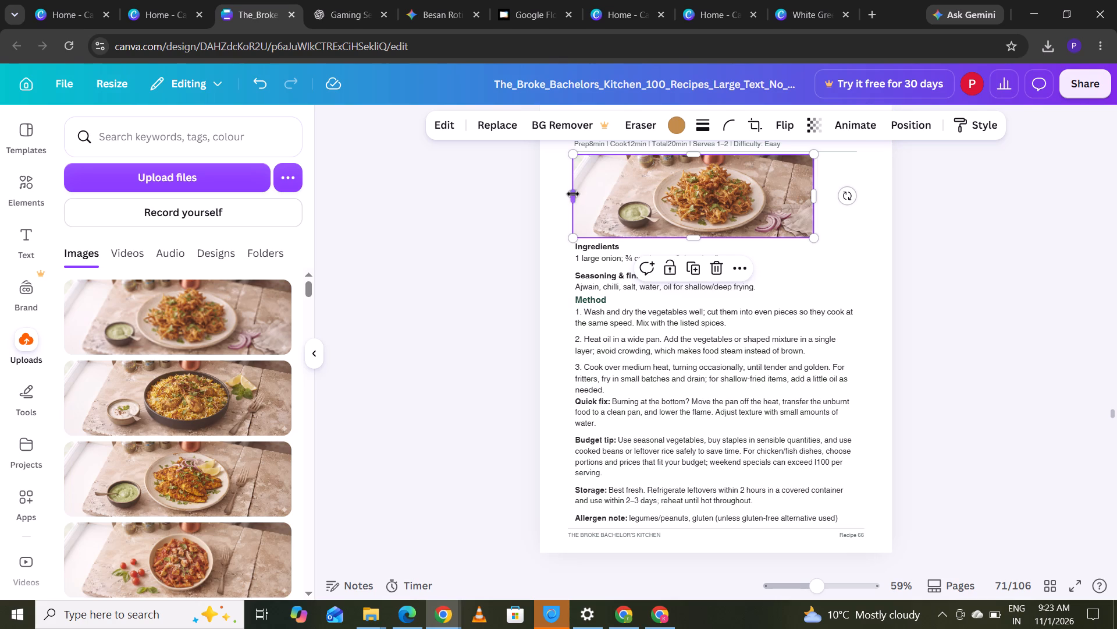
left_click_drag(573, 194, 593, 195)
left_click_drag(695, 238, 695, 236)
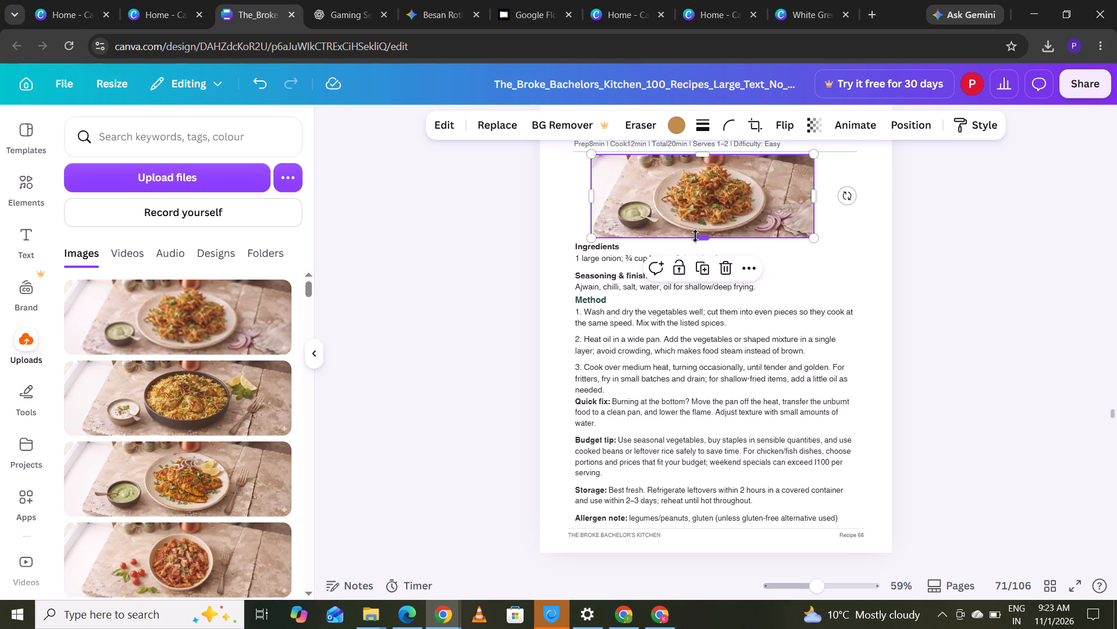
left_click_drag(695, 236, 695, 232)
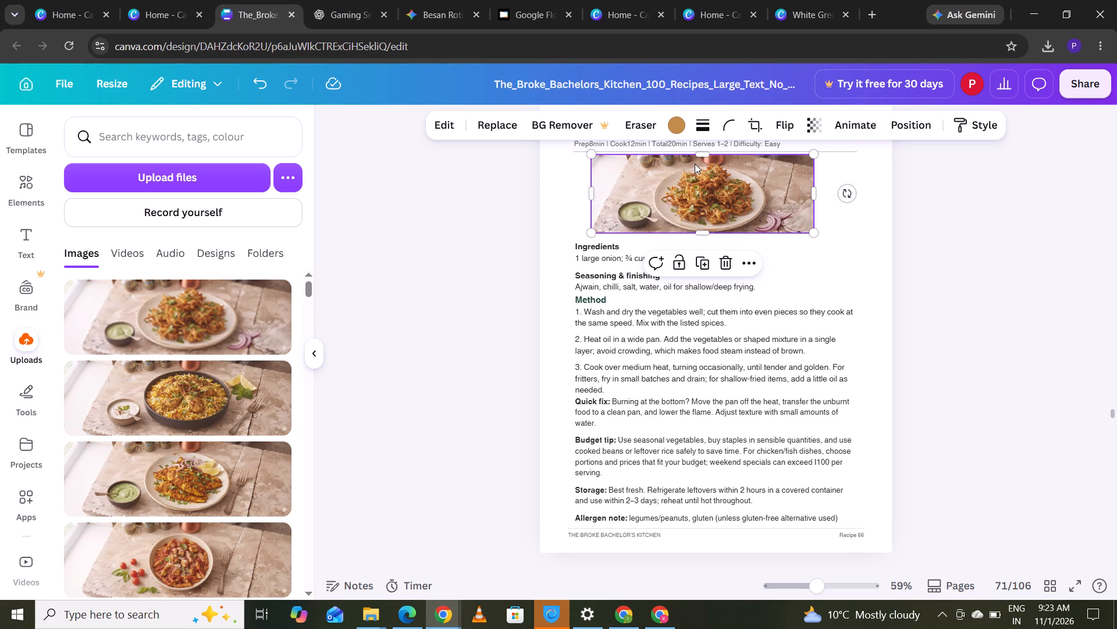
left_click_drag(695, 153, 695, 161)
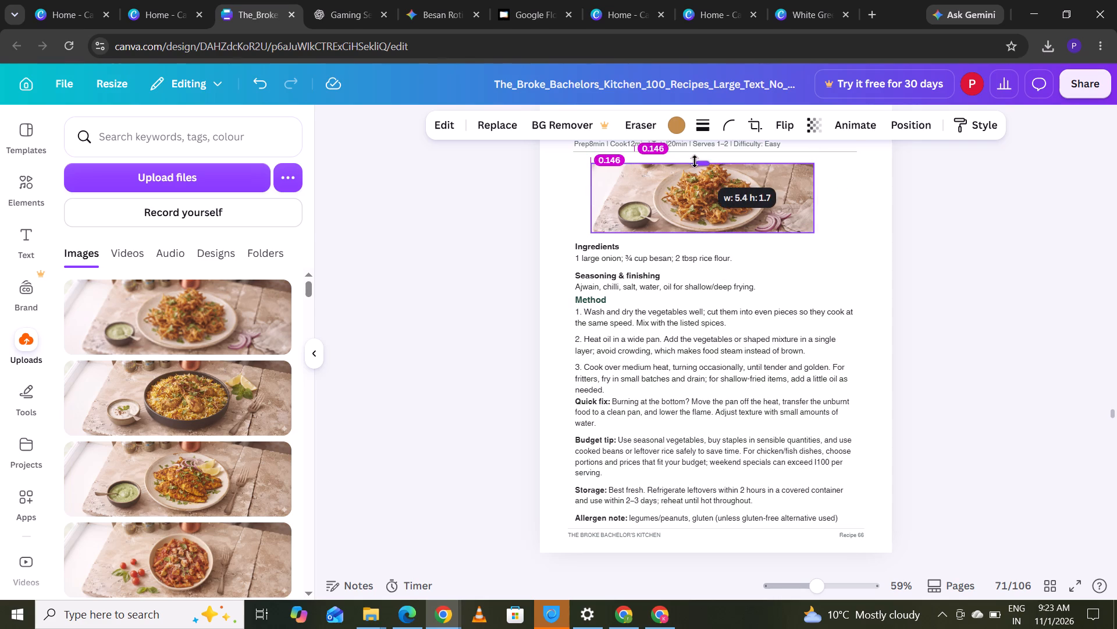
left_click_drag(695, 161, 695, 161)
left_click_drag(591, 162, 577, 156)
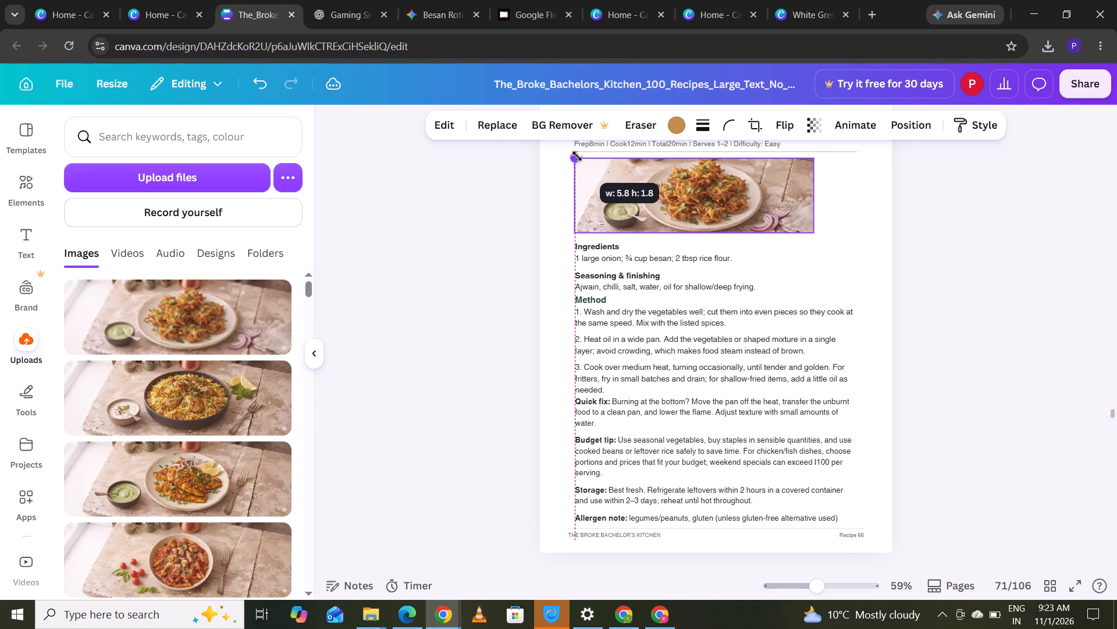
left_click_drag(577, 156, 574, 147)
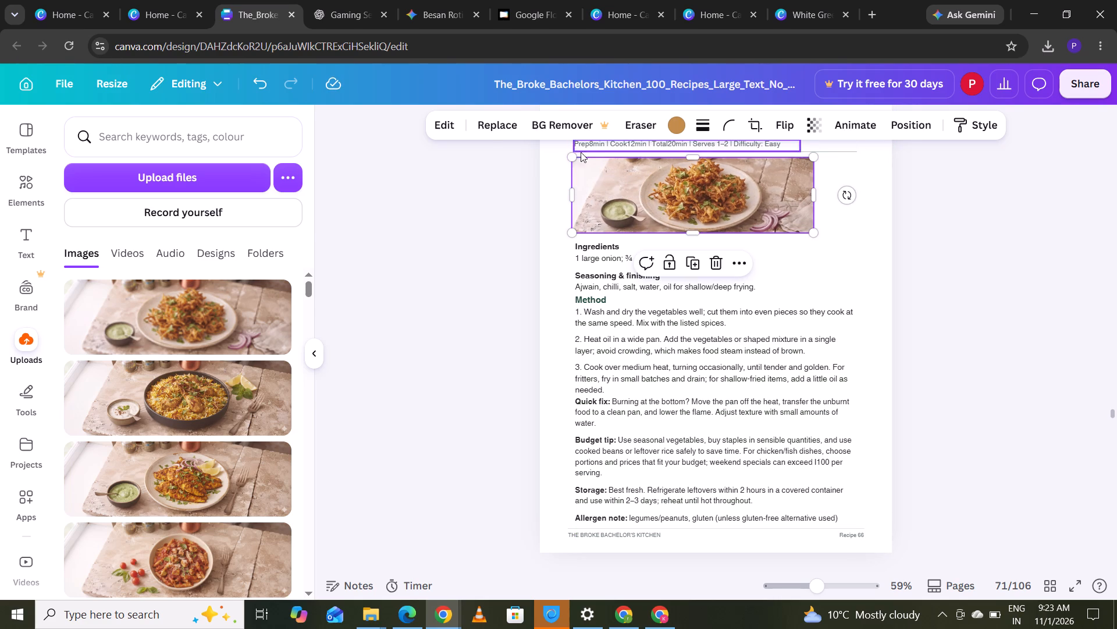
left_click(573, 193)
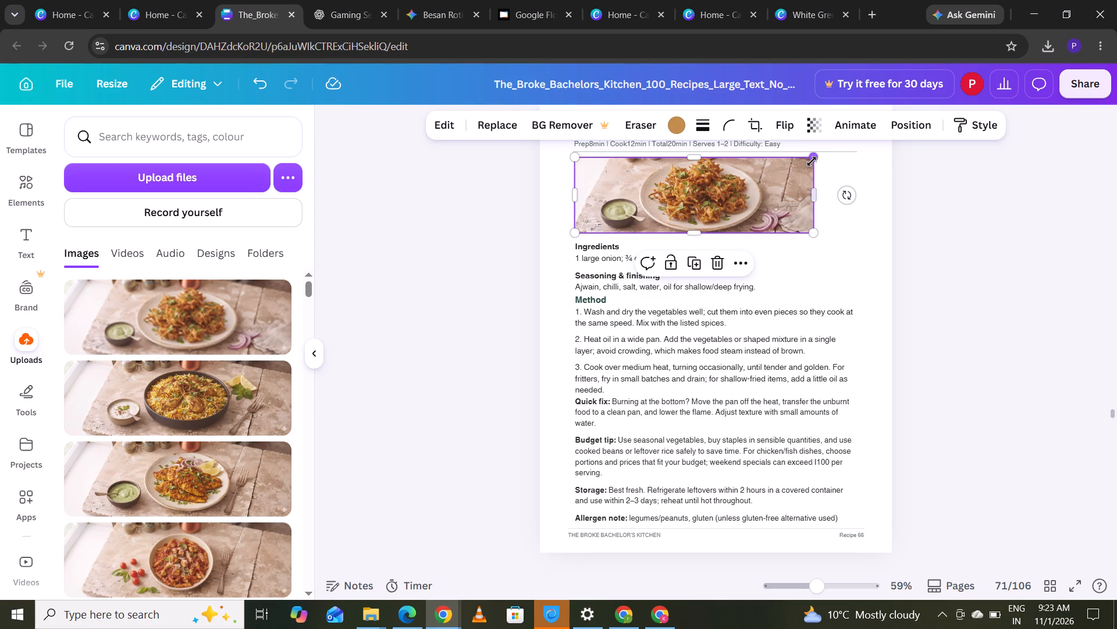
left_click_drag(812, 160, 814, 149)
left_click(417, 291)
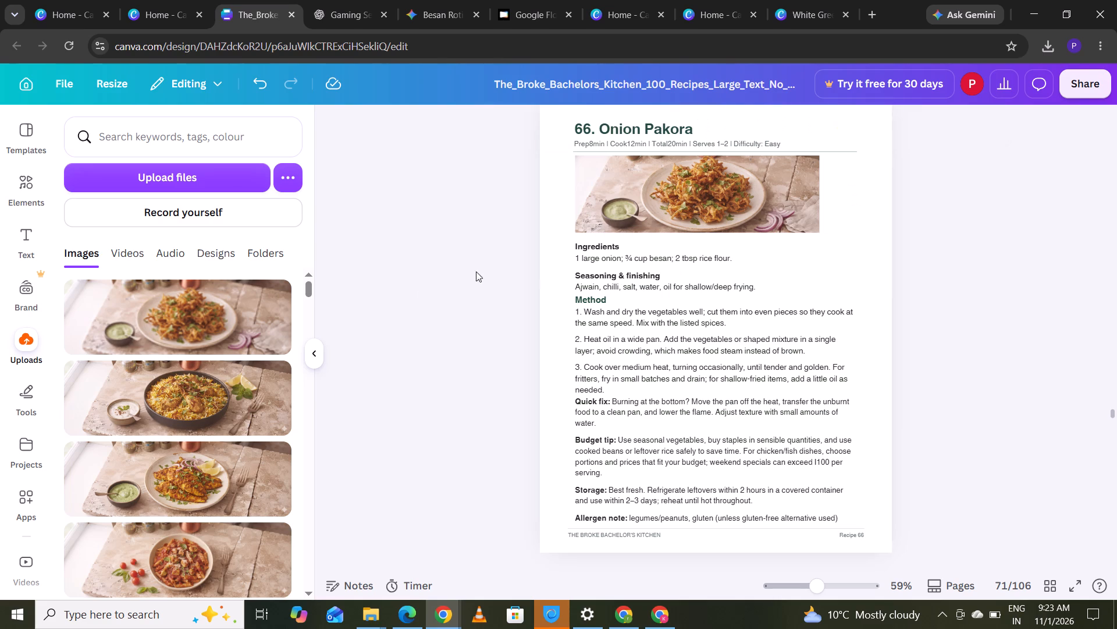
left_click(1113, 414)
key("Down")
key("Down")
key("Down")
key("Down")
key("Down")
key("Down")
key("Down")
key("Down")
key("Down")
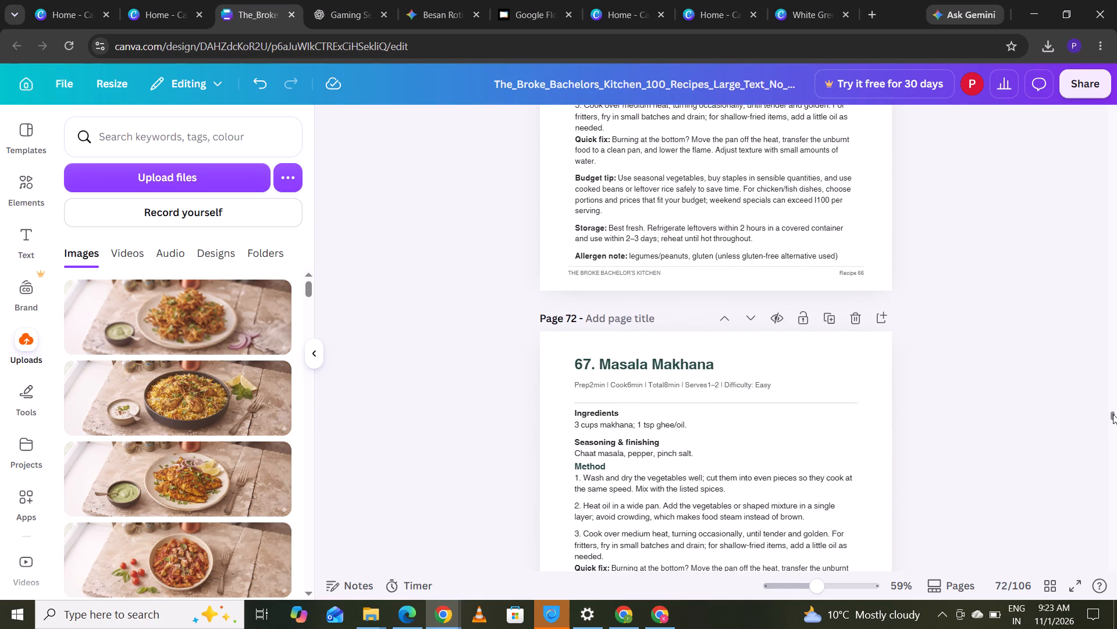
key("Down")
key("Down")
key("Down")
key("Down")
key("Down")
key("Down")
key("Down")
key("Down")
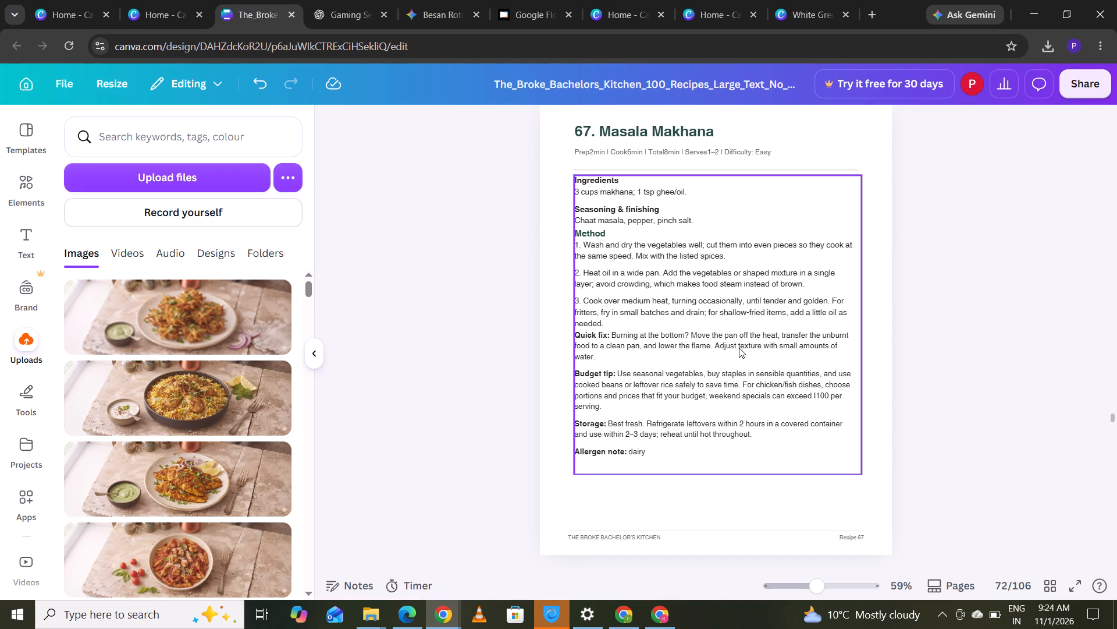
left_click_drag(738, 348, 738, 384)
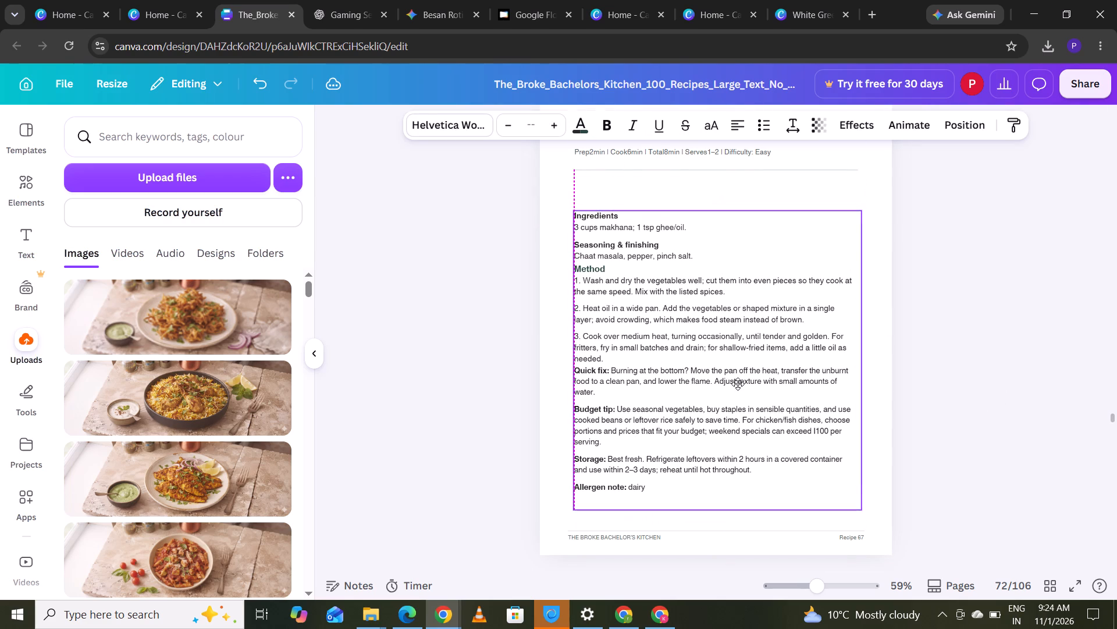
left_click_drag(738, 384, 736, 414)
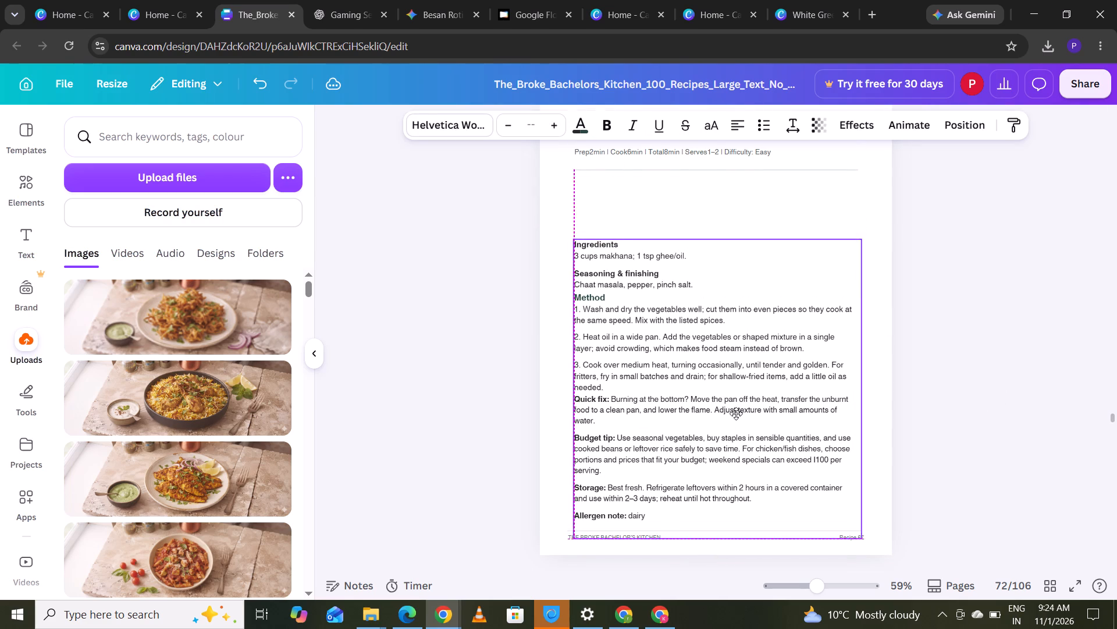
left_click_drag(736, 414, 742, 422)
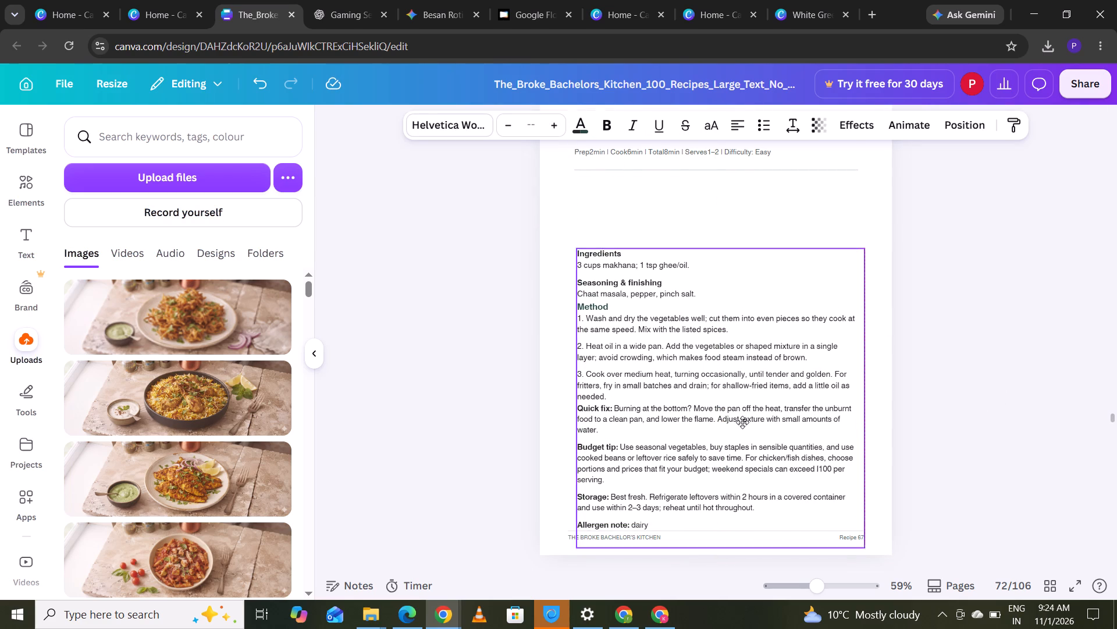
left_click_drag(742, 422, 740, 420)
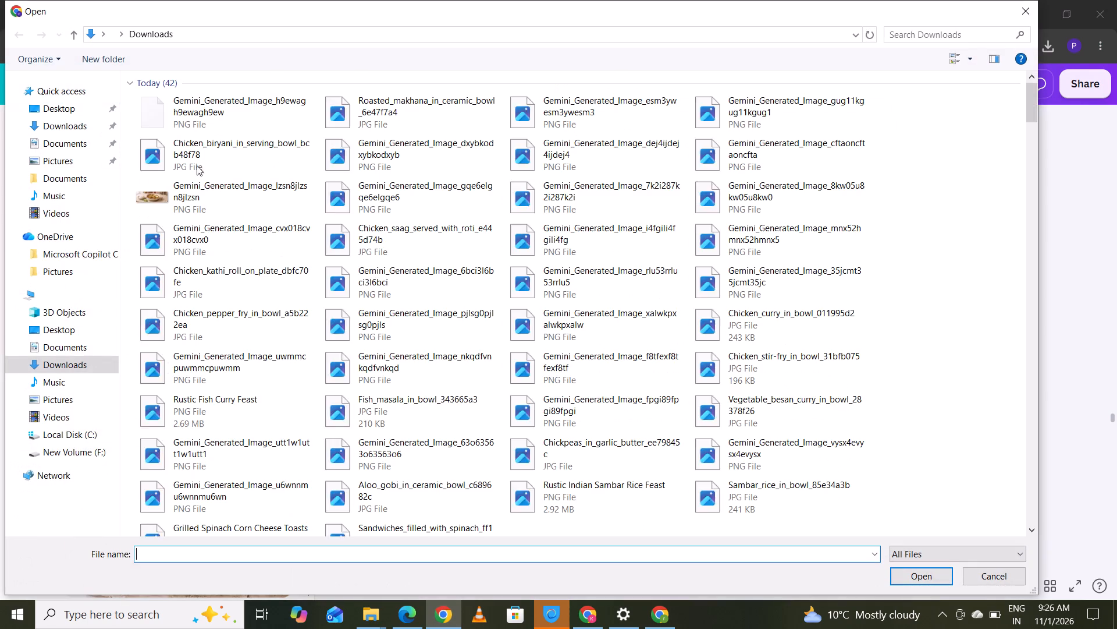
double_click(190, 120)
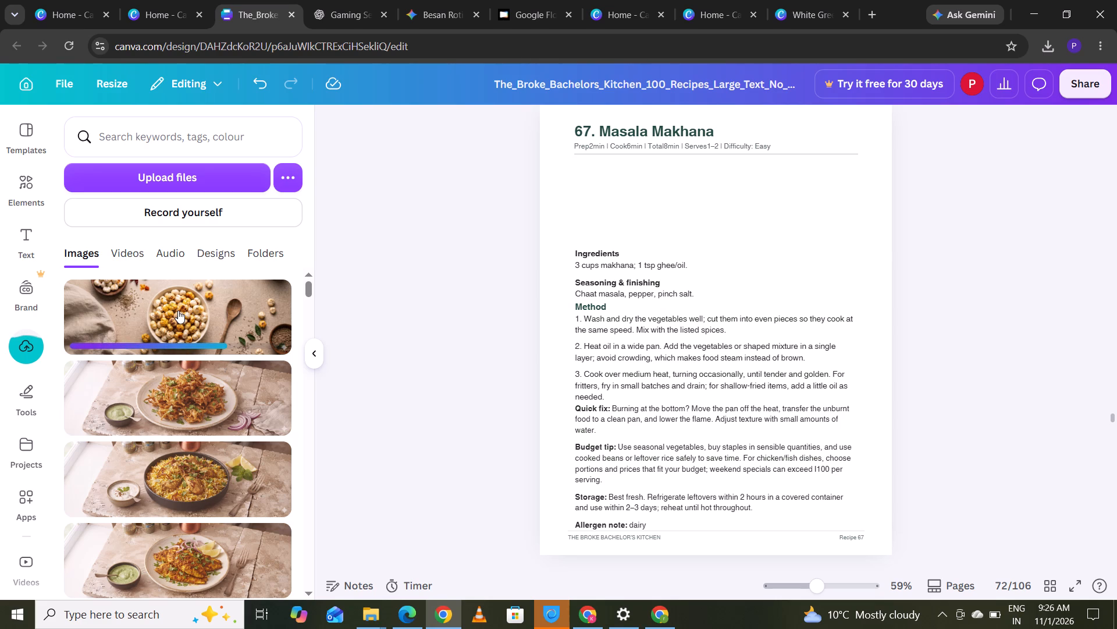
Place the makhana banner beneath the recipe 67 divider and crop both sides slightly, aligning its left edge with the text.
left_click_drag(178, 310, 597, 186)
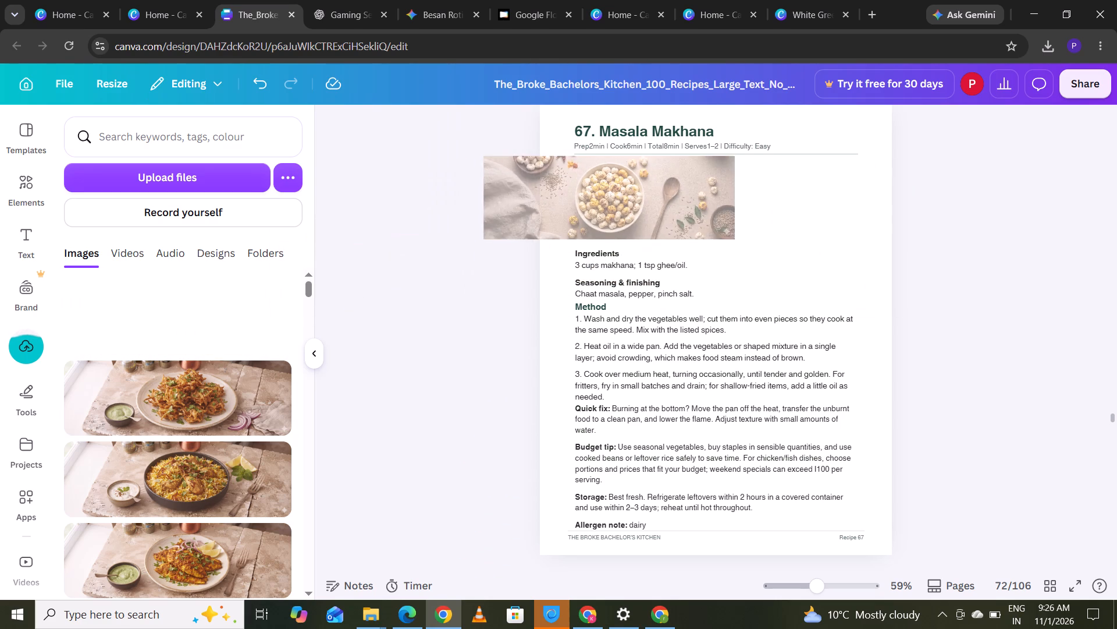
left_click_drag(597, 186, 686, 189)
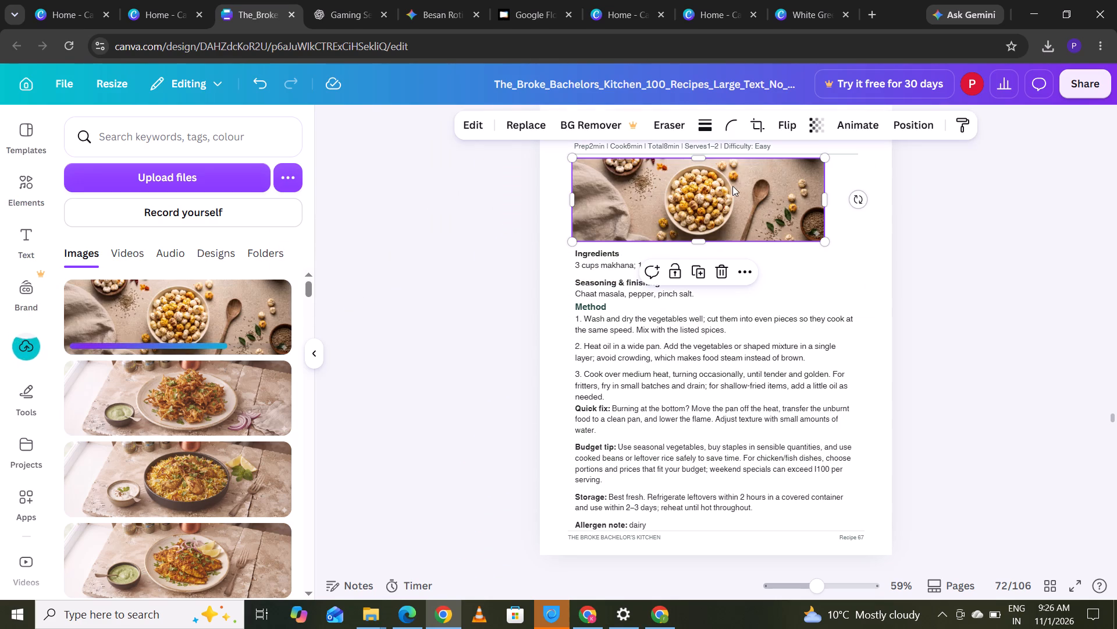
left_click_drag(821, 196, 813, 197)
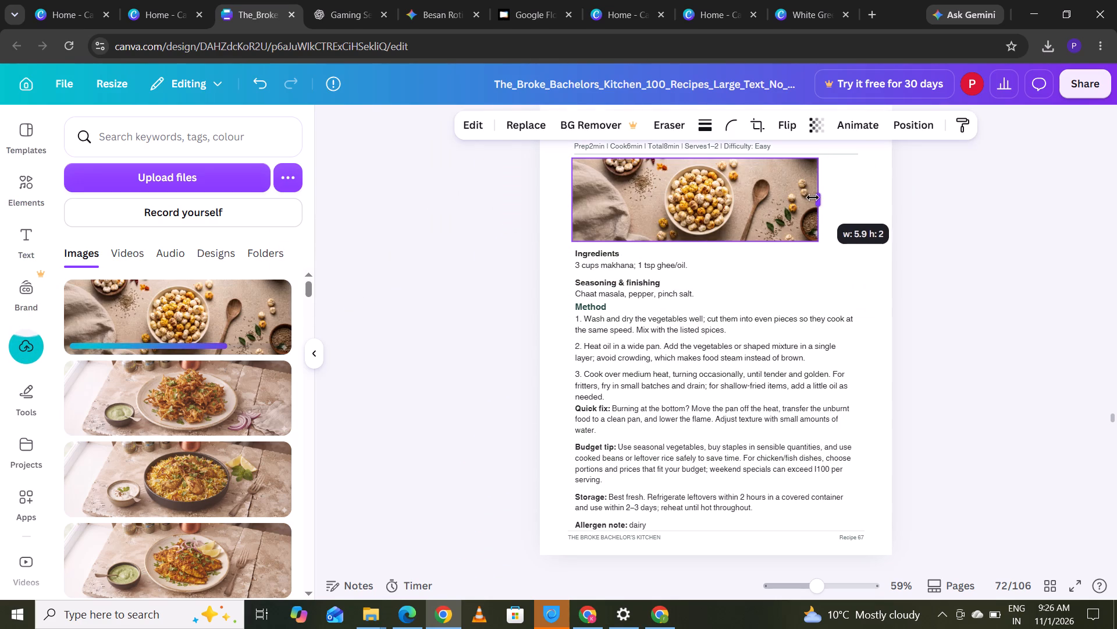
left_click_drag(813, 197, 808, 197)
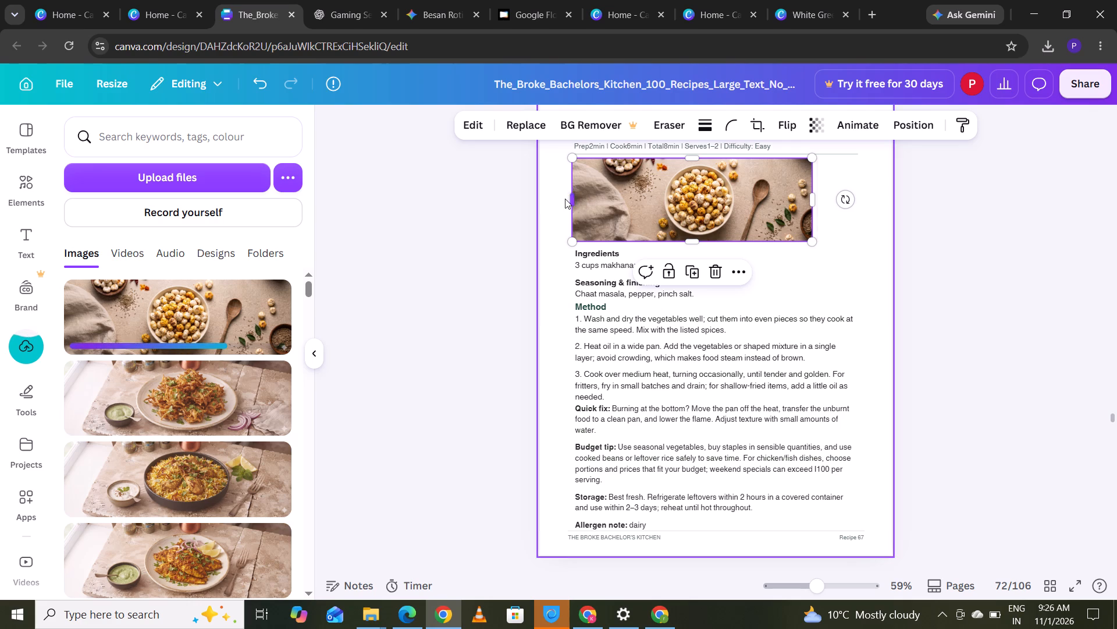
left_click(572, 199)
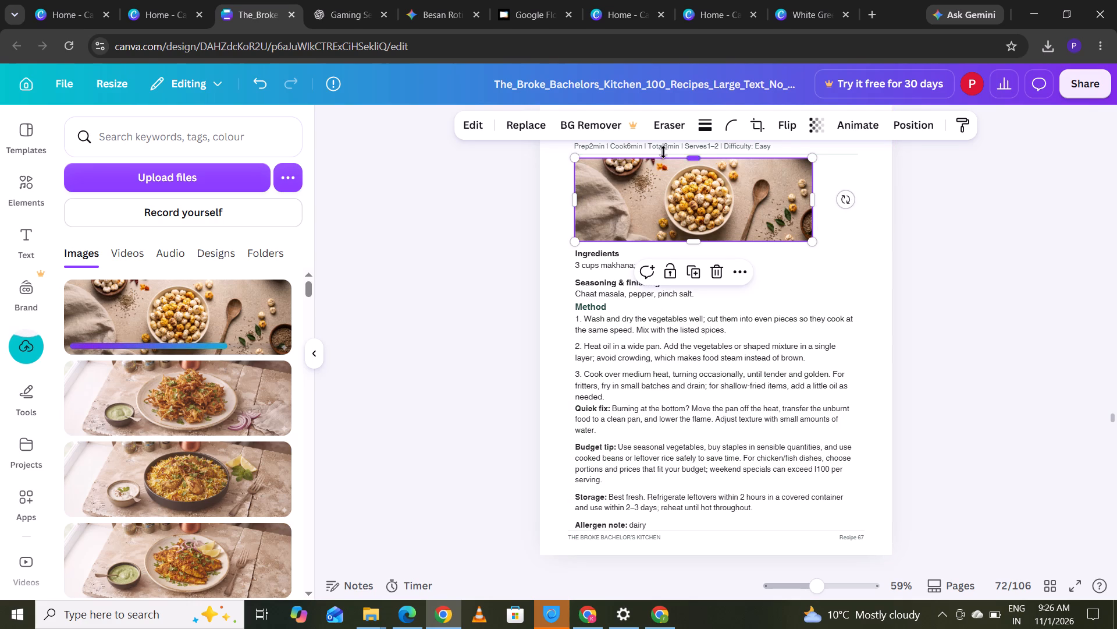
left_click(1013, 277)
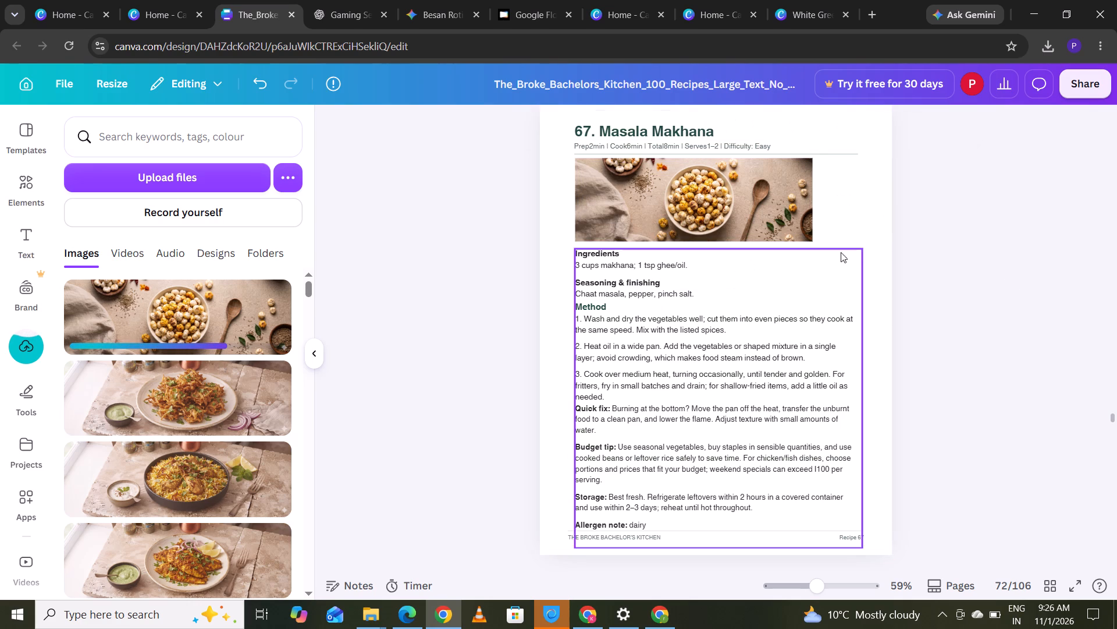
Enlarge the recipe 67 makhana photo proportionally to about 6 wide by 2.1 high, filling the space above Ingredients.
left_click(789, 205)
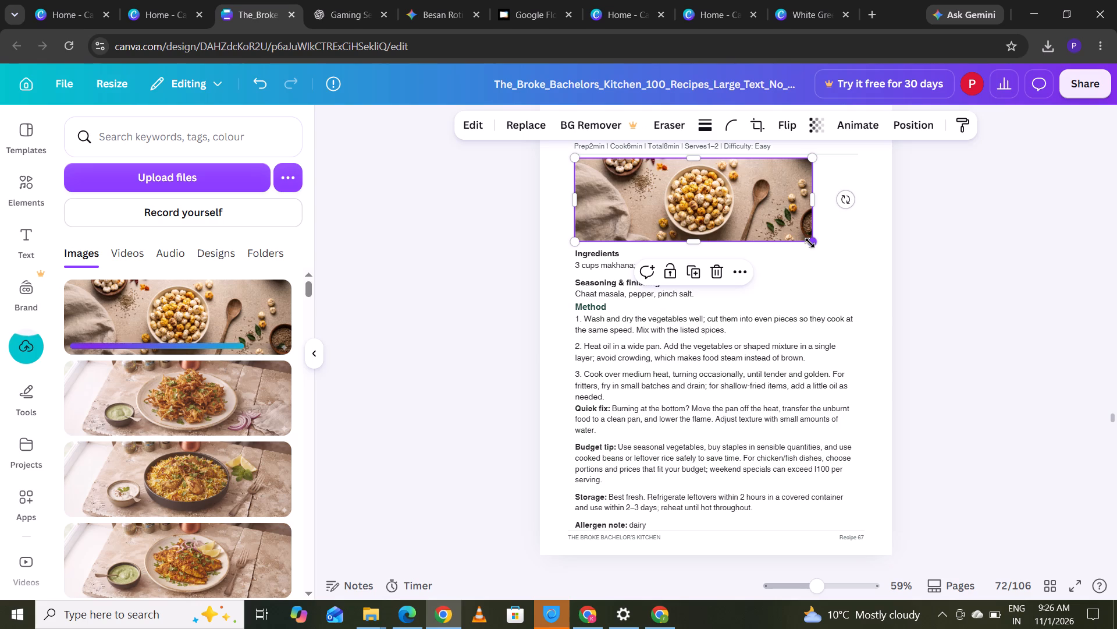
left_click_drag(812, 243, 814, 255)
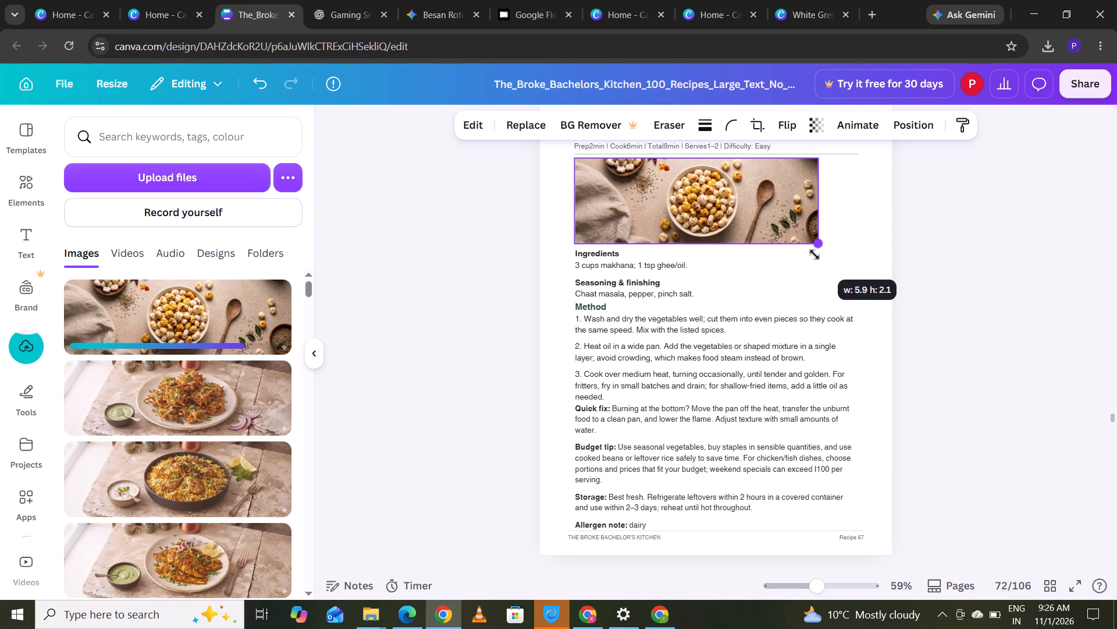
left_click_drag(814, 255, 817, 263)
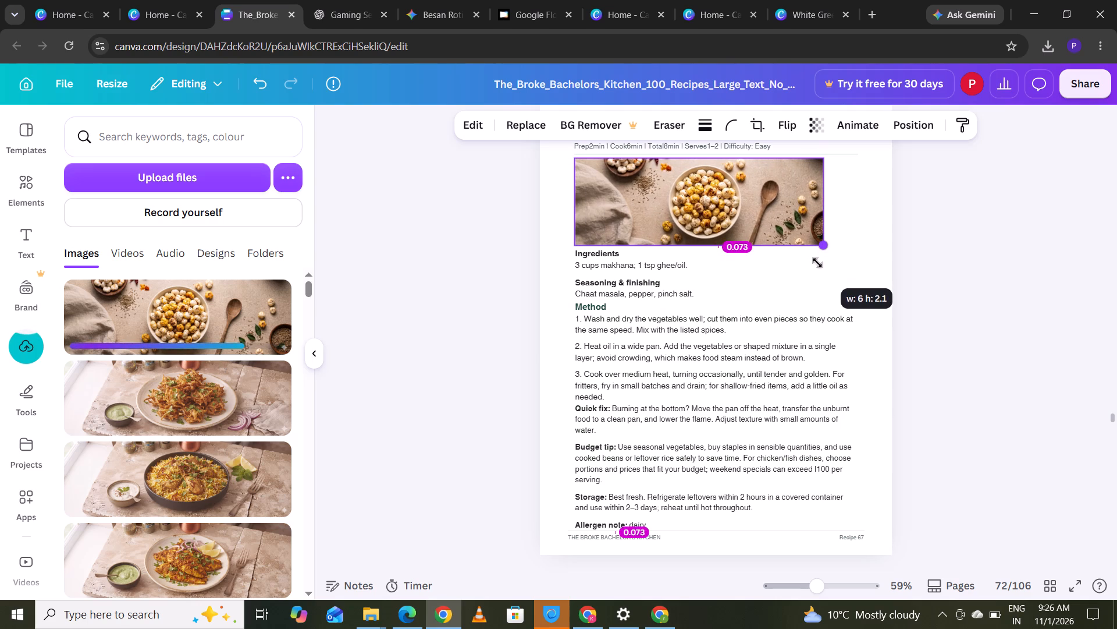
left_click_drag(817, 263, 818, 264)
left_click(1013, 225)
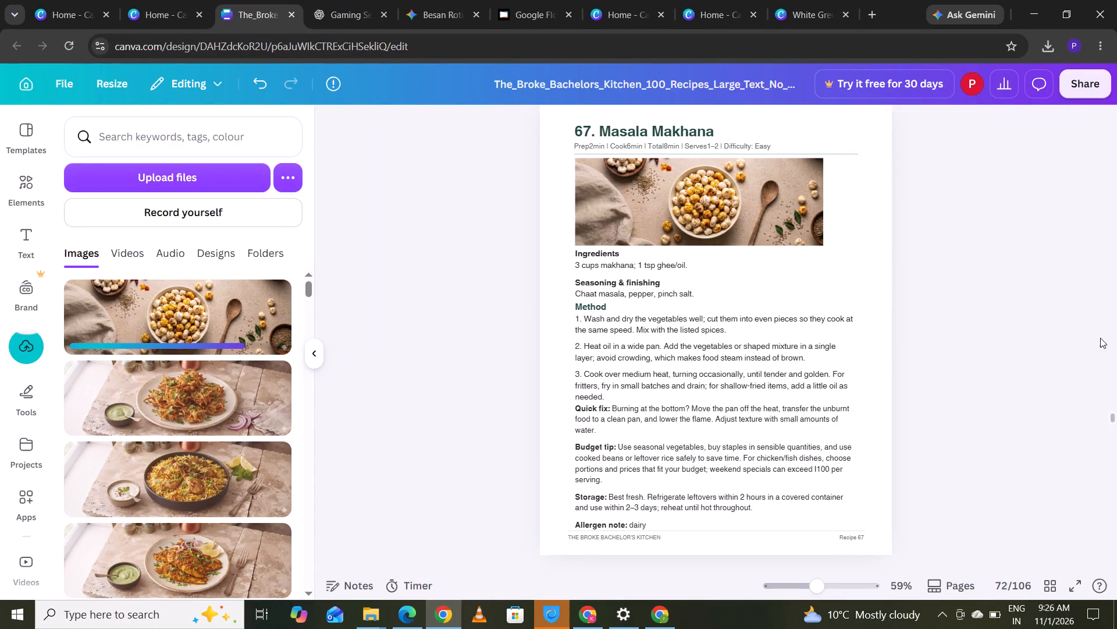
Check the computer's Wi-Fi connection status and return to the cookbook design.
left_click(1111, 417)
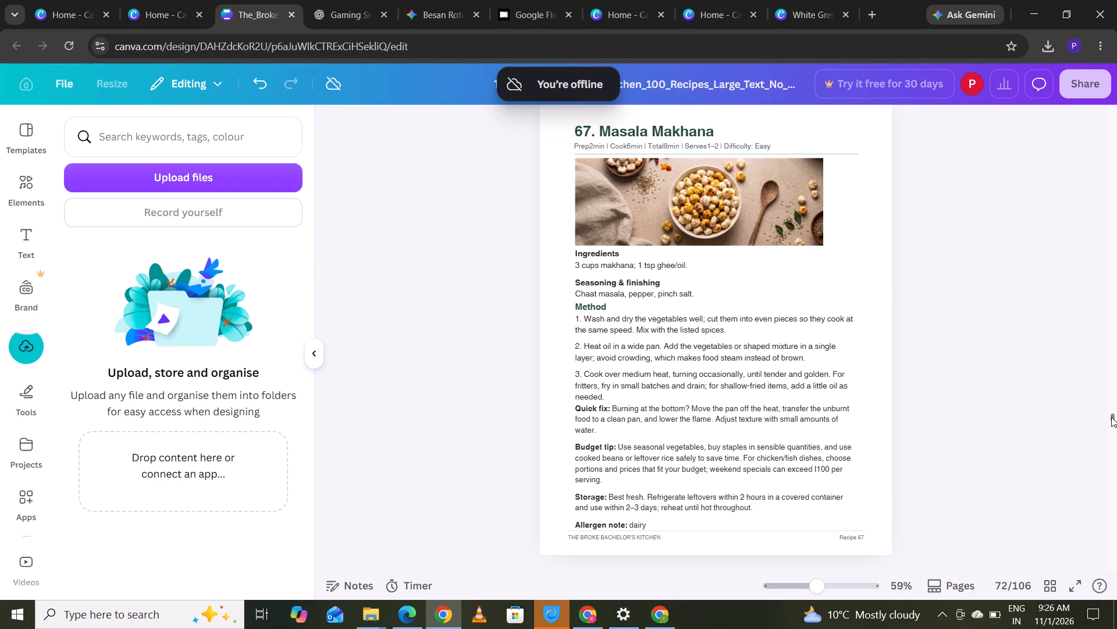
left_click(938, 617)
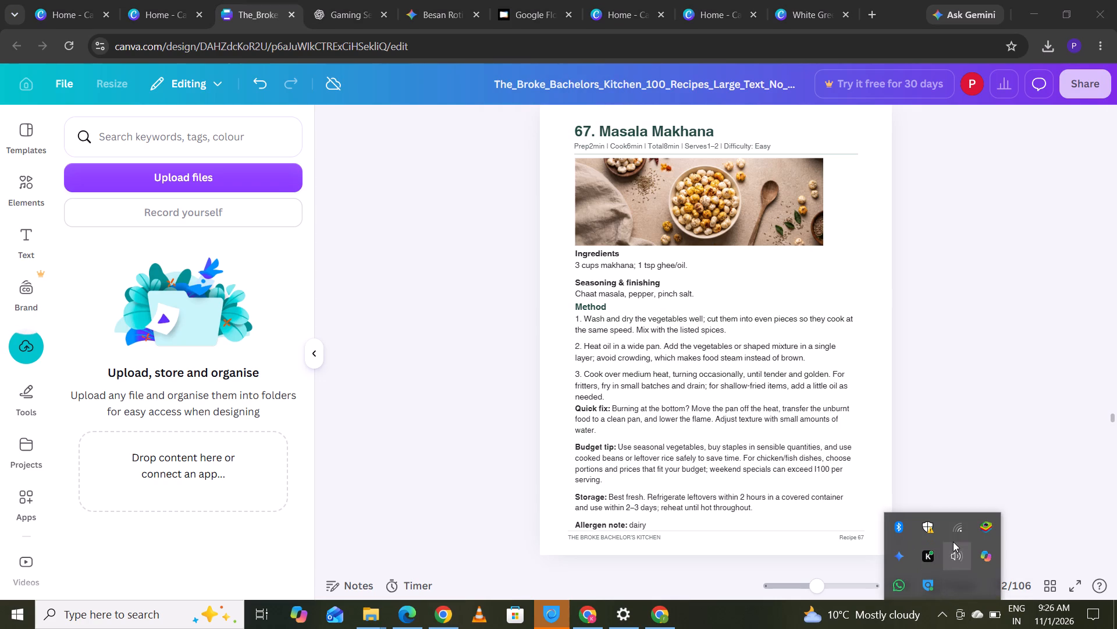
left_click(953, 533)
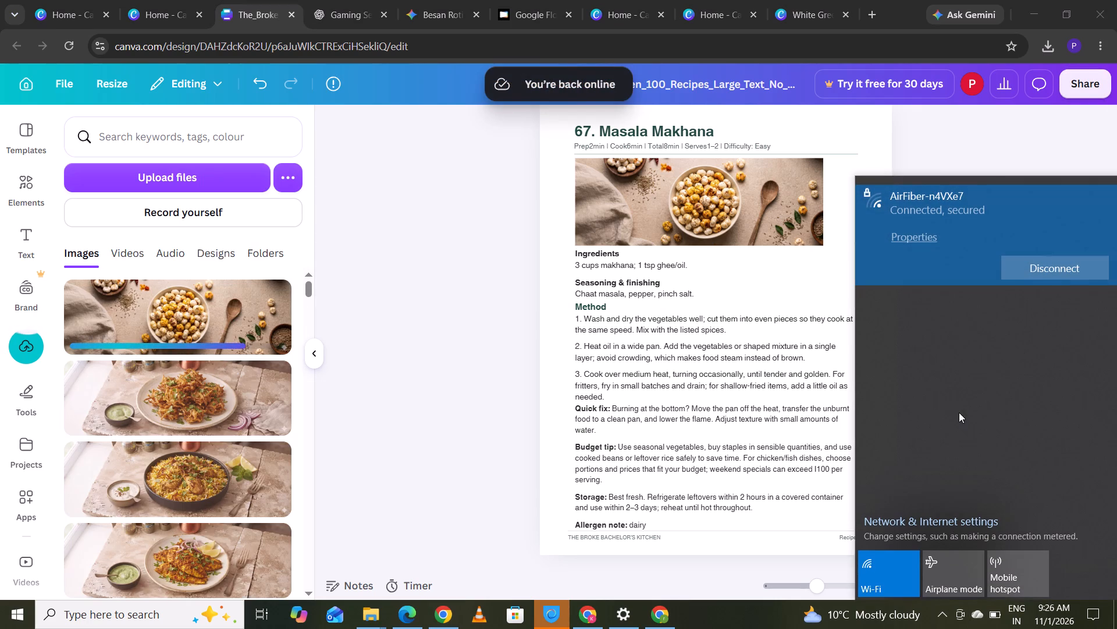
left_click(433, 399)
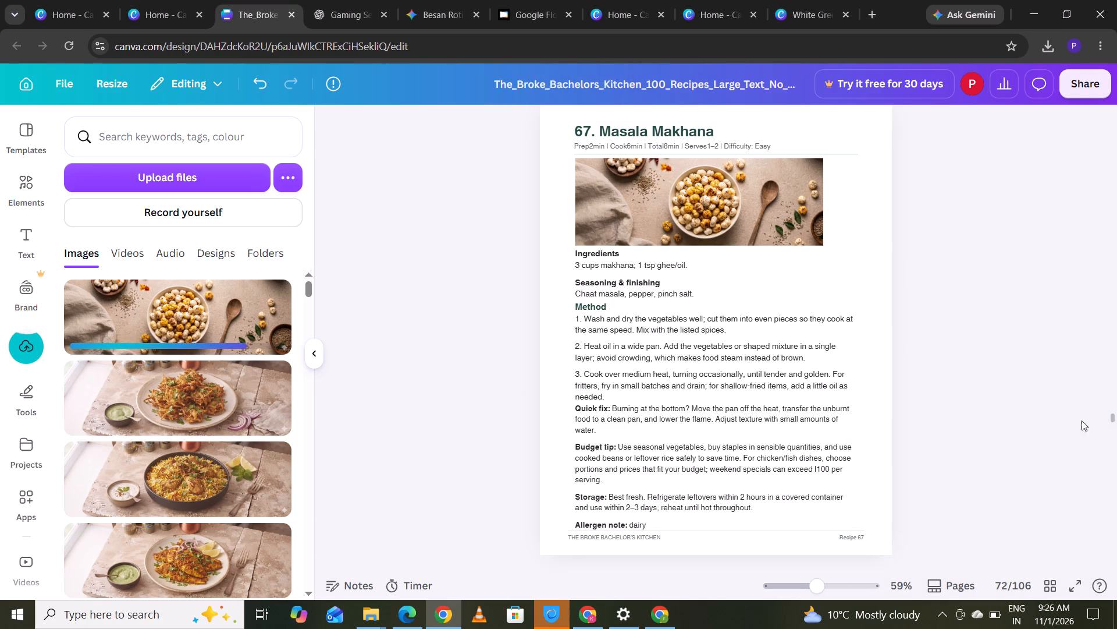
Go to the recipe 68 Chana Chaat page and examine the space around its heading and ingredients.
left_click(1111, 415)
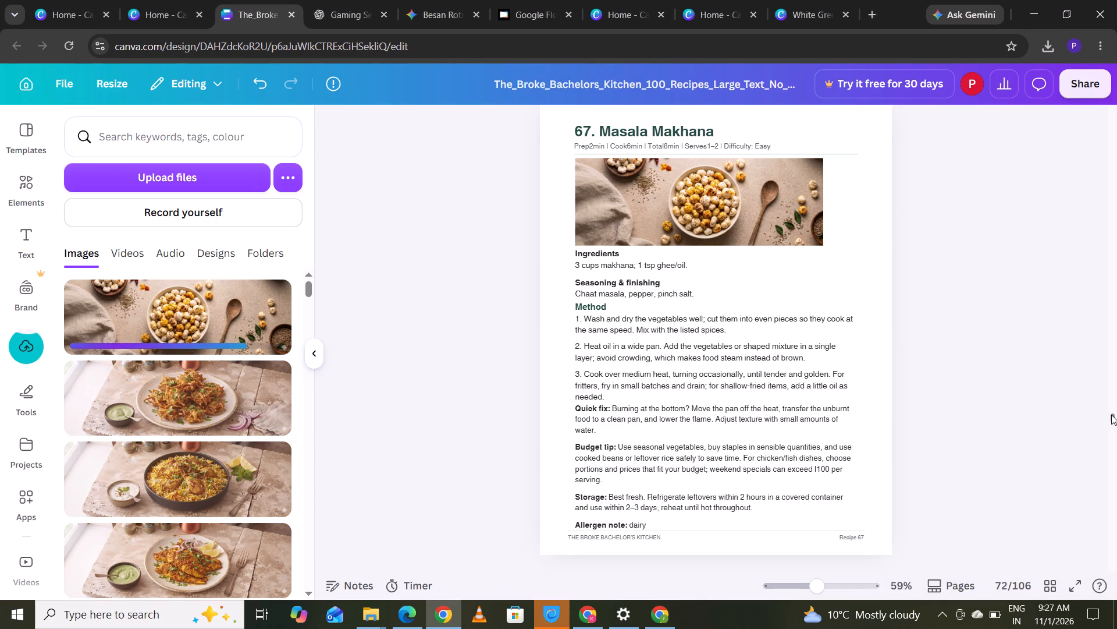
key("Down")
key("Down")
key("Down")
key("Down")
key("Down")
key("Down")
key("Down")
key("Down")
key("Down")
key("Down")
key("Down")
key("Down")
key("Down")
key("Down")
key("Down")
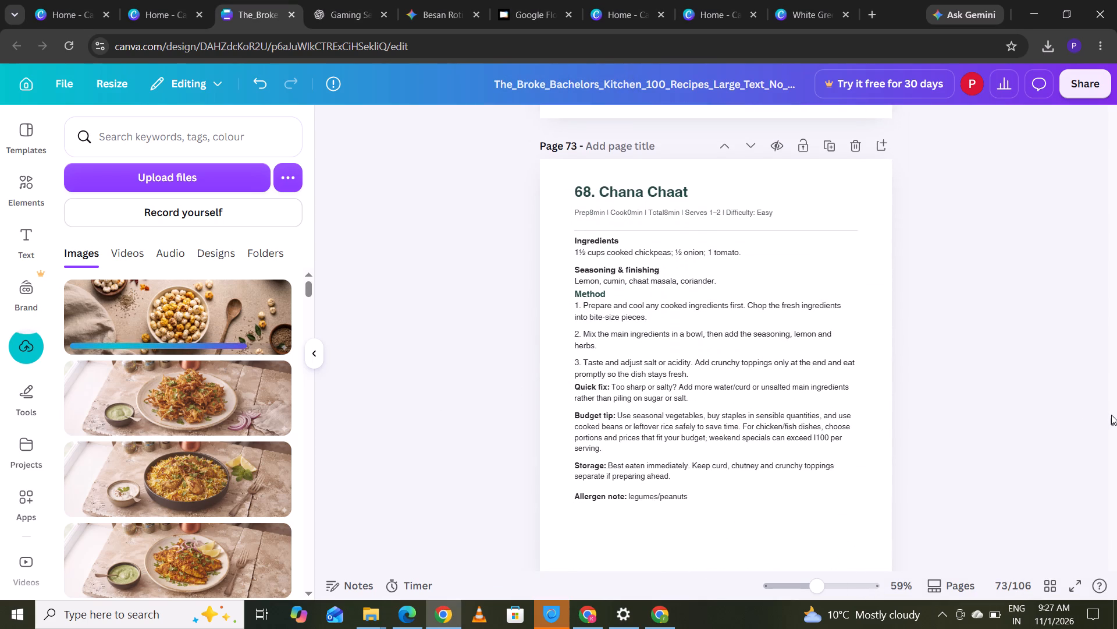
key("Down")
key("Down")
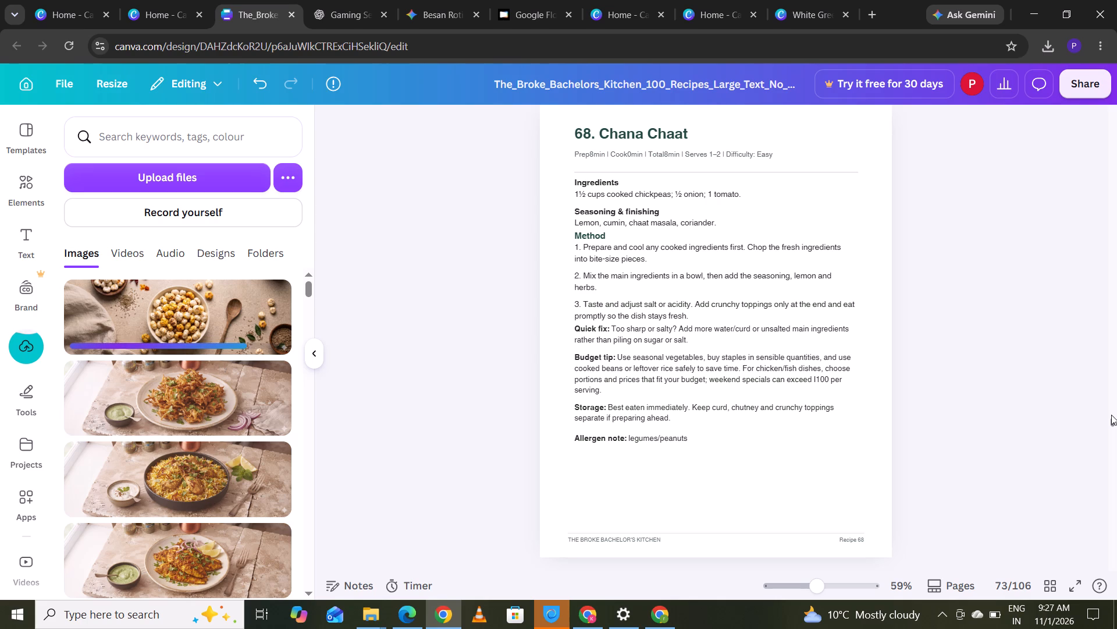
key("Up")
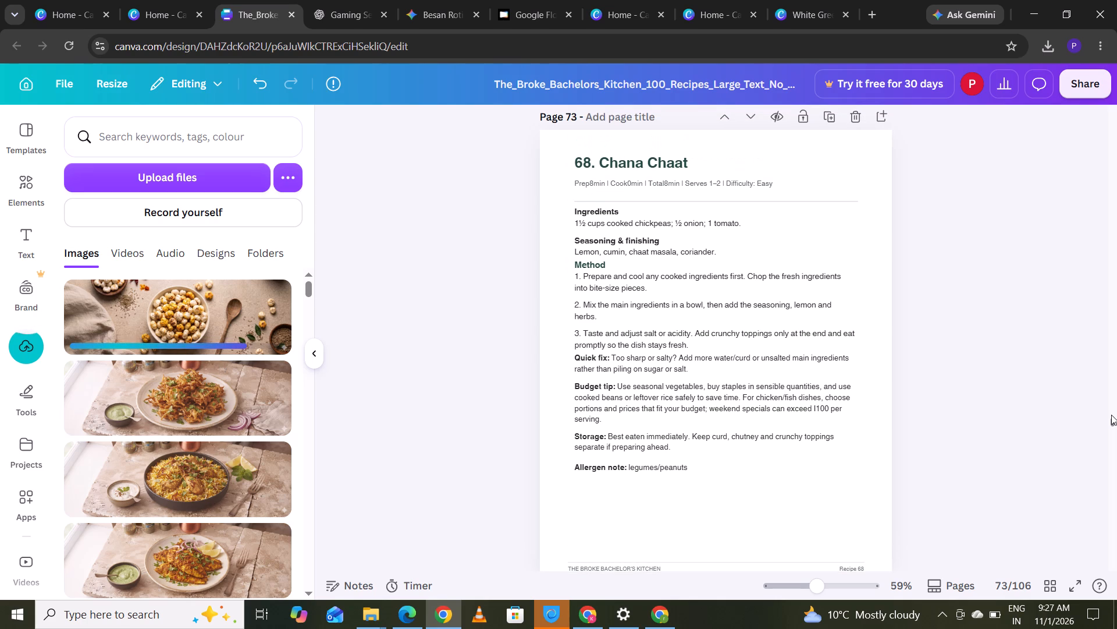
On the recipe 68 Chana Chaat page, move the Ingredients and Method text block down to the footer, leaving photo space above it.
left_click_drag(774, 272, 774, 273)
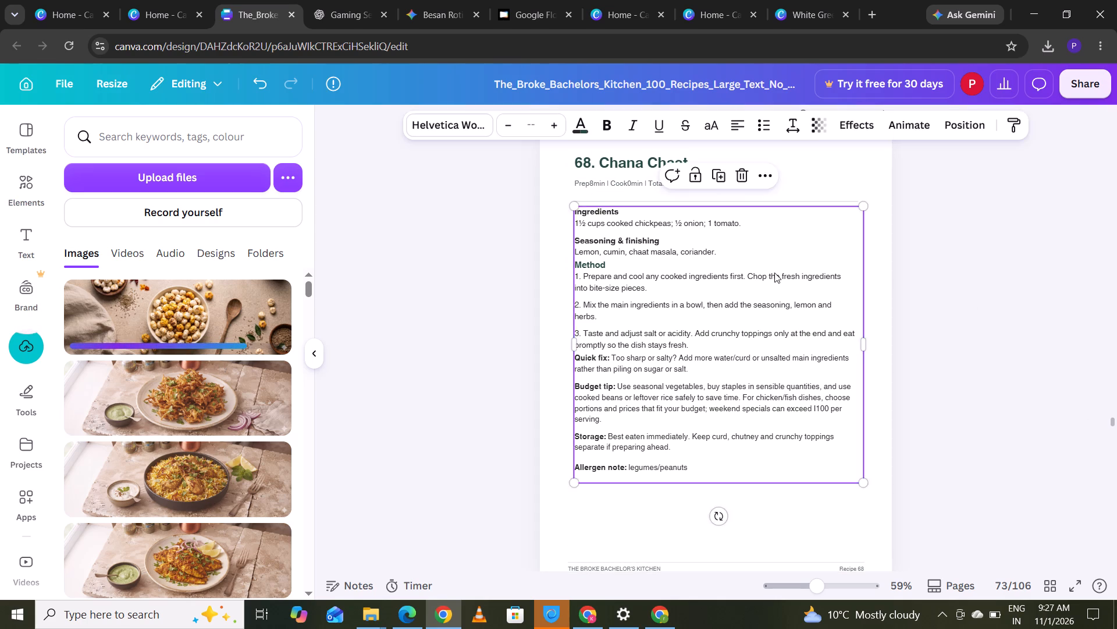
left_click_drag(774, 273, 779, 325)
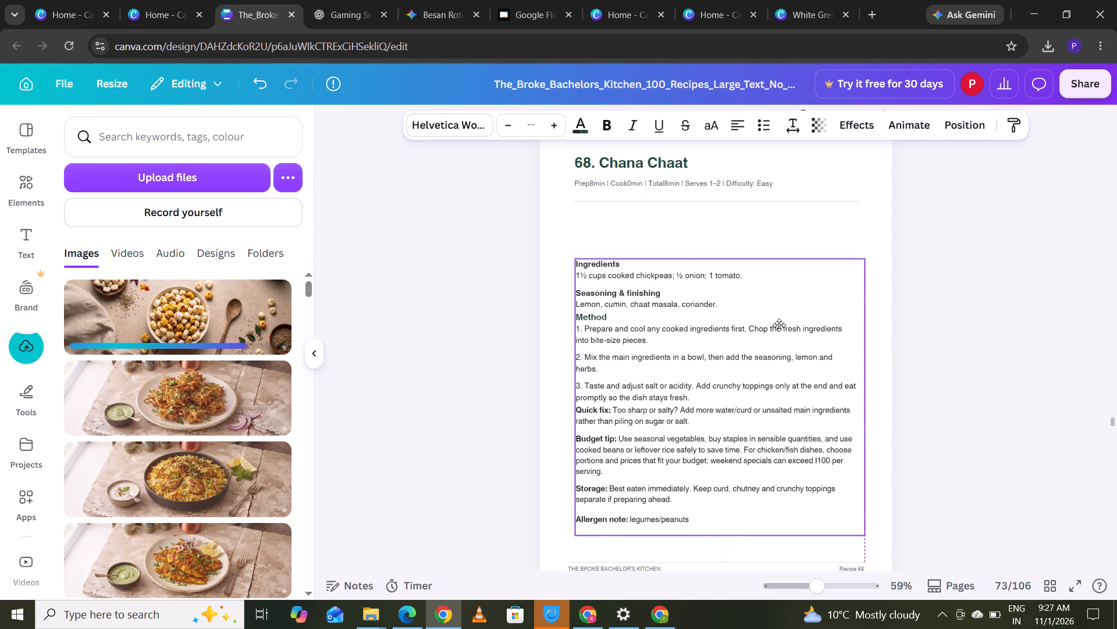
left_click_drag(779, 325, 779, 331)
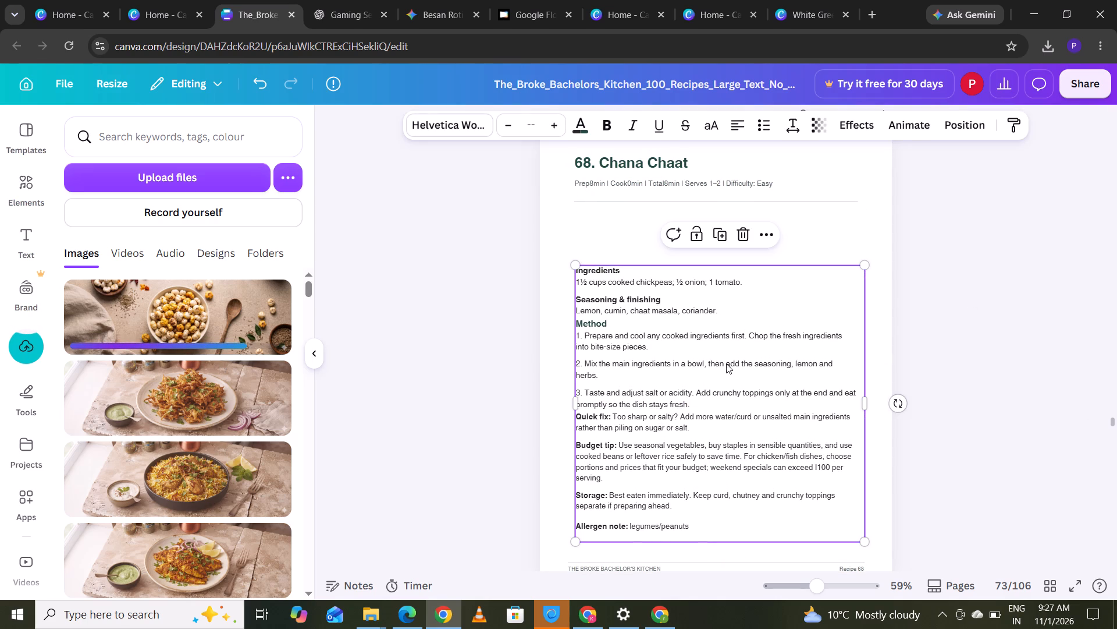
left_click_drag(716, 370, 717, 386)
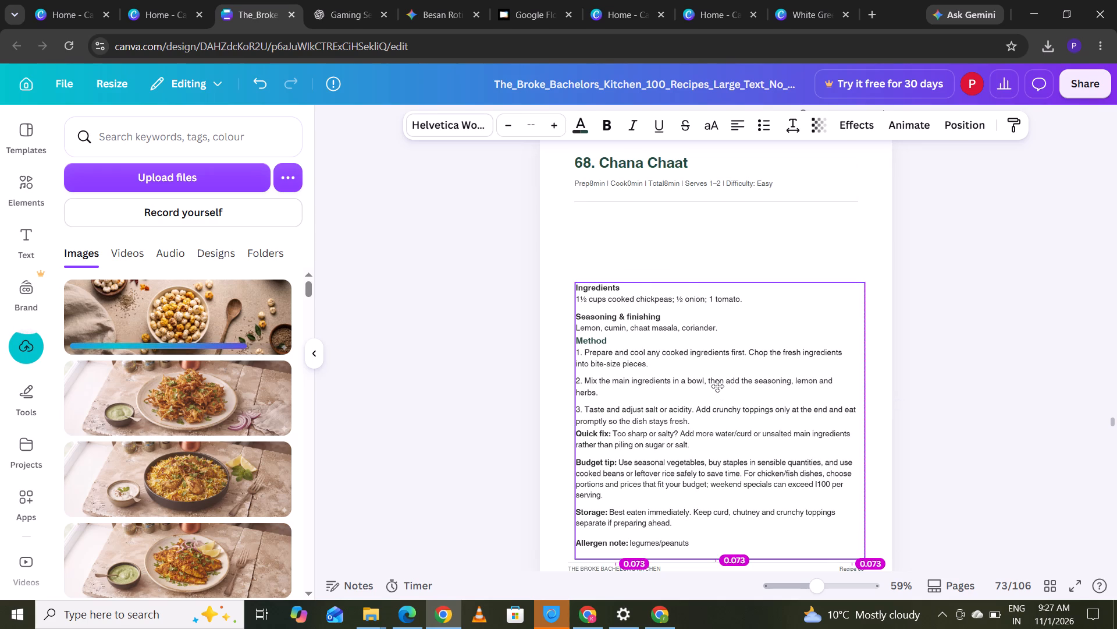
left_click_drag(717, 386, 720, 386)
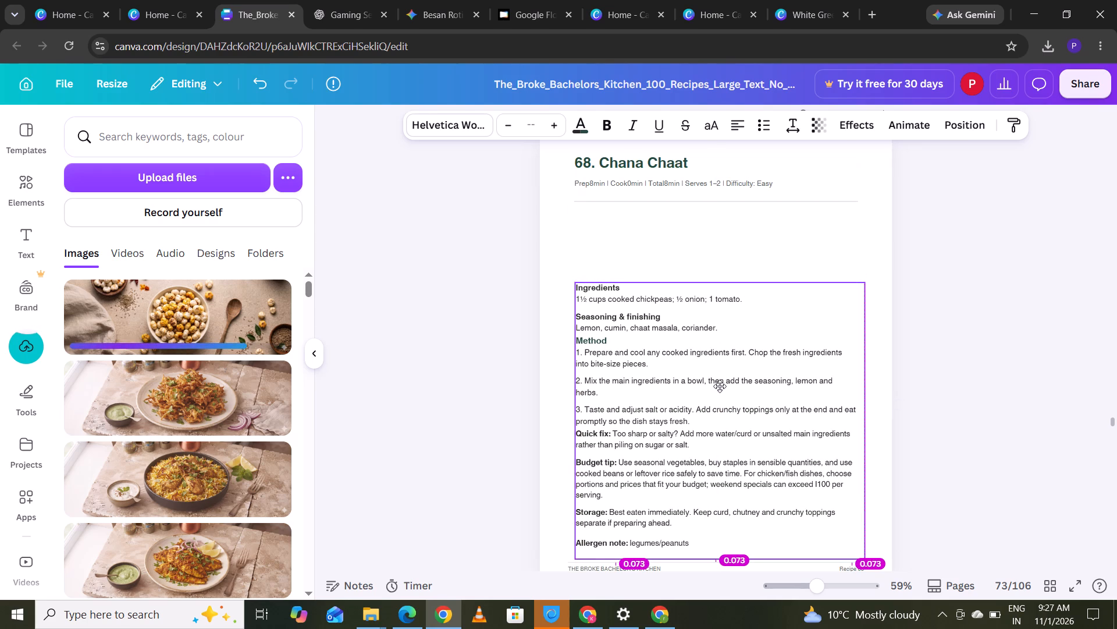
left_click_drag(720, 386, 715, 394)
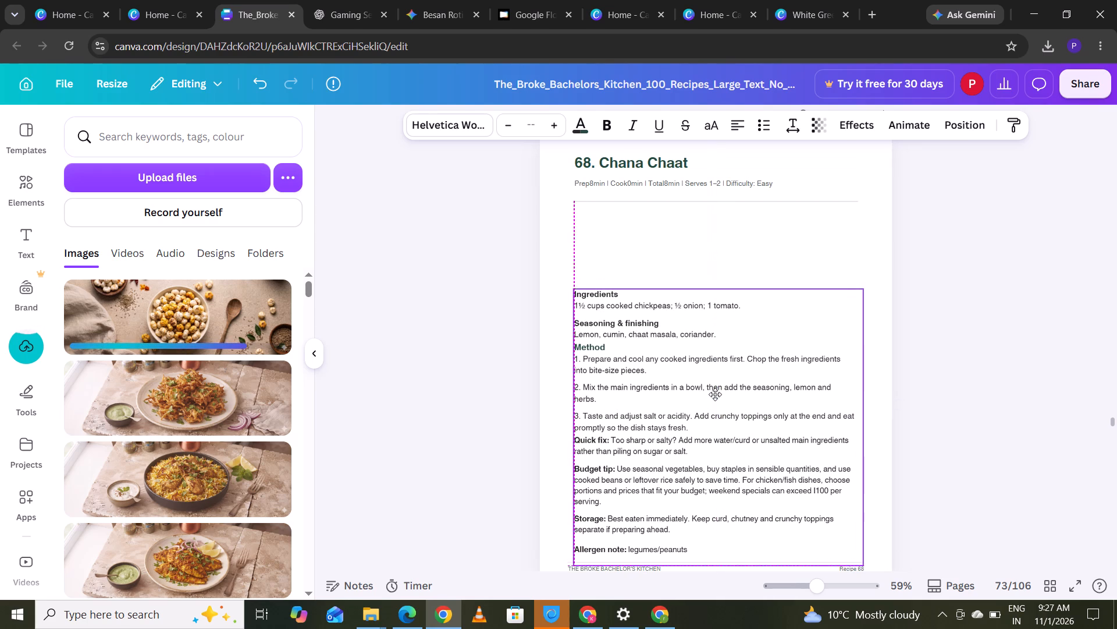
left_click_drag(715, 394, 714, 400)
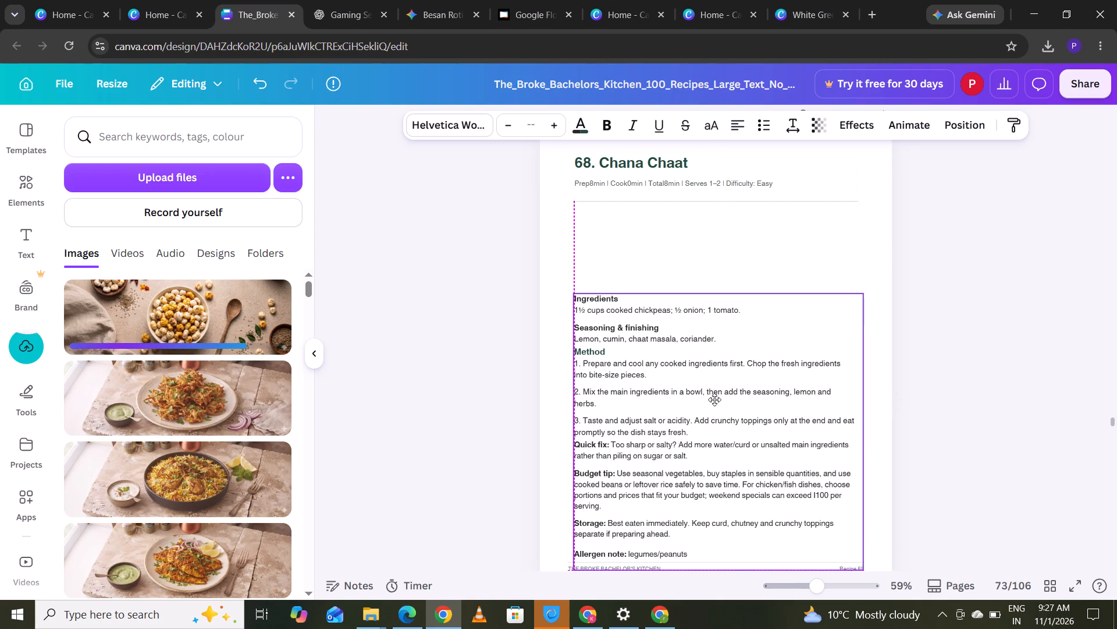
left_click_drag(714, 400, 714, 395)
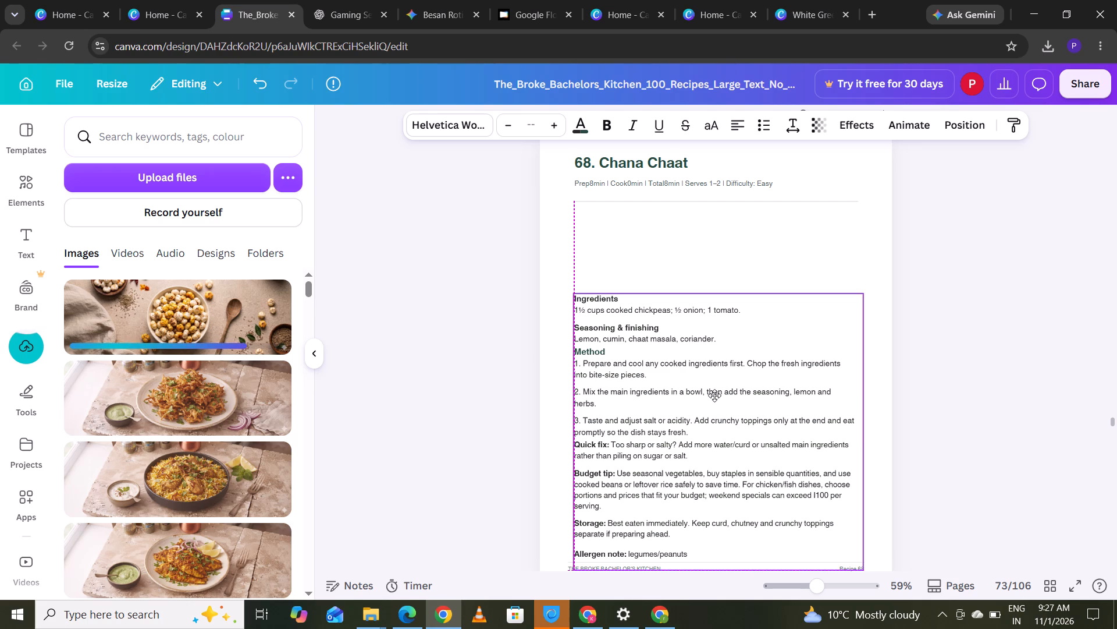
left_click_drag(714, 395, 714, 398)
Move the divider line on the recipe 68 Chana Chaat page up to just beneath the prep and cook time line.
left_click(643, 184)
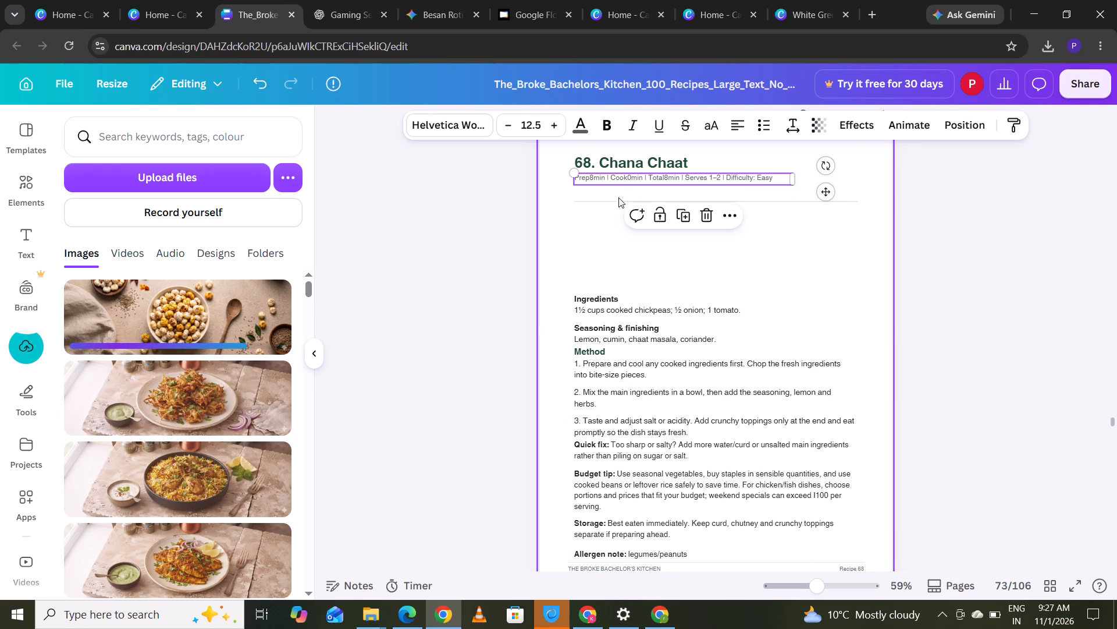
left_click_drag(614, 201, 614, 199)
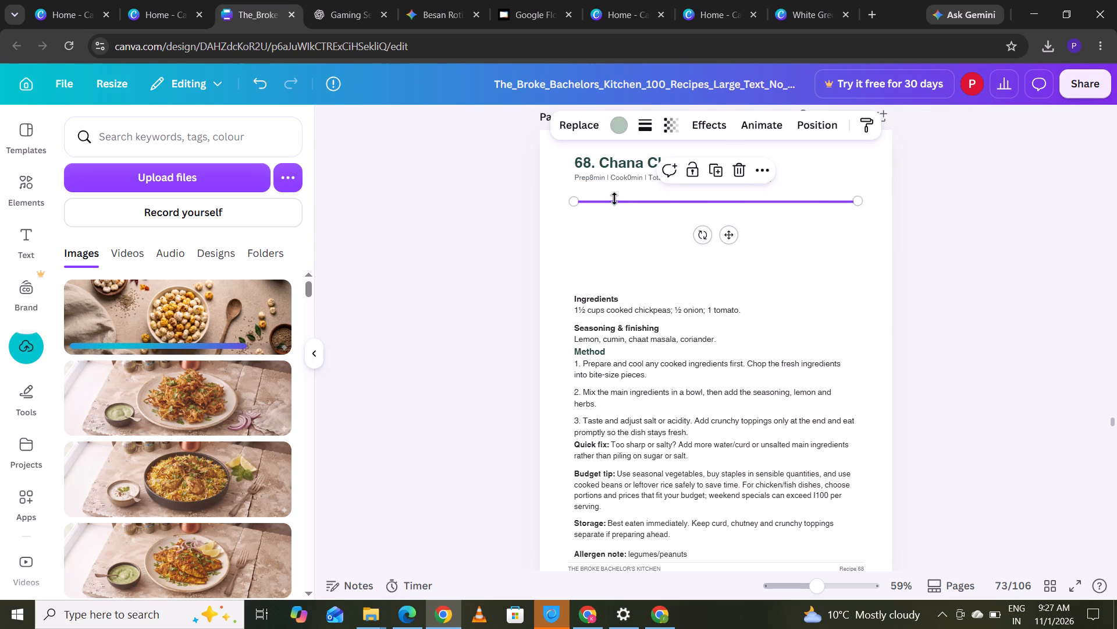
left_click_drag(614, 199, 614, 186)
left_click(446, 326)
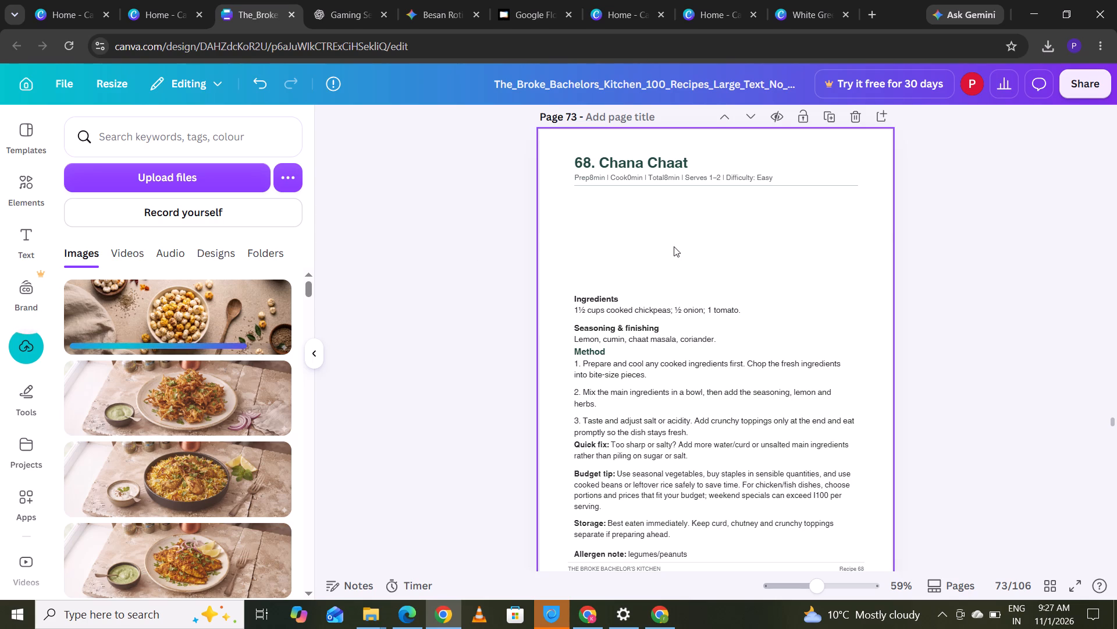
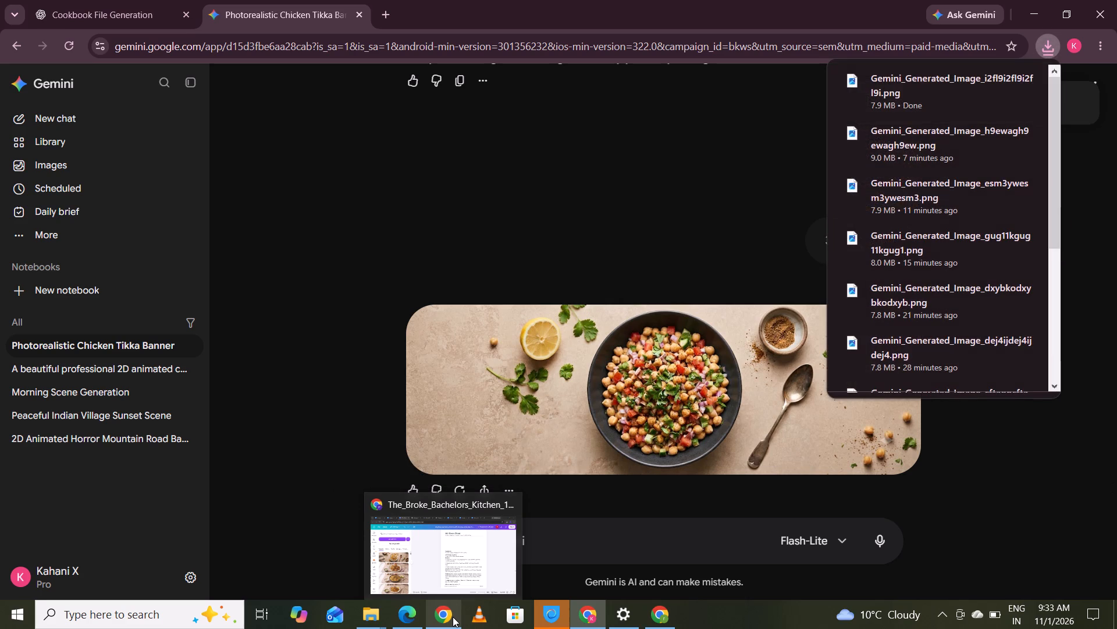
Switch to the Canva cookbook and upload the downloaded chana chaat banner, Gemini_Generated_Image_i2fl9i2fl9i2fl9i.
left_click(453, 617)
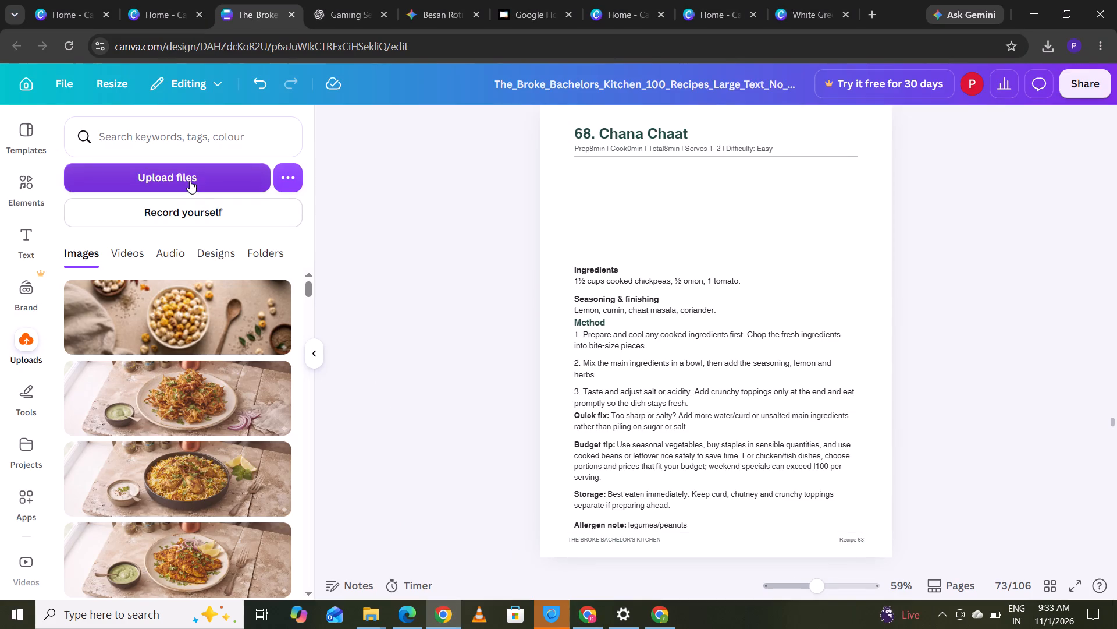
left_click(190, 181)
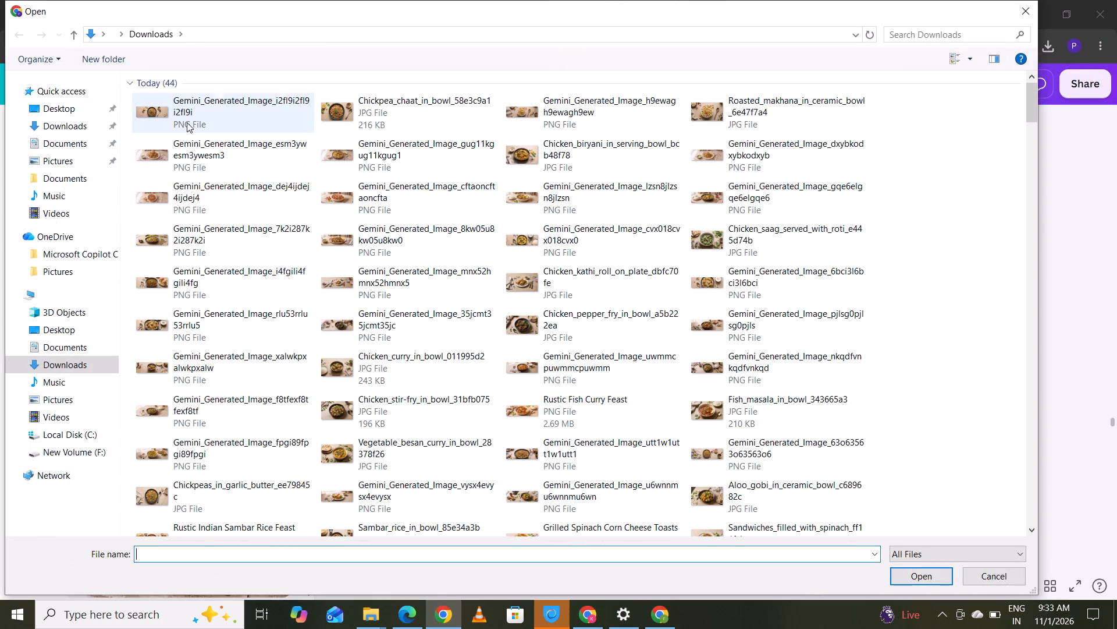
double_click(187, 121)
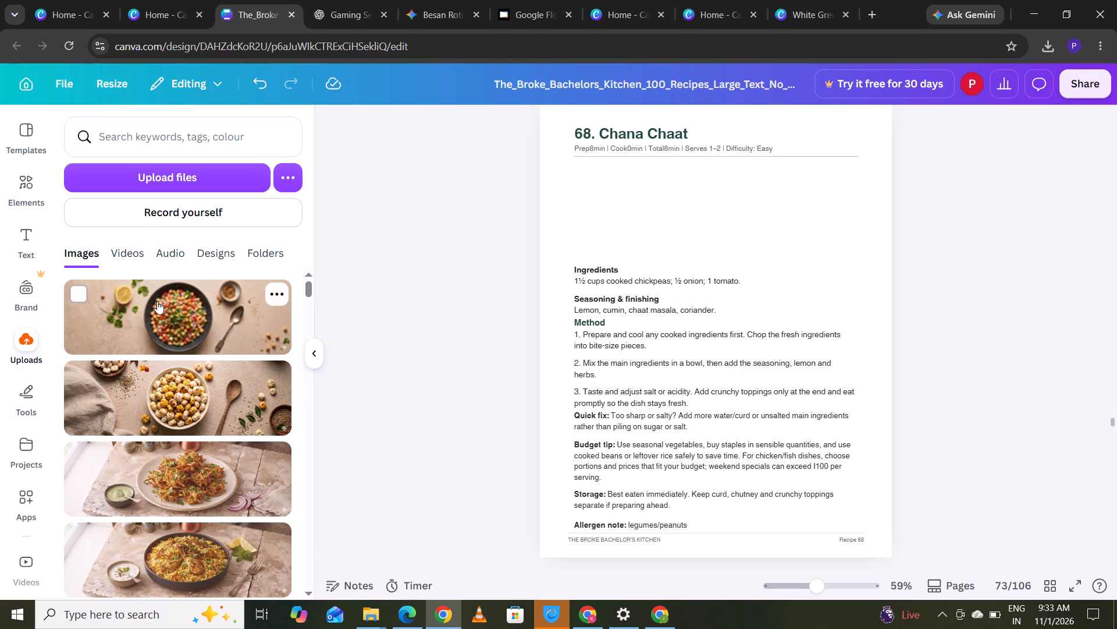
Place the chana chaat banner below the recipe 68 divider, crop both its sides and enlarge it to fill the gap above Ingredients.
left_click_drag(157, 301, 676, 186)
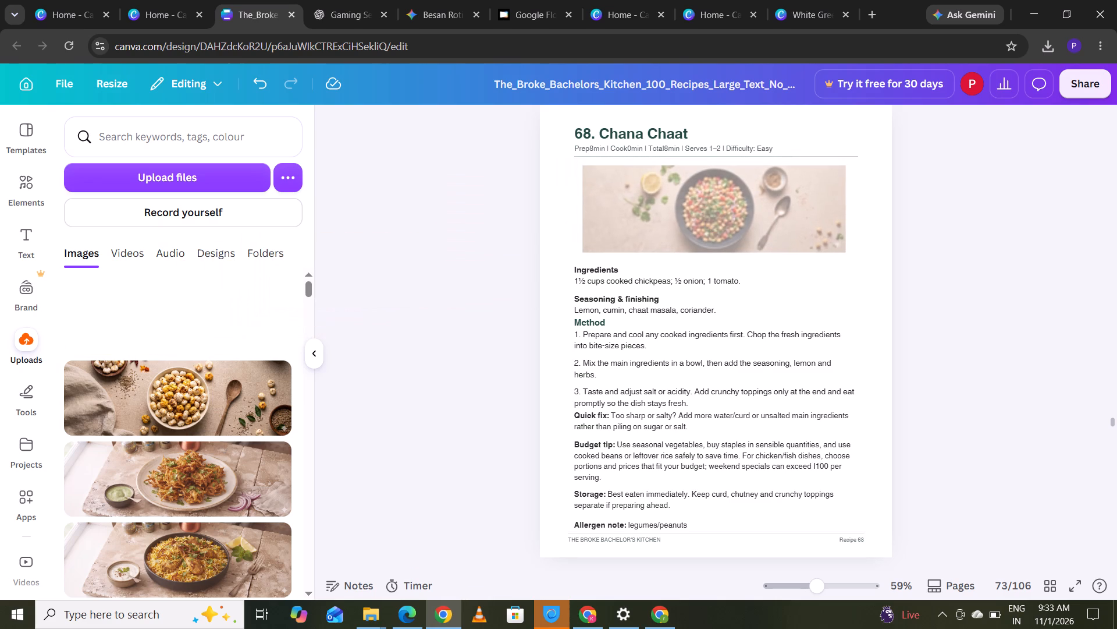
left_click_drag(676, 186, 671, 182)
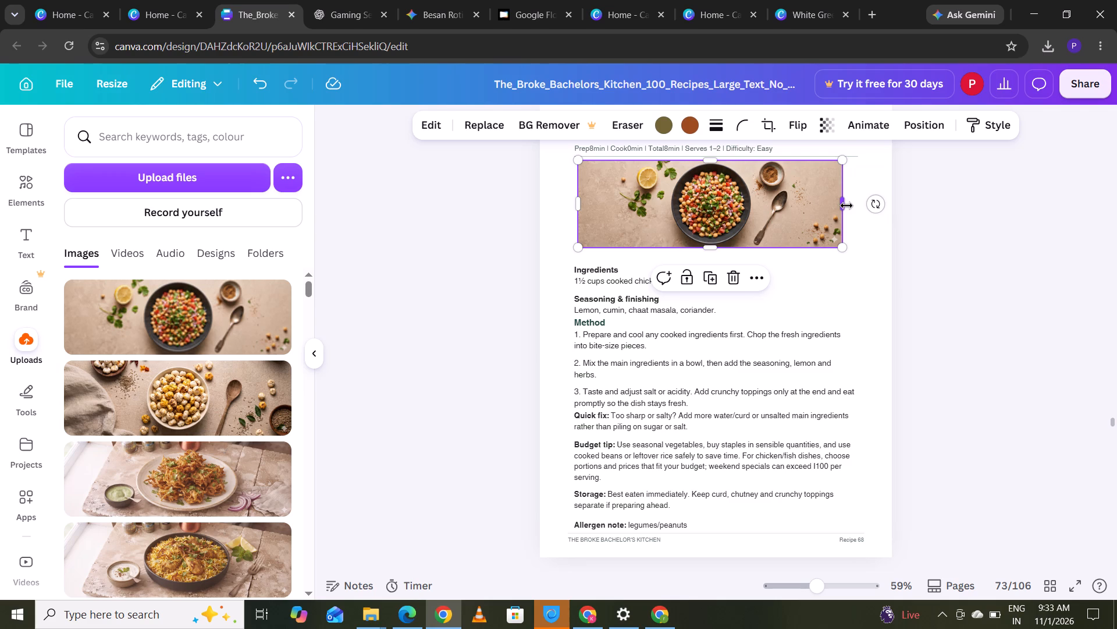
left_click_drag(846, 206, 834, 208)
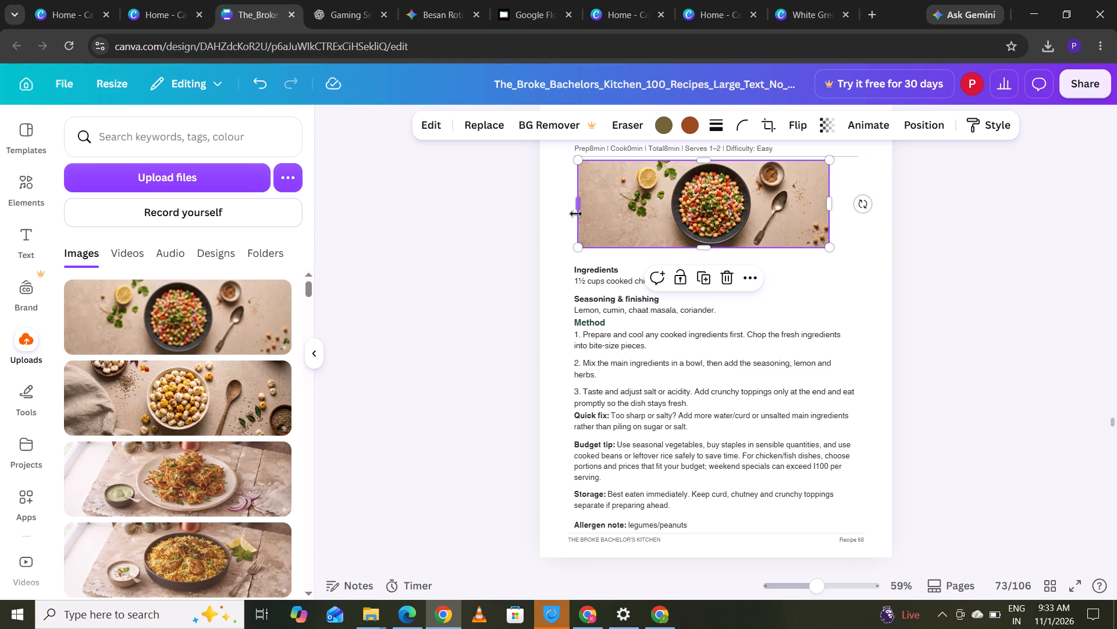
left_click_drag(576, 214, 617, 208)
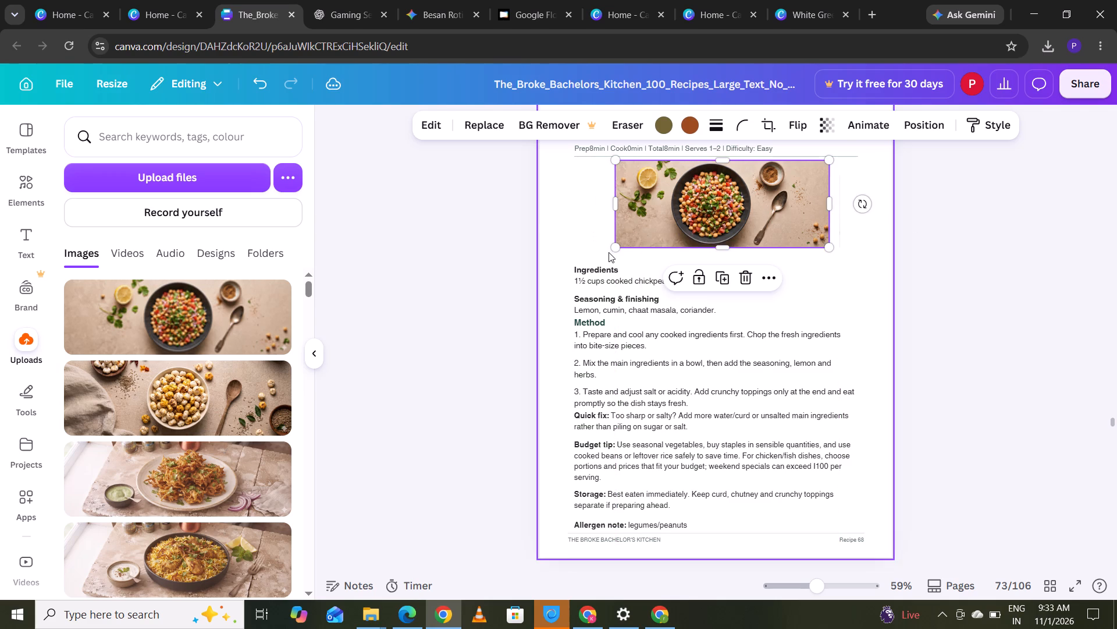
left_click_drag(616, 248, 606, 248)
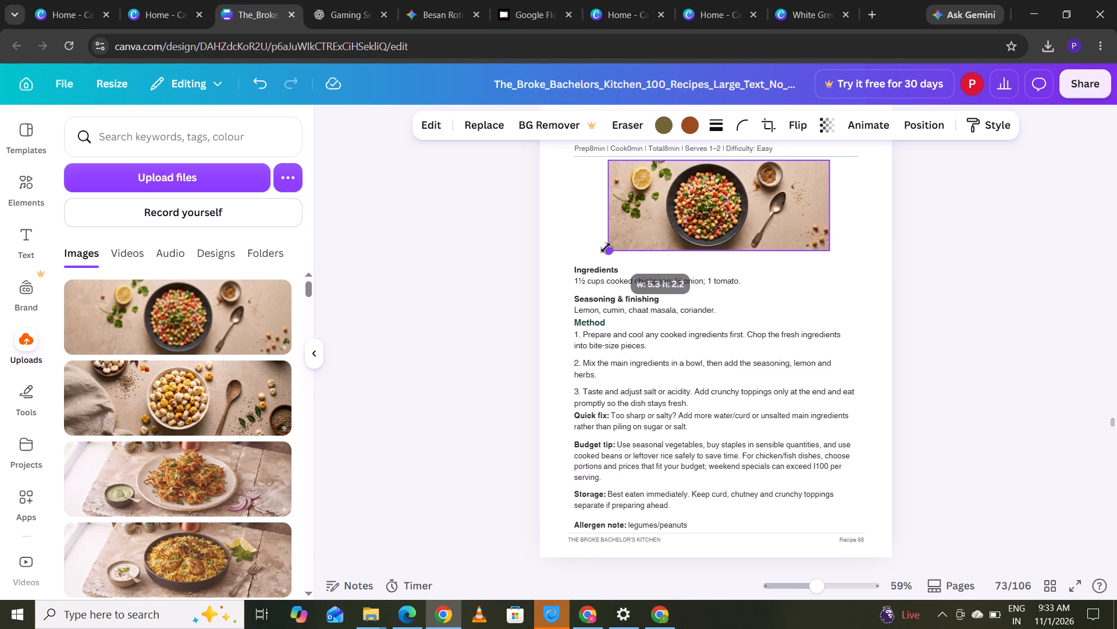
left_click_drag(606, 248, 568, 245)
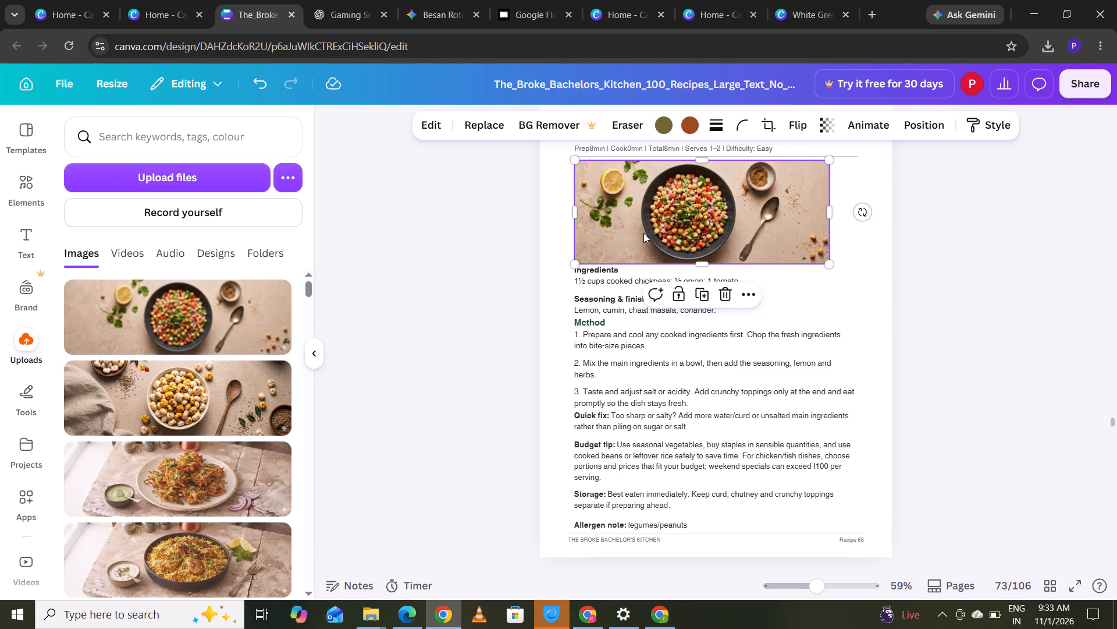
left_click(451, 264)
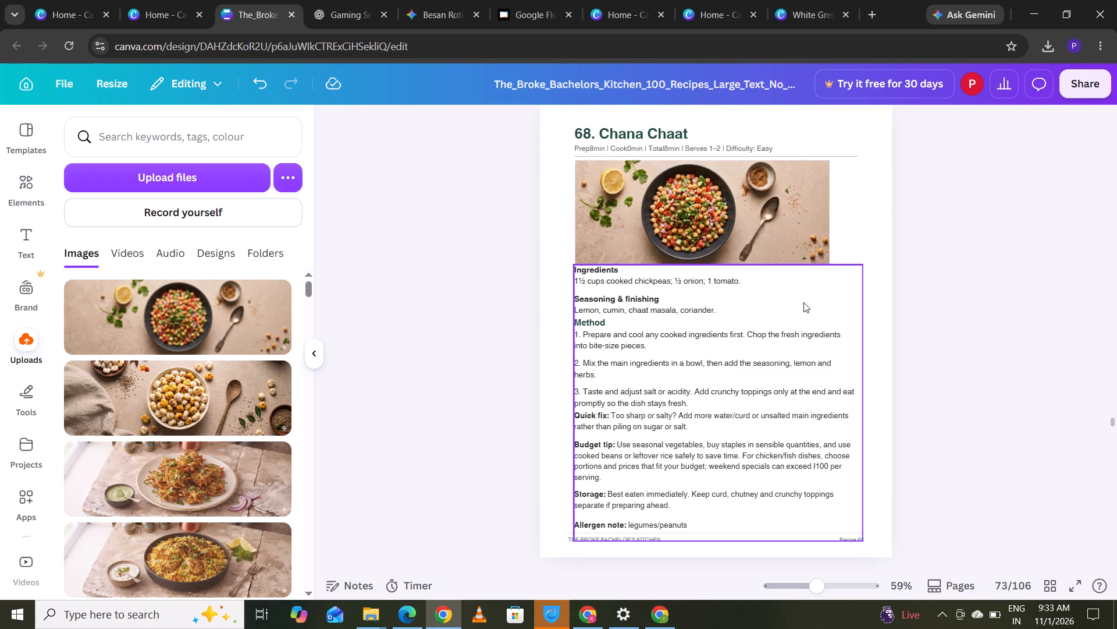
On page 74, move the Aloo Tikki recipe text block down to just above the footer, leaving space for a banner under the divider.
left_click(1112, 421)
key("Down")
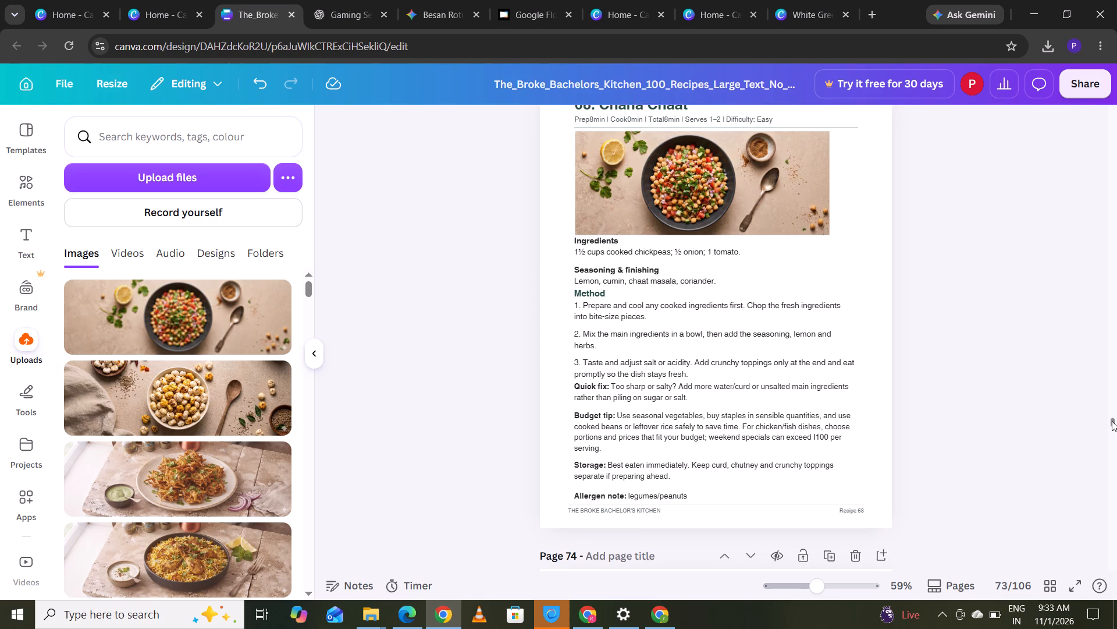
key("Down")
key("Down")
key("Down")
key("Down")
key("Down")
key("Down")
key("Down")
key("Down")
key("Down")
key("Down")
key("Down")
key("Down")
key("Down")
key("Down")
key("Down")
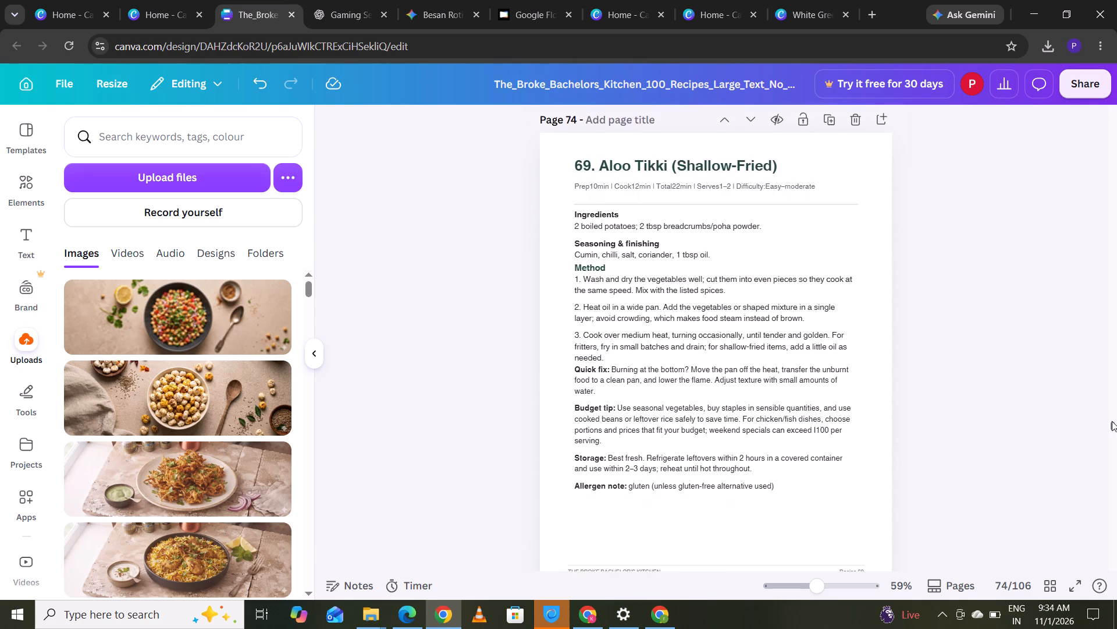
key("Down")
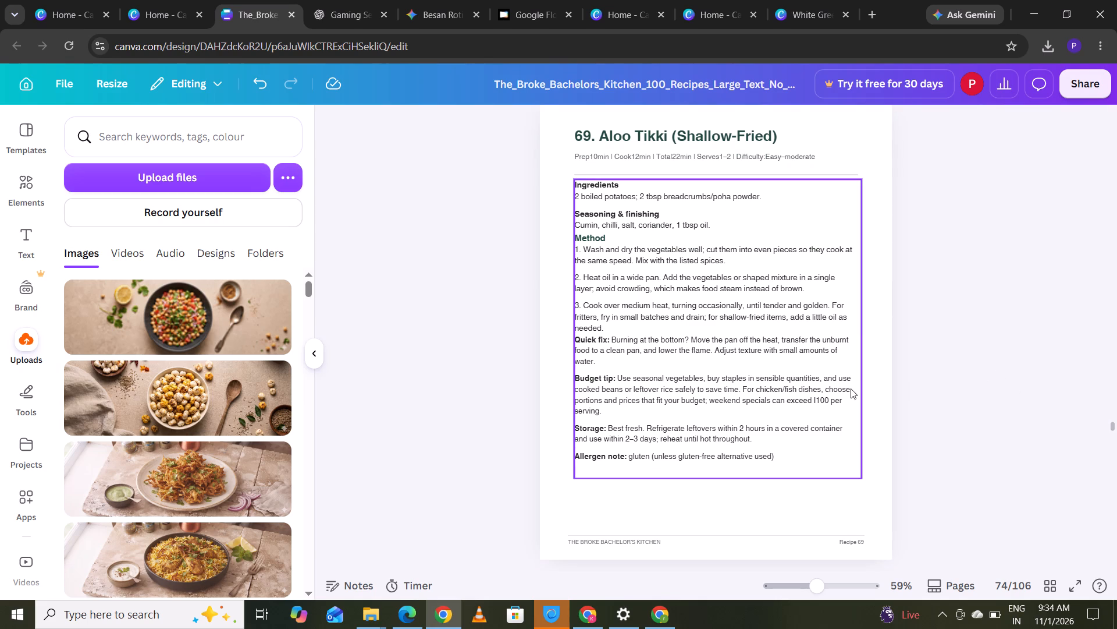
left_click_drag(803, 376, 803, 395)
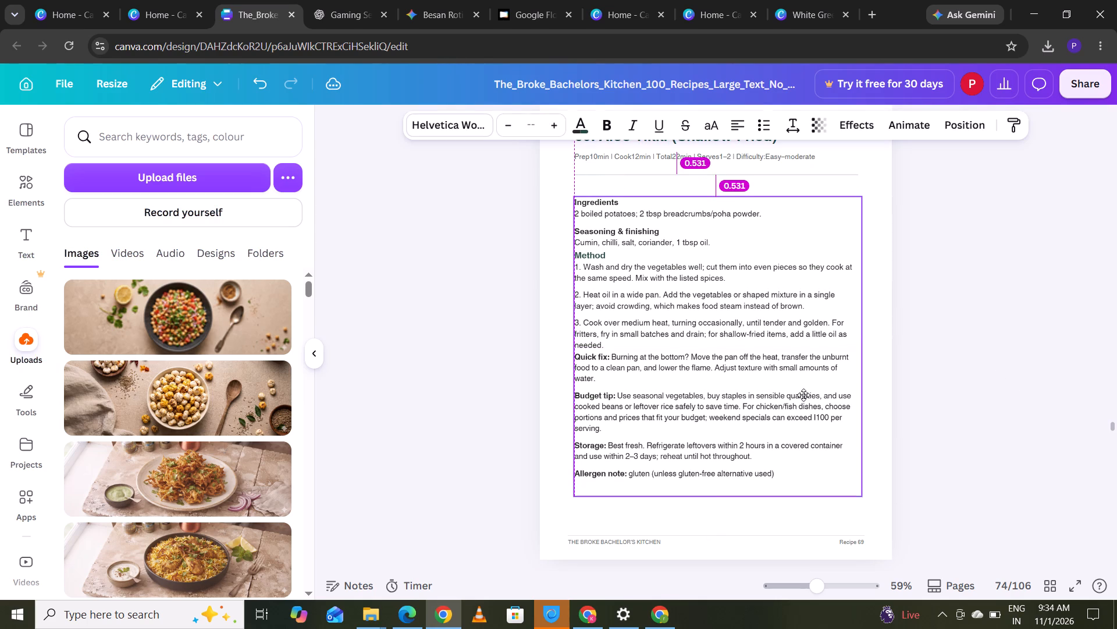
left_click_drag(803, 395, 805, 423)
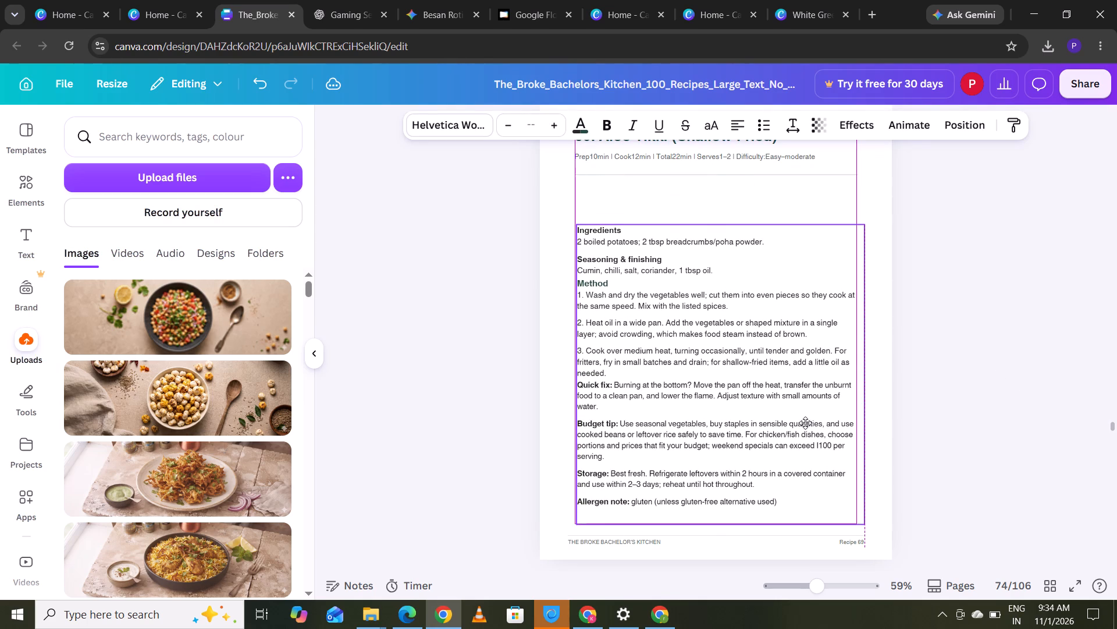
left_click_drag(805, 423, 806, 443)
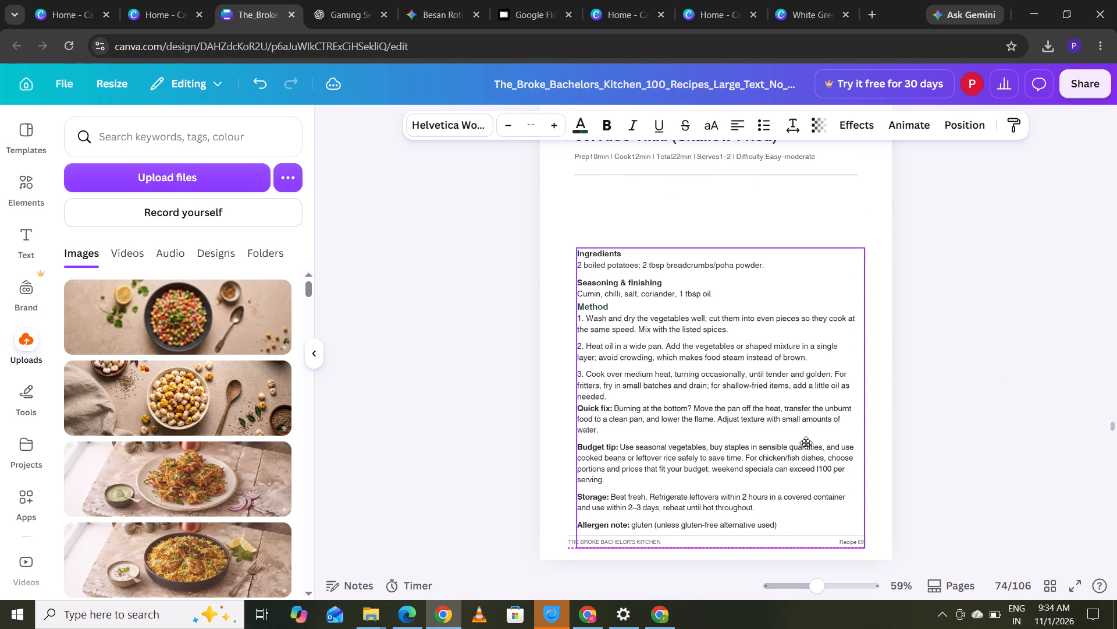
left_click_drag(806, 443, 808, 450)
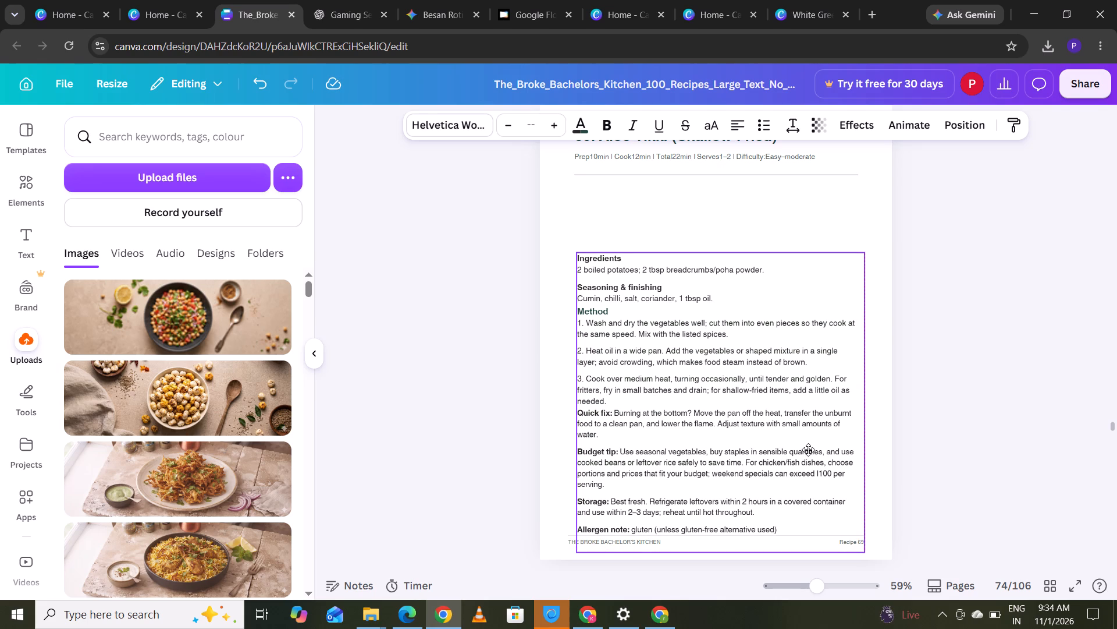
left_click_drag(808, 450, 803, 447)
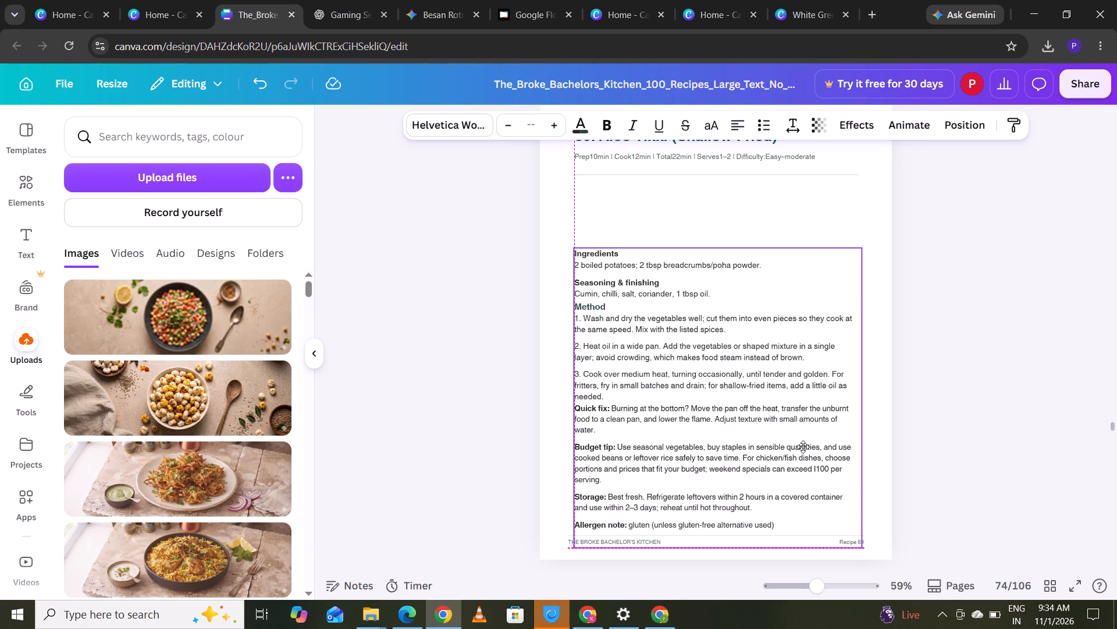
left_click_drag(803, 447, 804, 448)
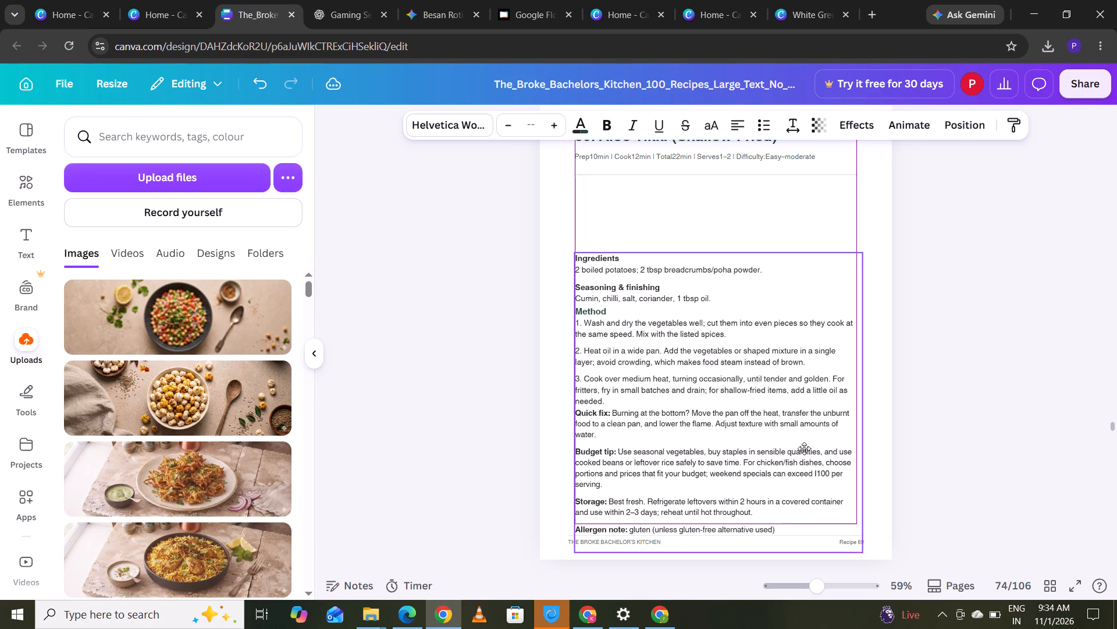
left_click_drag(804, 448, 804, 450)
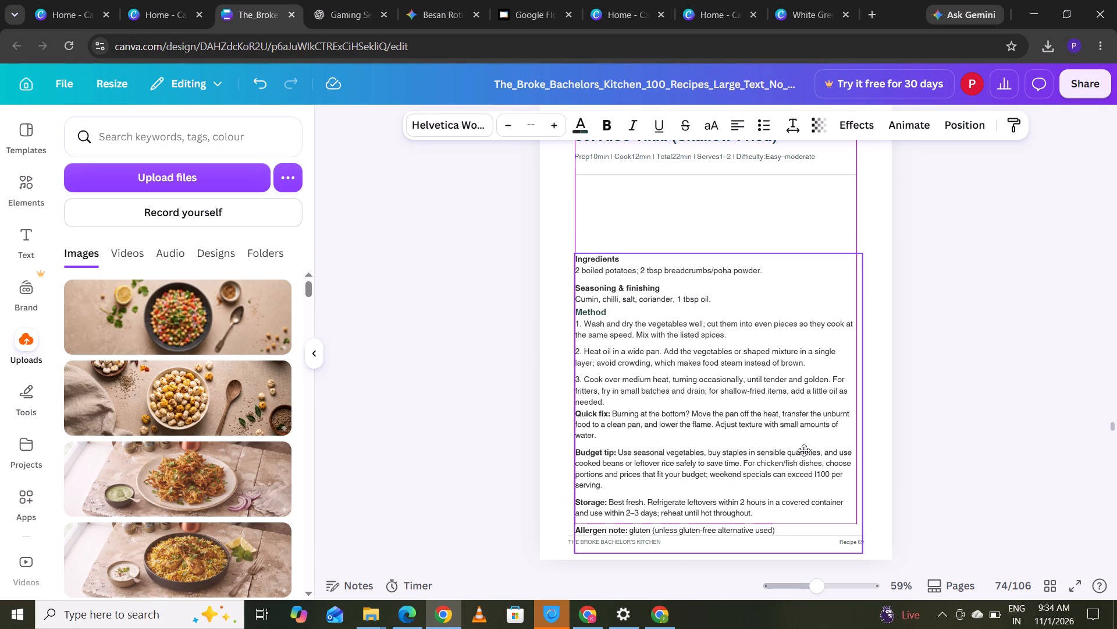
left_click_drag(804, 450, 804, 448)
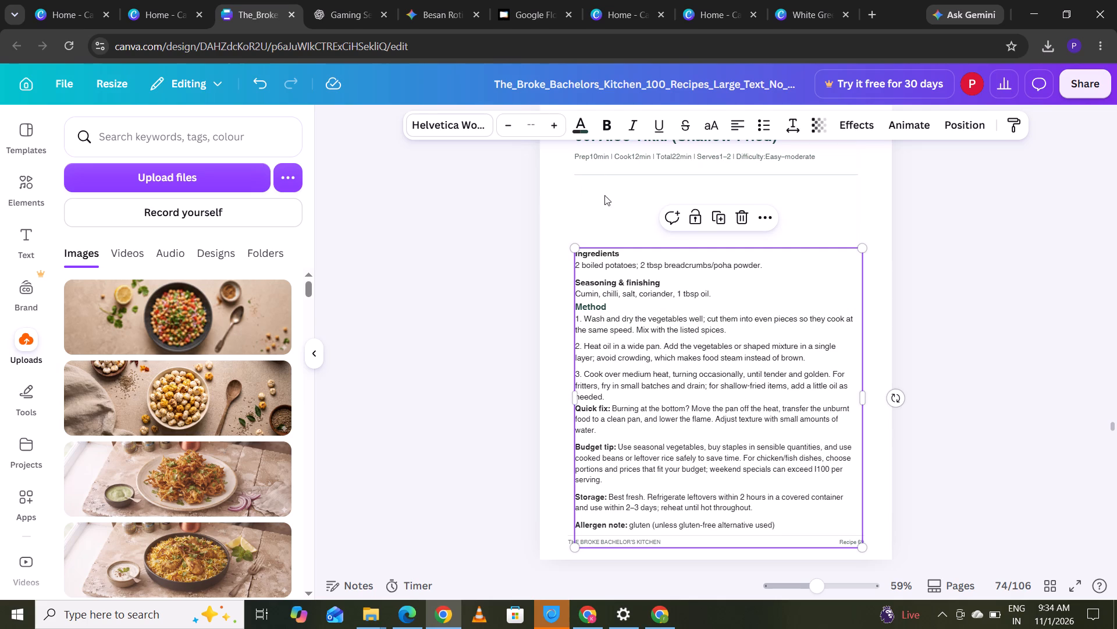
Move the prep and cook time line up slightly, closer to the Aloo Tikki title.
left_click(598, 160)
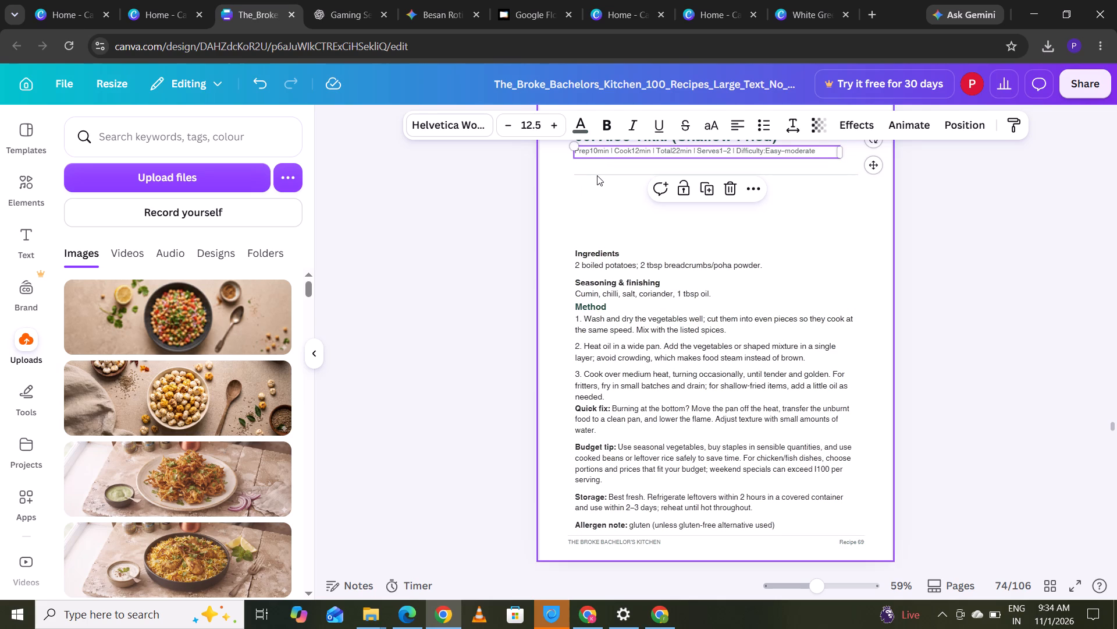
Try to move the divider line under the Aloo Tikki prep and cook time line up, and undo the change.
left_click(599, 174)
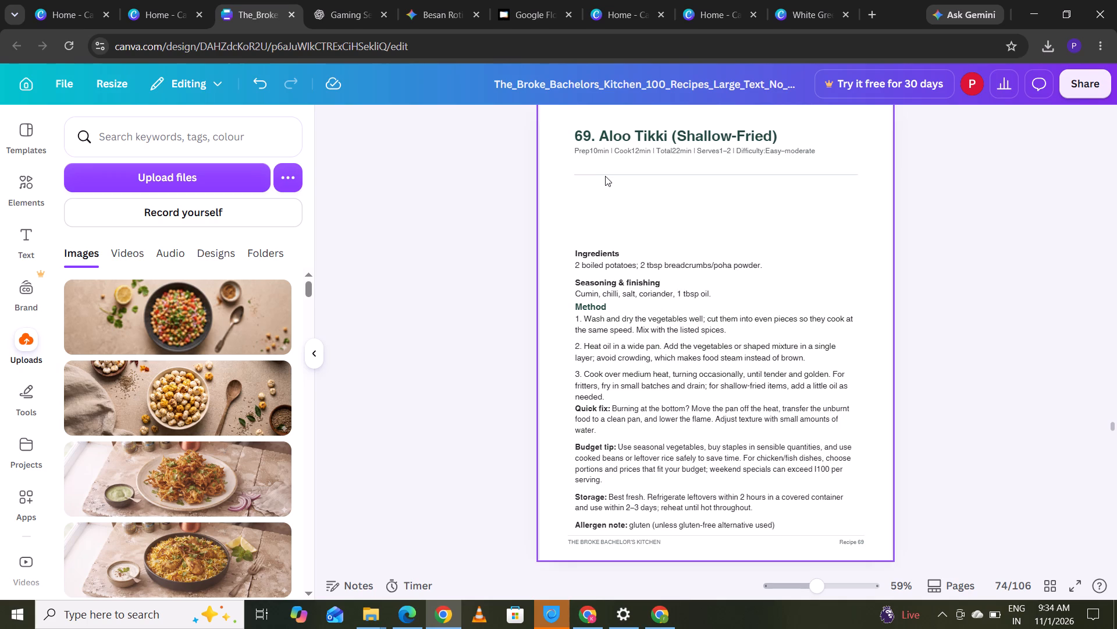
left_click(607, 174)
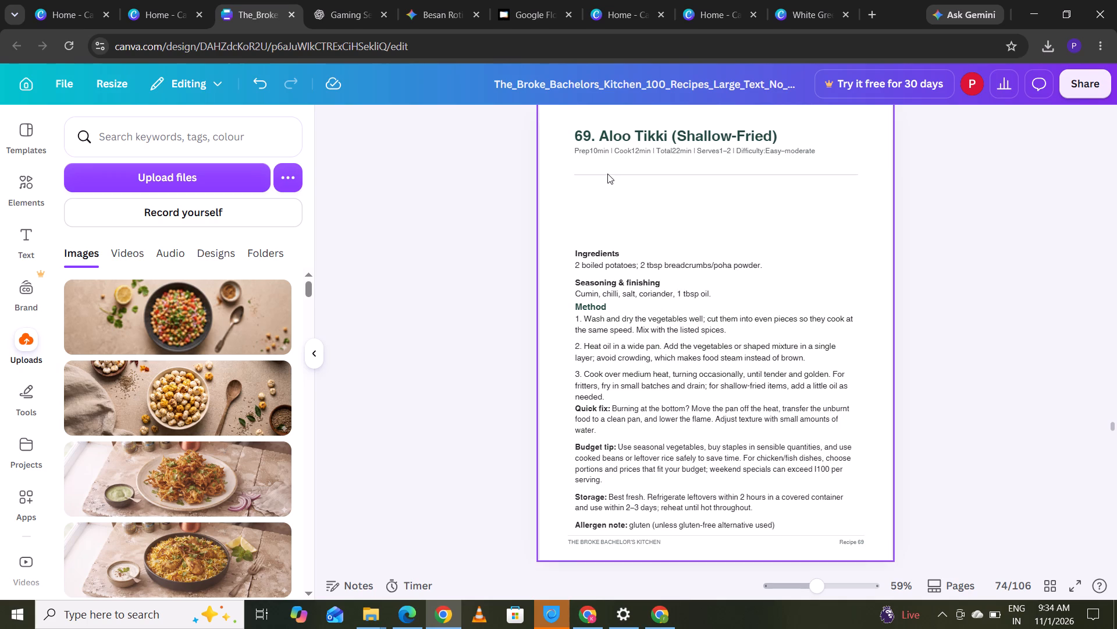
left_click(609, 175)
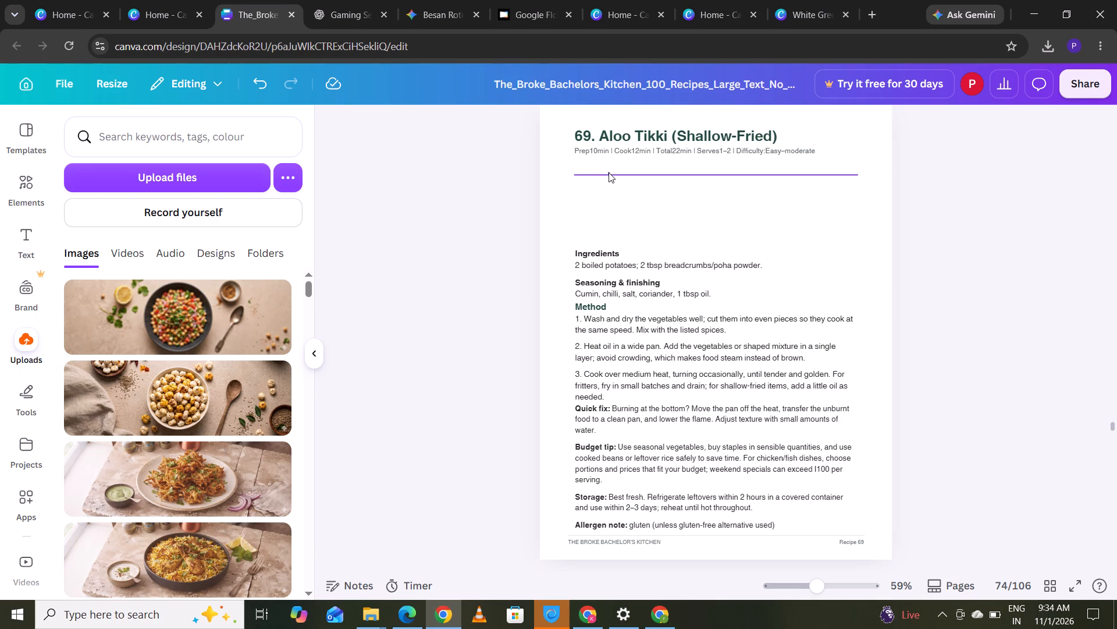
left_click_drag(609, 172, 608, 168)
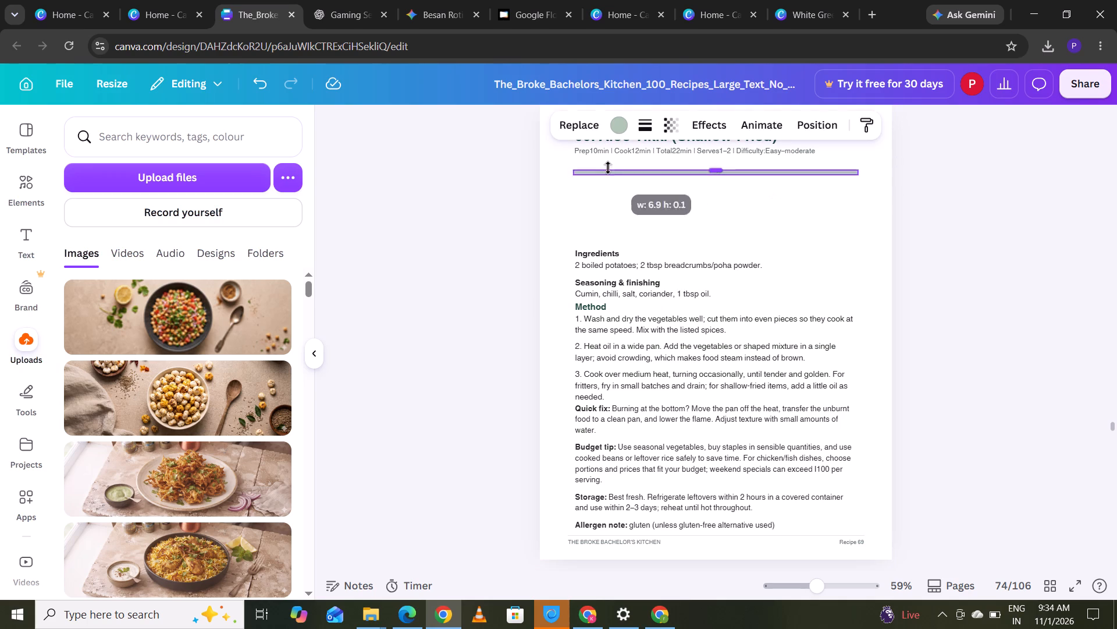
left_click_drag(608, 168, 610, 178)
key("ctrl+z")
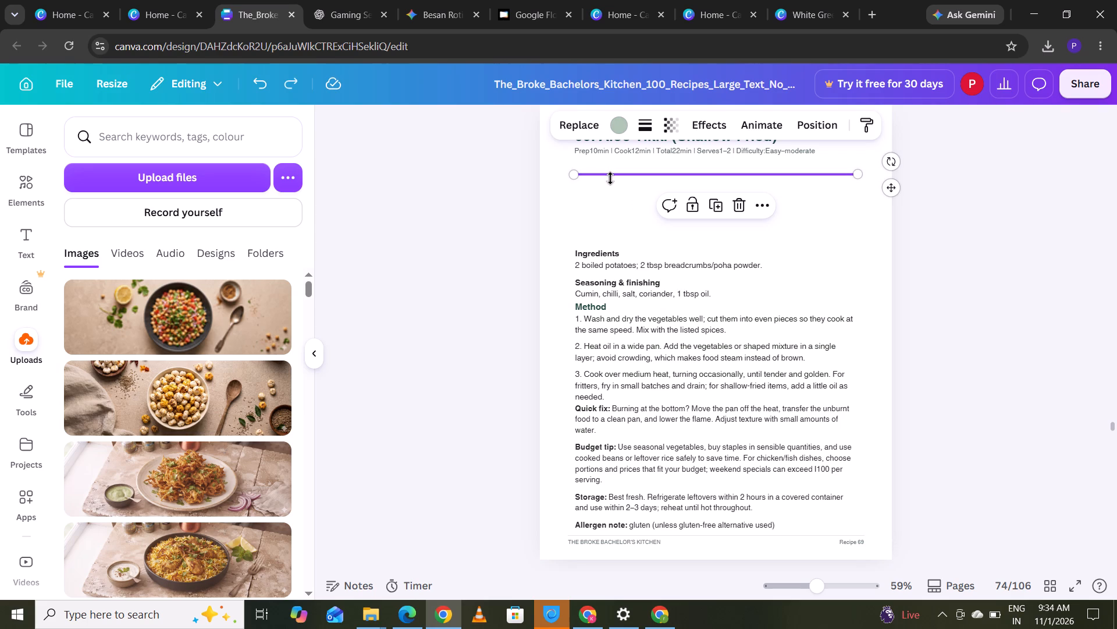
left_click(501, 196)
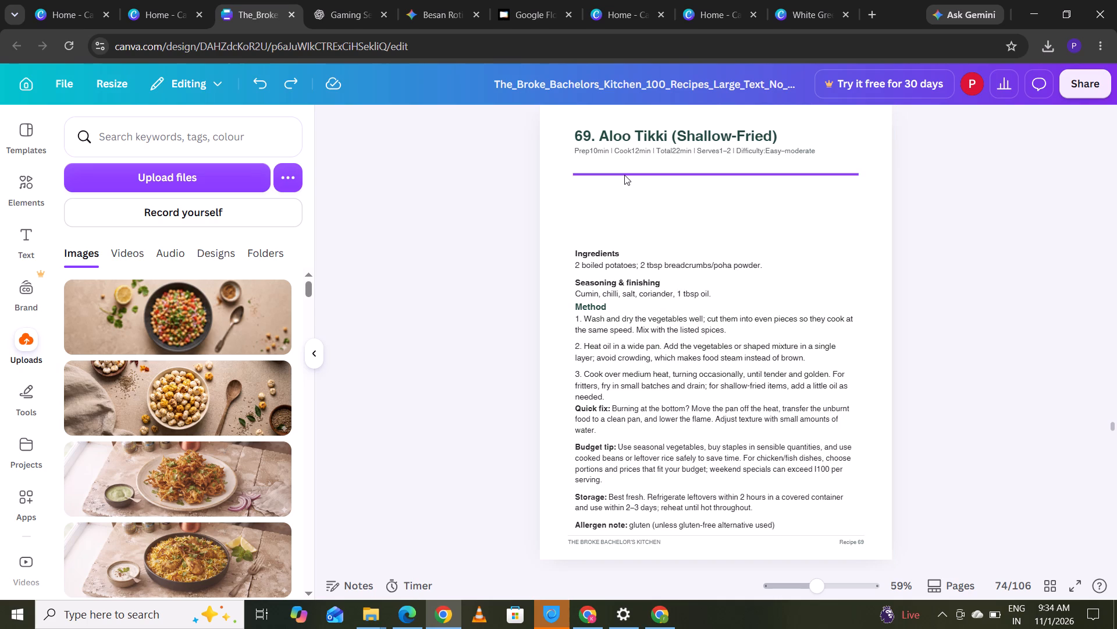
Move the divider line up to just below the Aloo Tikki prep and cook time line, keeping it aligned with the recipe text.
left_click_drag(624, 175, 624, 171)
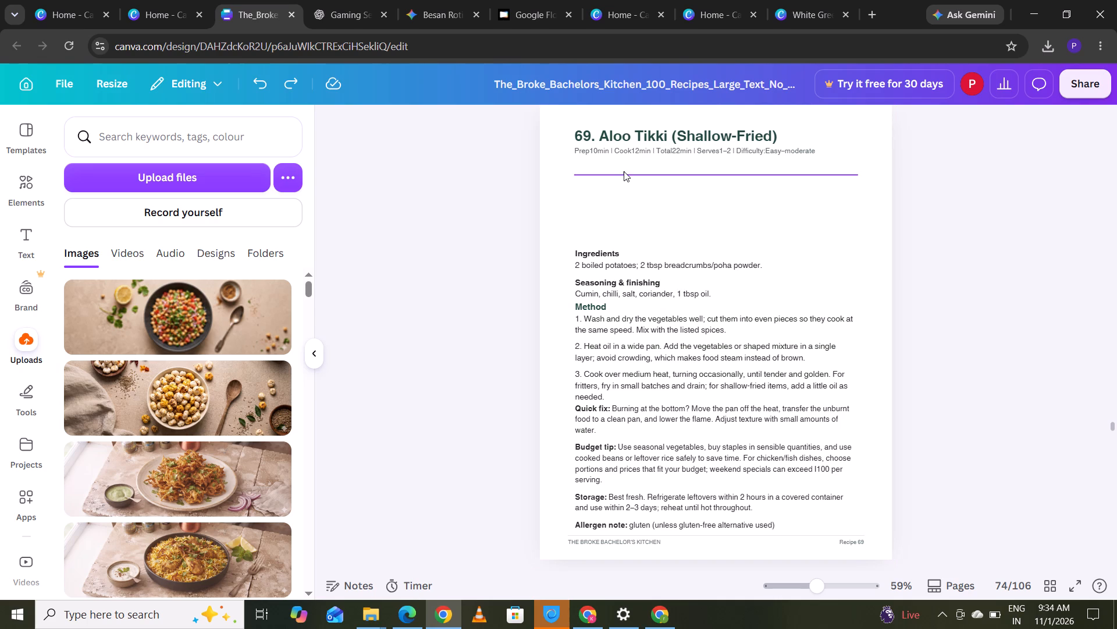
left_click_drag(624, 171, 621, 169)
left_click_drag(621, 169, 622, 169)
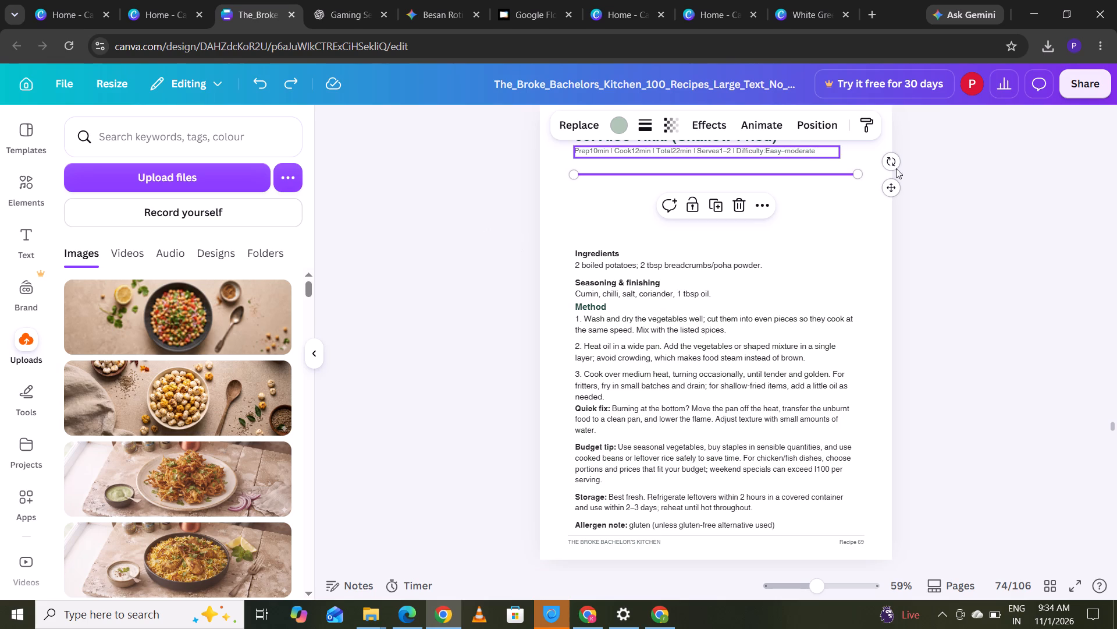
left_click_drag(895, 191, 892, 184)
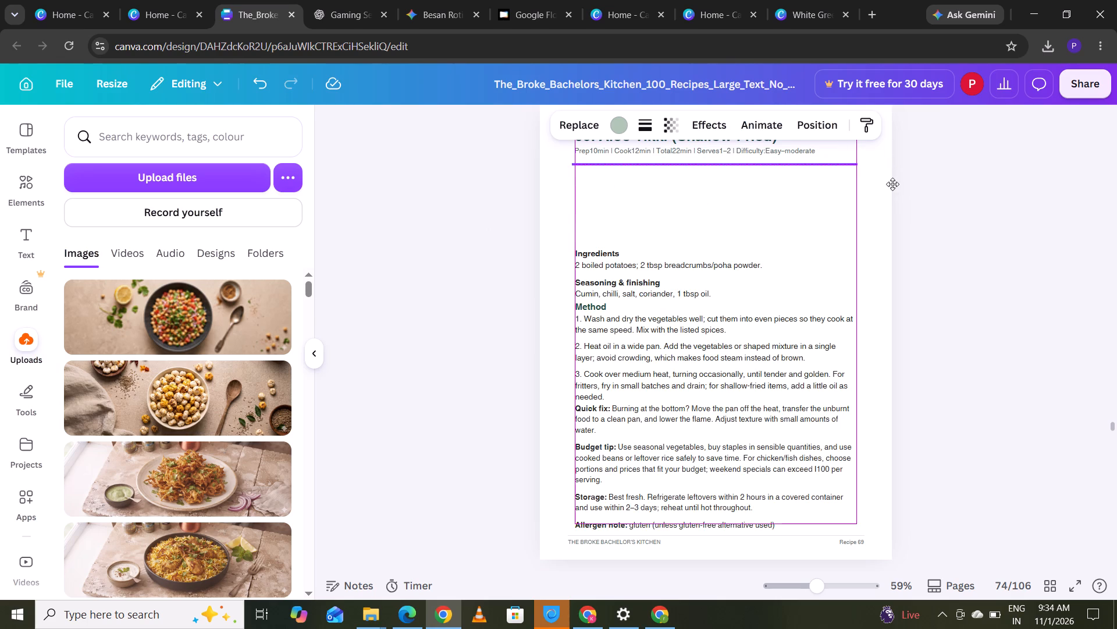
left_click_drag(892, 184, 898, 174)
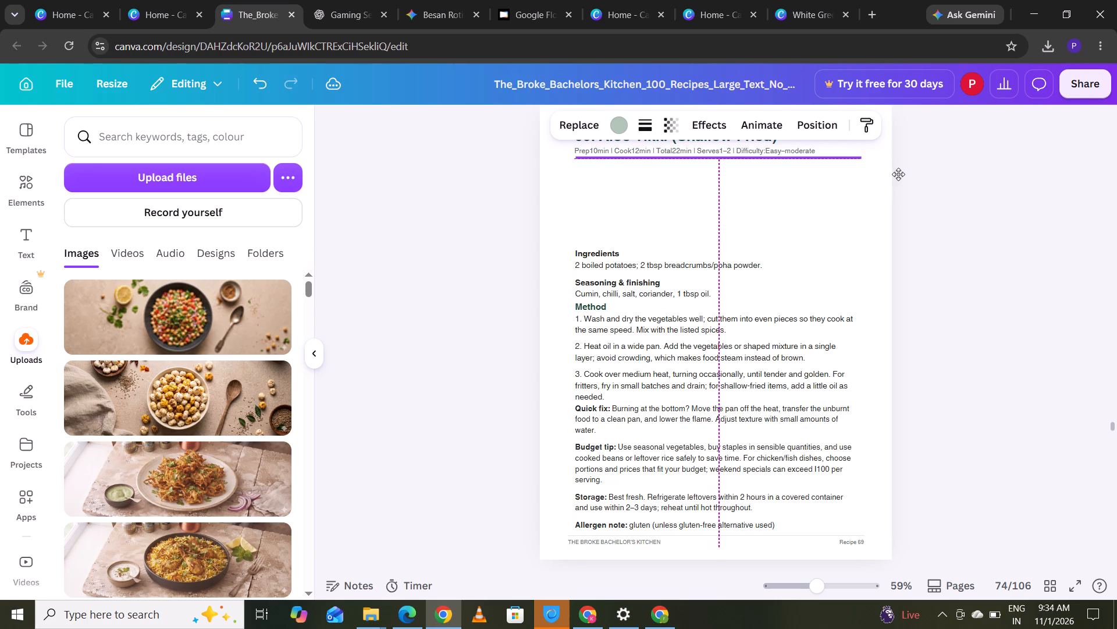
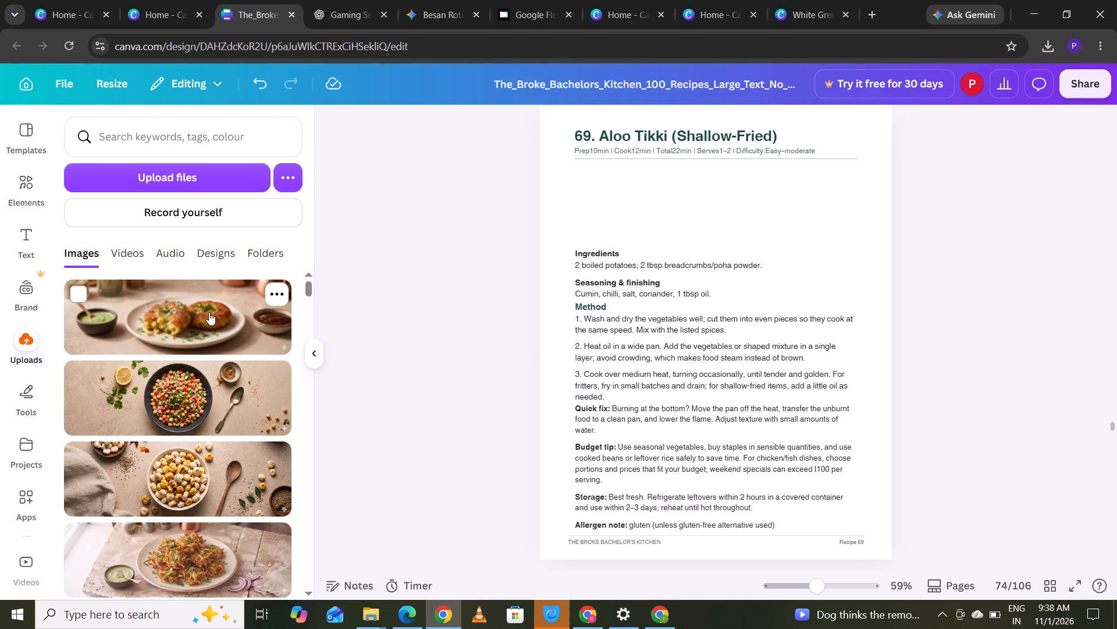
Place the uploaded Aloo Tikki photo on the recipe 69 page, between the divider line and the Ingredients heading.
left_click_drag(209, 312, 594, 211)
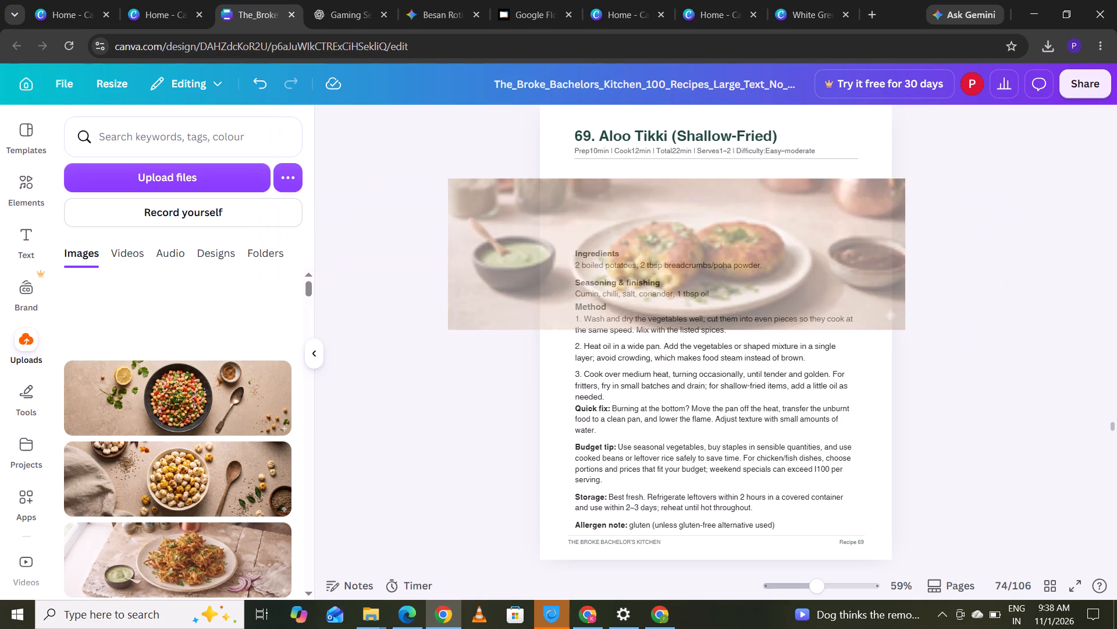
left_click_drag(594, 211, 720, 192)
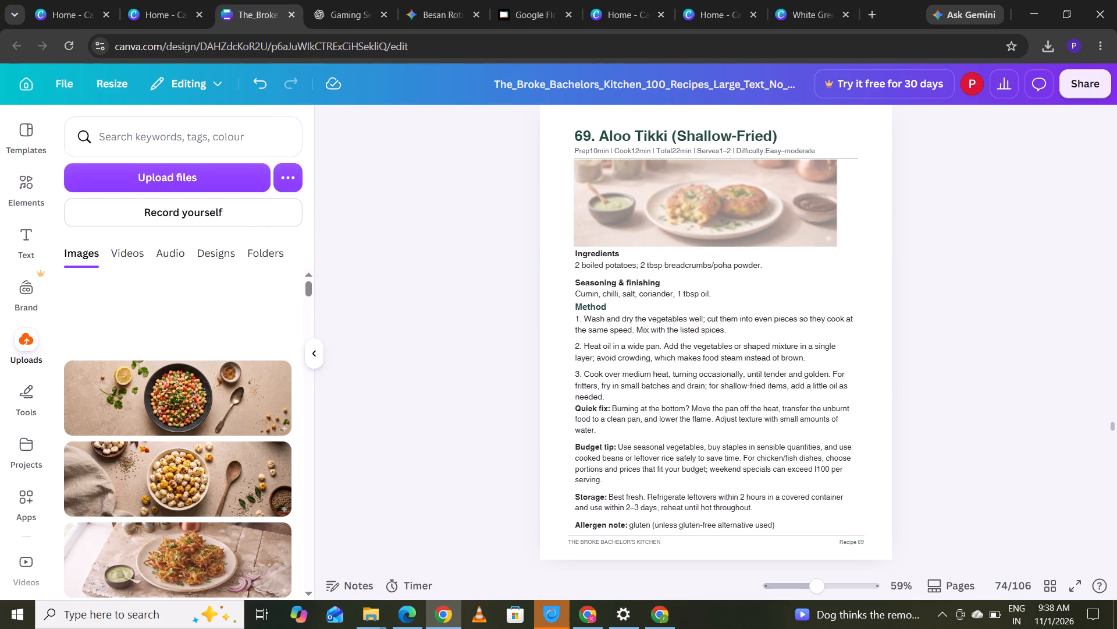
left_click_drag(720, 192, 720, 191)
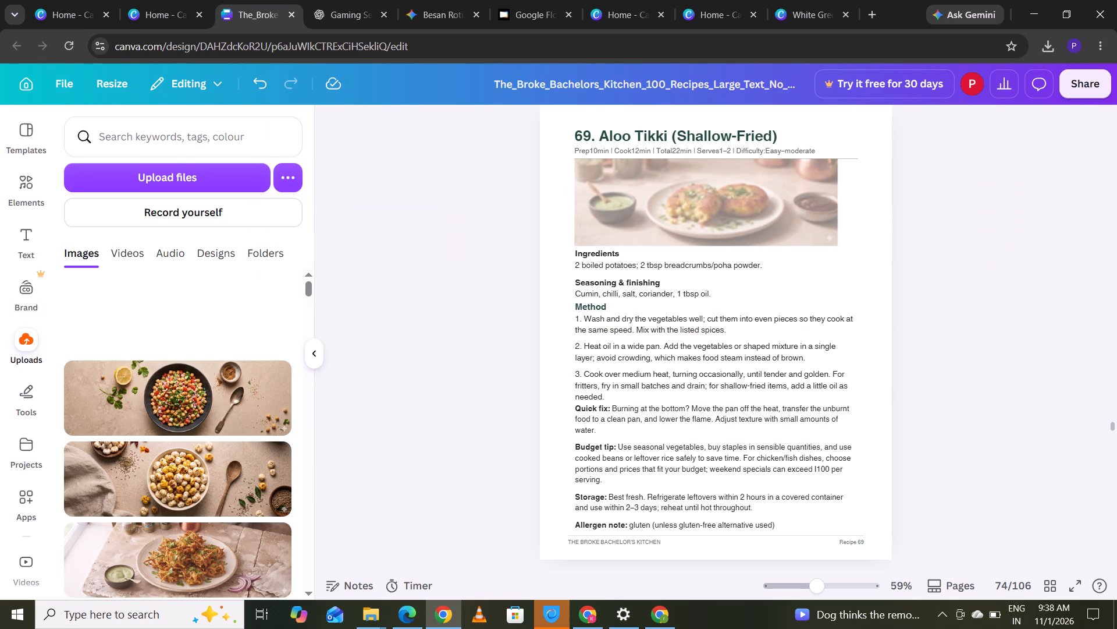
left_click_drag(720, 191, 721, 191)
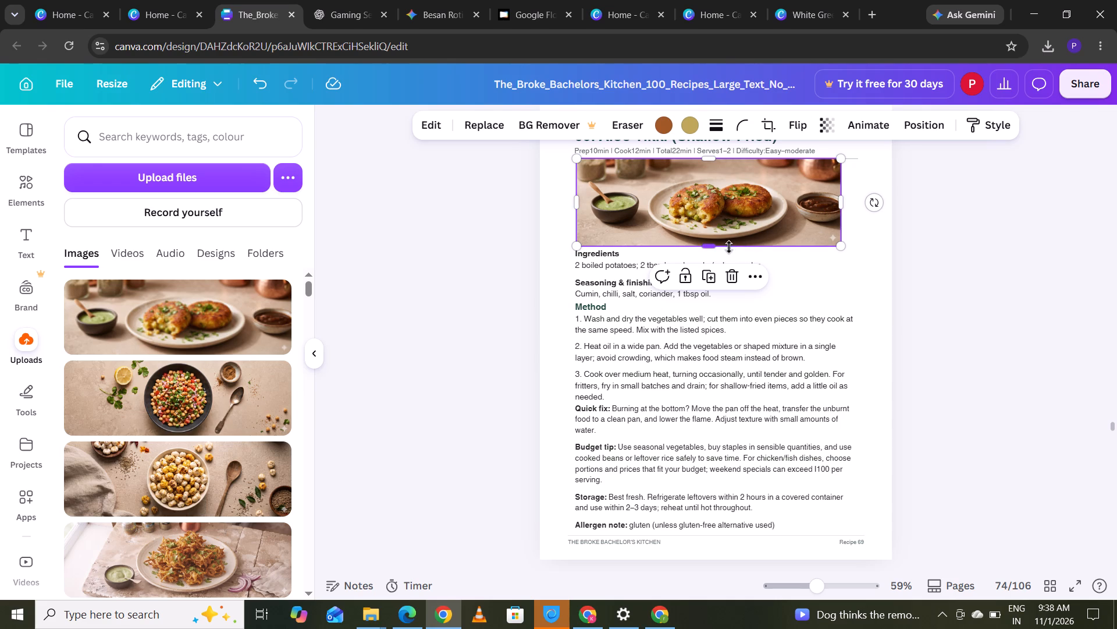
Crop the Aloo Tikki photo from its right and top edges to about 6.1 wide by 1.8 high.
left_click_drag(840, 204, 835, 204)
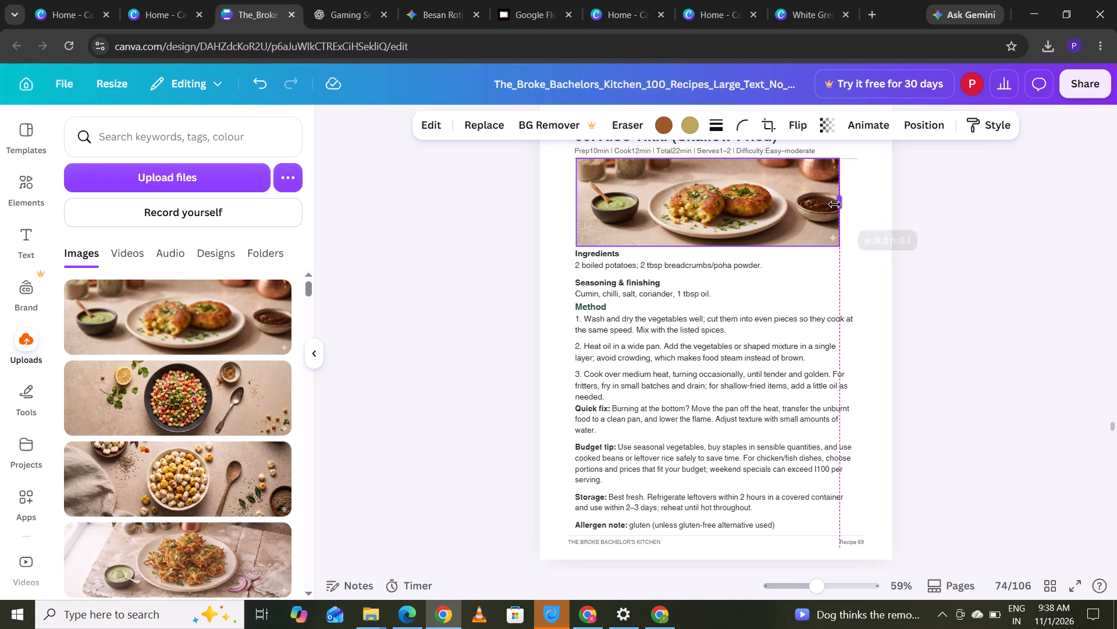
left_click_drag(835, 204, 828, 205)
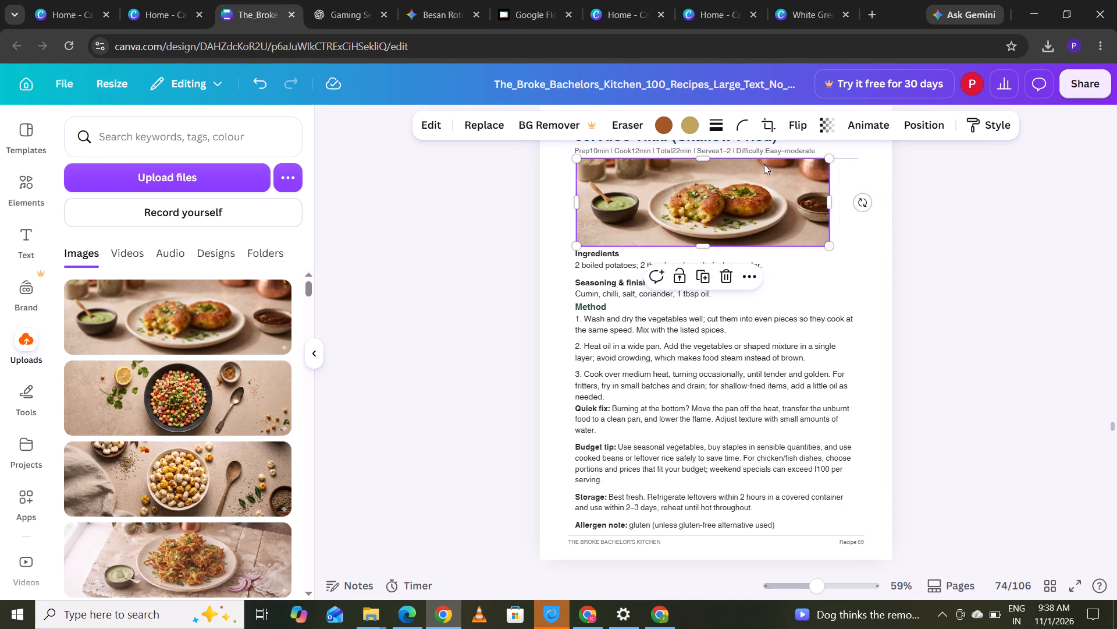
left_click_drag(715, 154, 718, 161)
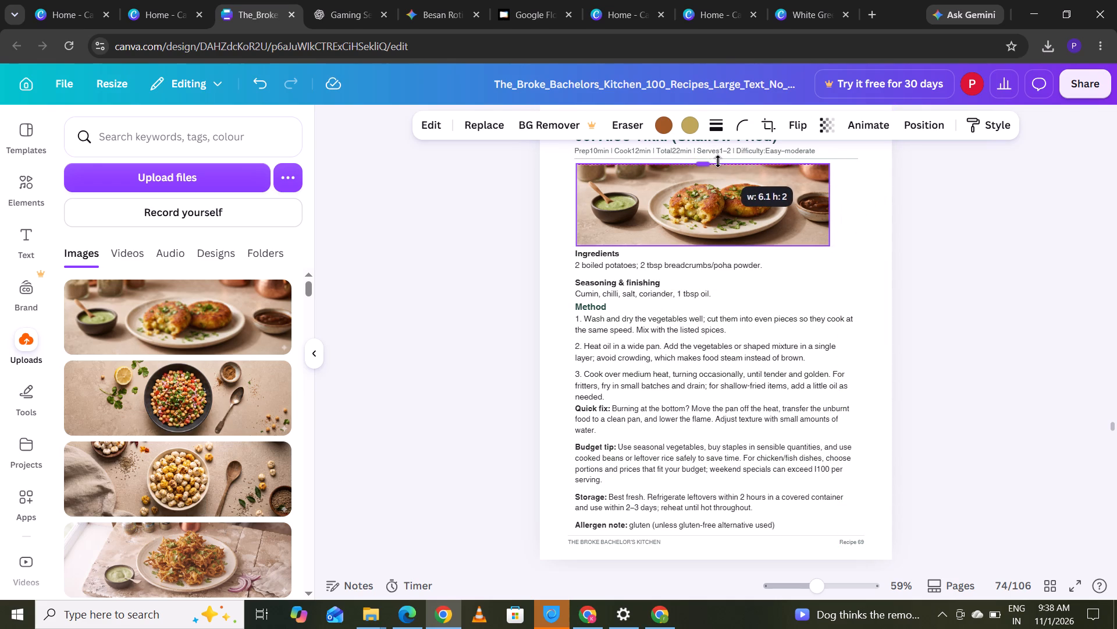
left_click_drag(718, 161, 719, 169)
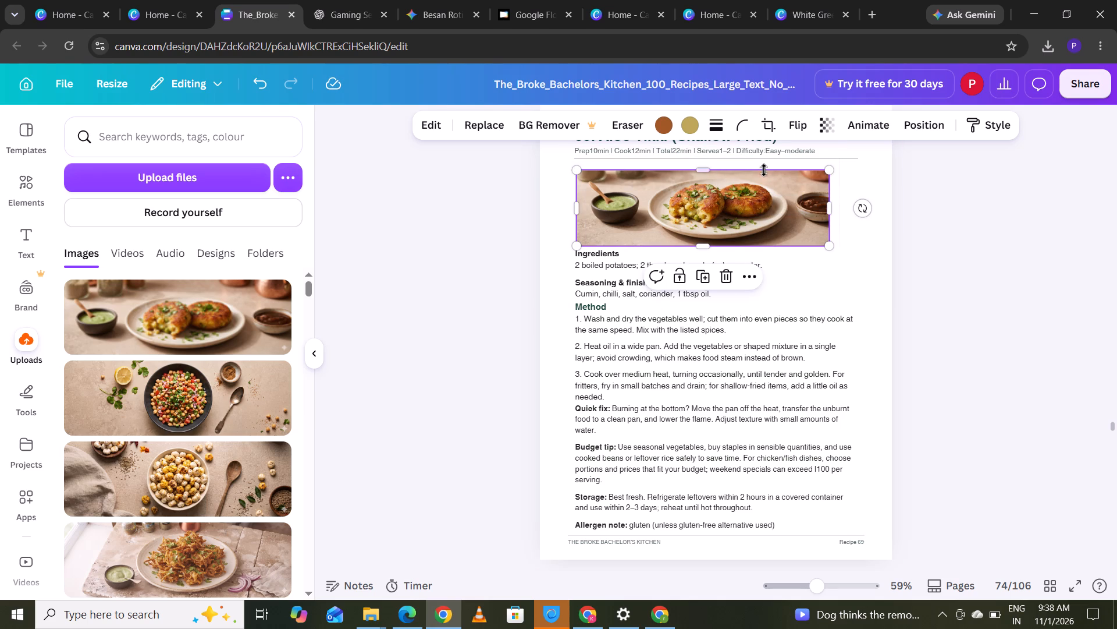
Enlarge the Aloo Tikki photo proportionally from its top-right corner until its right edge meets the end of the divider line.
left_click_drag(832, 168, 833, 161)
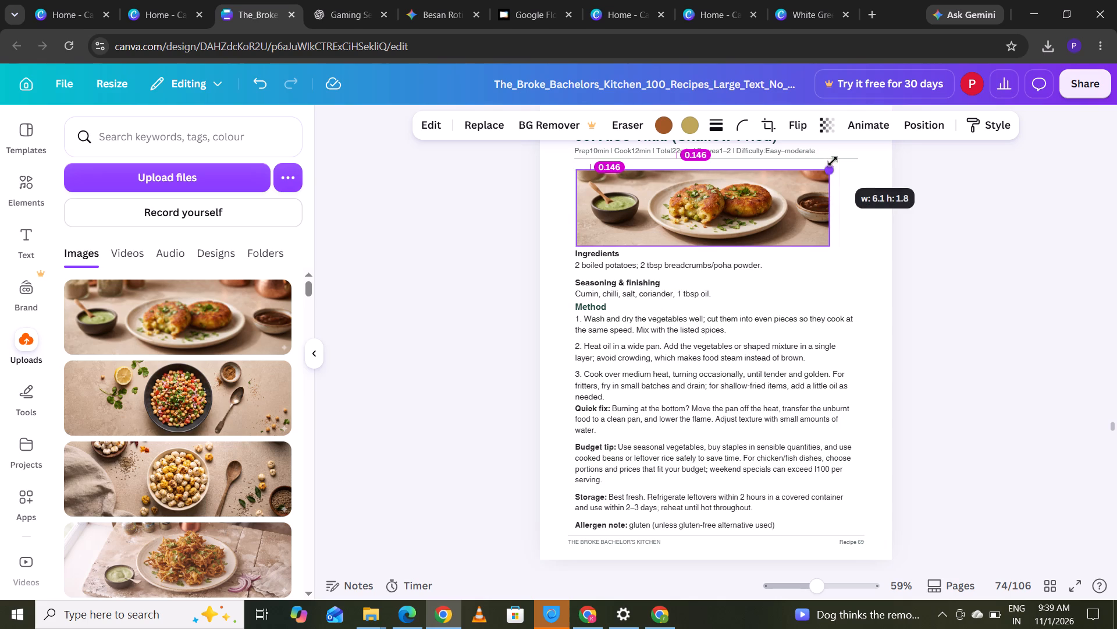
left_click_drag(833, 161, 844, 143)
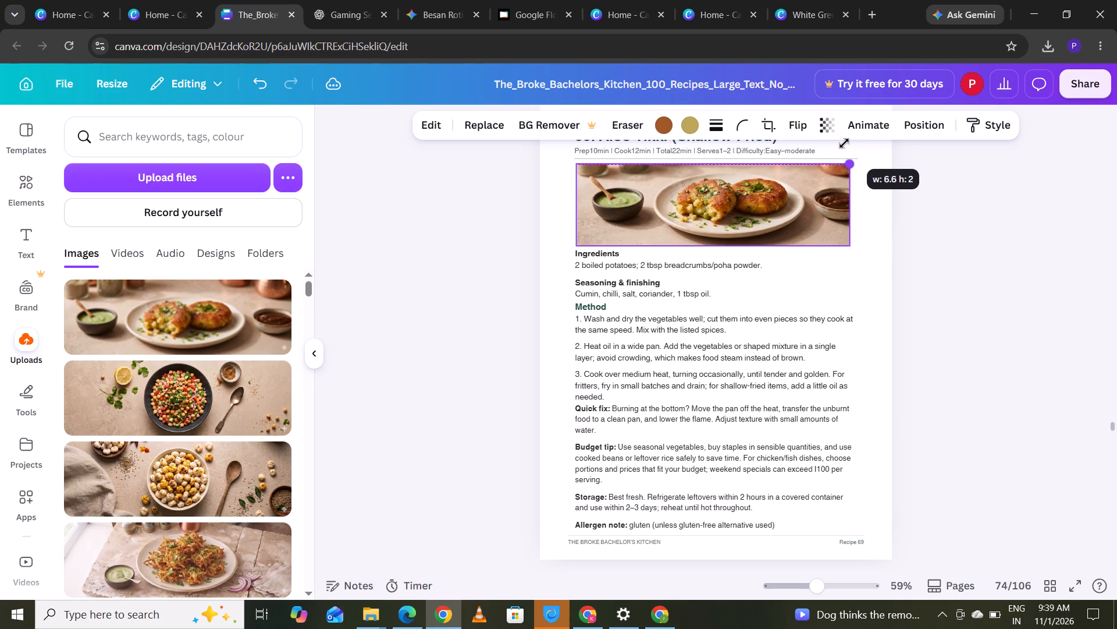
left_click_drag(844, 143, 855, 143)
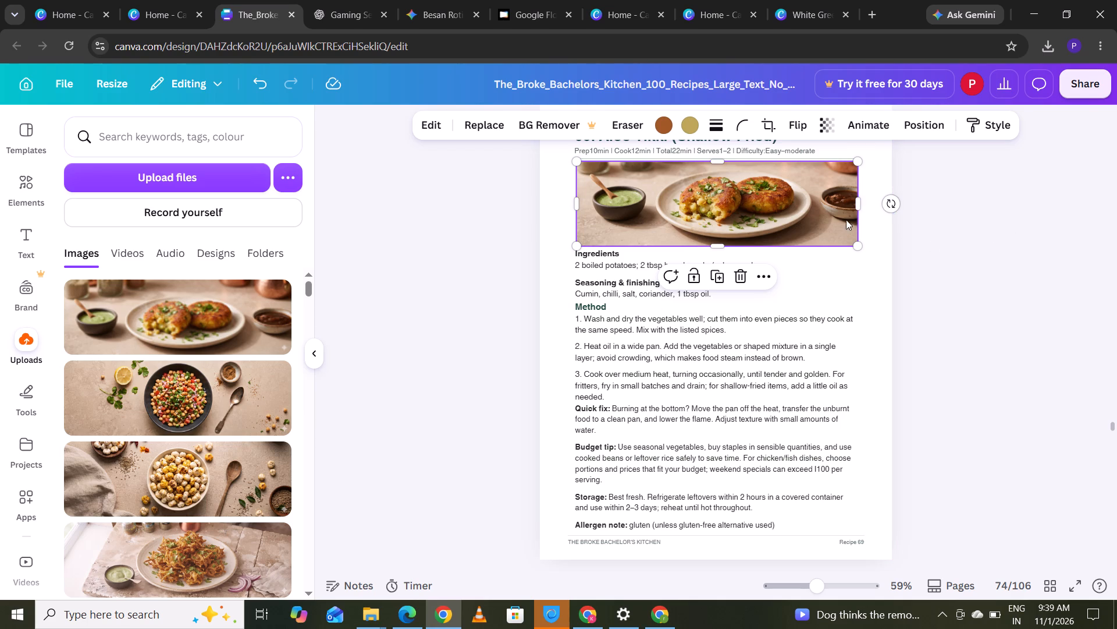
left_click(1062, 251)
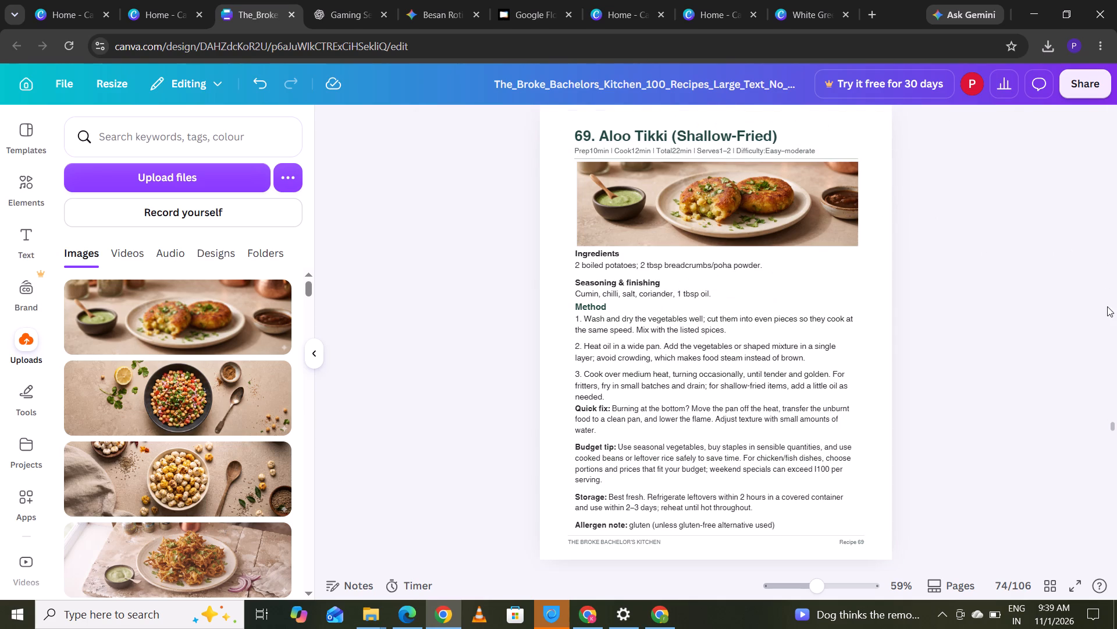
On page 75, move the 70. Paneer Toast recipe text block down to just above the footer, leaving space for a photo.
left_click(1106, 369)
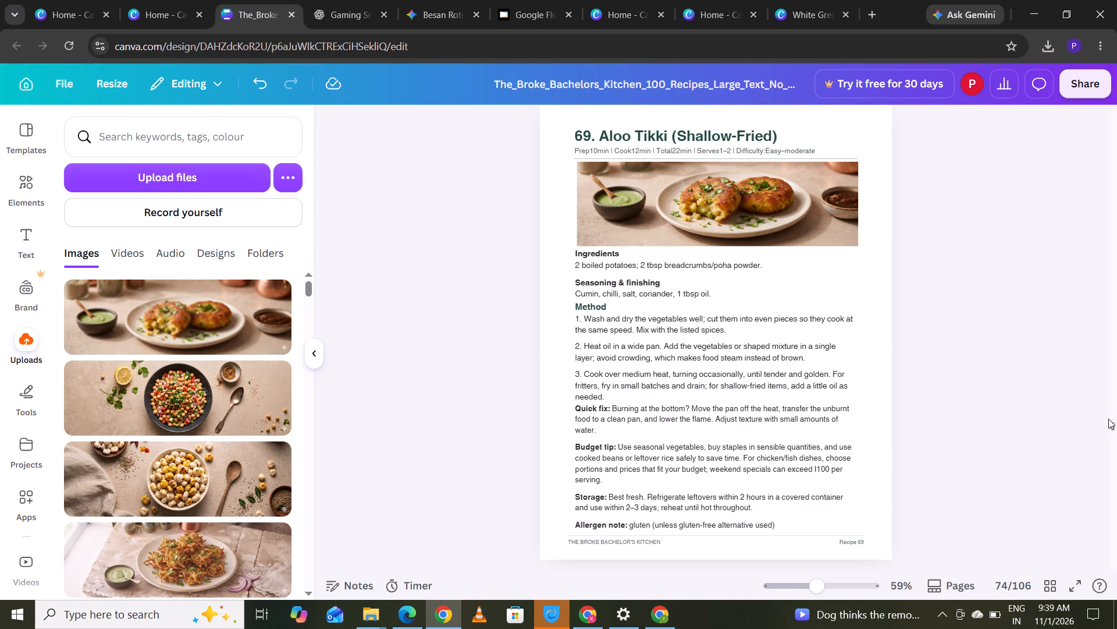
left_click(1114, 426)
key("Down")
key("Down")
key("Down")
key("Down")
key("Down")
key("Down")
key("Down")
key("Down")
key("Down")
key("Down")
key("Down")
key("Down")
key("Down")
key("Down")
key("Down")
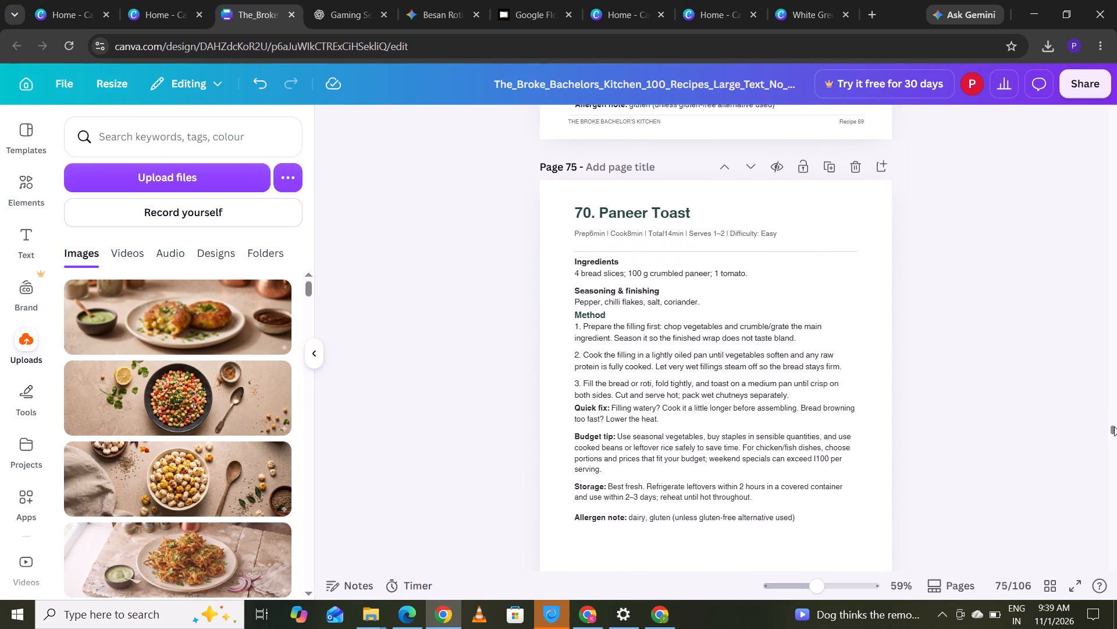
key("Down")
key("Down")
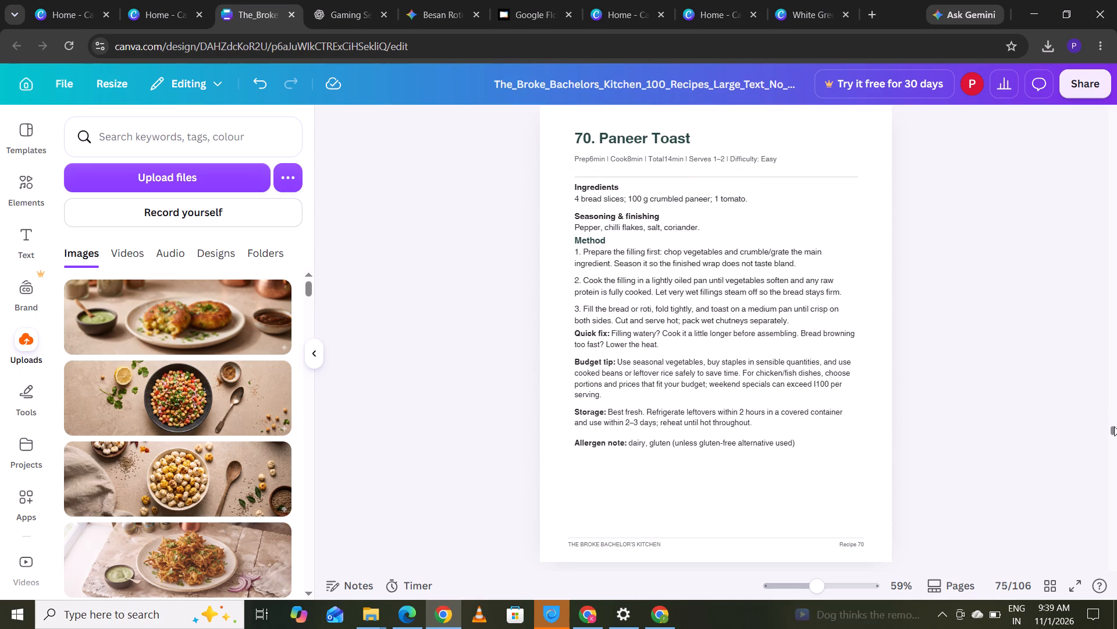
left_click_drag(788, 352, 791, 407)
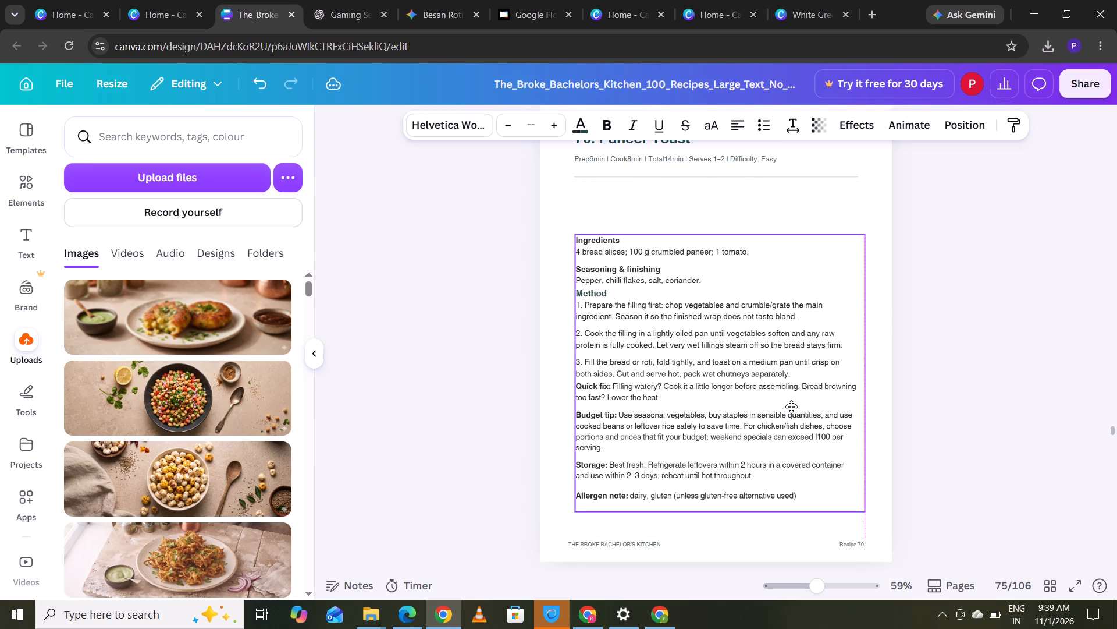
left_click_drag(791, 407, 788, 431)
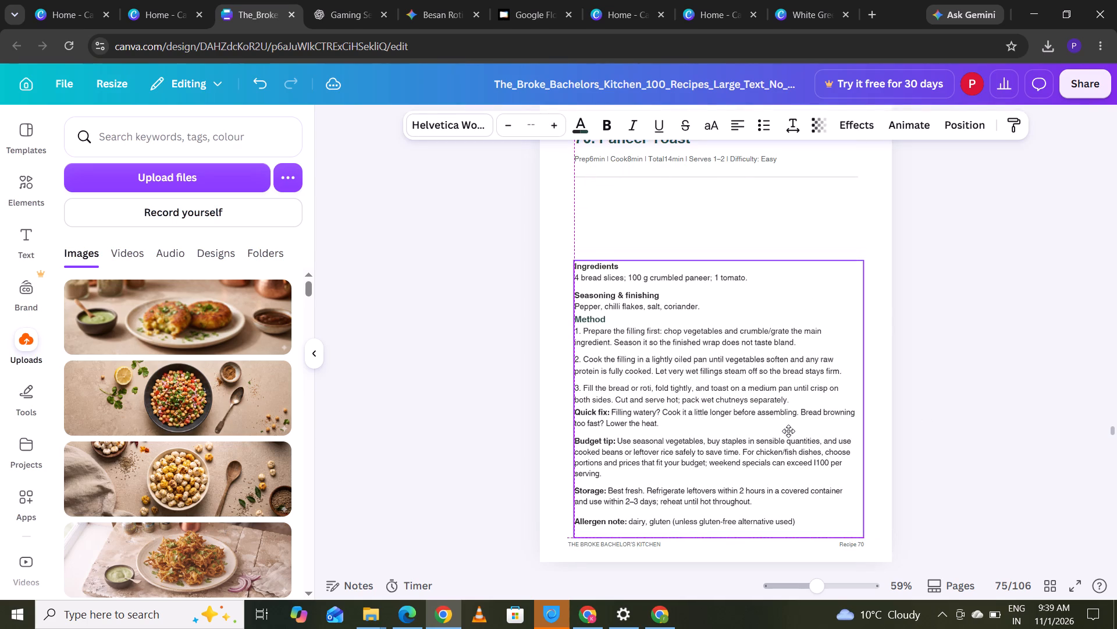
left_click_drag(788, 431, 787, 440)
Move the prep and cook time line up slightly, closer to the Paneer Toast title.
left_click(643, 162)
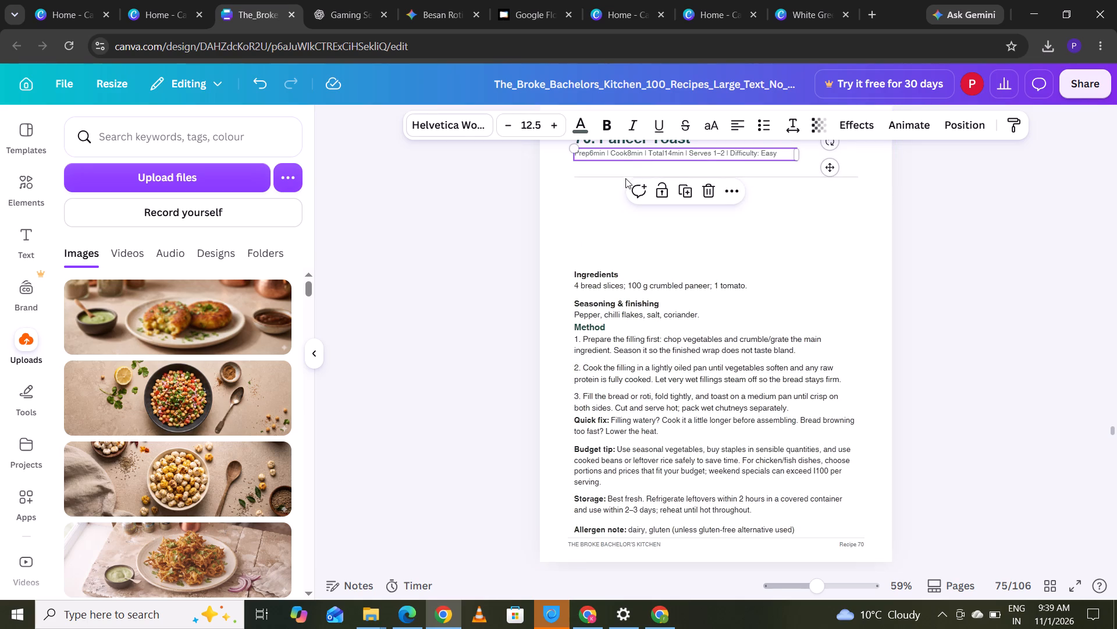
Move the divider line up to just below the Paneer Toast prep and cook time line.
left_click_drag(628, 176, 628, 171)
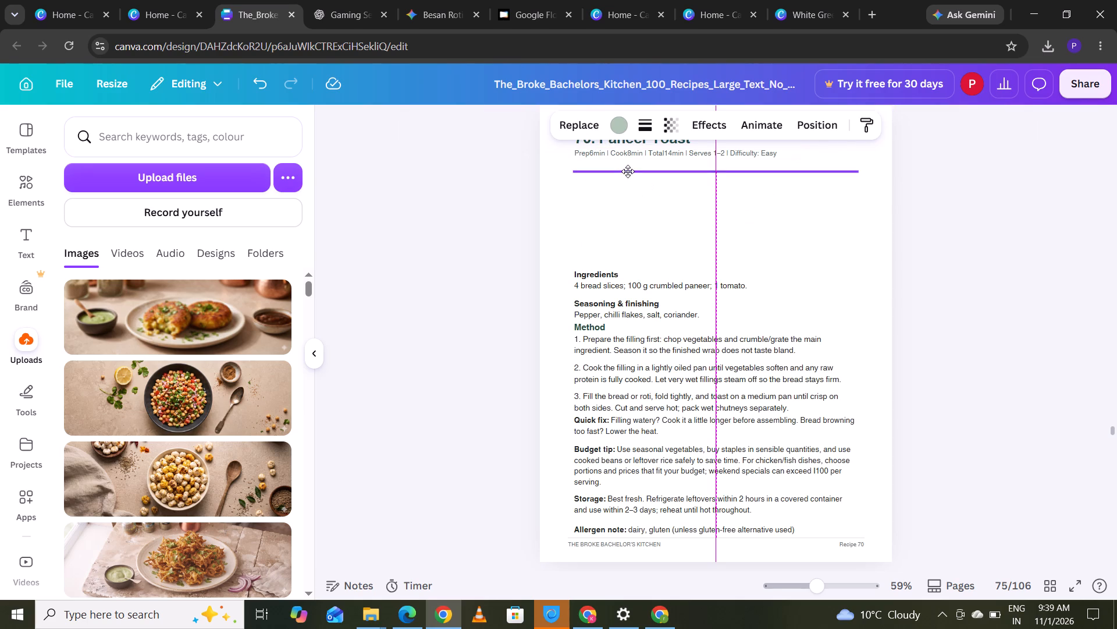
left_click_drag(628, 171, 625, 160)
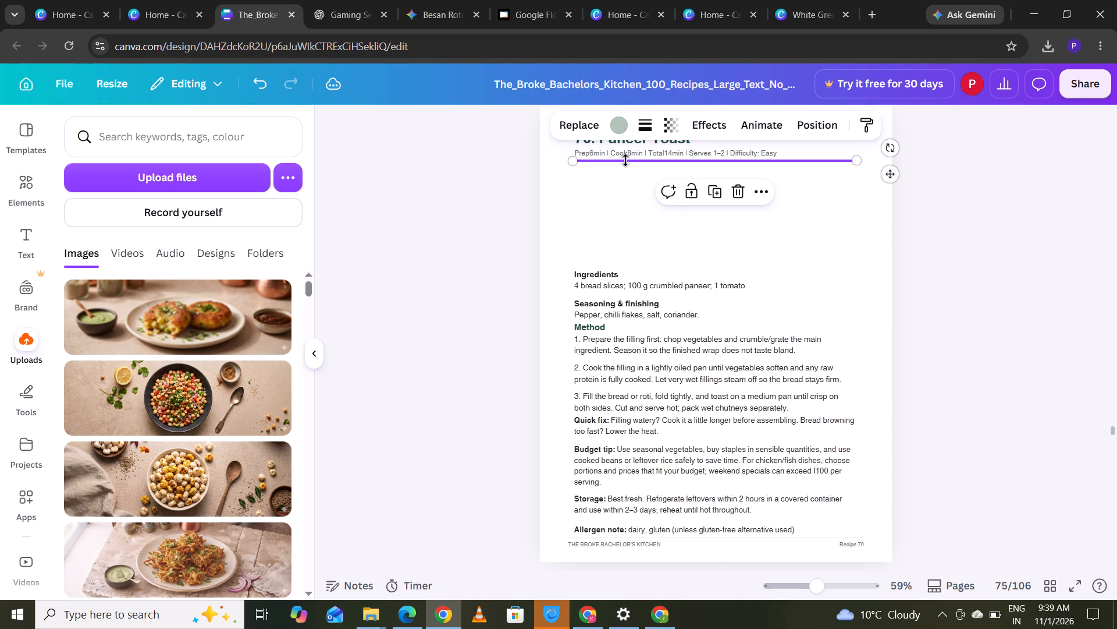
left_click(930, 252)
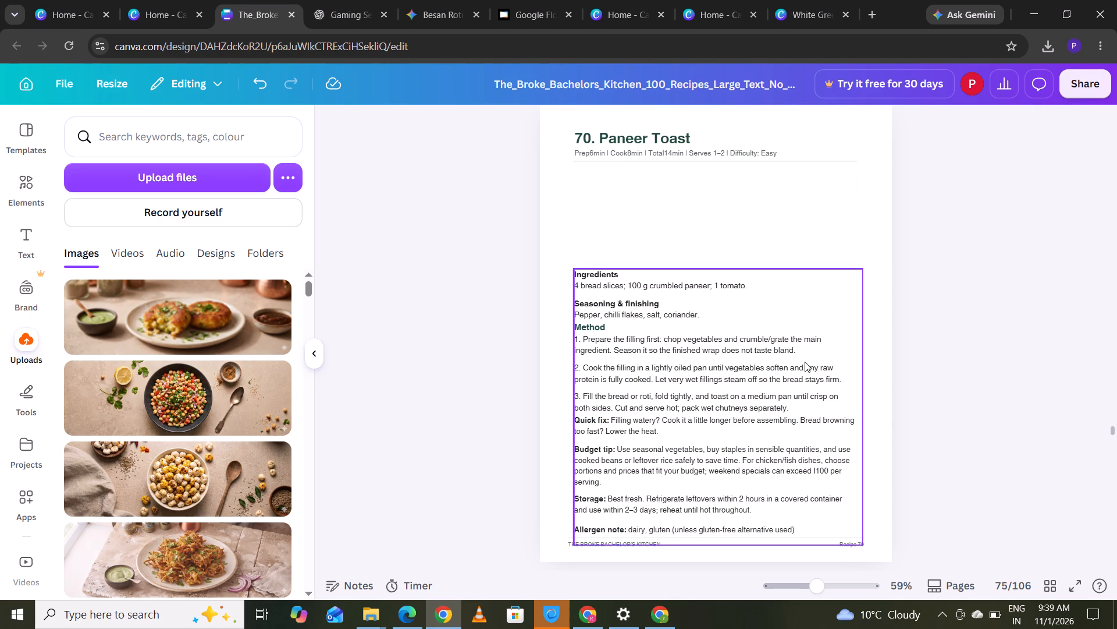
left_click(678, 468)
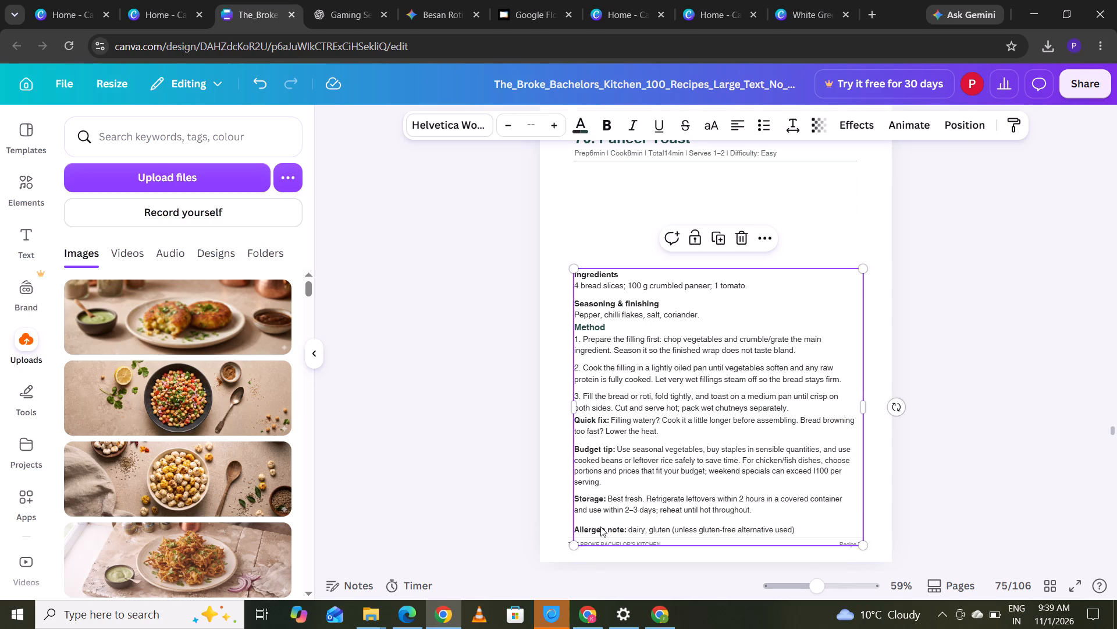
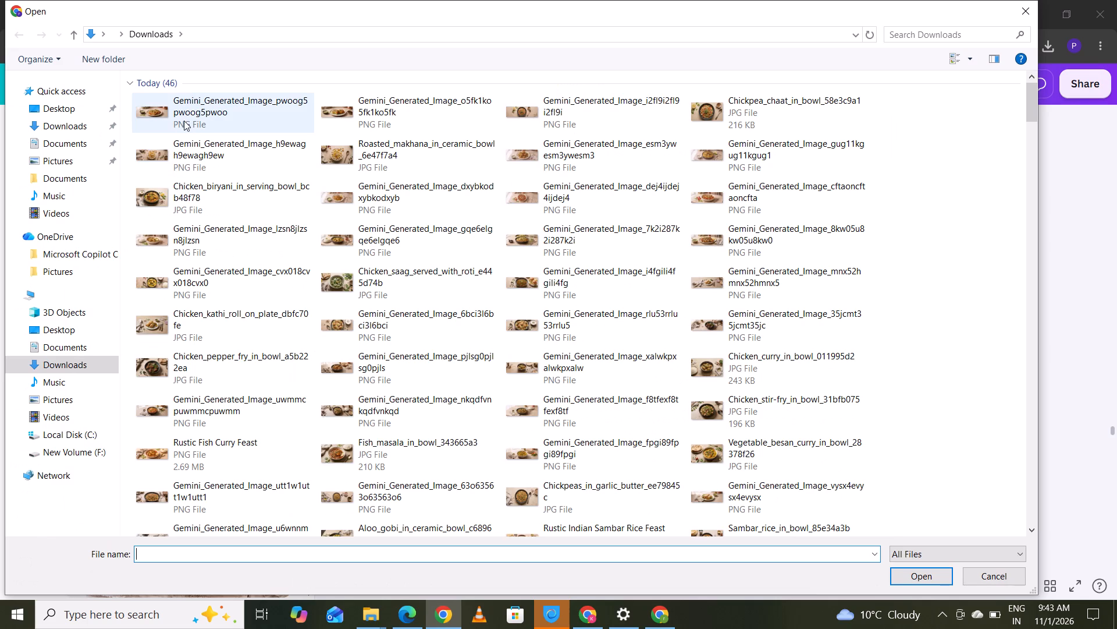
double_click(184, 121)
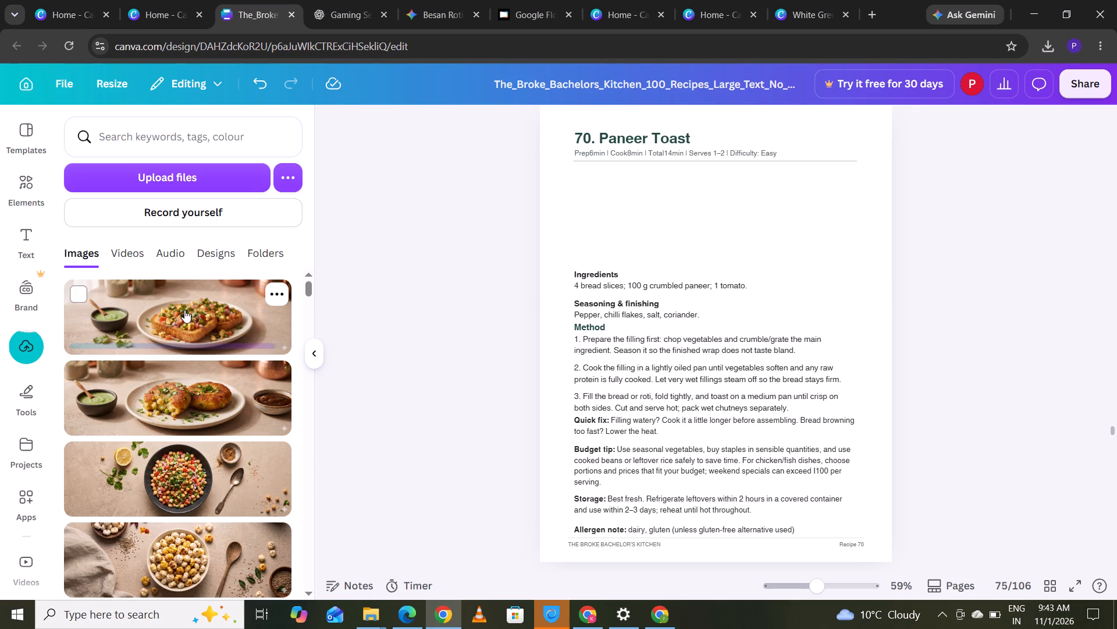
left_click_drag(183, 310, 556, 210)
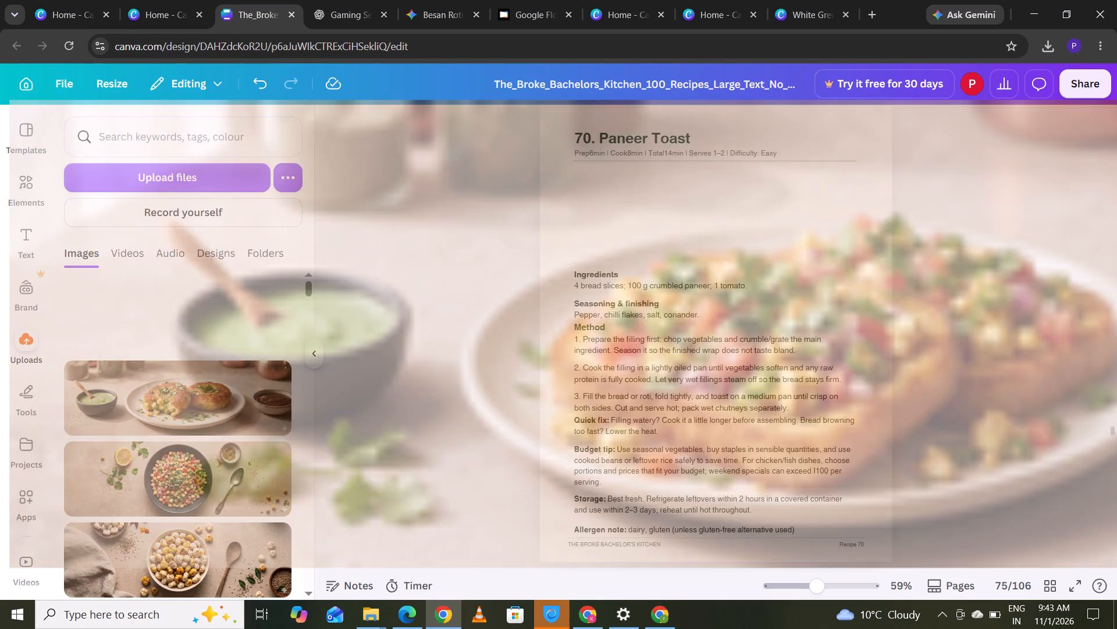
left_click_drag(556, 210, 681, 195)
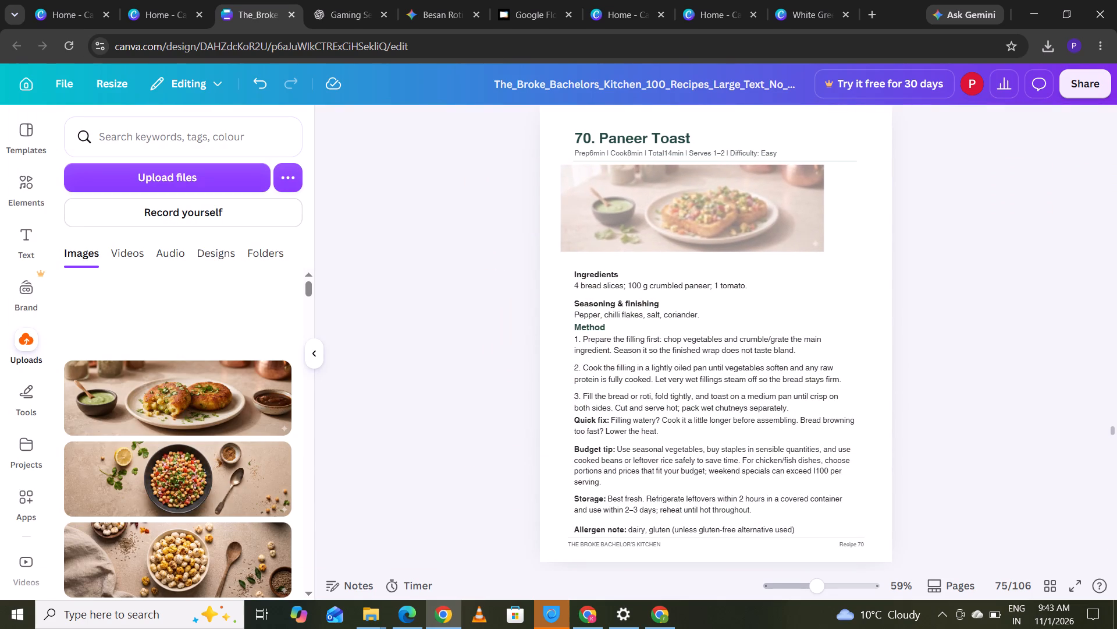
left_click_drag(681, 195, 687, 195)
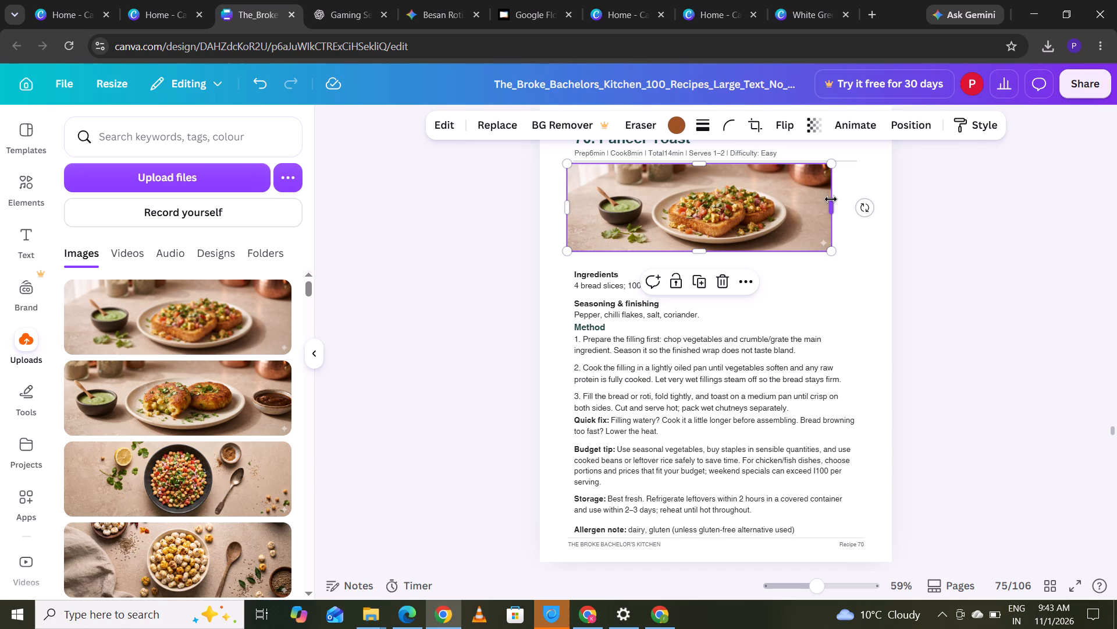
Crop both sides of the Paneer Toast image, then enlarge it from the text's left margin to fill the gap above Ingredients.
left_click_drag(831, 199, 816, 202)
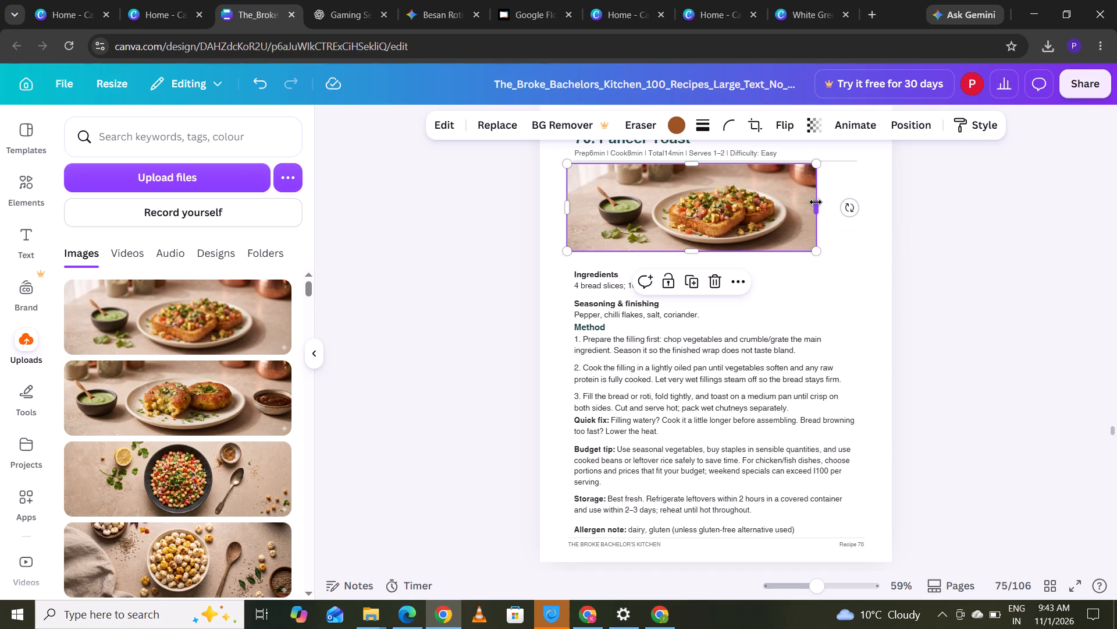
left_click(816, 202)
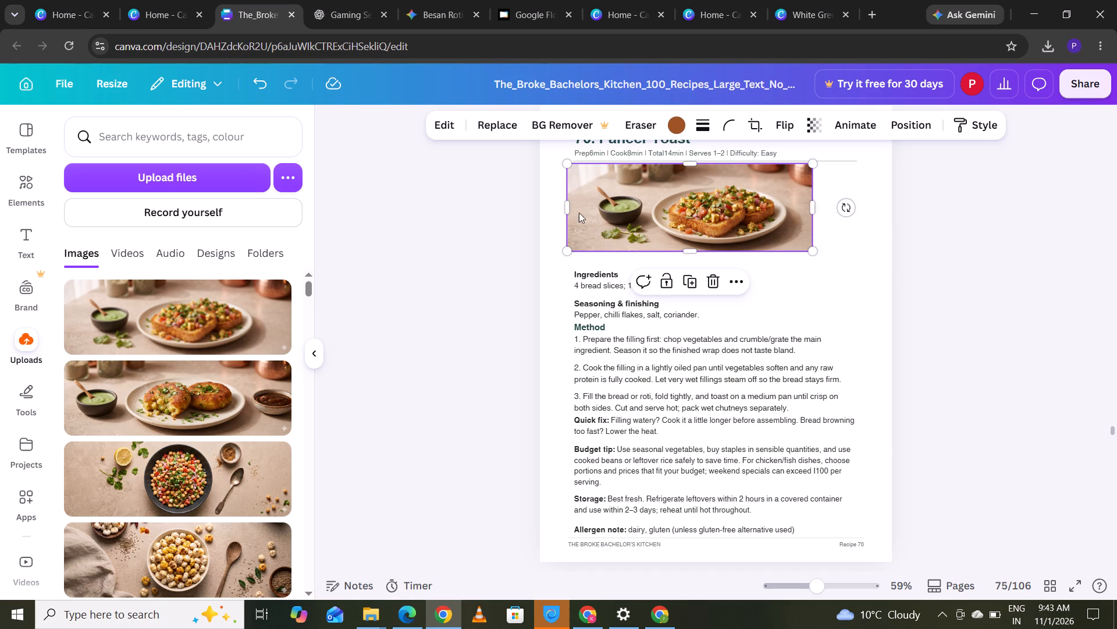
left_click_drag(568, 209, 578, 209)
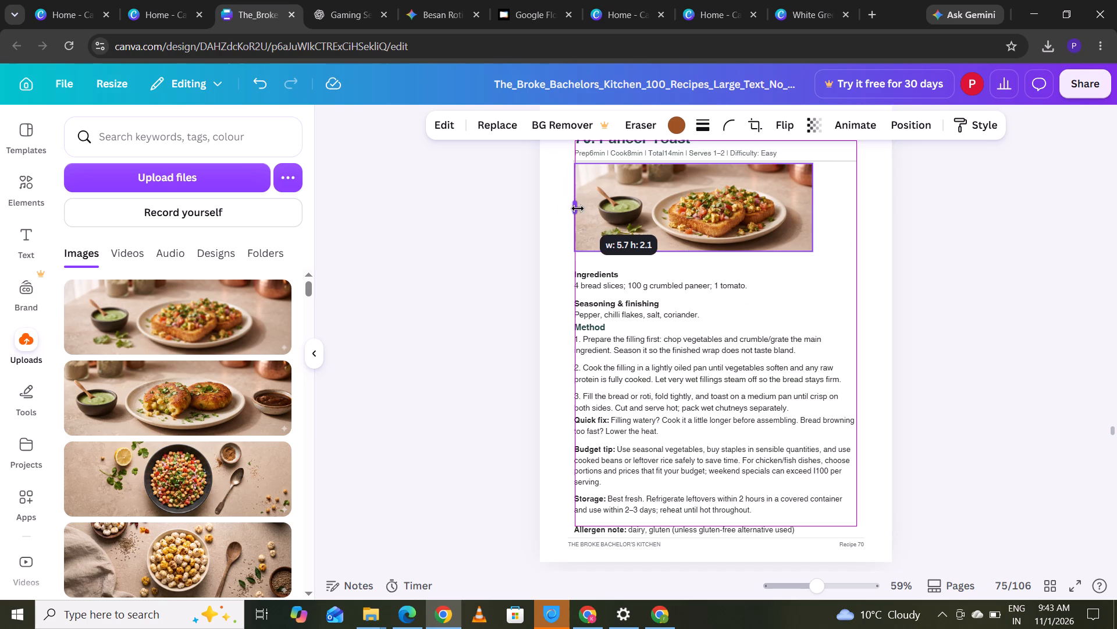
left_click_drag(578, 209, 590, 210)
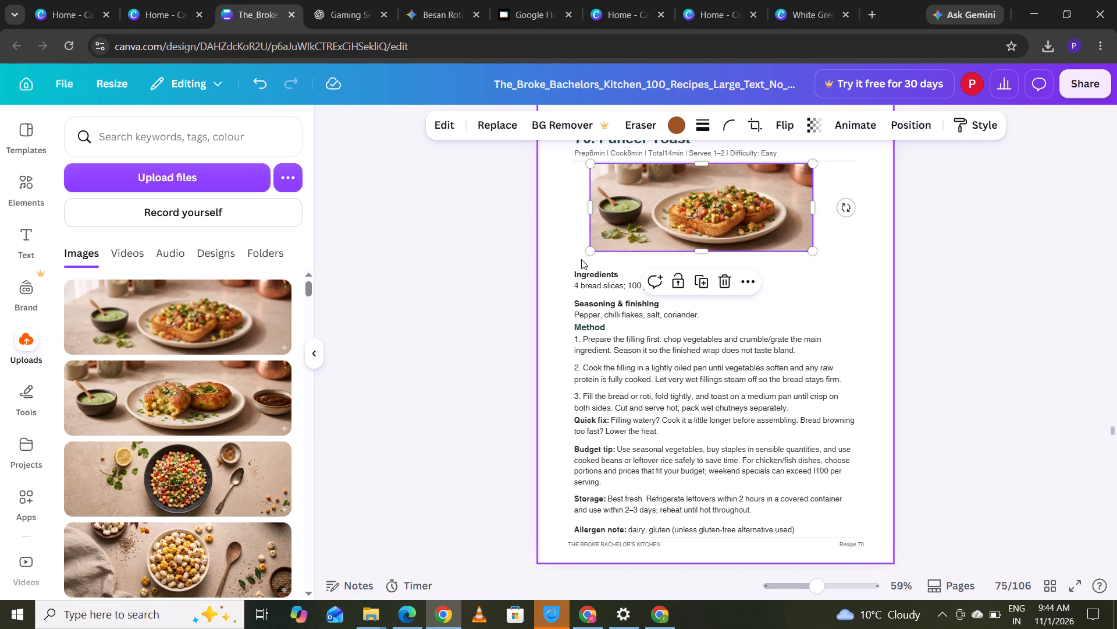
left_click_drag(587, 253, 574, 257)
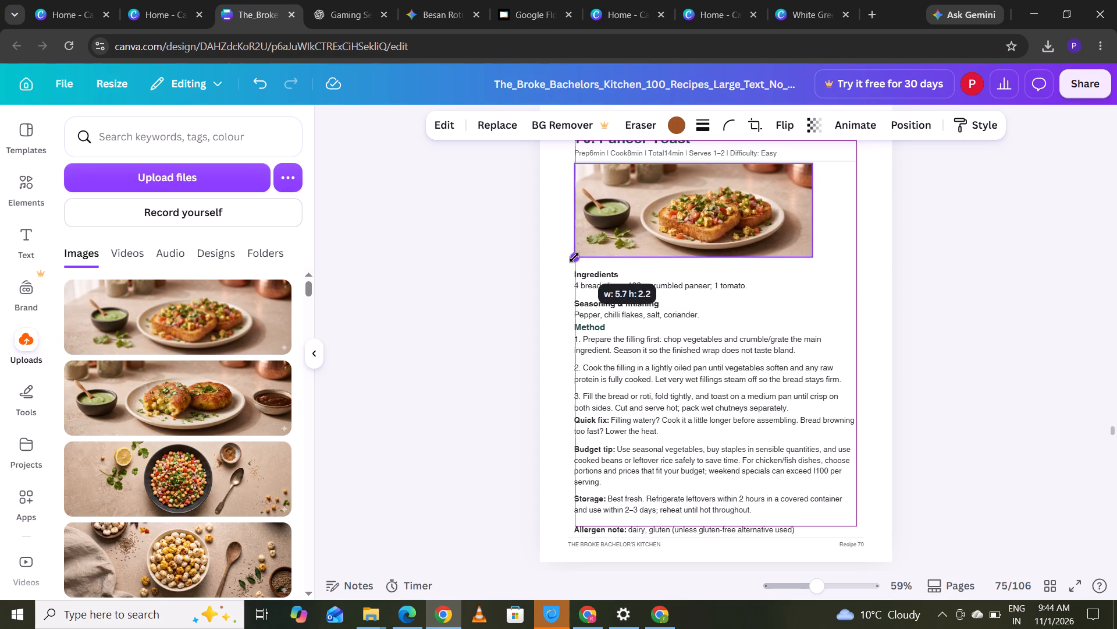
left_click_drag(574, 257, 572, 259)
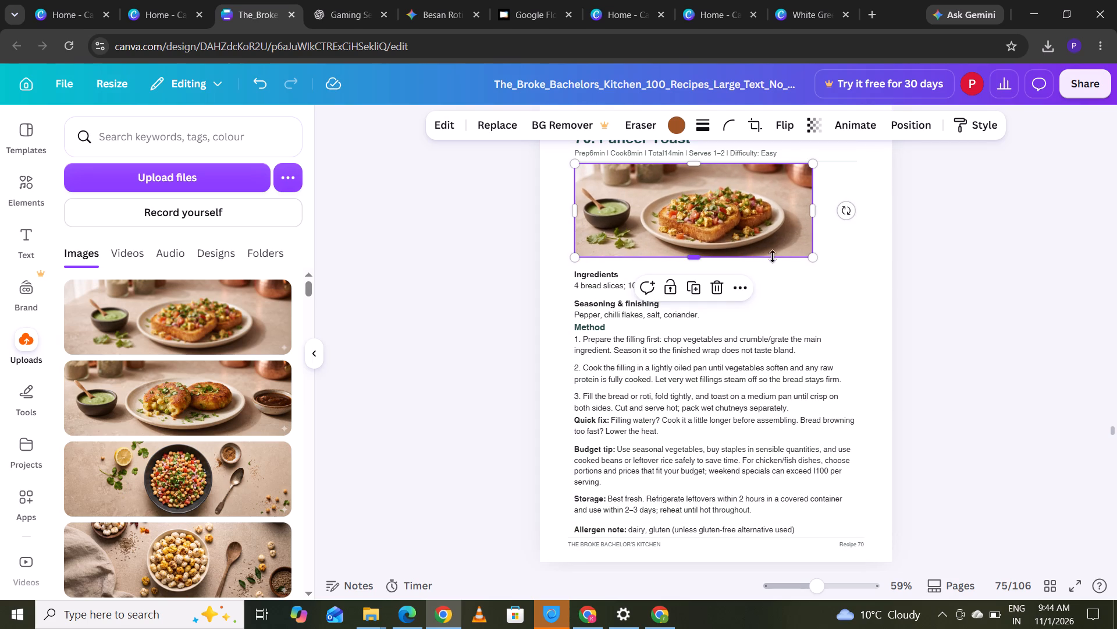
left_click_drag(810, 262, 813, 267)
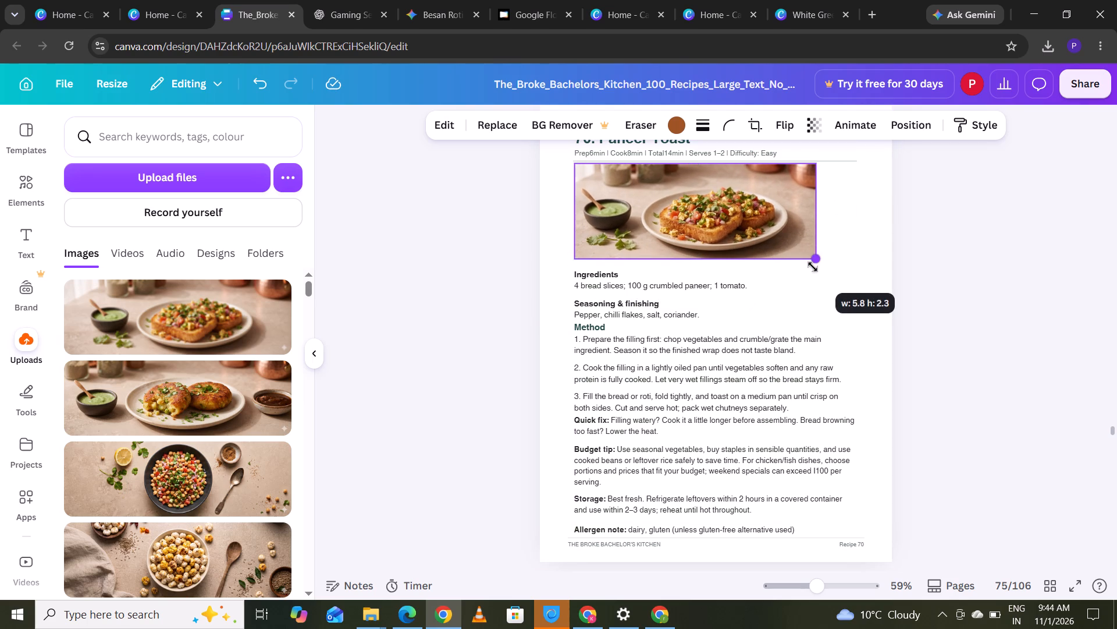
left_click_drag(813, 267, 827, 282)
left_click(770, 239)
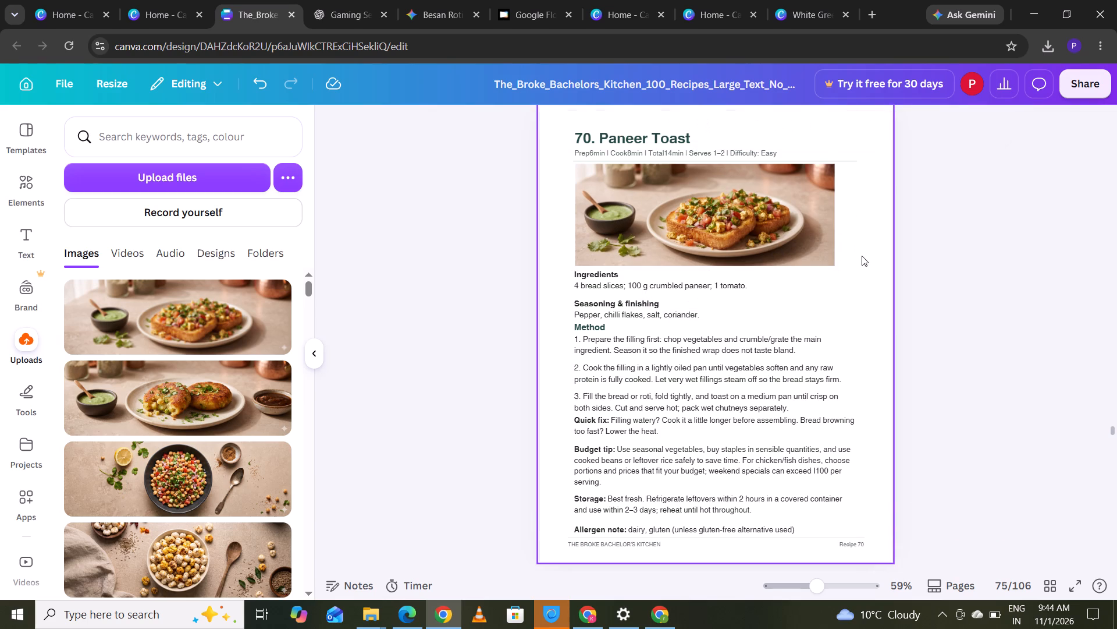
left_click(952, 246)
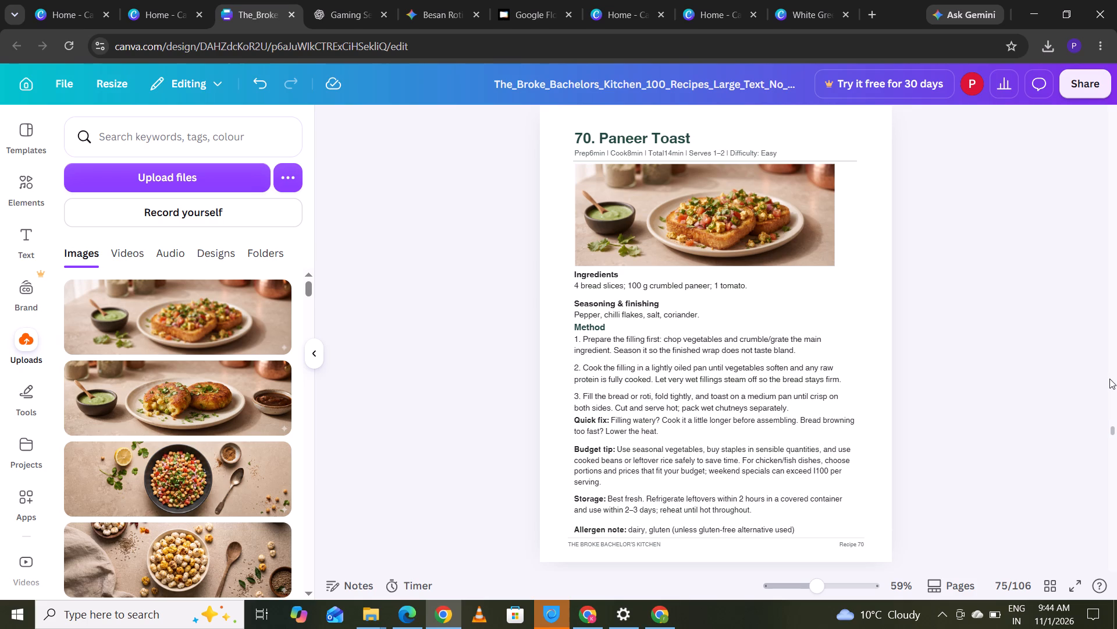
On the 71. Vegetable Maggi Upgrade page, move the recipe text block down to just above the footer, leaving an image gap above Ingredients.
left_click(1115, 429)
key("Down")
key("Down")
key("Down")
key("Down")
key("Down")
key("Down")
key("Down")
key("Down")
key("Down")
key("Down")
key("Down")
key("Down")
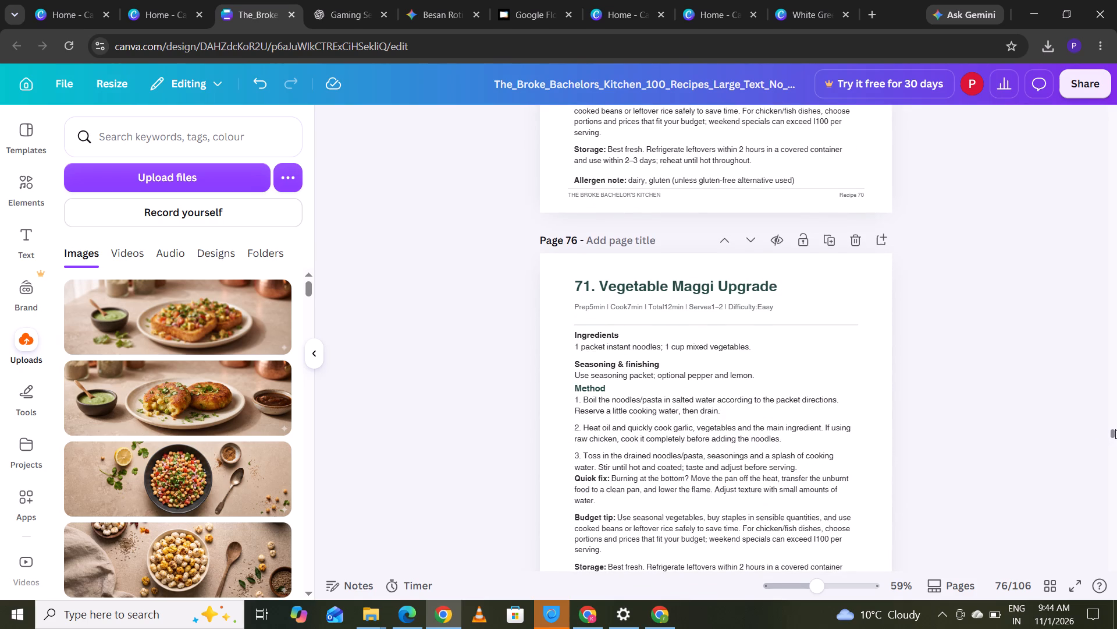
key("Down")
key("Down")
key("Down")
key("Down")
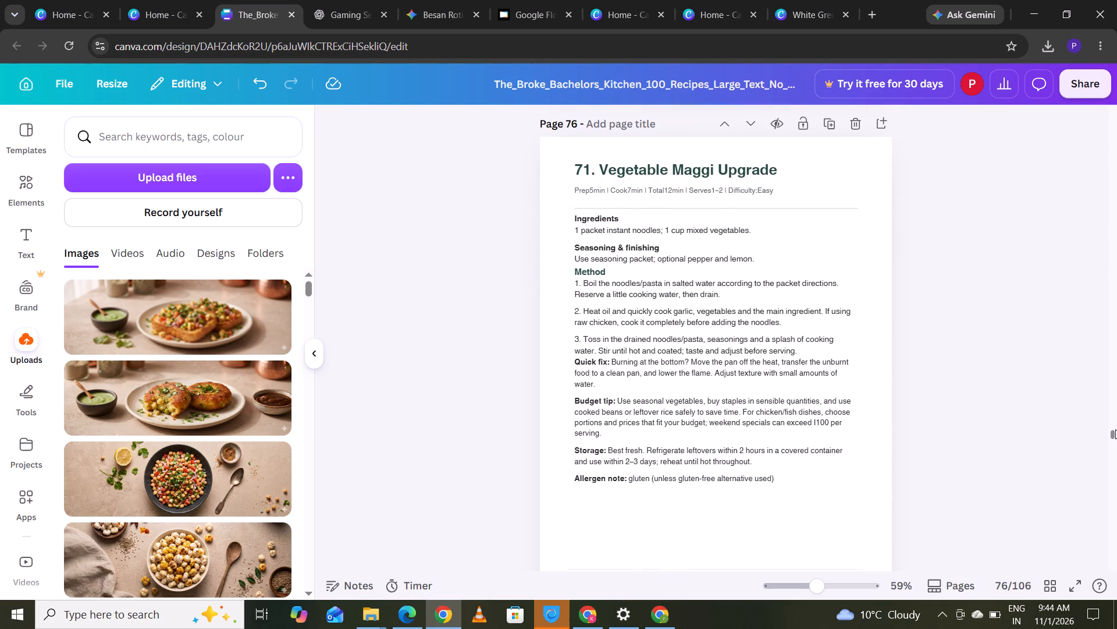
key("Down")
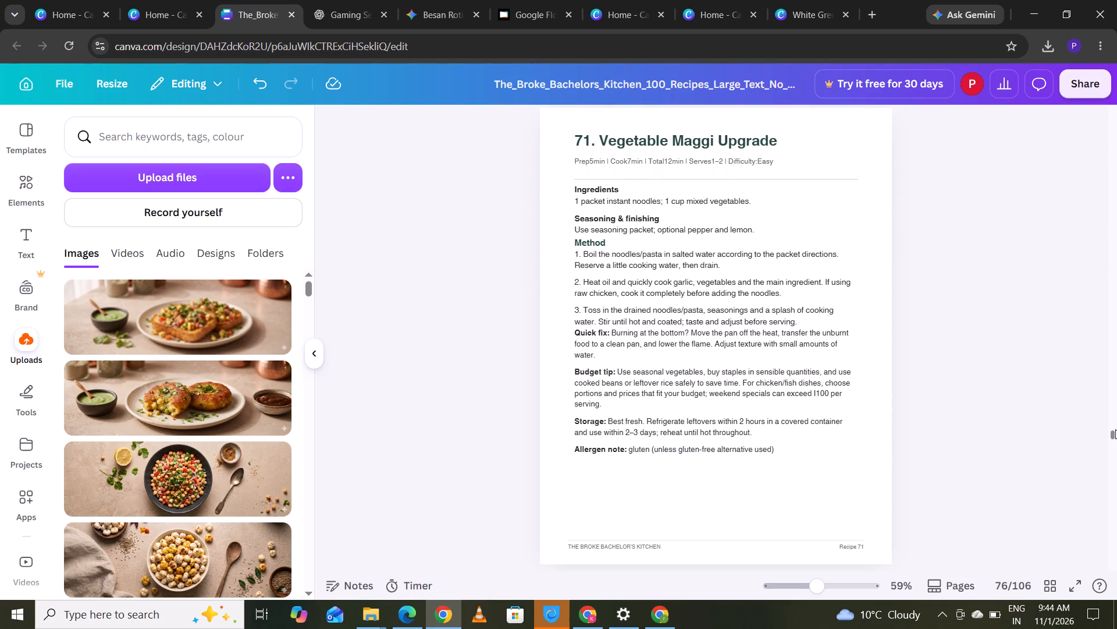
left_click_drag(724, 374, 728, 438)
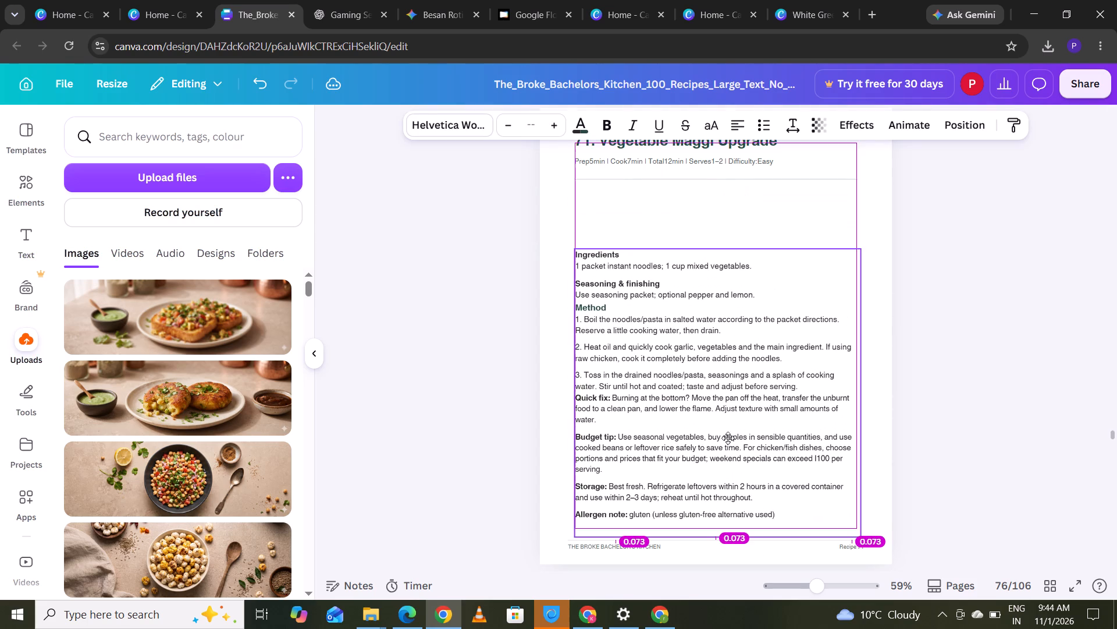
left_click_drag(728, 438, 724, 441)
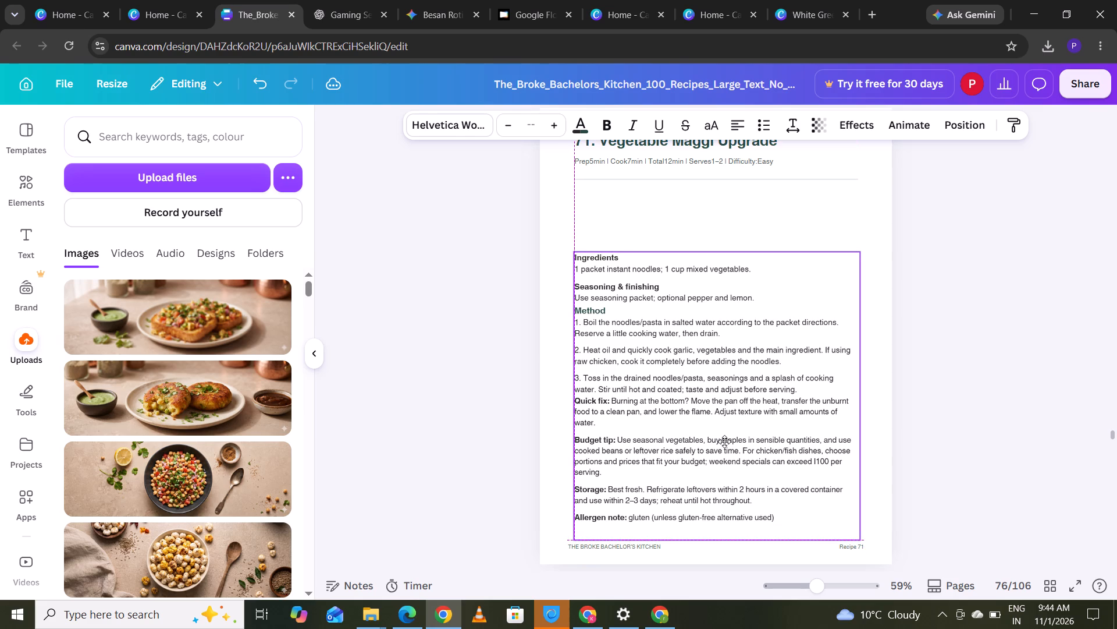
left_click_drag(724, 441, 724, 456)
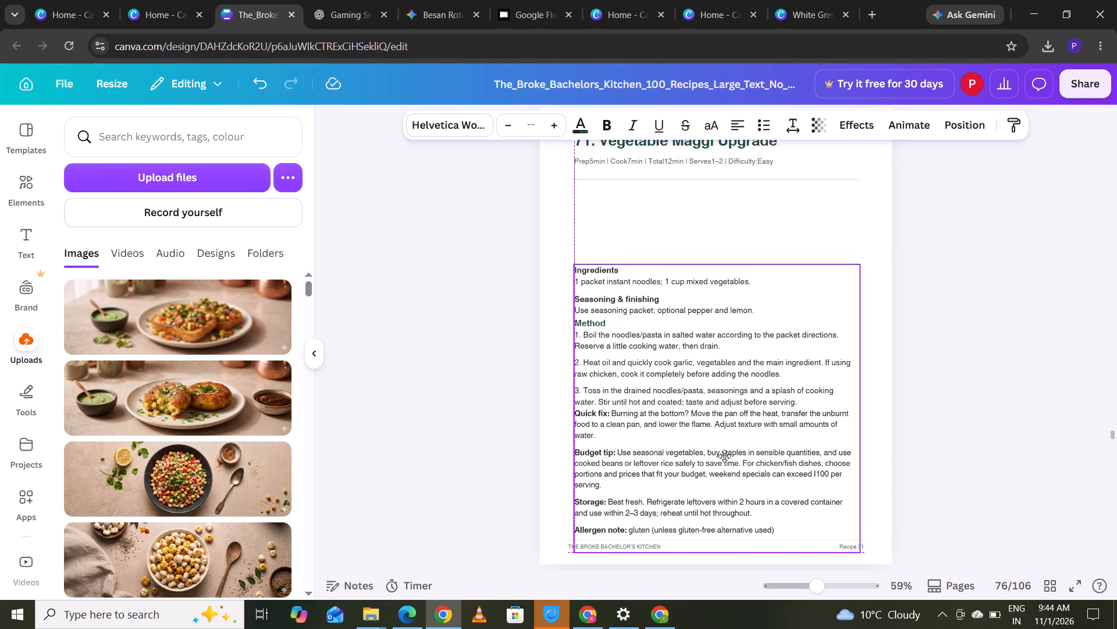
left_click_drag(724, 456, 726, 461)
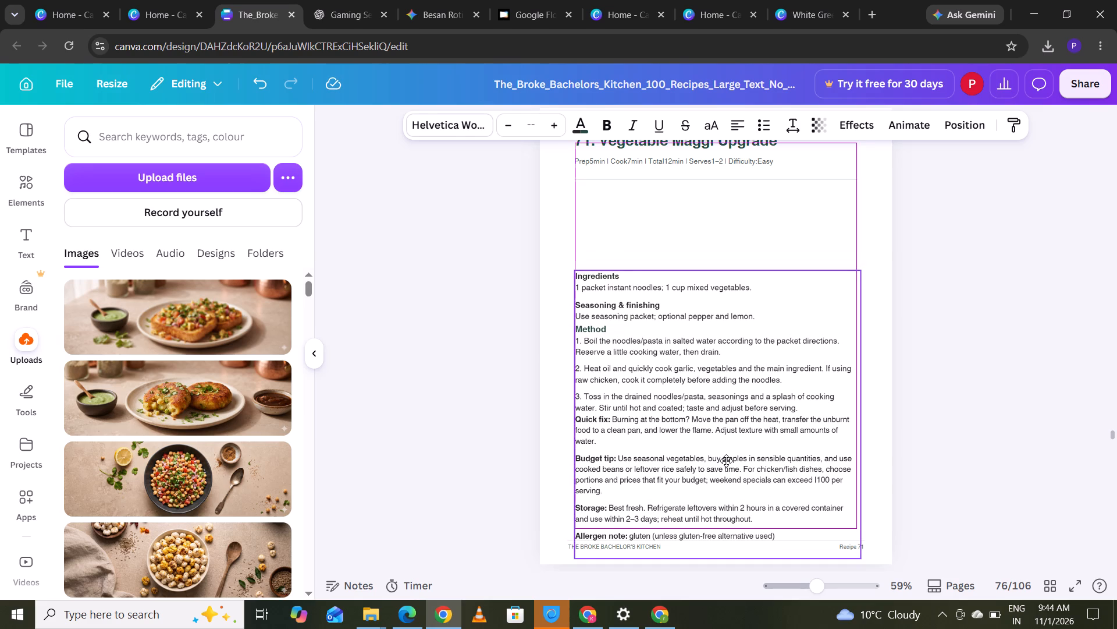
left_click_drag(726, 461, 726, 455)
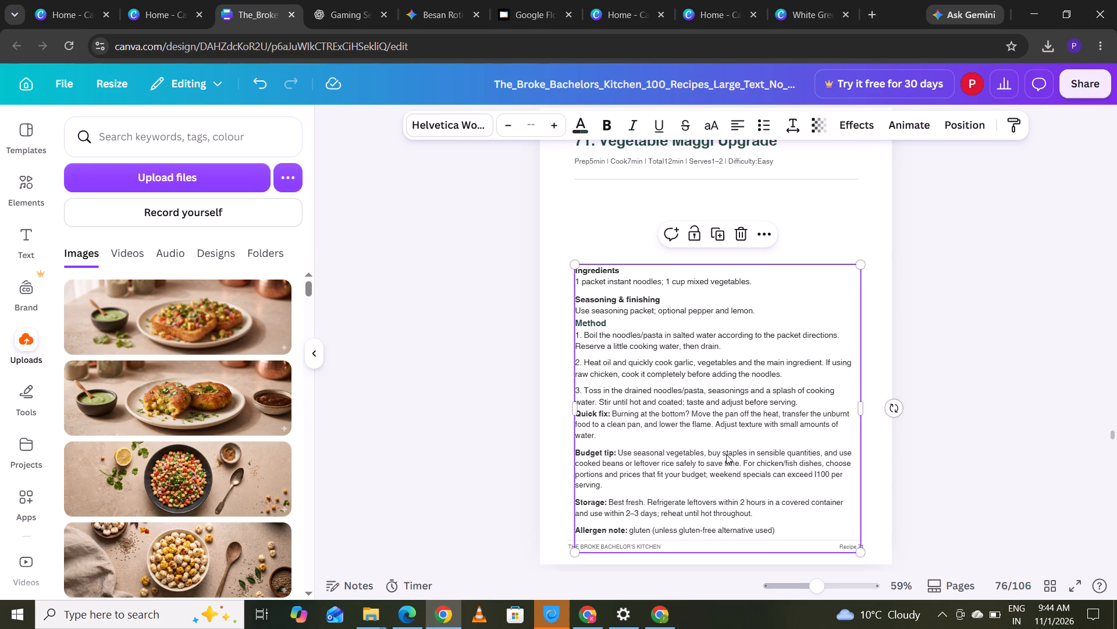
Move the prep-time line and the divider line up close beneath the 71. Vegetable Maggi Upgrade heading.
left_click_drag(641, 164, 641, 163)
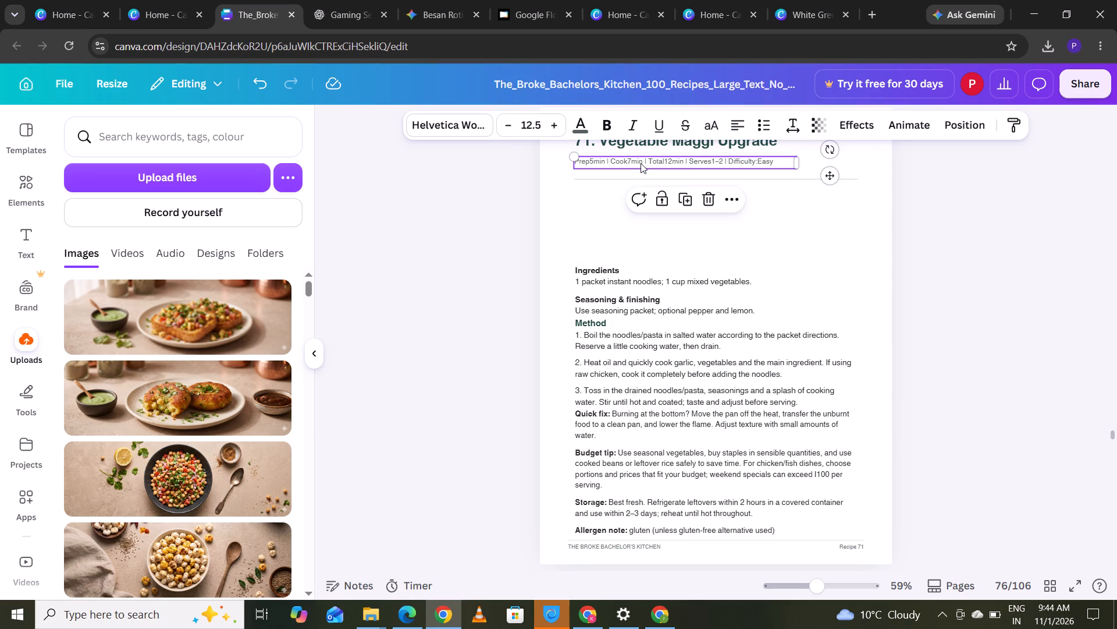
left_click_drag(641, 163, 639, 159)
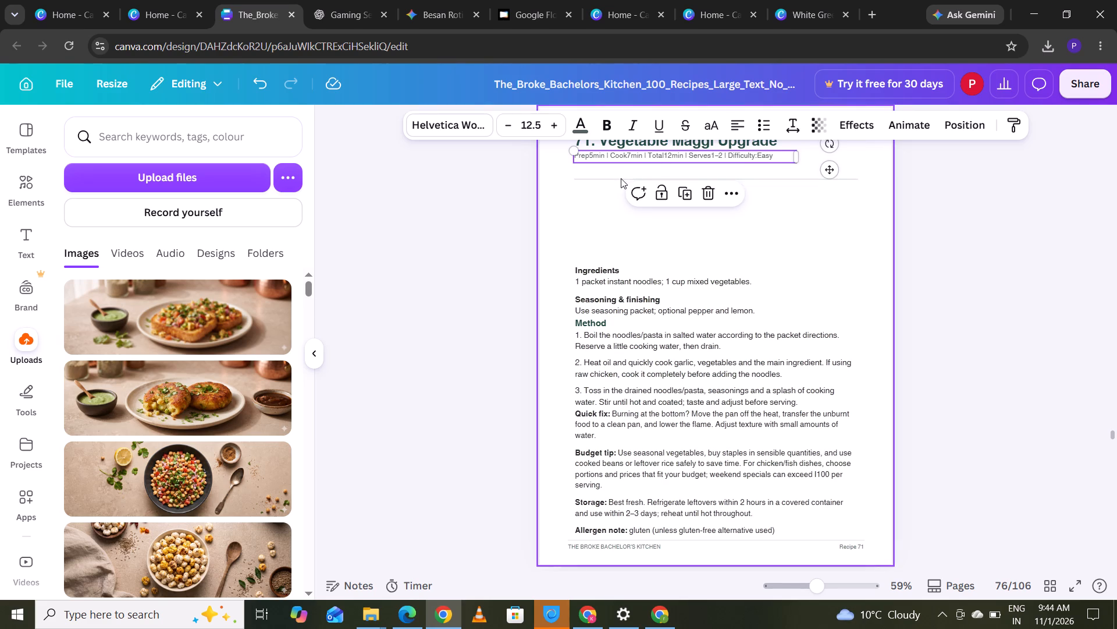
left_click(621, 178)
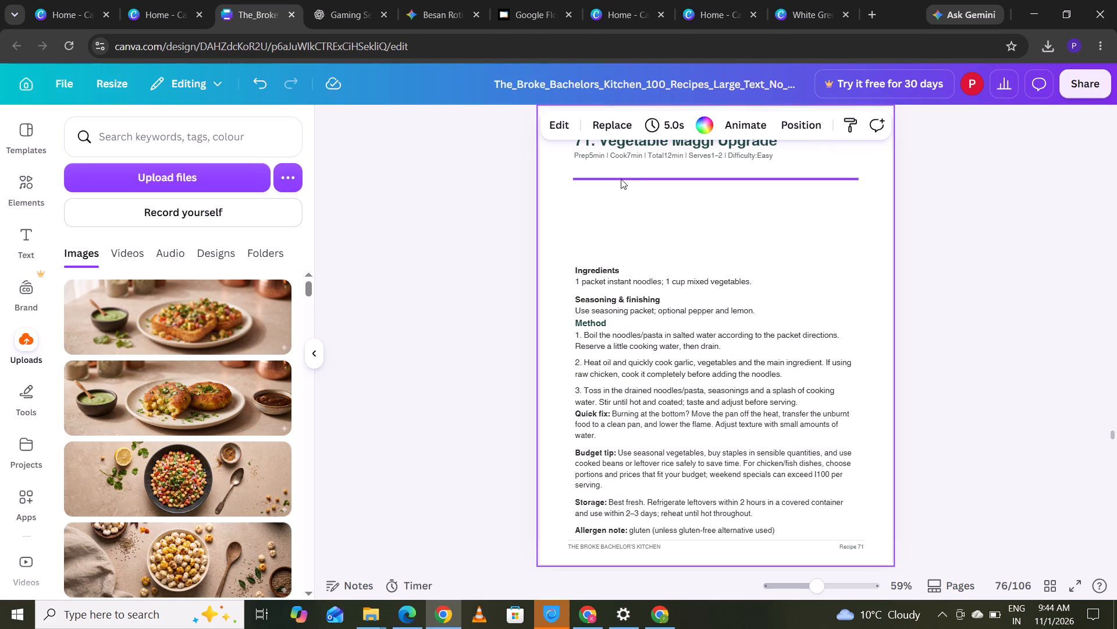
left_click(621, 178)
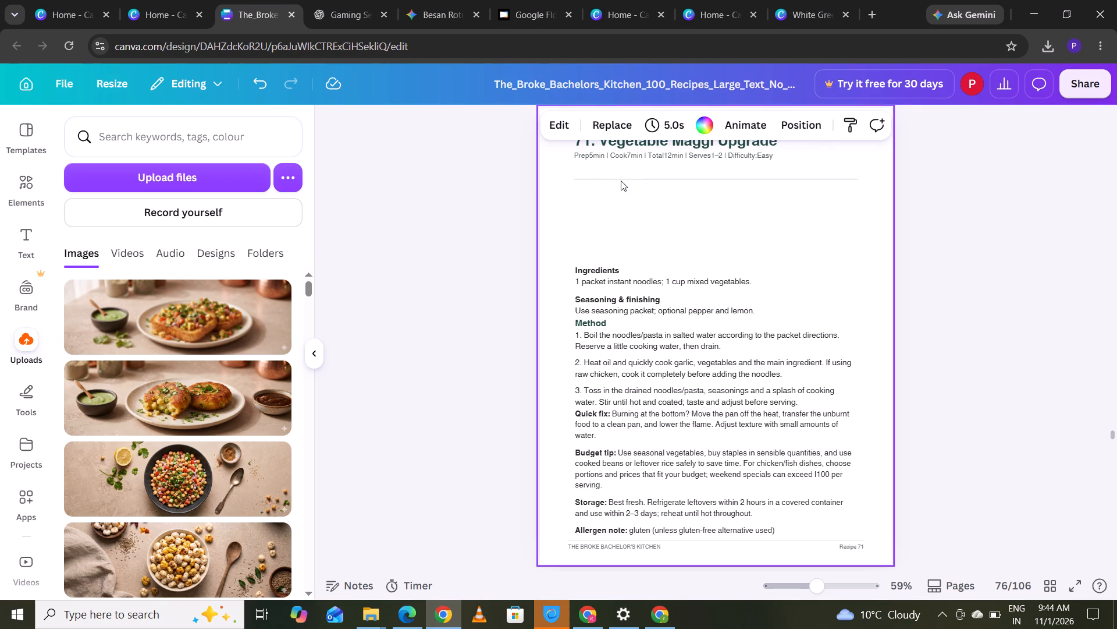
left_click_drag(621, 179, 618, 170)
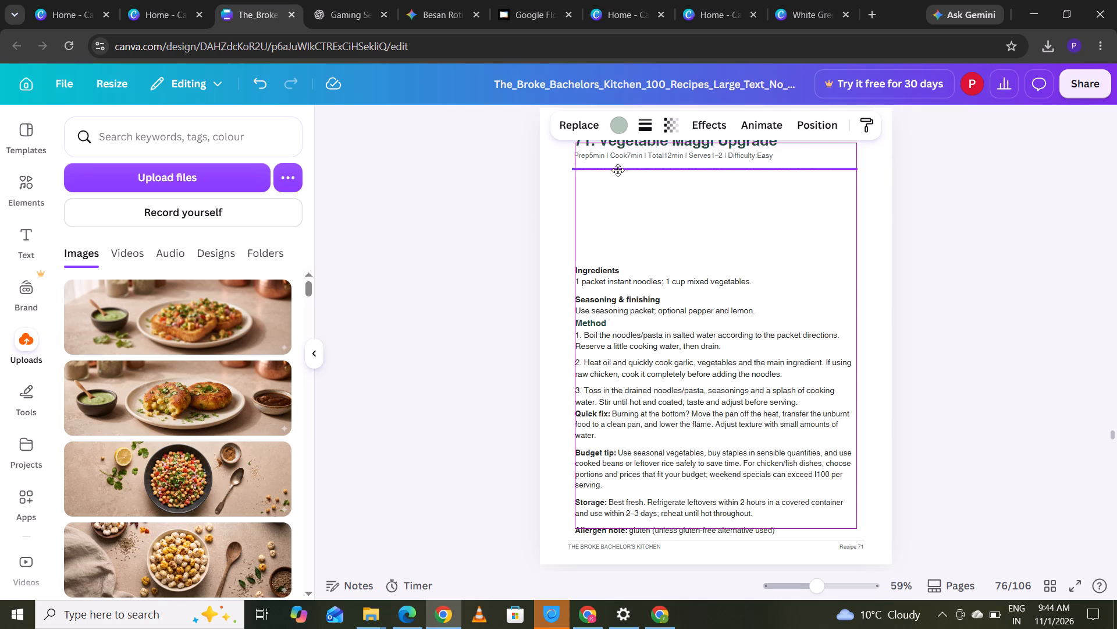
left_click_drag(618, 170, 620, 164)
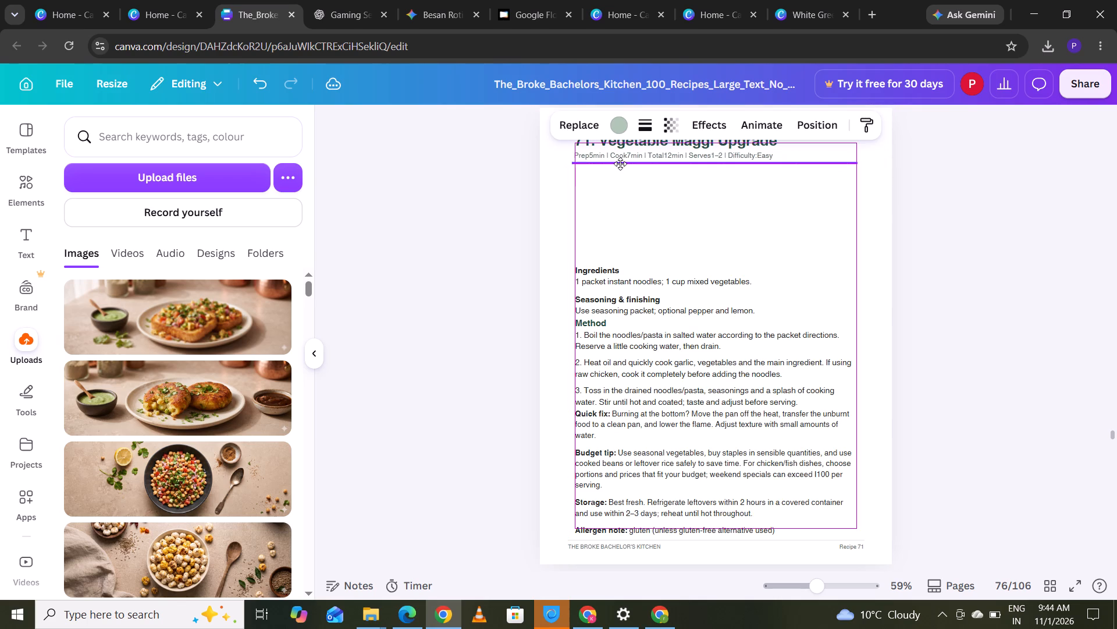
left_click_drag(620, 164, 620, 162)
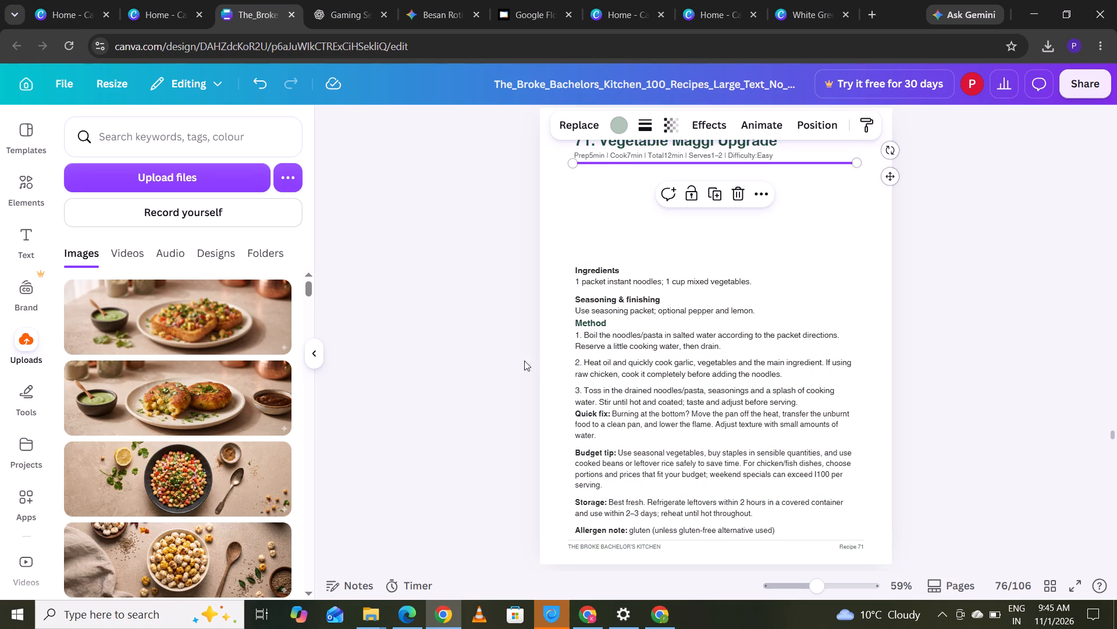
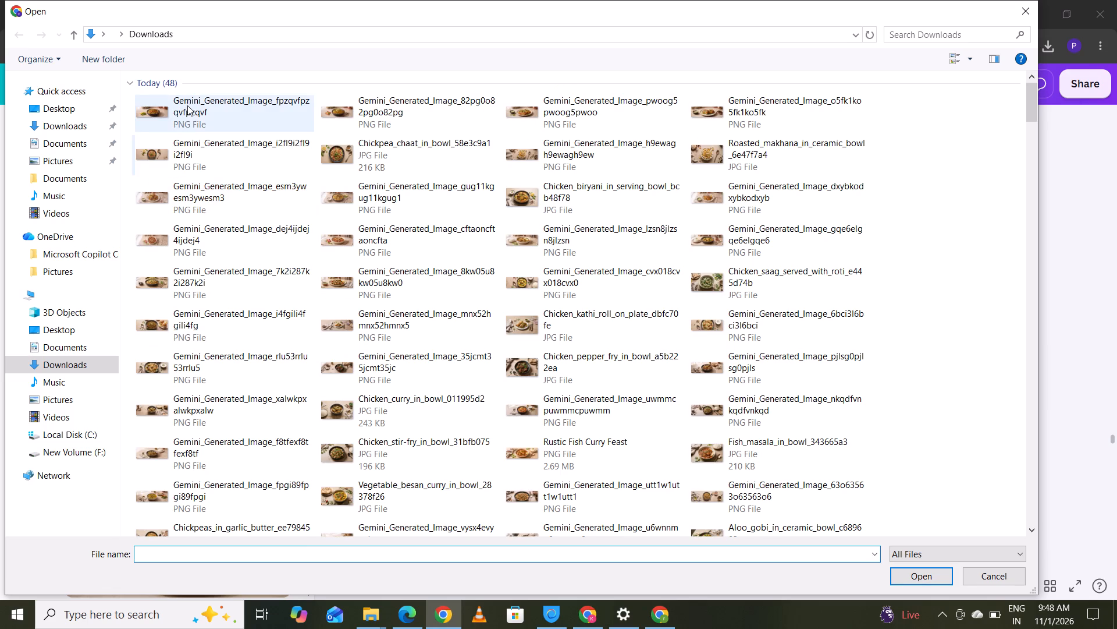
double_click(187, 104)
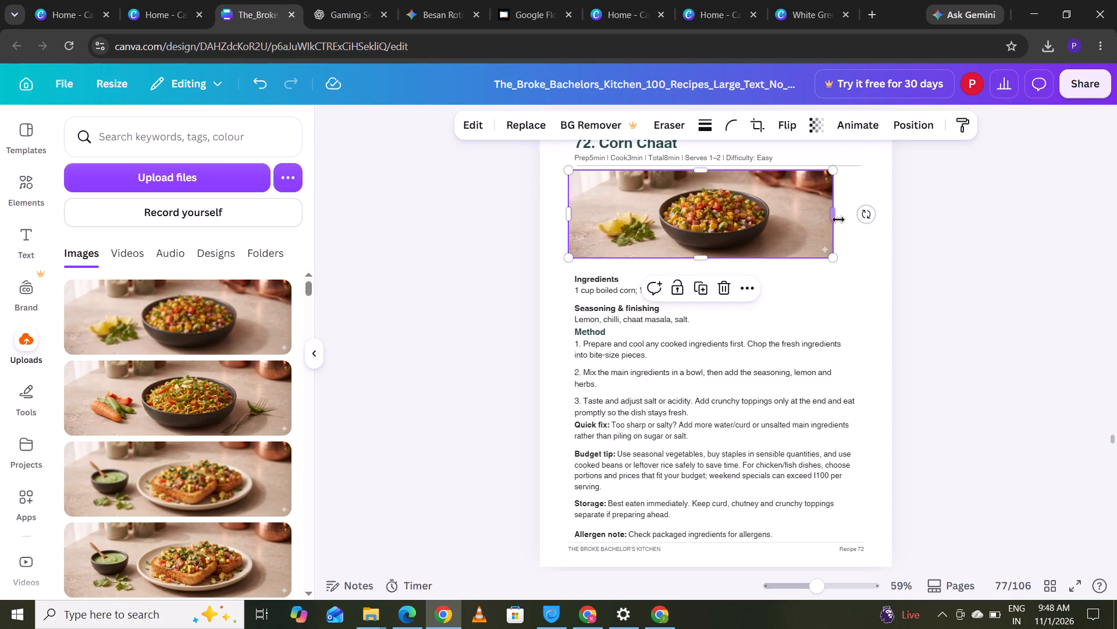
Crop both sides of the corn chaat image to about 5 by 2.1, enlarge it, and fit it between the divider line and Ingredients heading.
left_click_drag(835, 217, 831, 219)
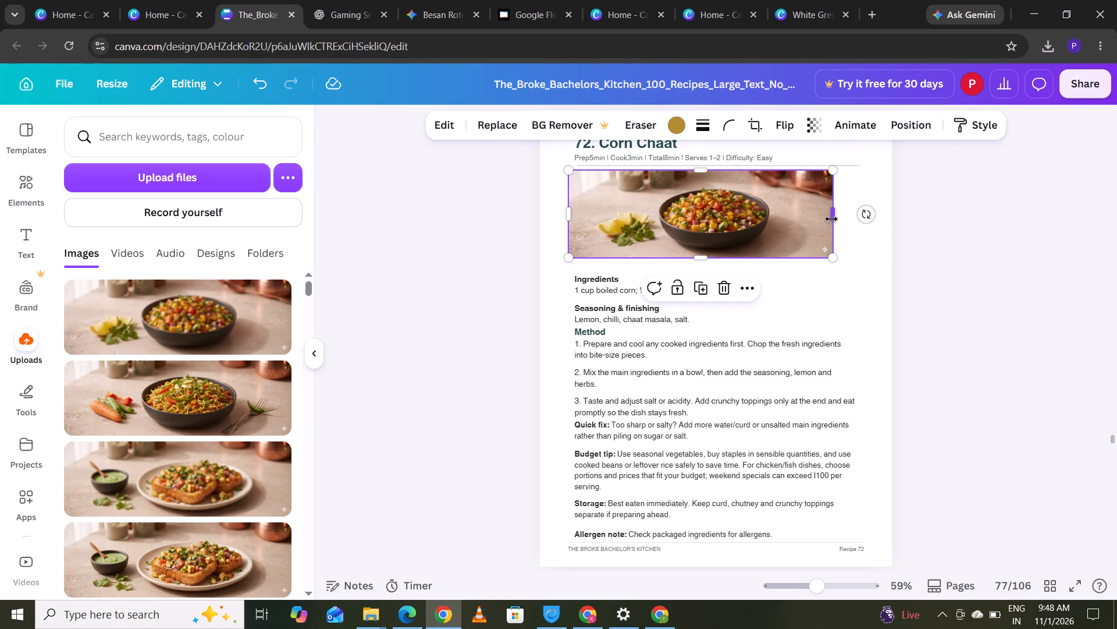
left_click_drag(831, 219, 798, 228)
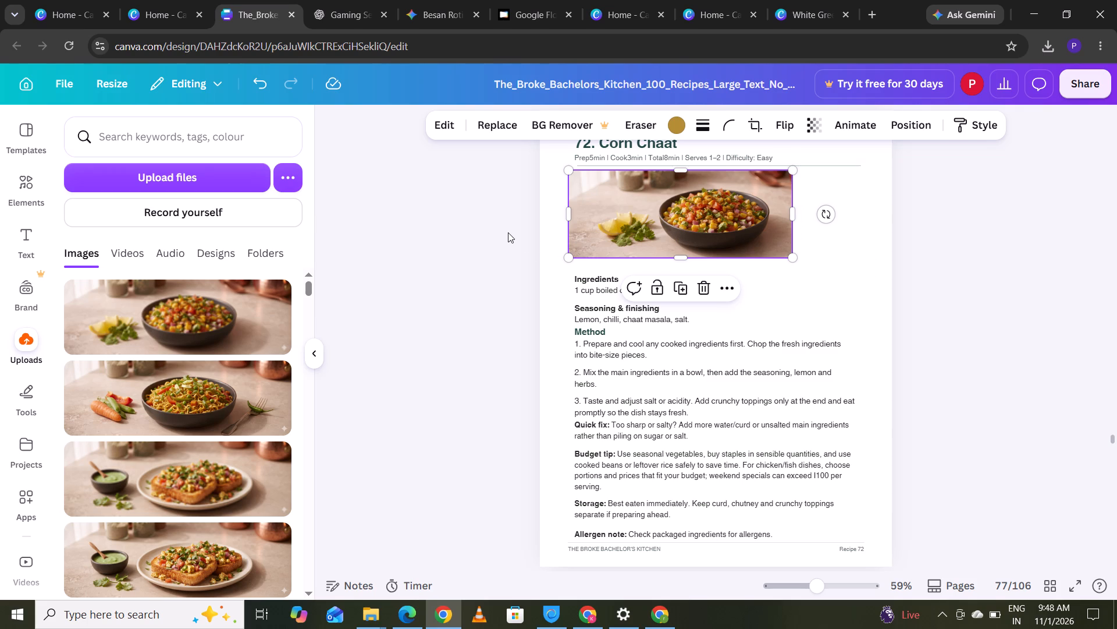
left_click_drag(564, 213, 575, 221)
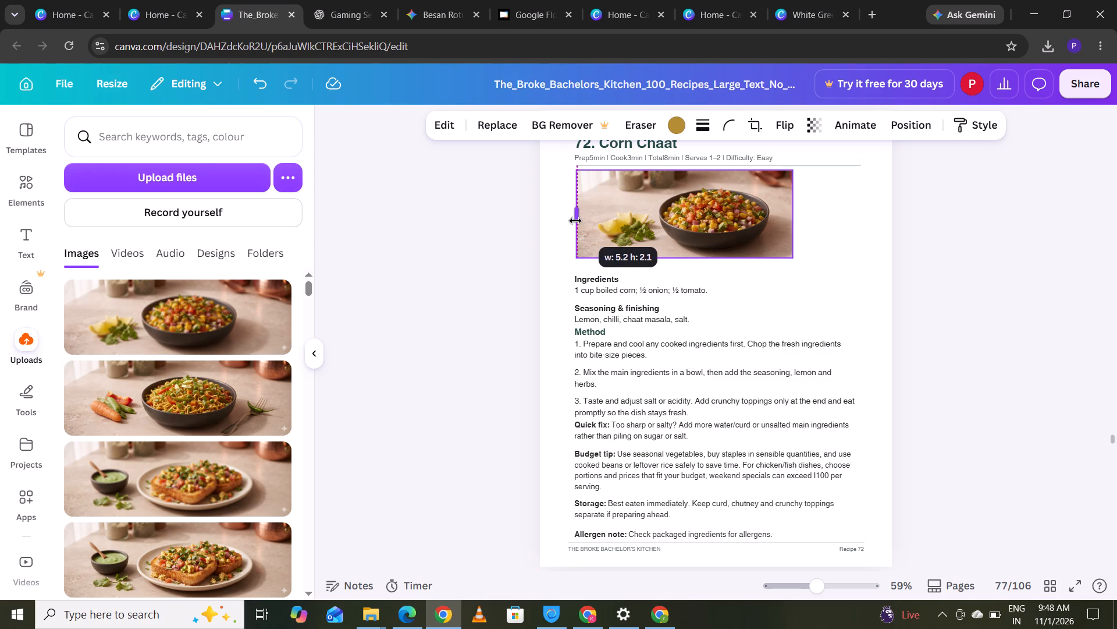
left_click_drag(575, 221, 575, 224)
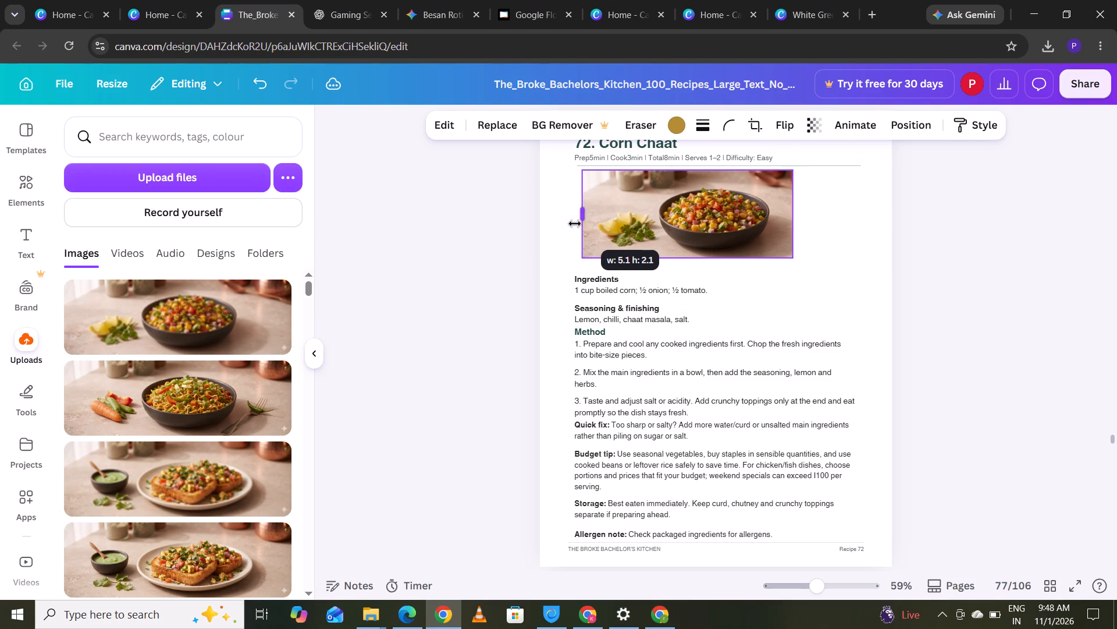
left_click_drag(575, 224, 578, 229)
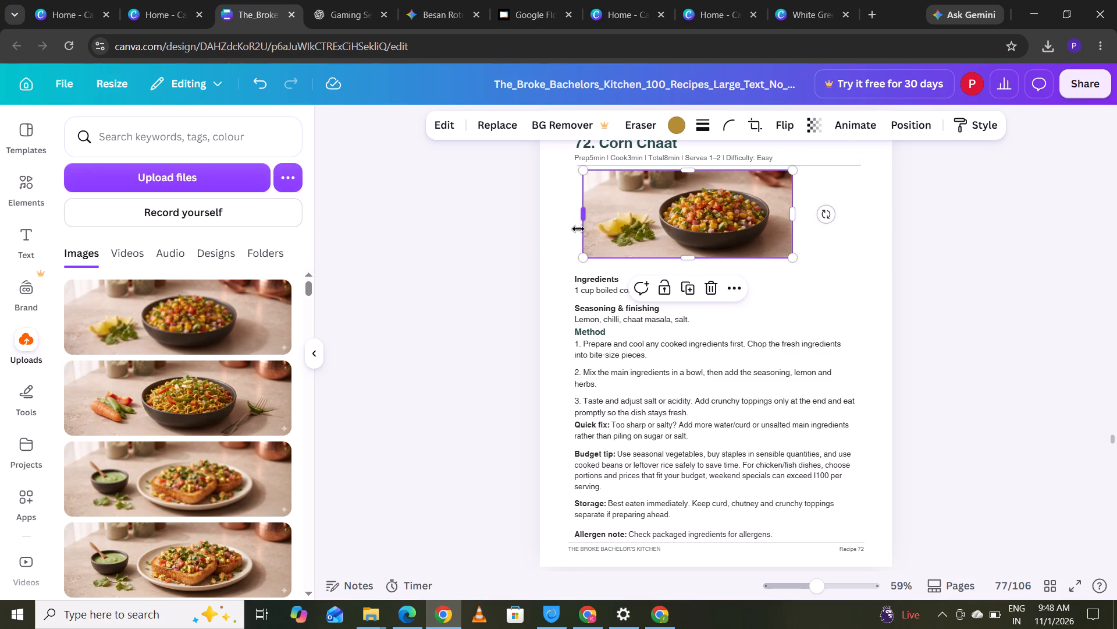
left_click_drag(794, 257, 795, 263)
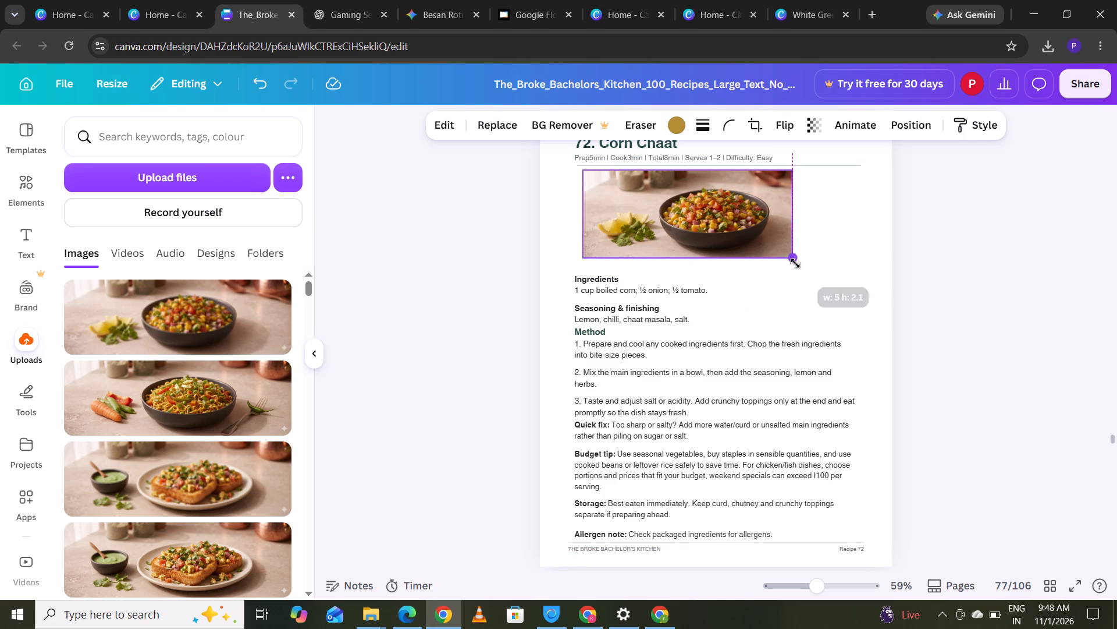
left_click_drag(795, 263, 824, 301)
left_click_drag(738, 235, 732, 235)
left_click(1011, 269)
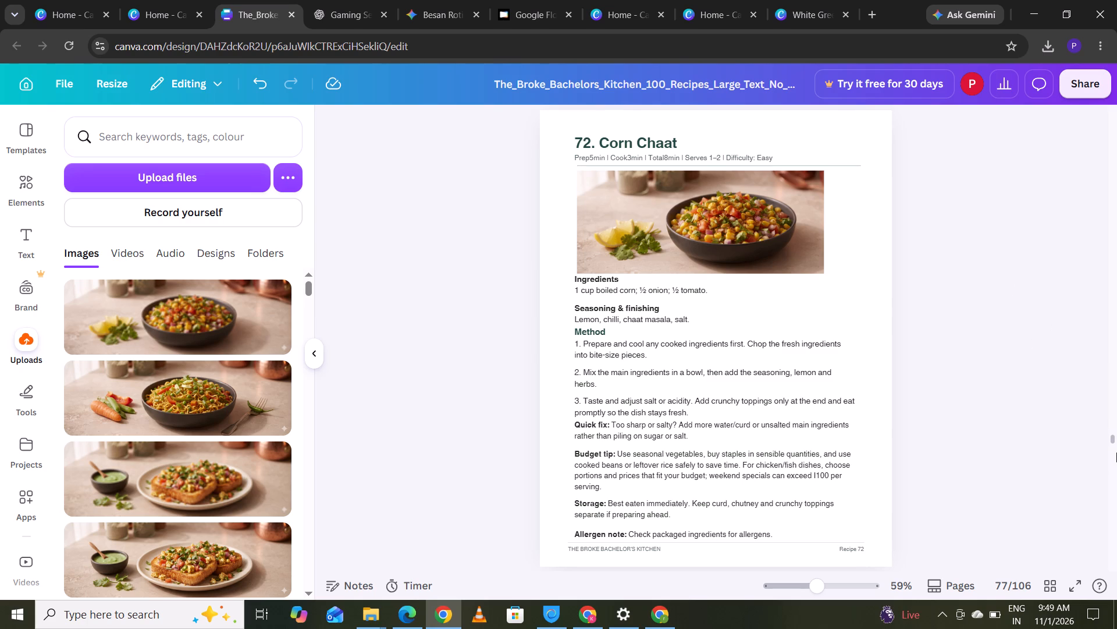
On the 73. Cucumber Peanut Salad page, move the recipe text block down to the footer, keeping it aligned with the title's left edge.
left_click(1114, 438)
key("Down")
key("Down")
key("Down")
key("Down")
key("Down")
key("Down")
key("Down")
key("Down")
key("Down")
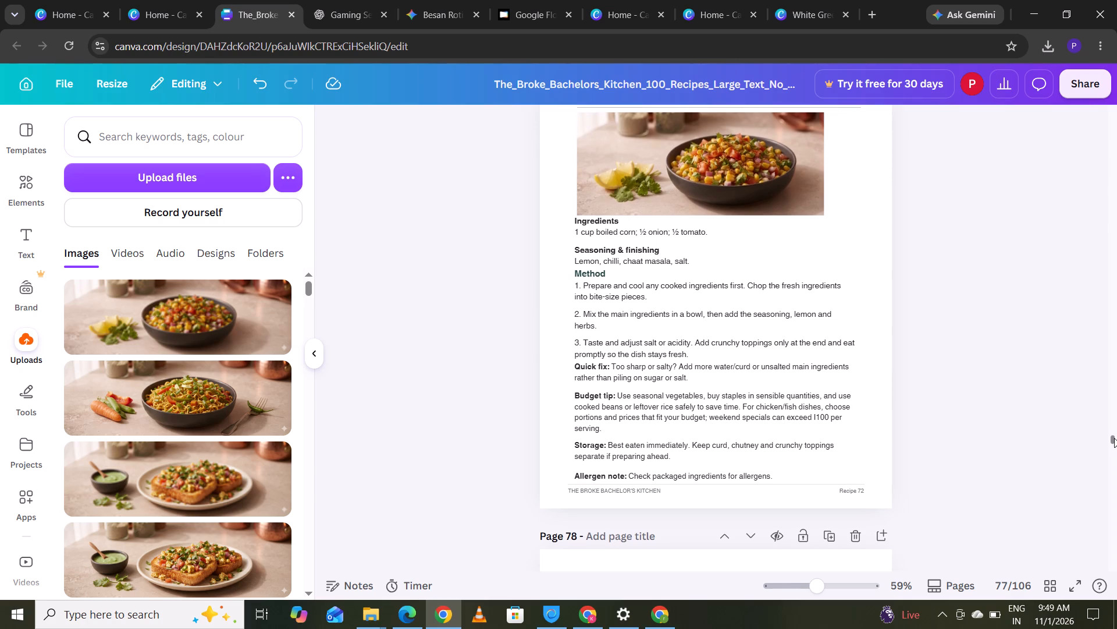
key("Down")
key("Down")
key("Down")
key("Down")
key("Down")
key("Down")
key("Down")
key("Down")
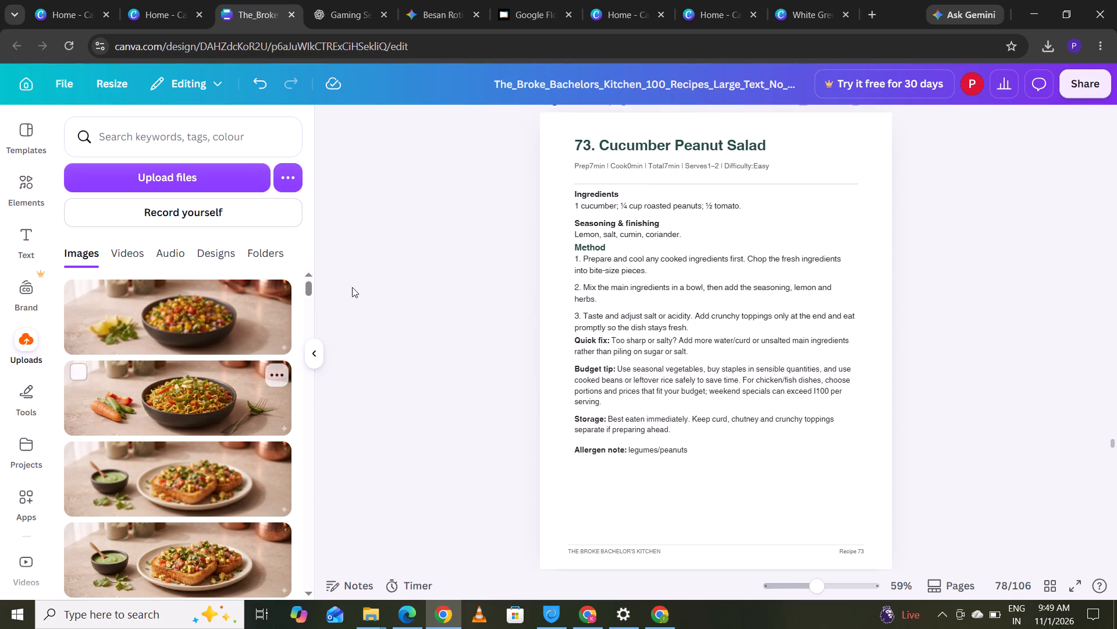
left_click_drag(670, 277, 671, 309)
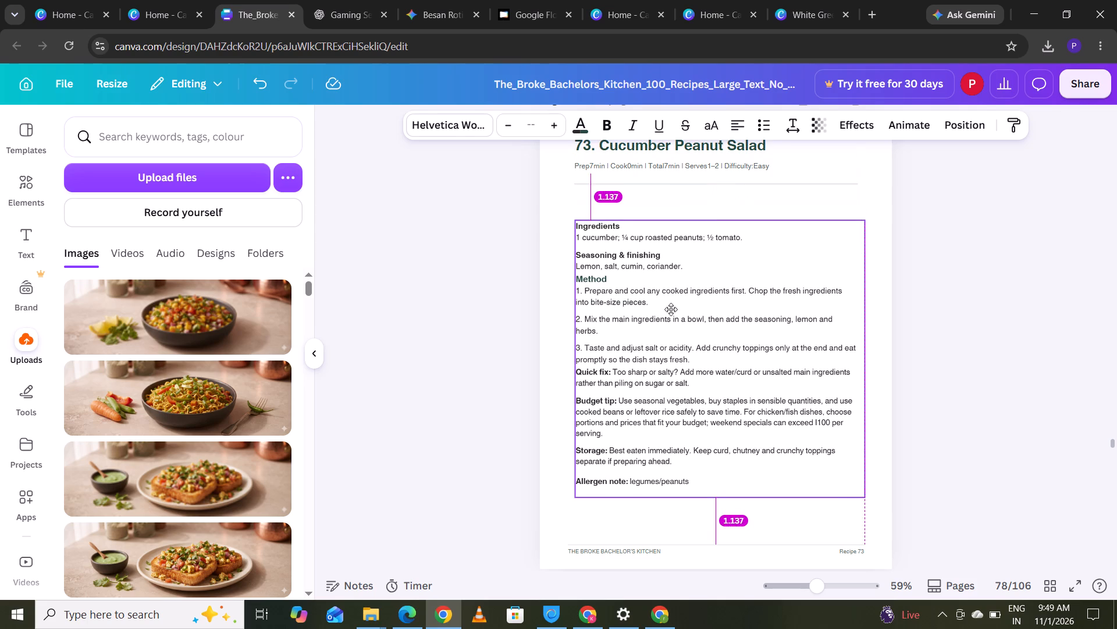
left_click_drag(671, 309, 671, 355)
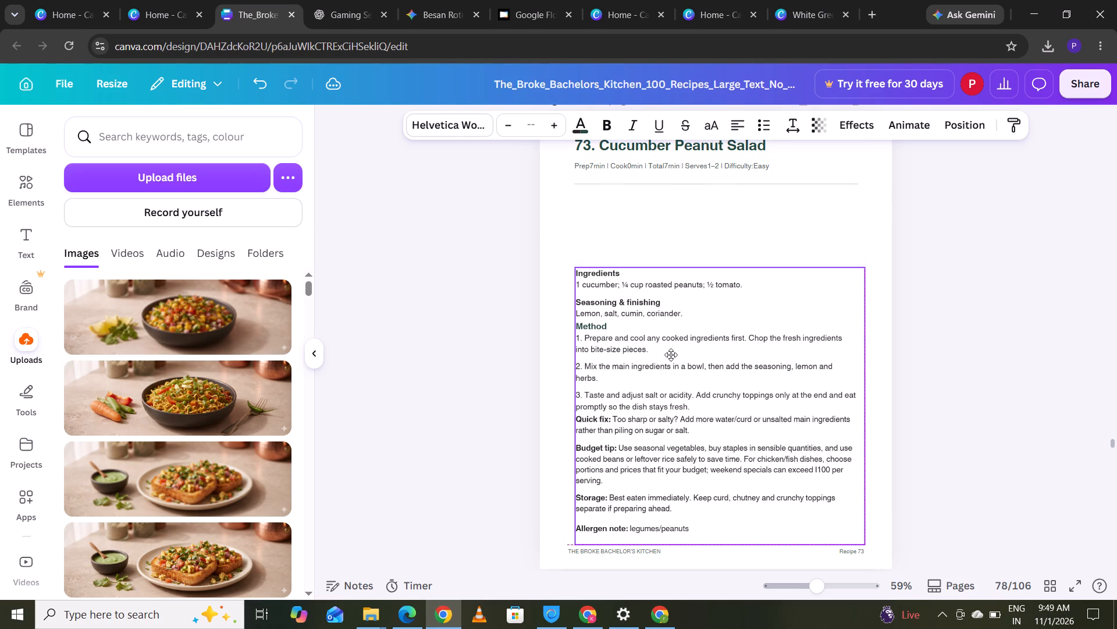
left_click_drag(671, 355, 671, 358)
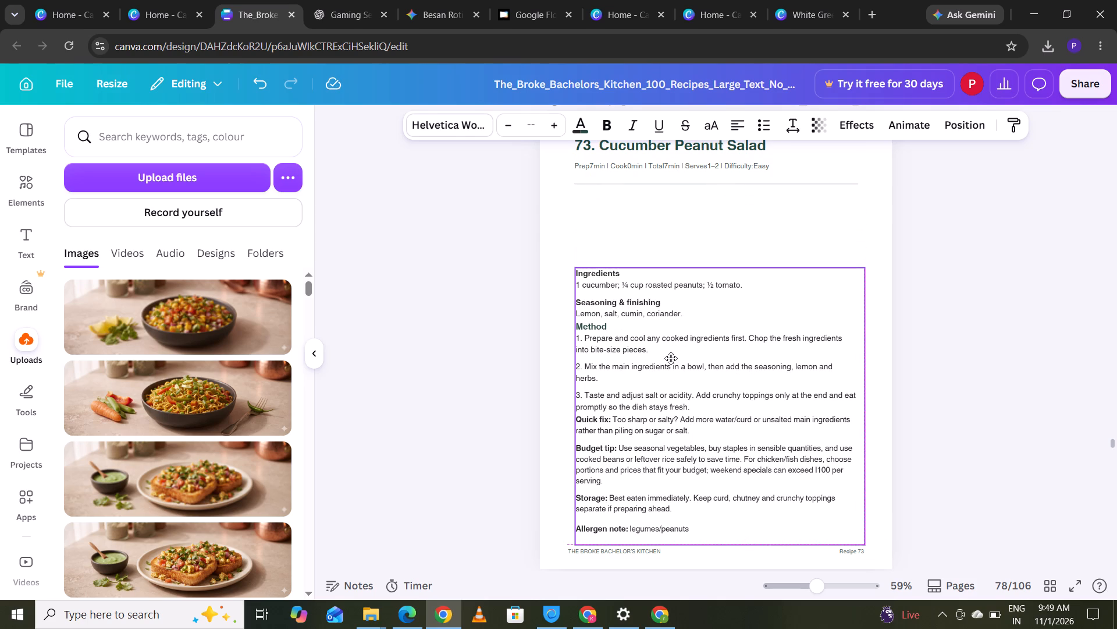
left_click_drag(671, 358, 681, 361)
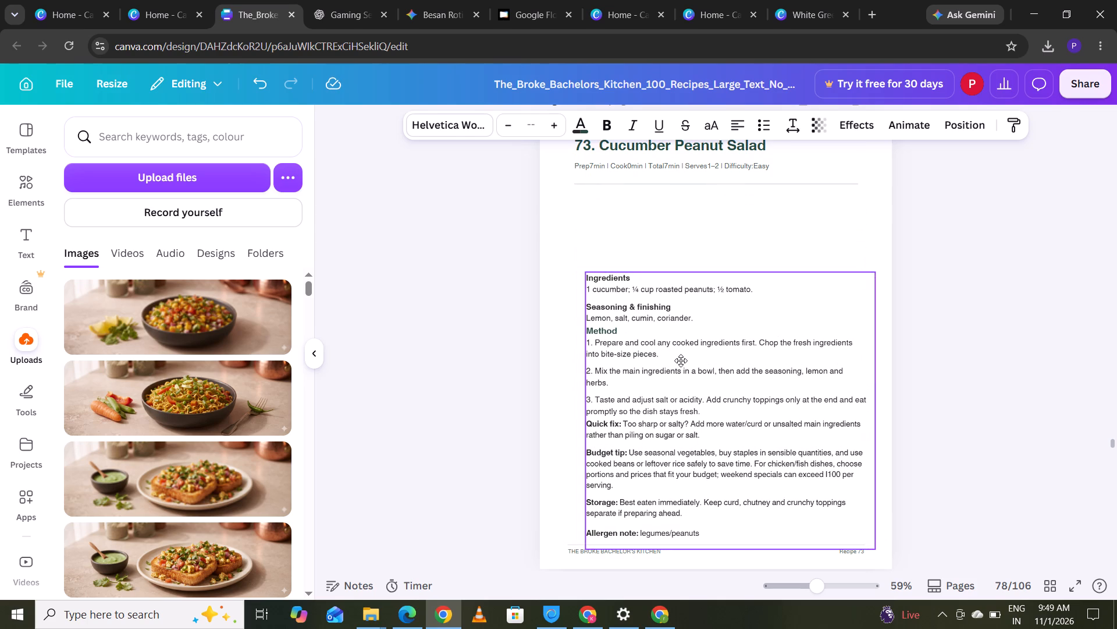
left_click_drag(681, 361, 667, 358)
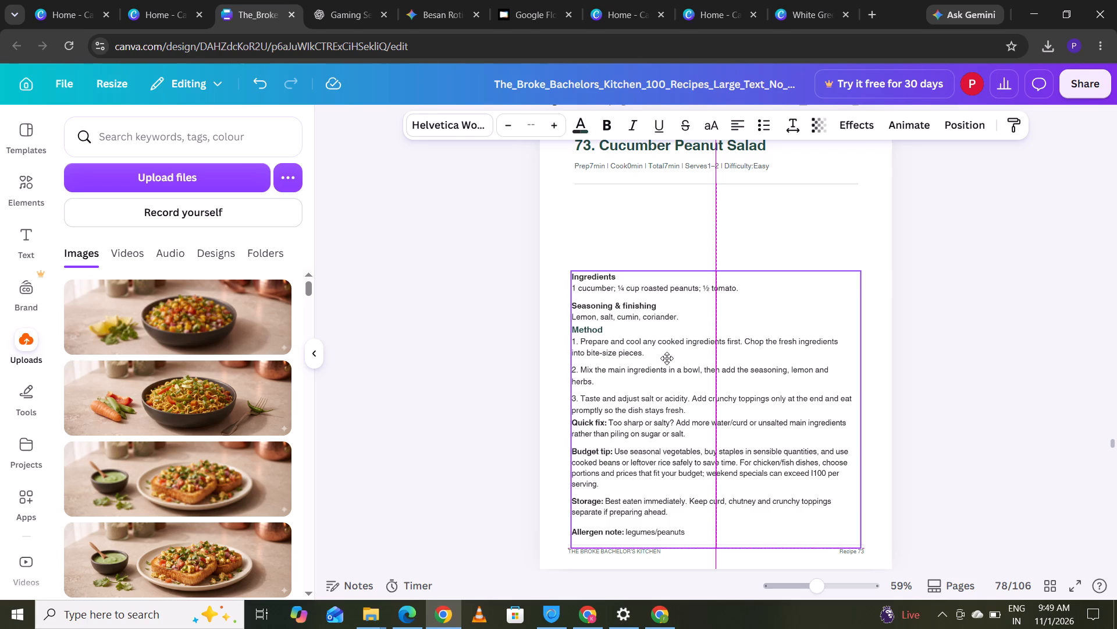
left_click_drag(667, 358, 679, 362)
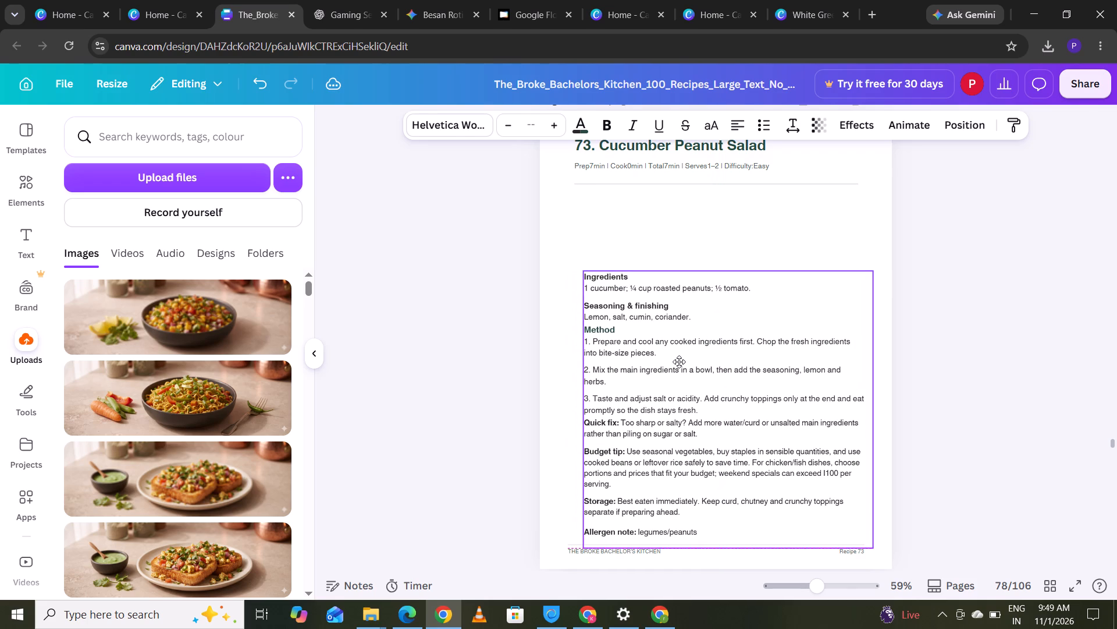
left_click_drag(679, 362, 675, 361)
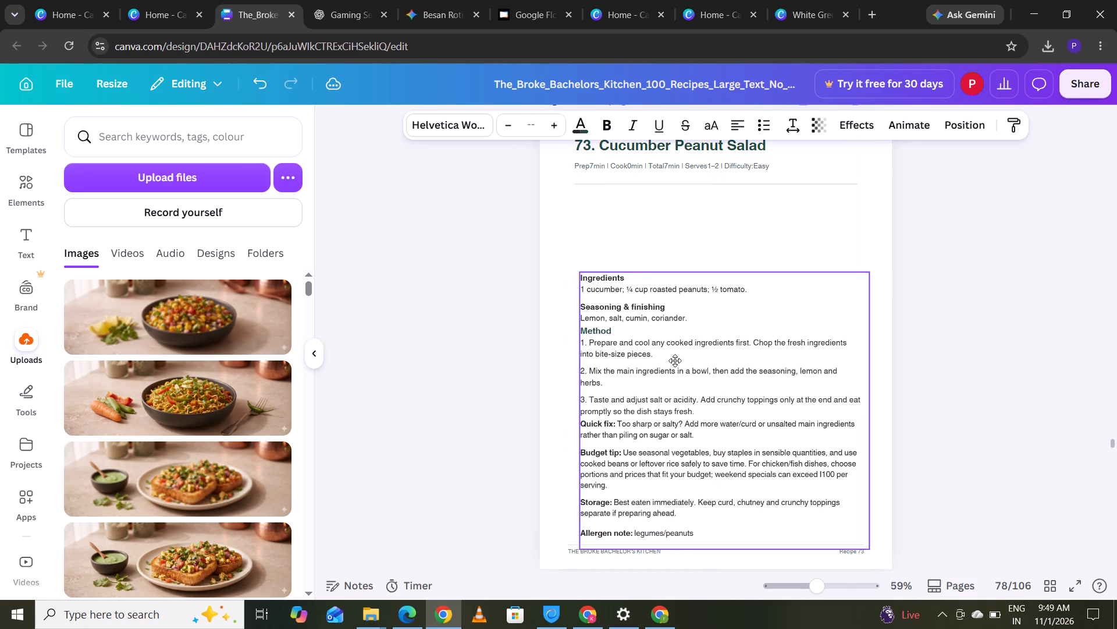
left_click_drag(675, 361, 666, 360)
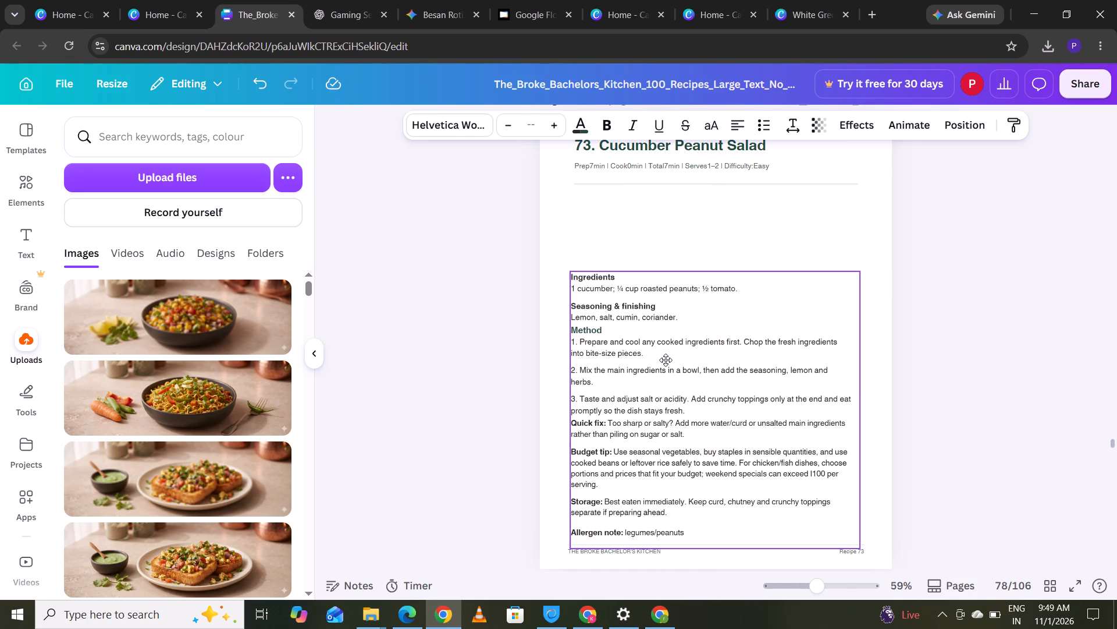
left_click_drag(666, 360, 663, 359)
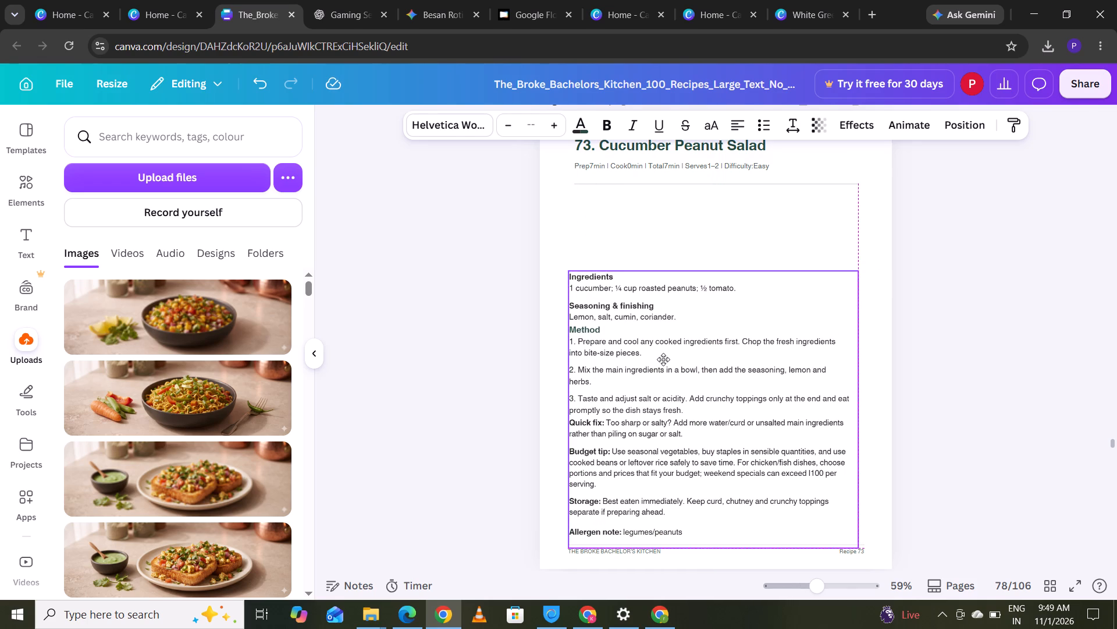
left_click_drag(663, 359, 660, 354)
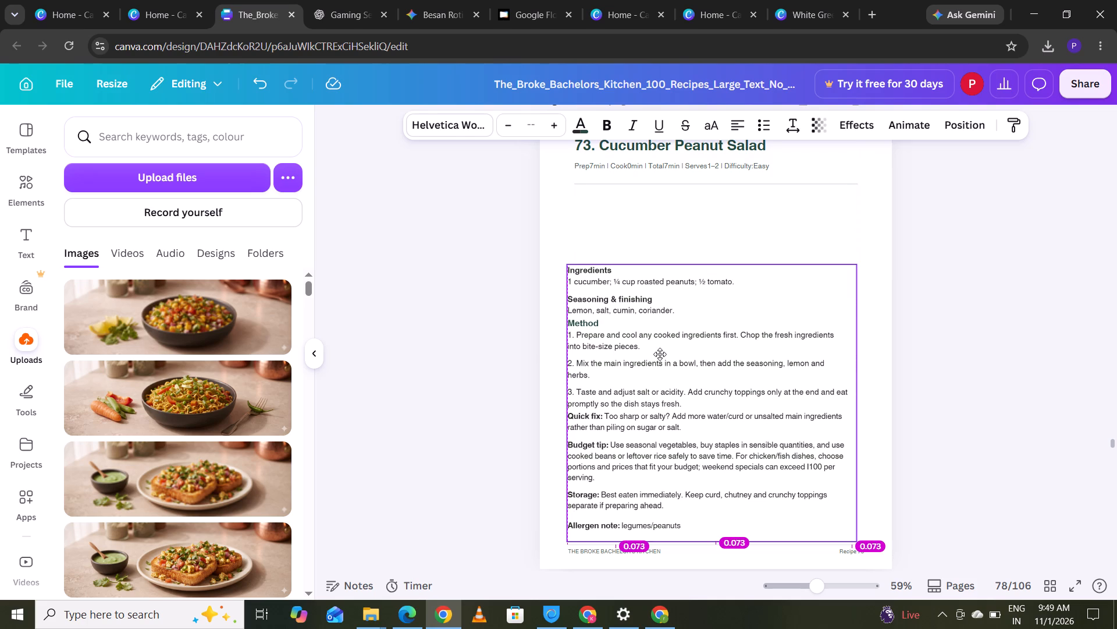
left_click_drag(660, 354, 666, 363)
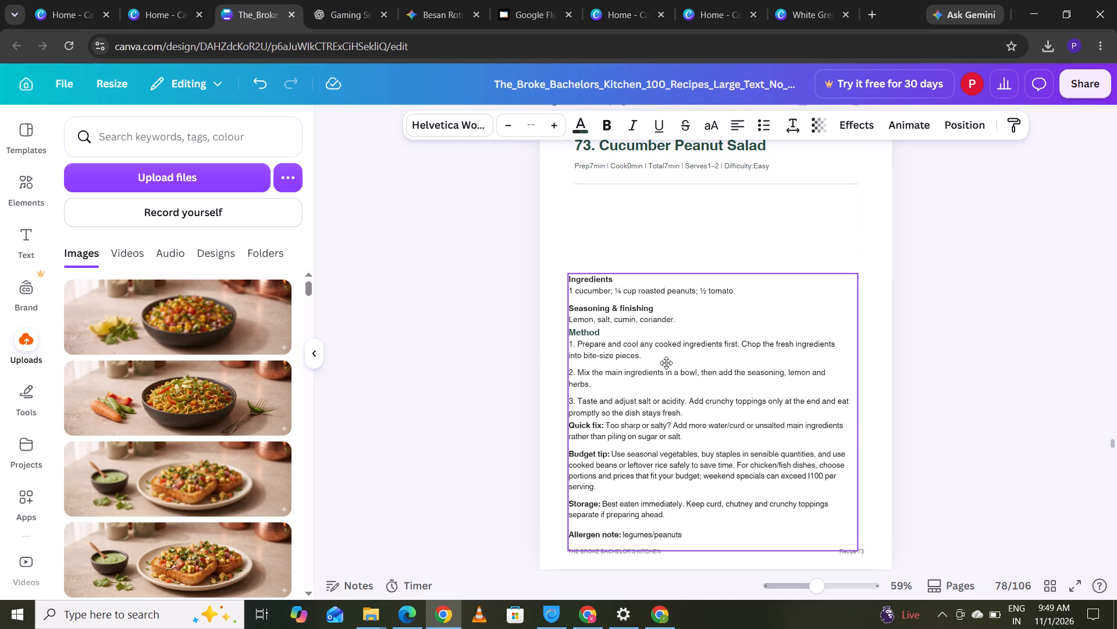
left_click_drag(666, 363, 669, 365)
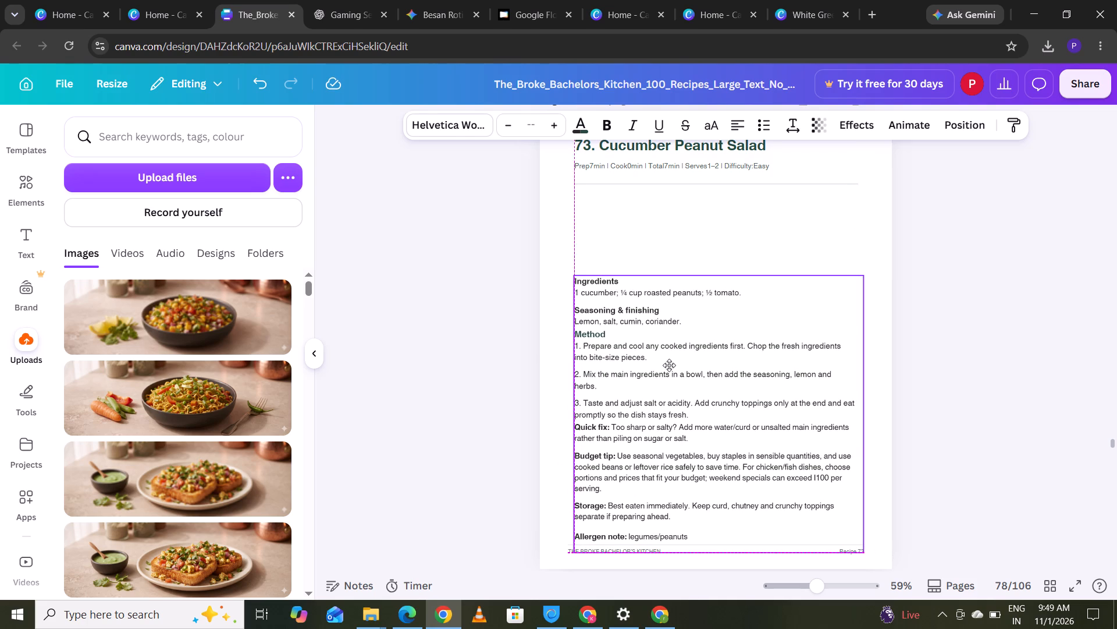
left_click_drag(669, 365, 670, 366)
On the 73. Cucumber Peanut Salad page, raise the divider line and move the prep-time line up close beneath the title.
left_click(667, 164)
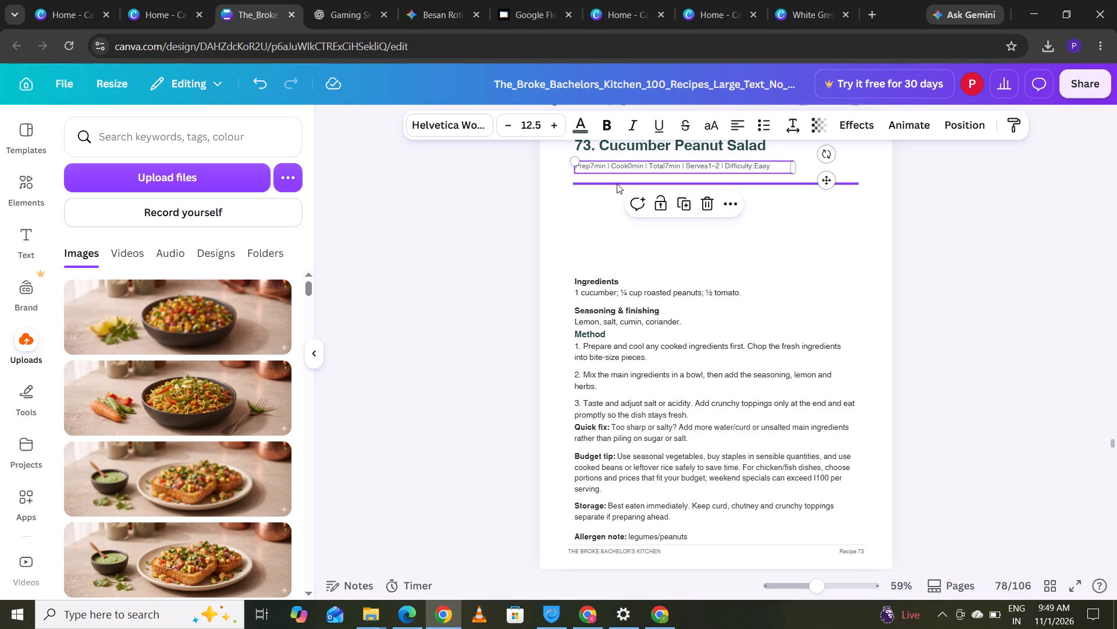
left_click_drag(617, 183, 620, 175)
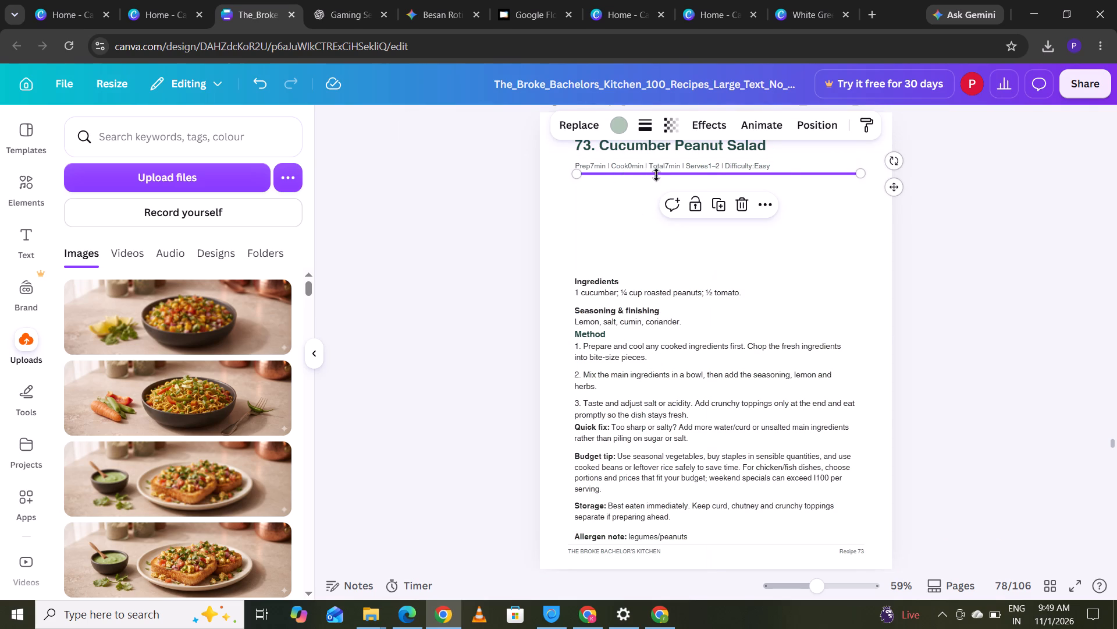
left_click_drag(731, 164, 731, 158)
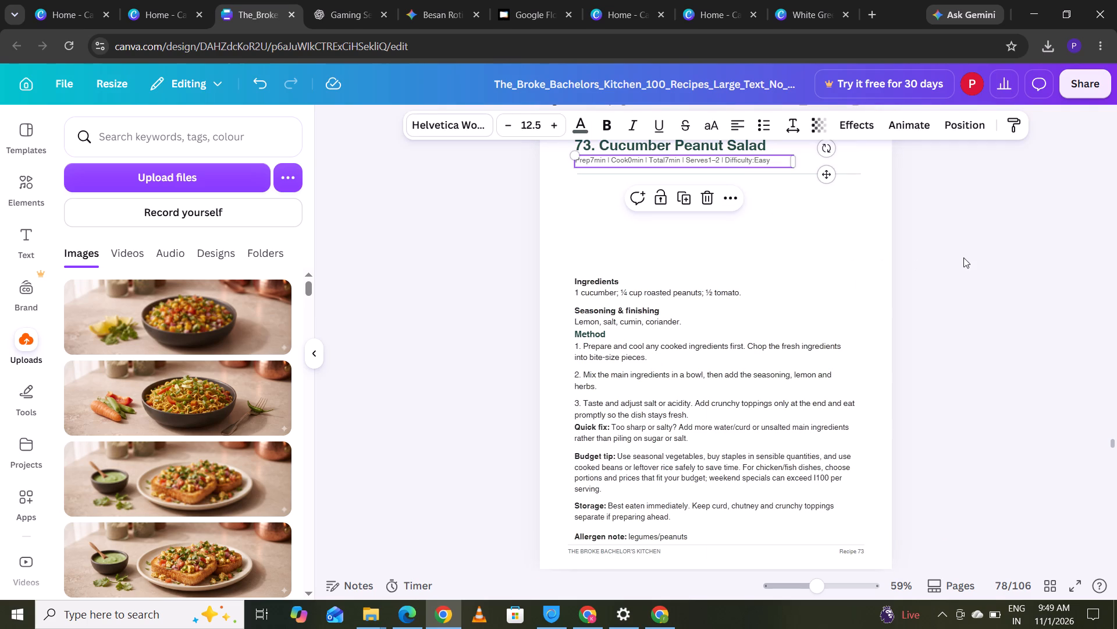
left_click(963, 253)
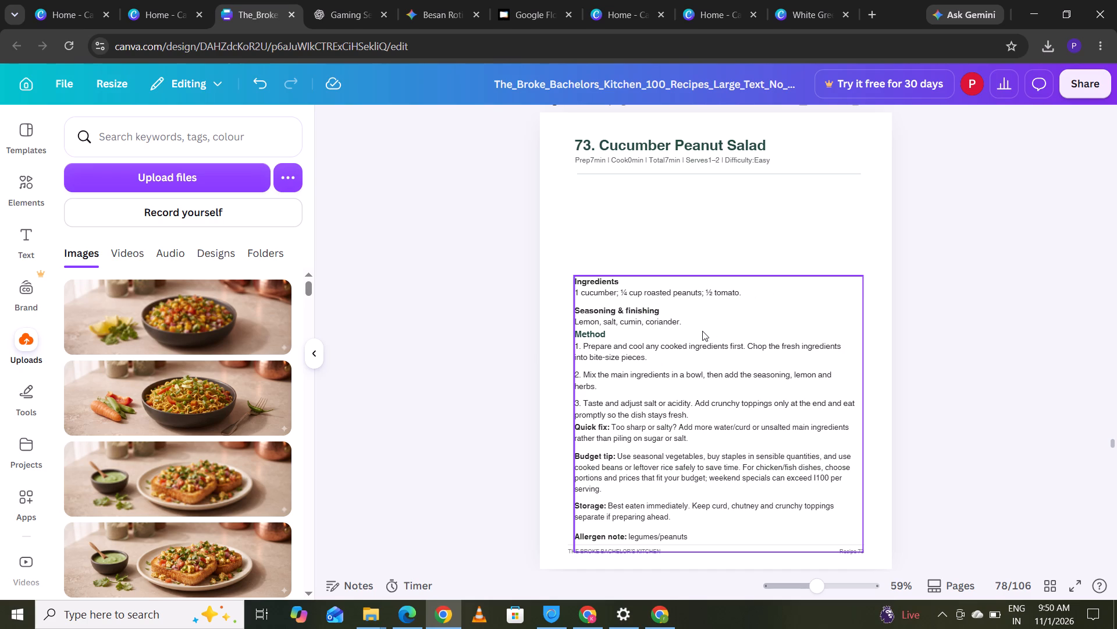
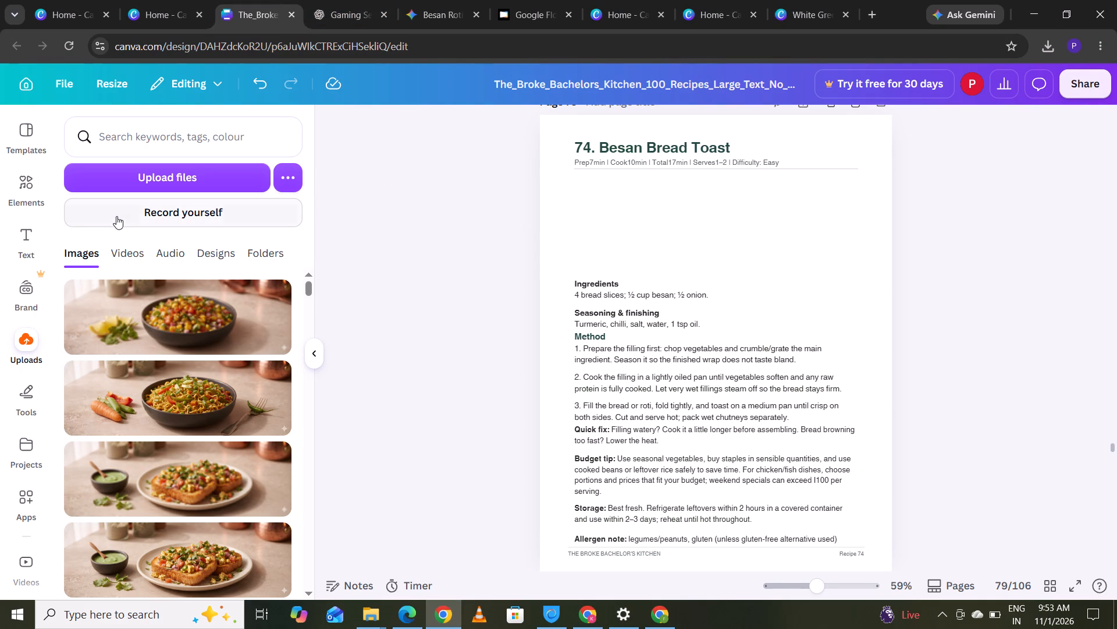
left_click(133, 175)
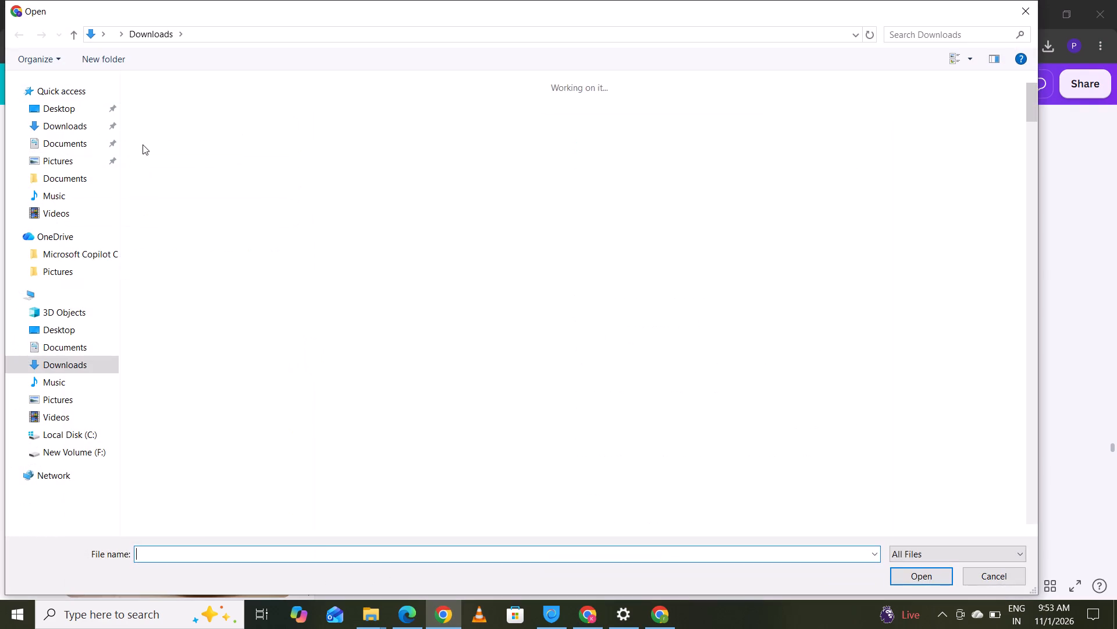
left_click(183, 101)
left_click(183, 101)
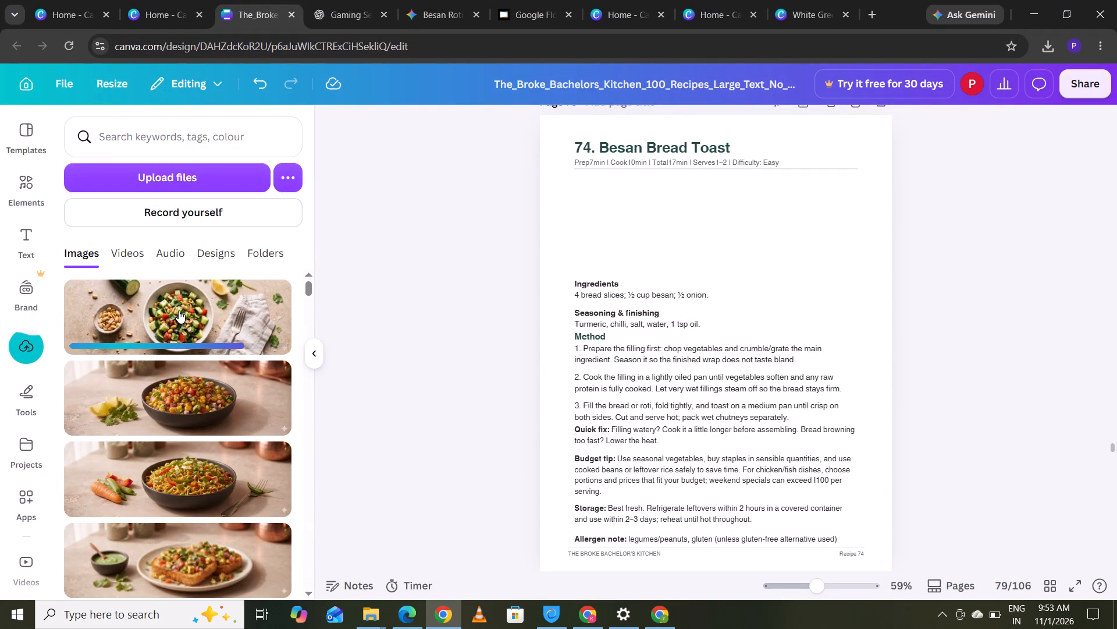
Place the uploaded salad banner on the 73. Cucumber Peanut Salad page, in the gap below the divider line.
left_click_drag(179, 310, 673, 217)
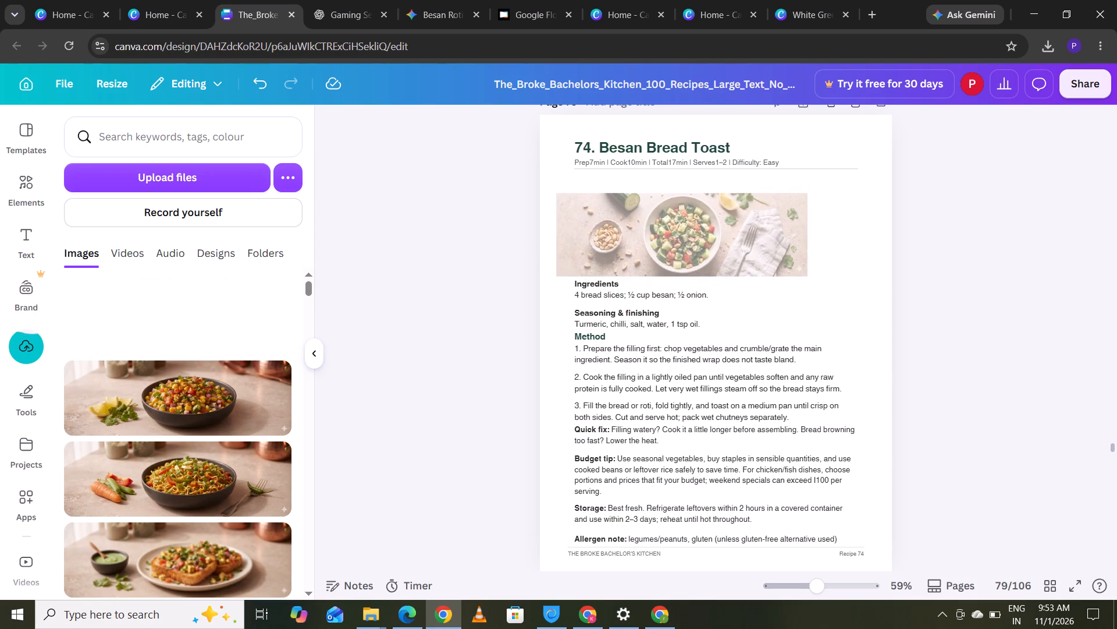
left_click_drag(673, 217, 195, 296)
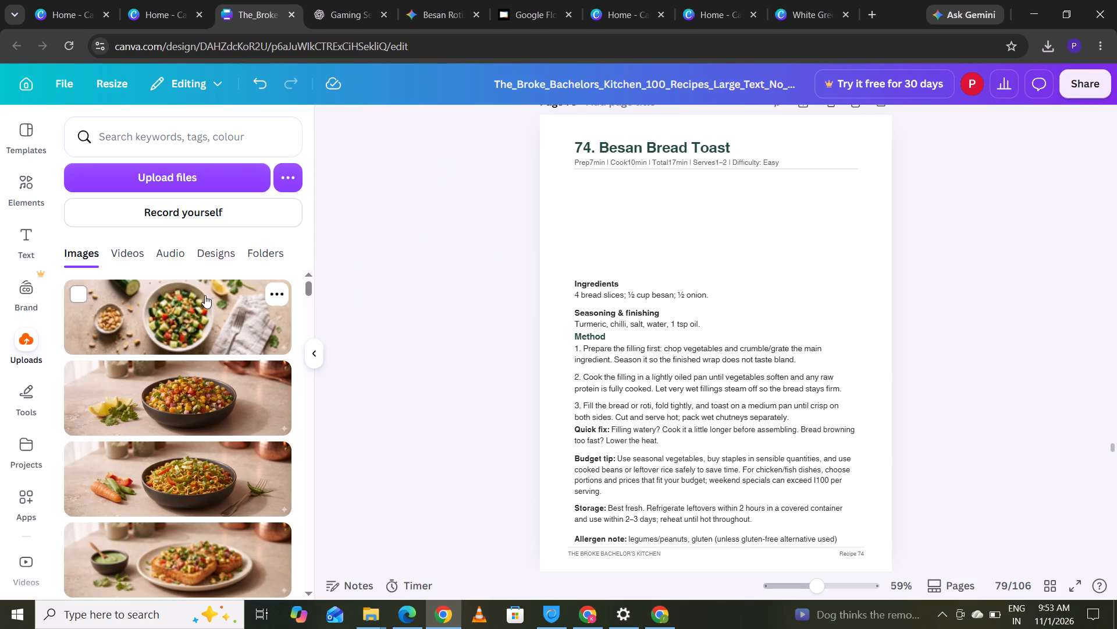
left_click(1114, 449)
key("Up")
key("Up")
key("Up")
key("Up")
key("Up")
key("Up")
key("Up")
key("Up")
key("Up")
key("Up")
key("Up")
key("Up")
key("Up")
key("Up")
key("Up")
key("Up")
key("Up")
key("Up")
key("Up")
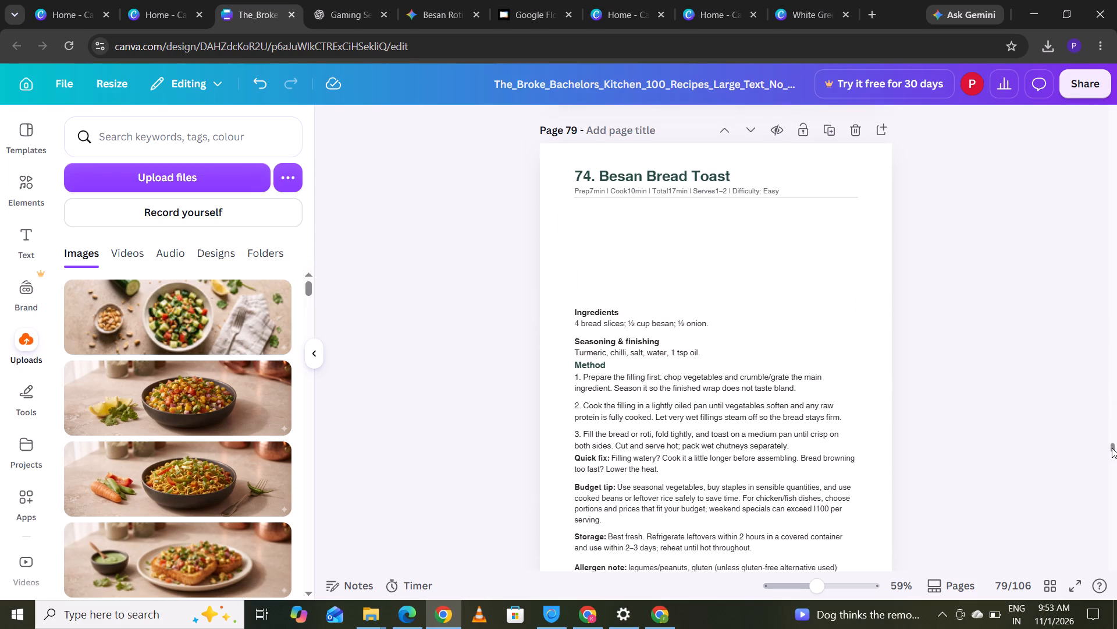
key("Down")
key("Down")
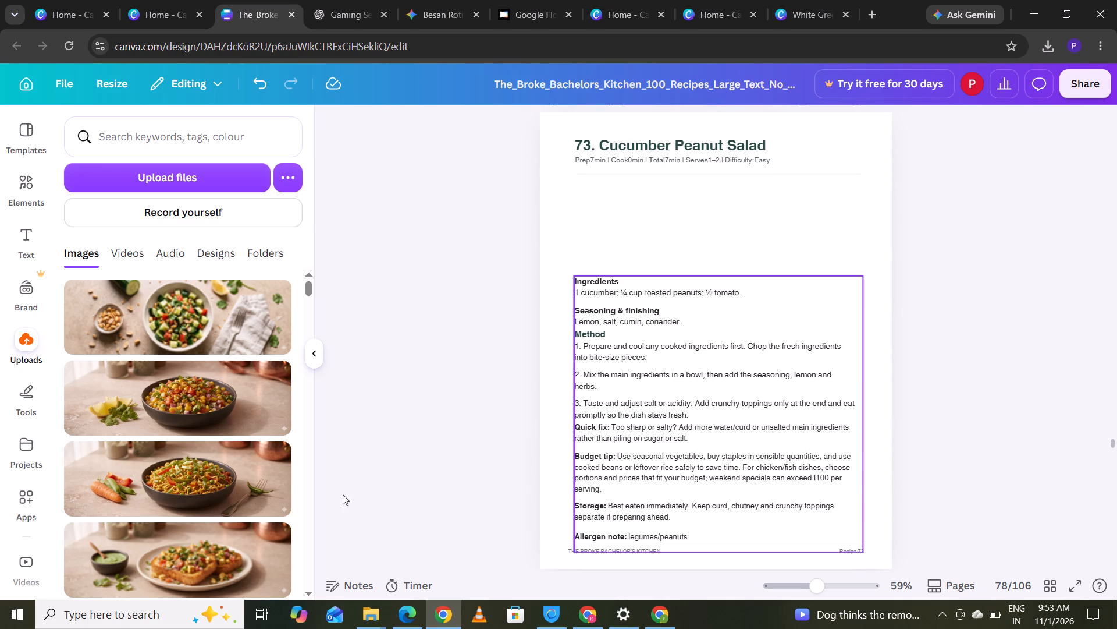
left_click_drag(201, 320, 649, 201)
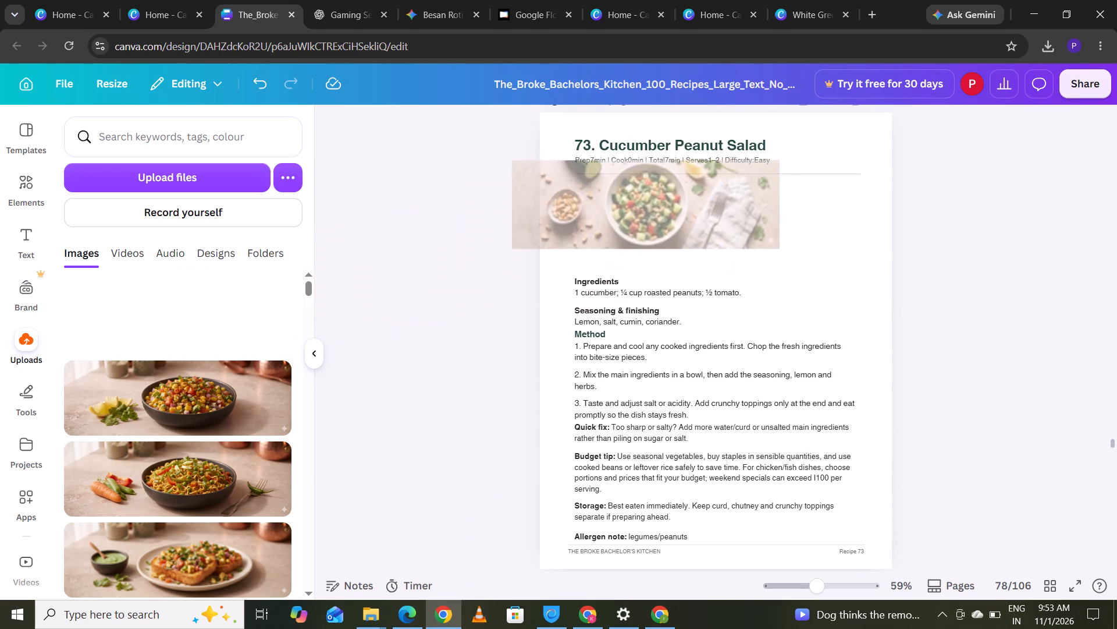
left_click_drag(649, 201, 715, 215)
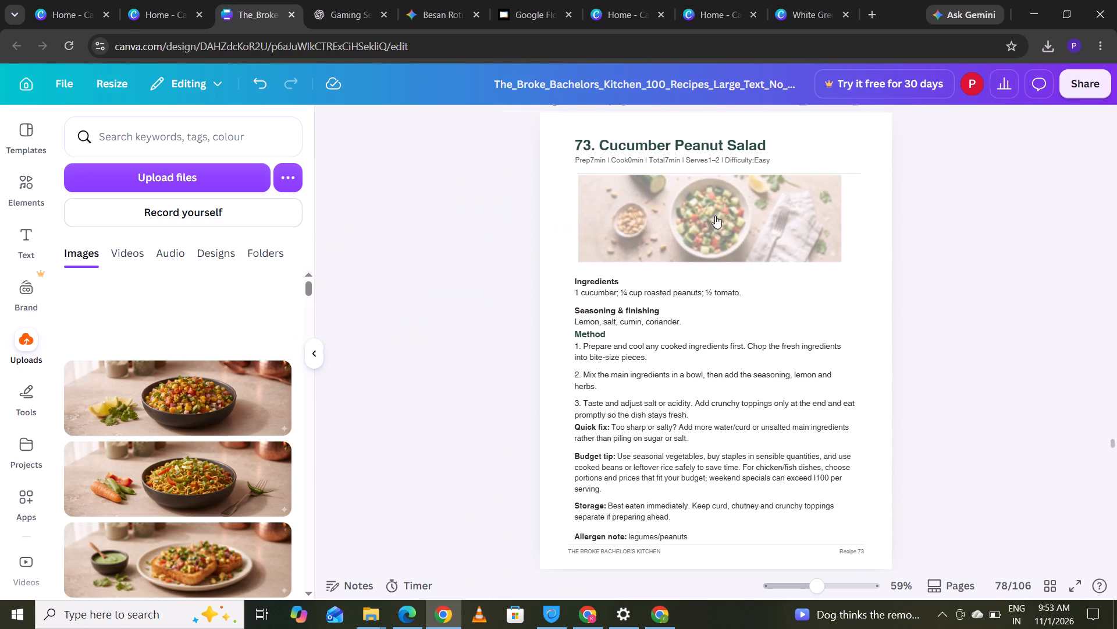
Crop a narrow strip off the left and right sides of the cucumber peanut salad banner.
left_click_drag(839, 217, 815, 222)
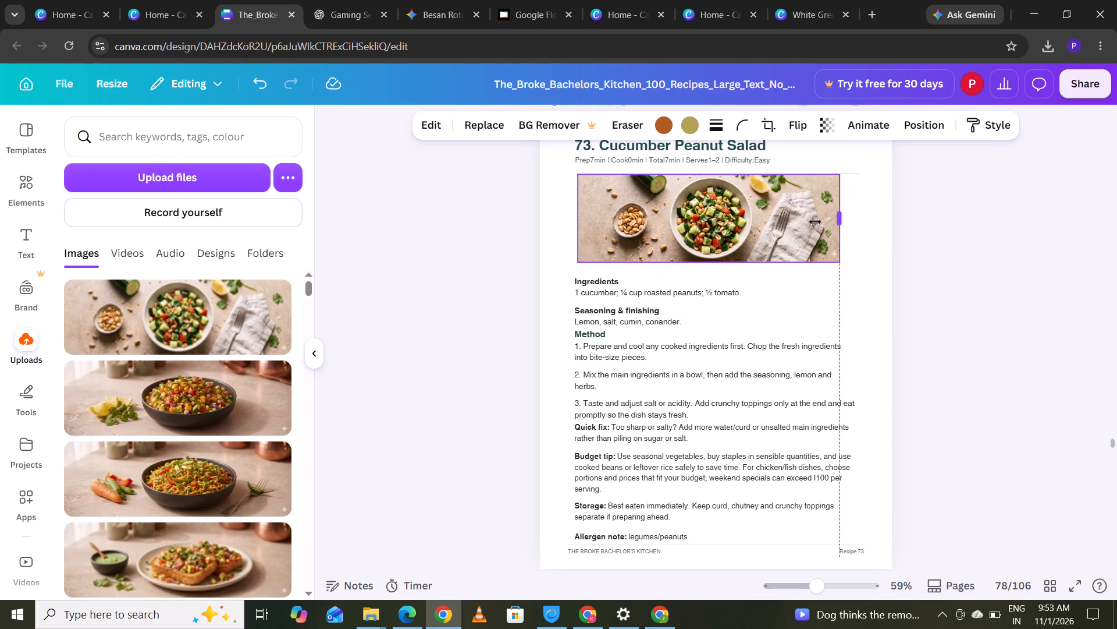
left_click_drag(815, 222, 820, 228)
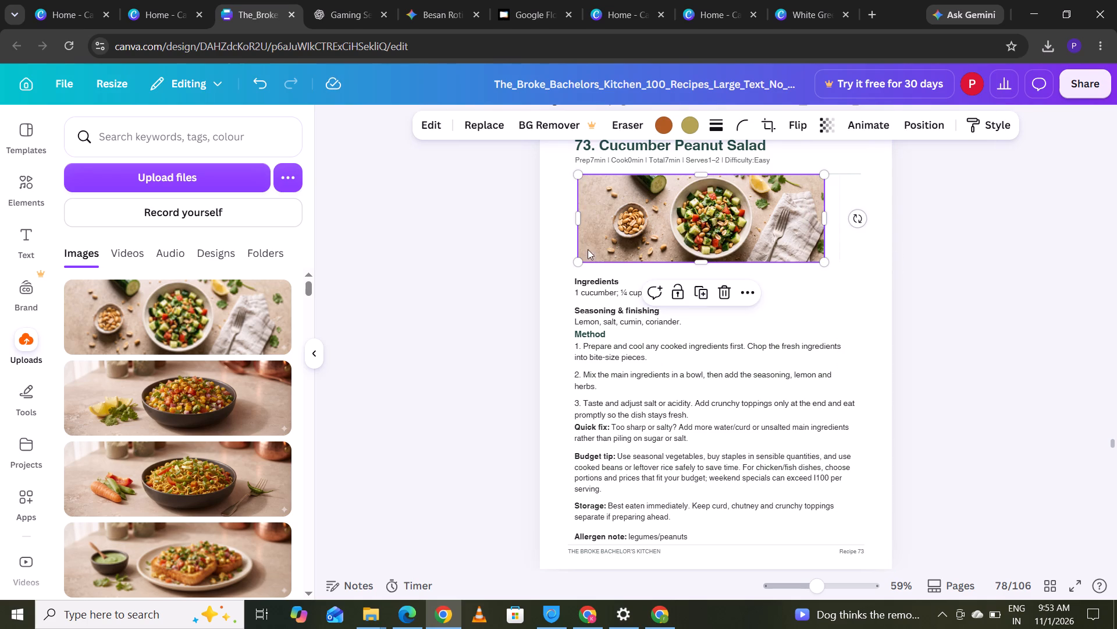
left_click_drag(582, 212, 591, 217)
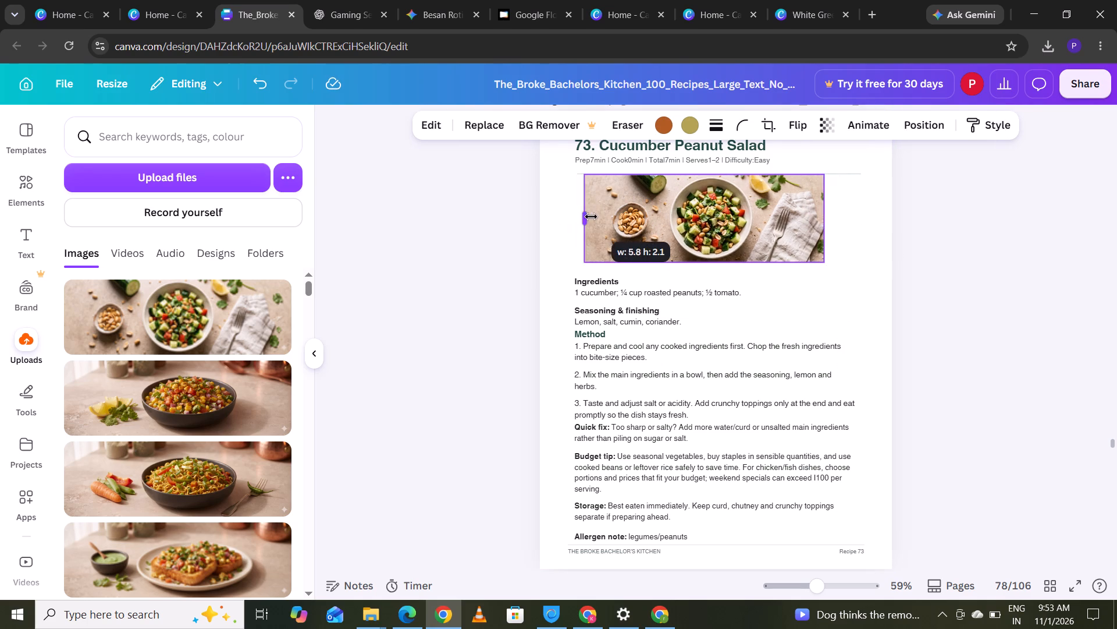
left_click_drag(591, 217, 597, 222)
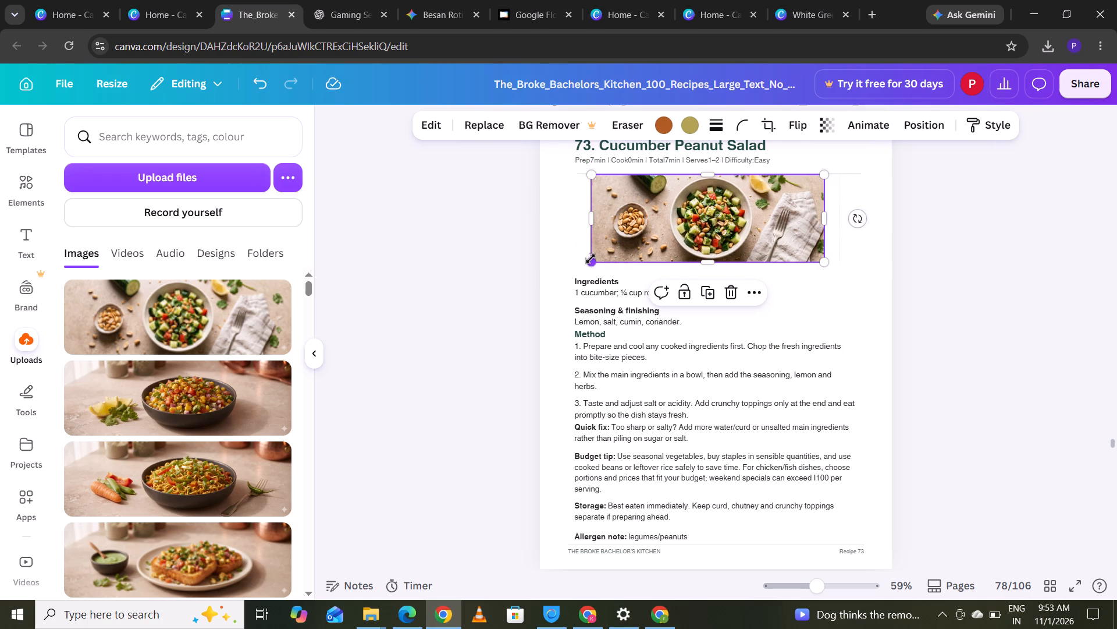
Enlarge the cropped banner from the title's left edge and position it just above the Ingredients heading.
left_click_drag(591, 260, 574, 264)
left_click_drag(821, 269, 825, 276)
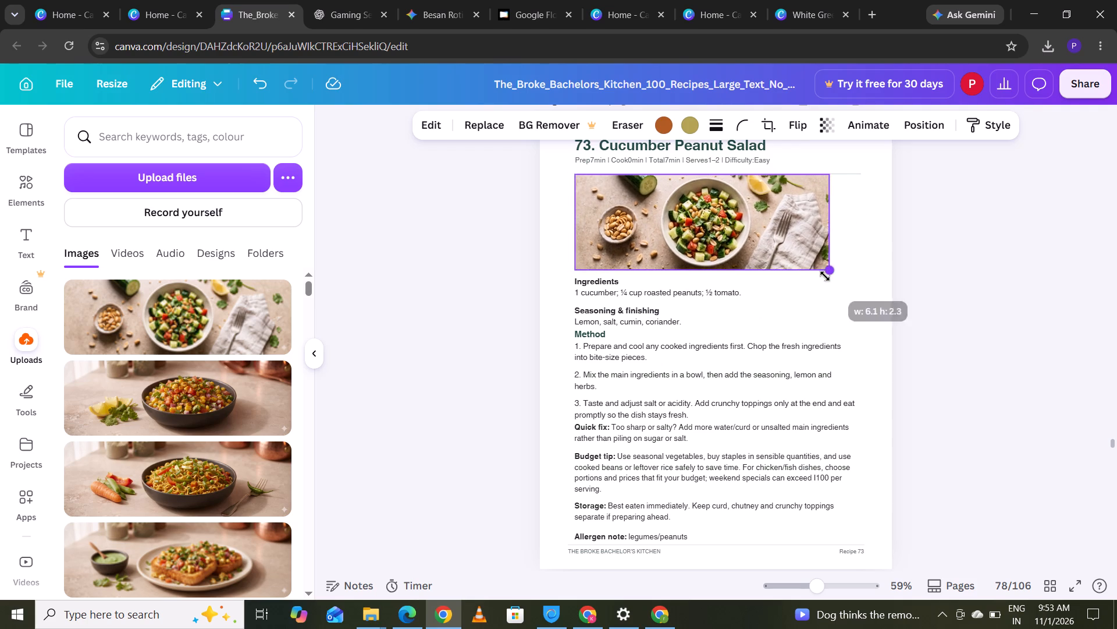
left_click_drag(825, 276, 827, 281)
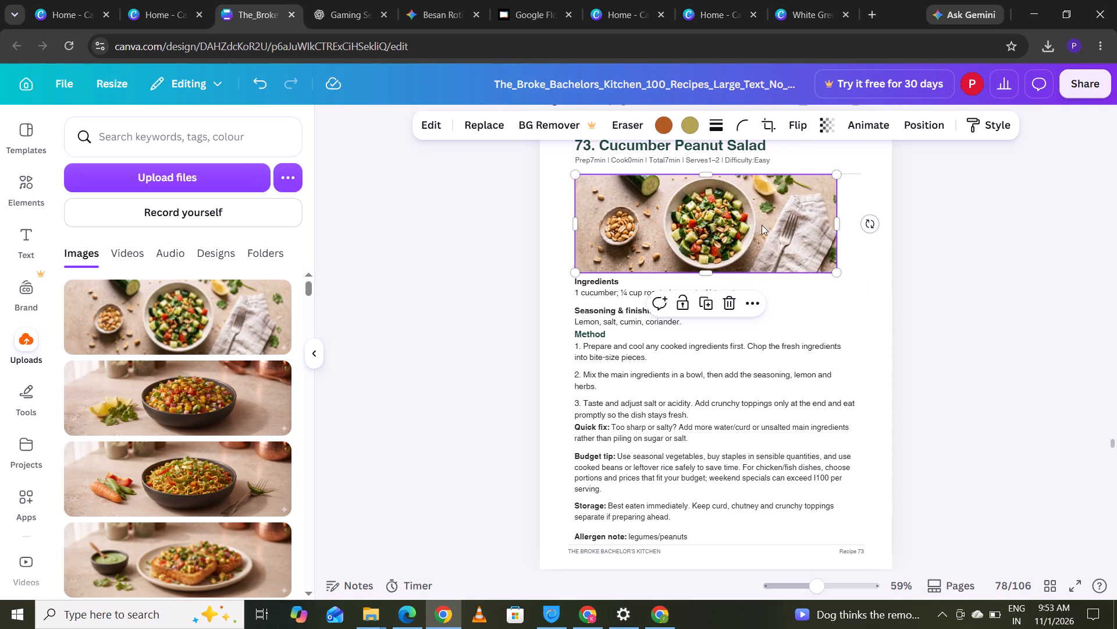
left_click(745, 221)
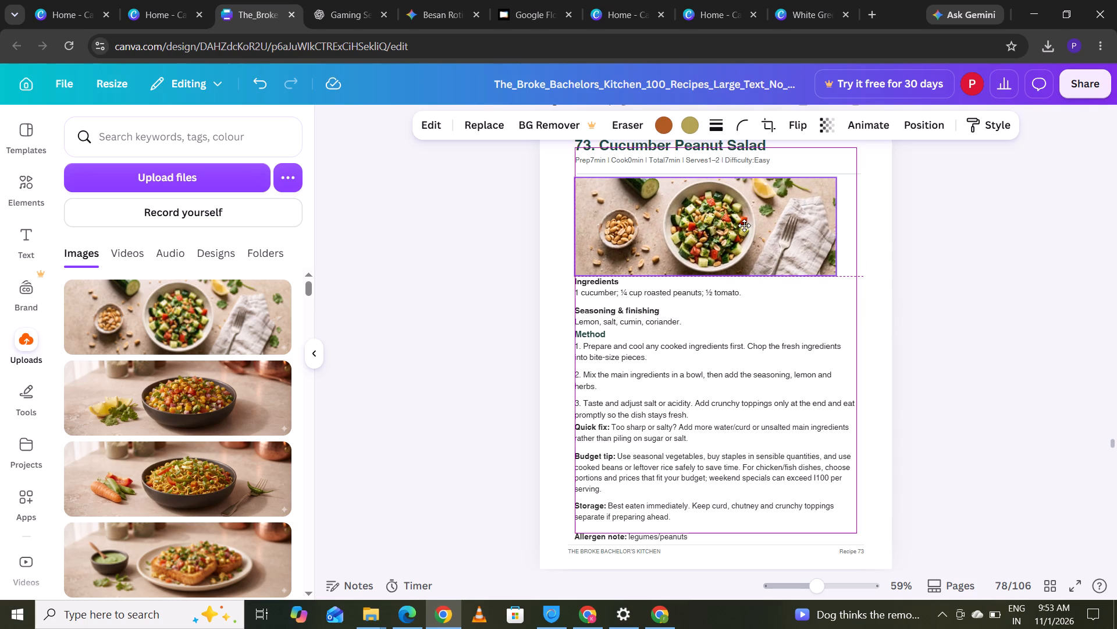
left_click(942, 220)
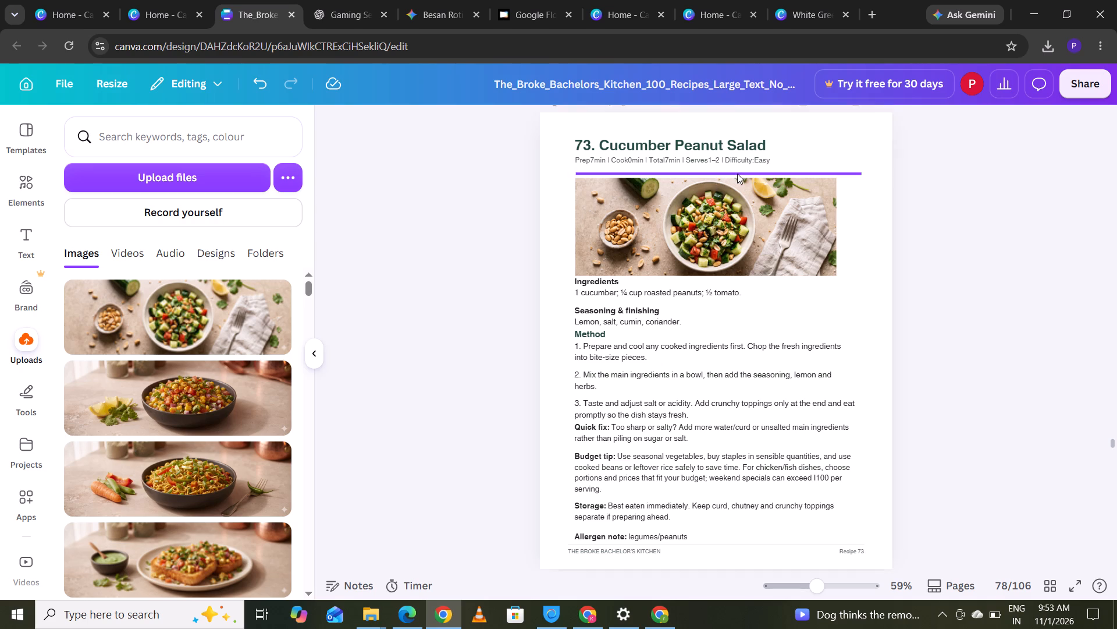
Raise the divider line on the 73. Cucumber Peanut Salad page close beneath the prep-time line.
left_click_drag(739, 174, 739, 168)
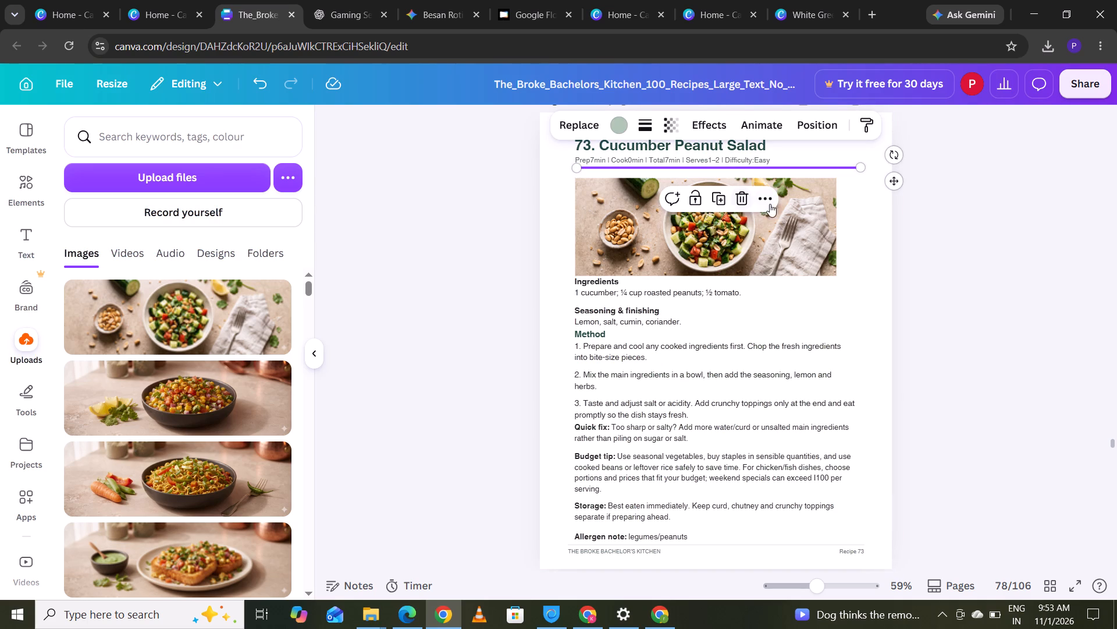
Enlarge the salad banner to about 6.4 by 2.4 and move it up close below the divider line.
left_click(829, 183)
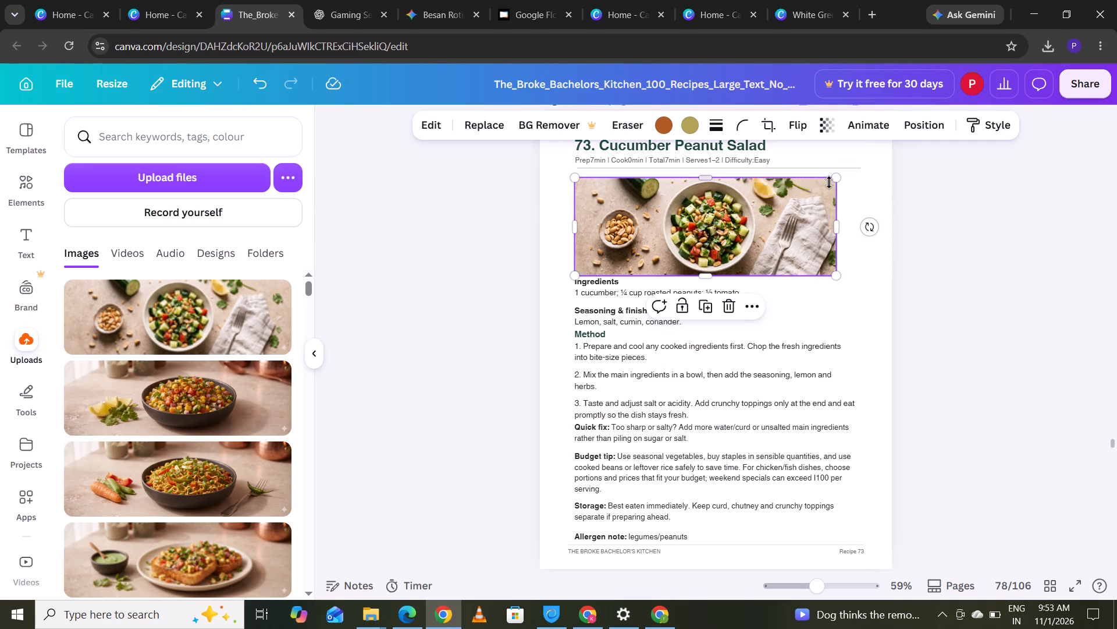
left_click_drag(834, 180, 834, 175)
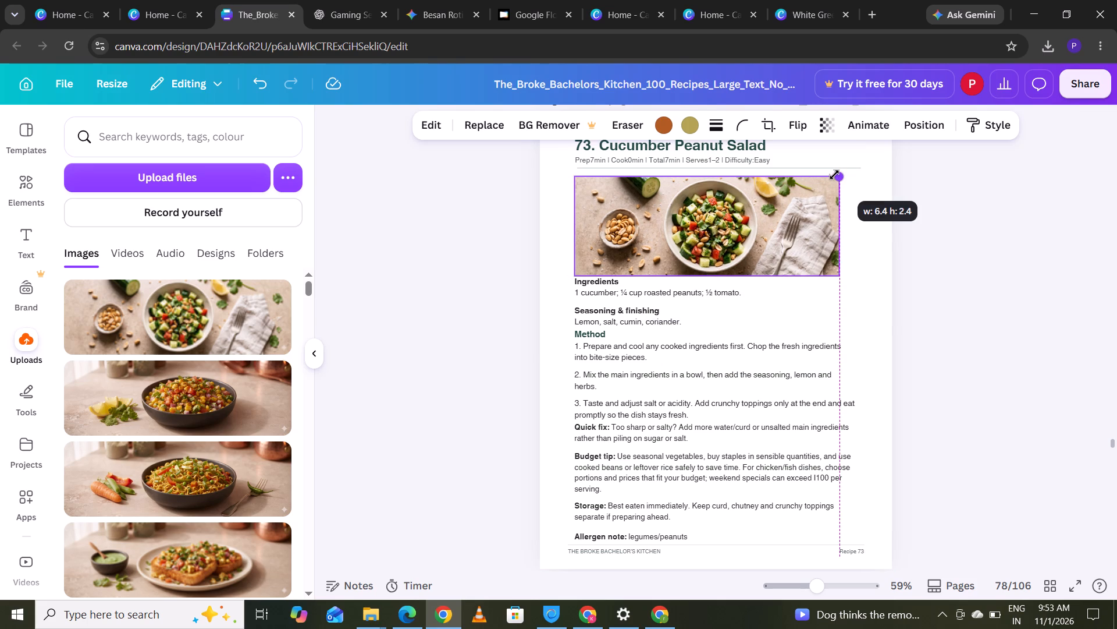
left_click_drag(834, 175, 834, 174)
left_click_drag(764, 221, 764, 217)
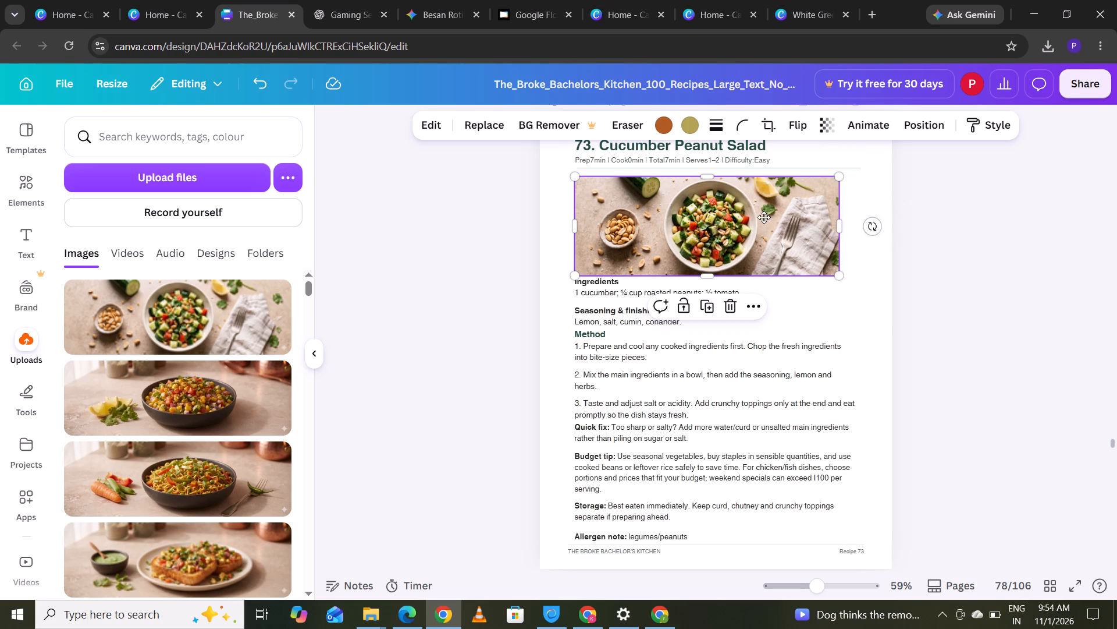
left_click_drag(764, 217, 764, 215)
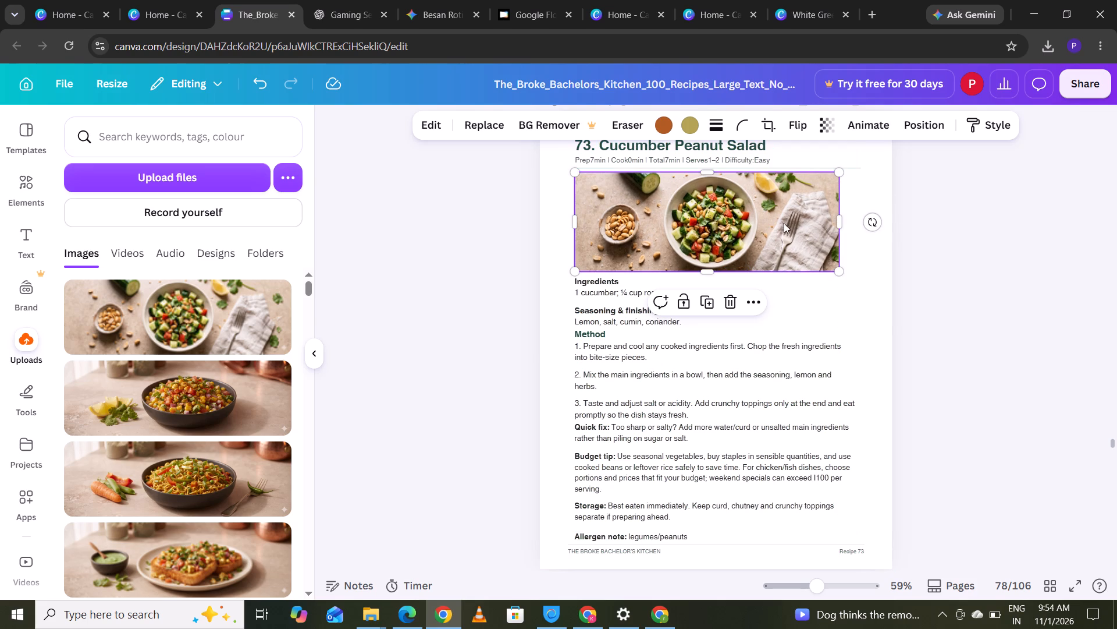
left_click(949, 277)
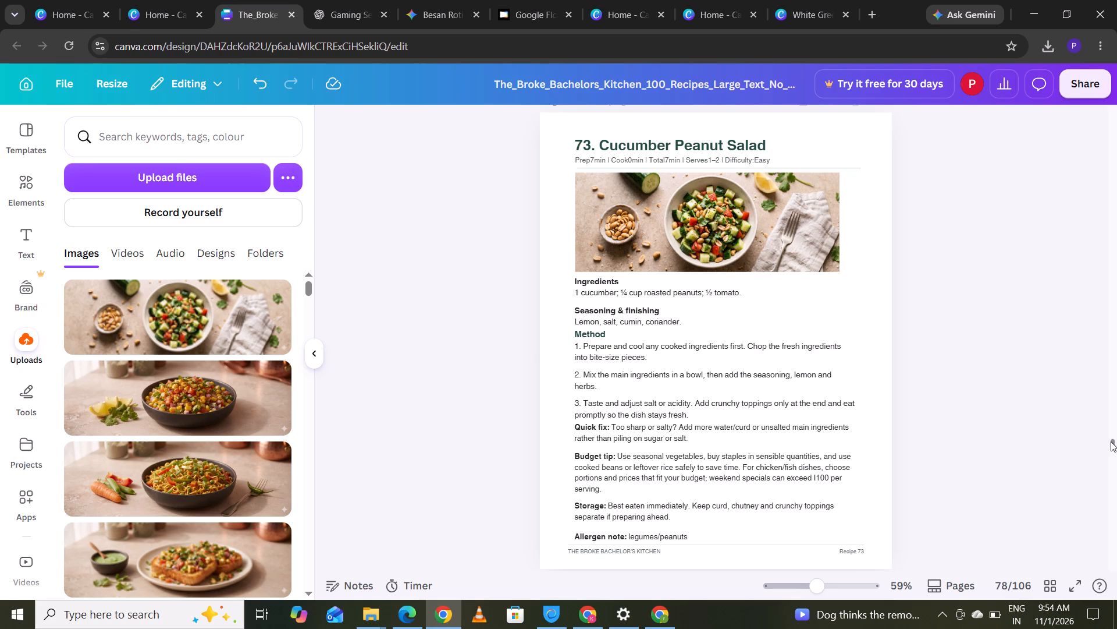
Move on to the cookbook page after 73. Cucumber Peanut Salad and check which recipe needs a banner.
left_click(1111, 441)
key("Down")
key("Down")
key("Down")
key("Down")
key("Down")
key("Down")
key("Down")
key("Down")
key("Down")
key("Down")
key("Down")
key("Down")
key("Down")
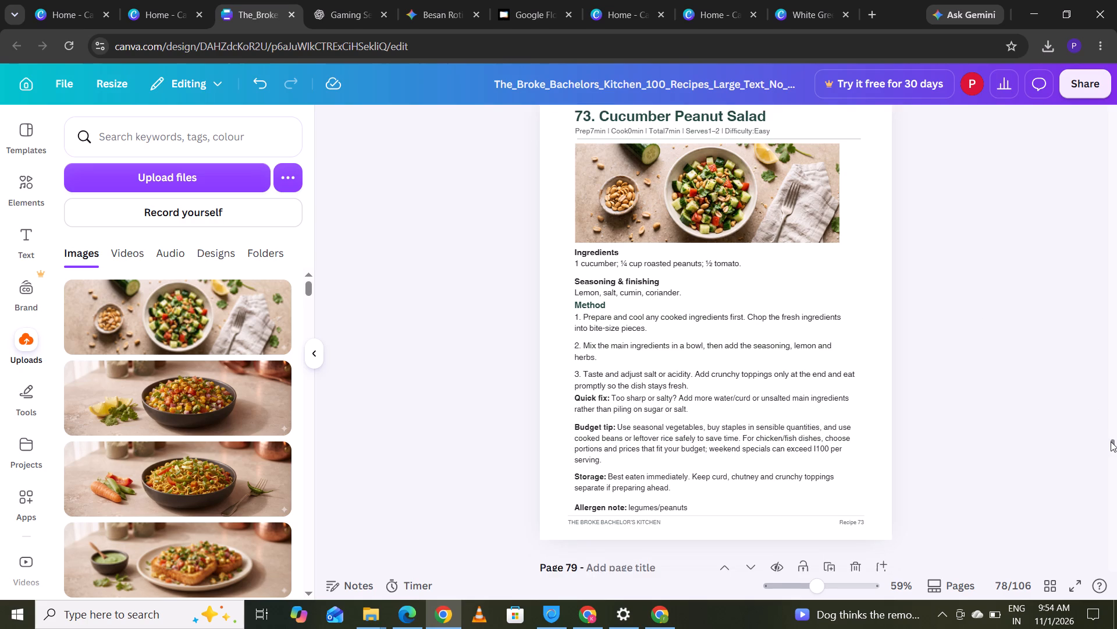
key("Down")
key("Down")
key("Down")
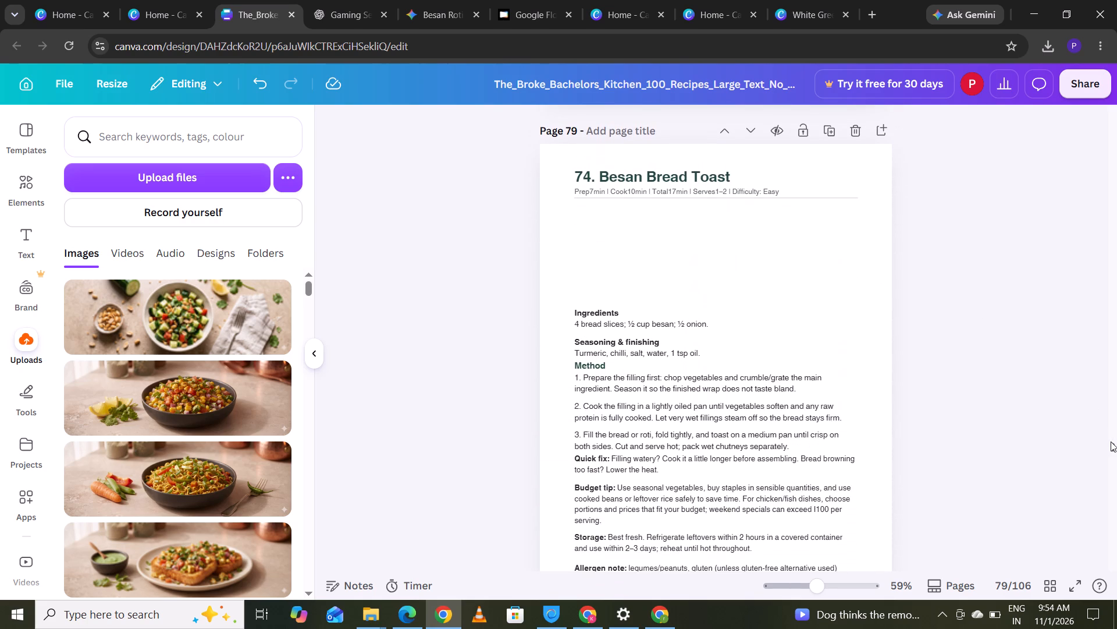
key("Down")
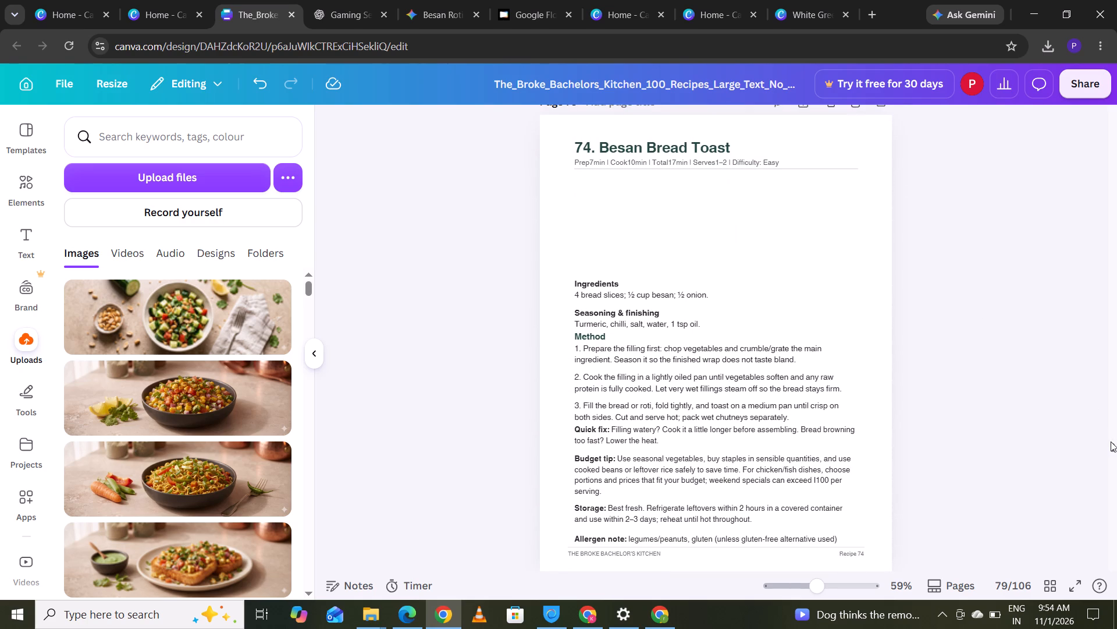
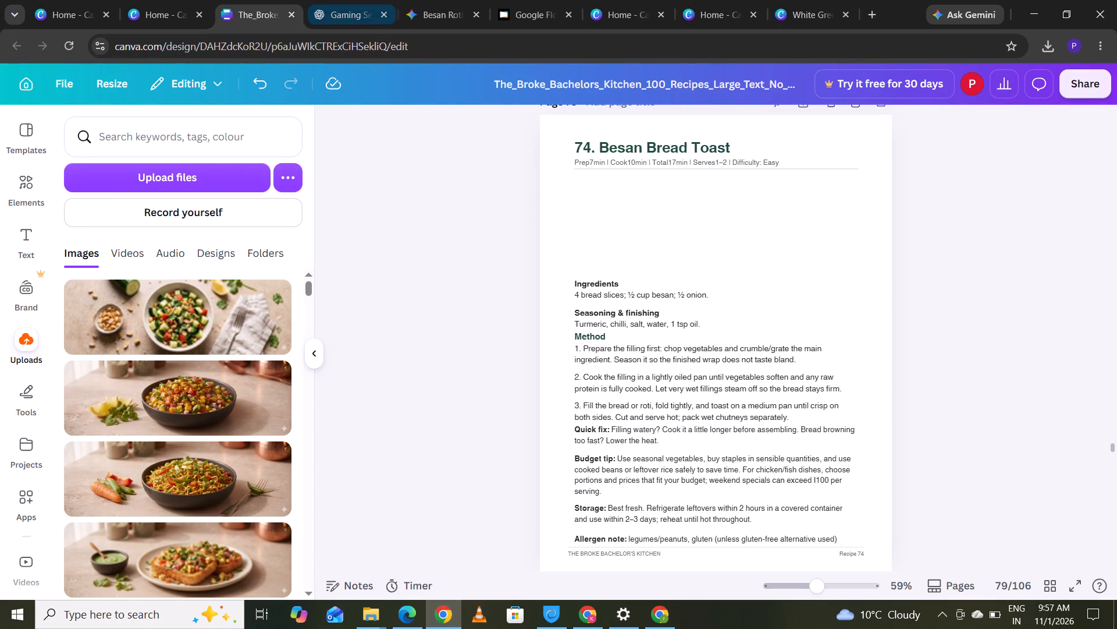
left_click(208, 168)
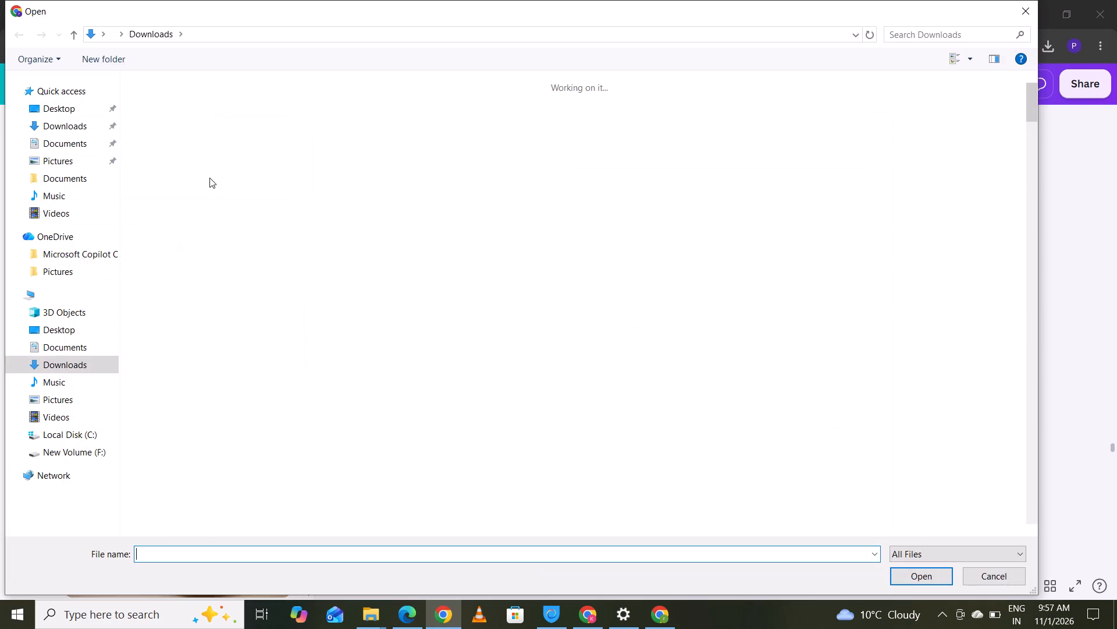
double_click(206, 116)
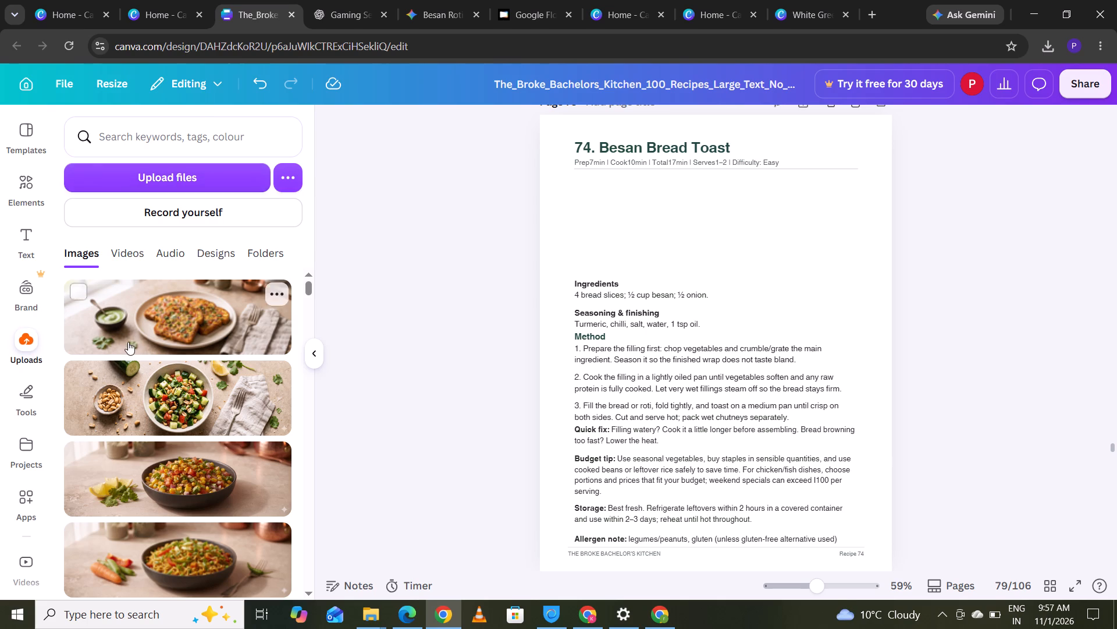
left_click(148, 168)
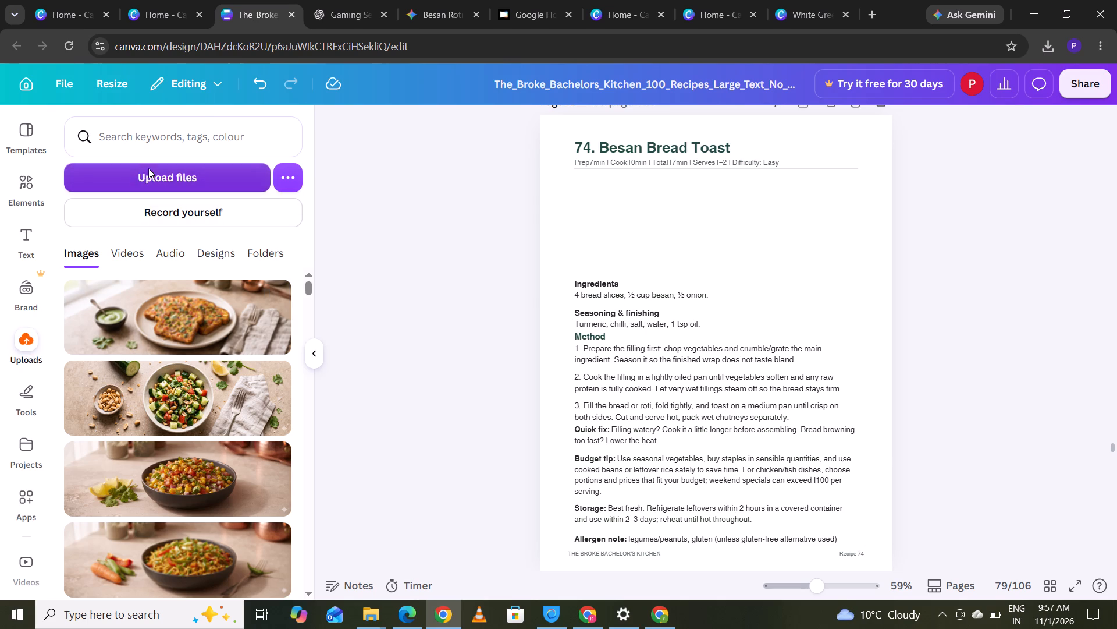
double_click(182, 114)
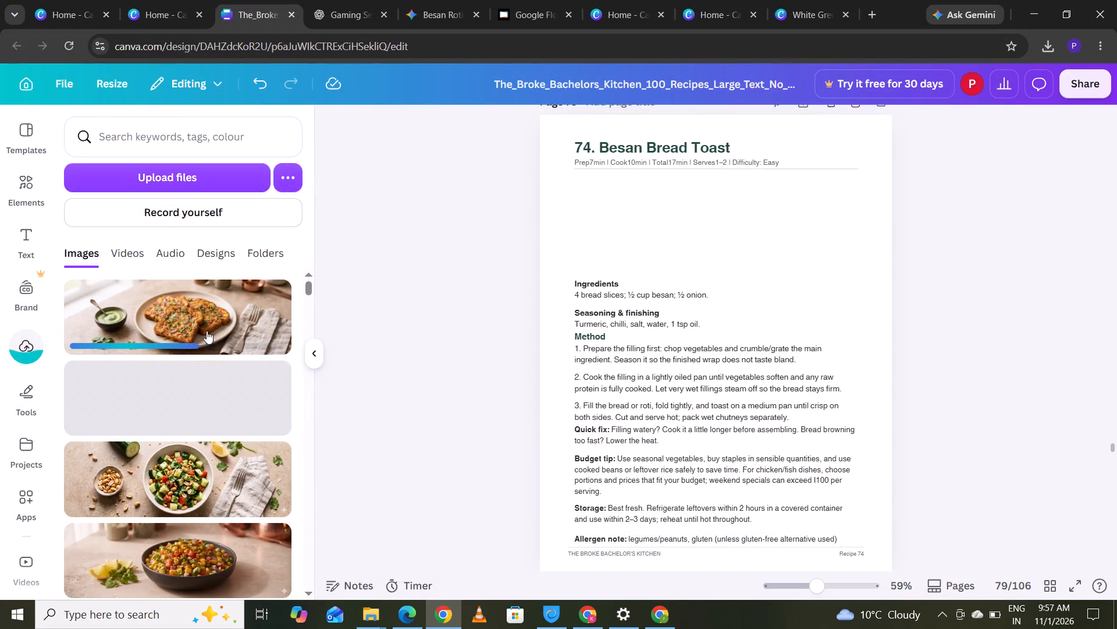
Place the uploaded besan bread toast banner in the blank space on the 74. Besan Bread Toast page.
left_click_drag(186, 321, 674, 236)
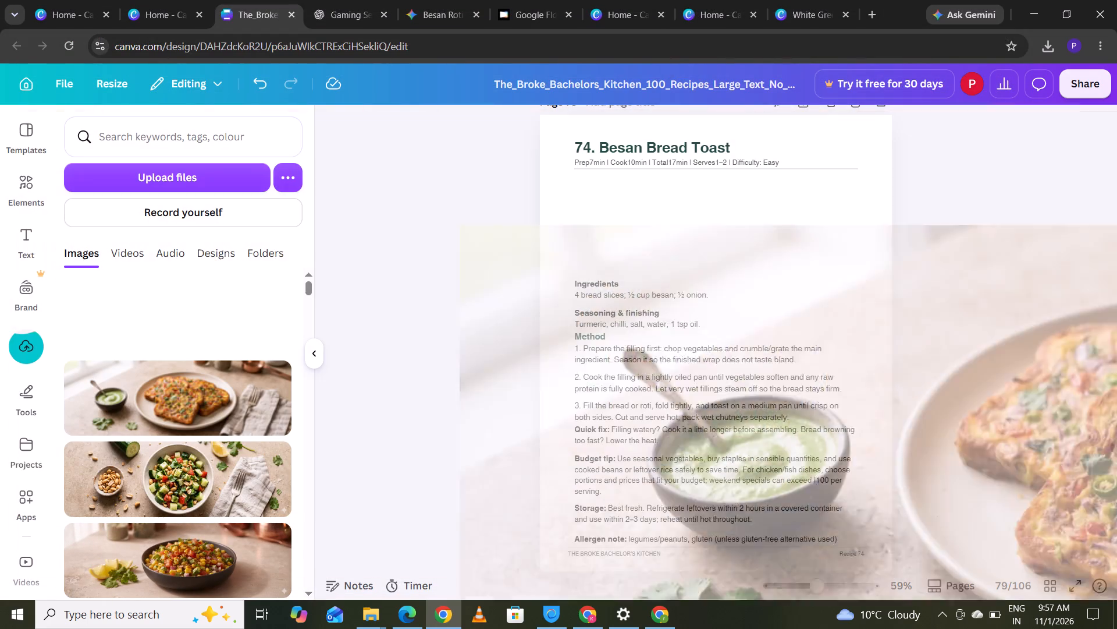
left_click_drag(674, 236, 684, 230)
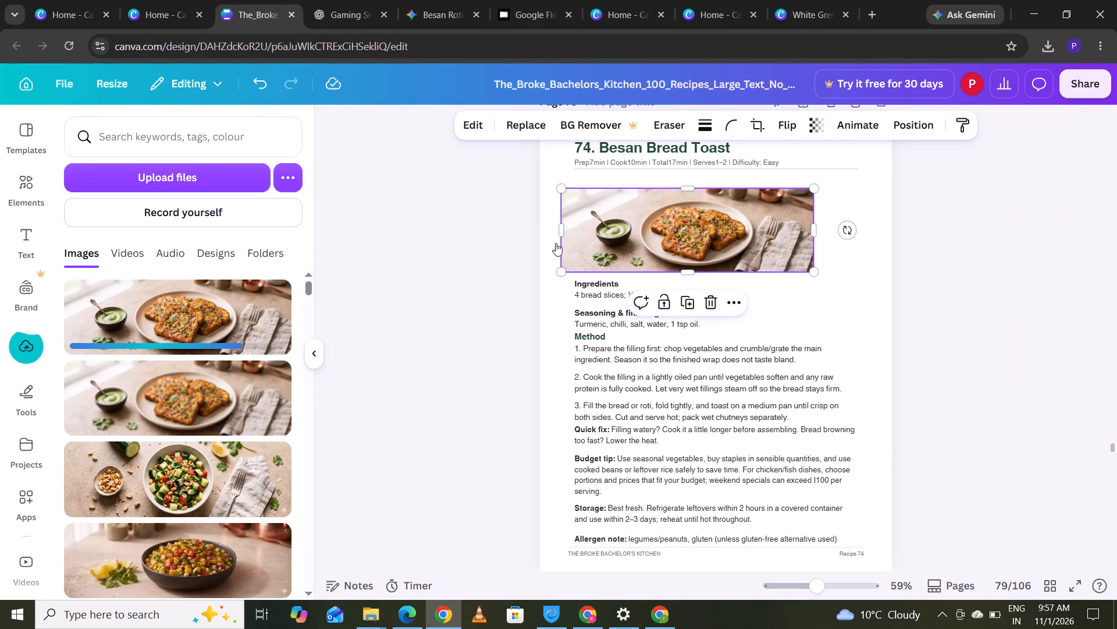
Remove the duplicate besan bread toast image from the uploads folder.
right_click(134, 400)
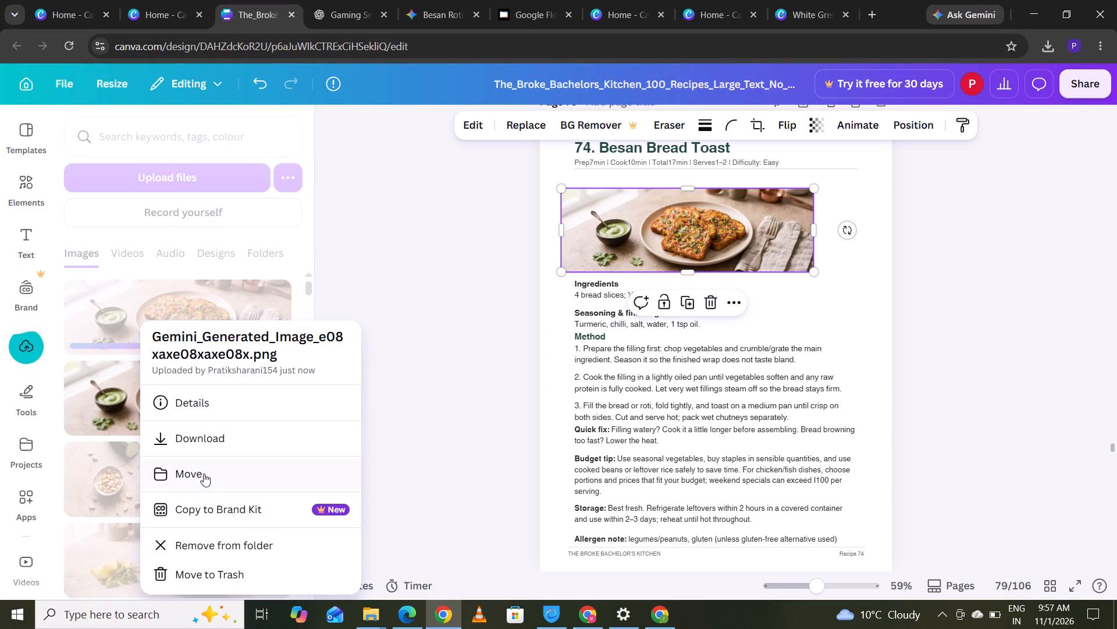
left_click(212, 549)
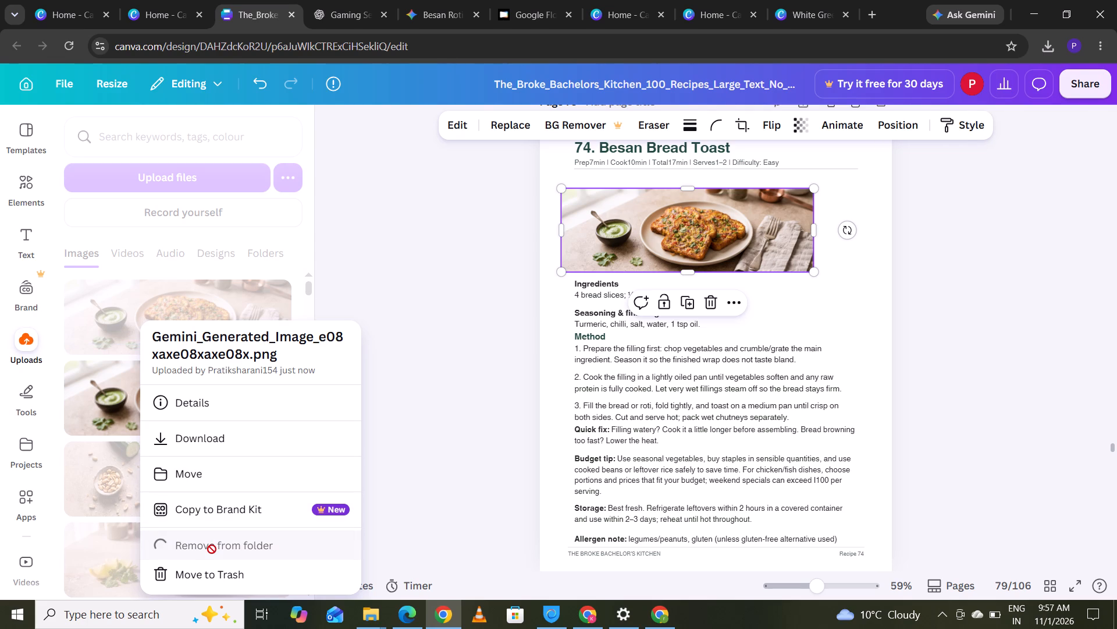
left_click(445, 323)
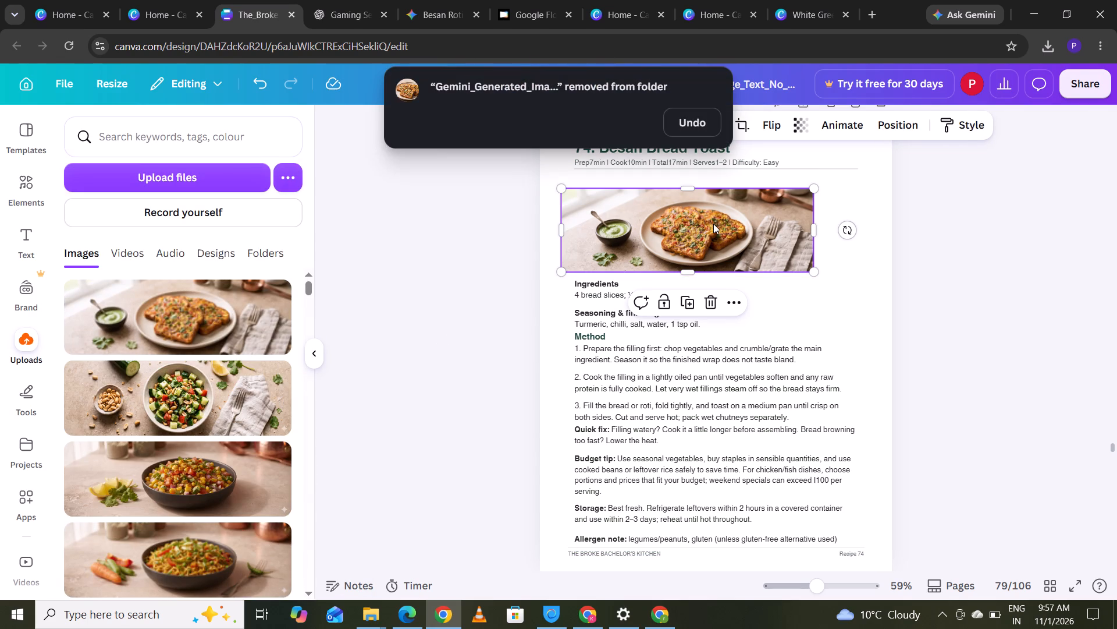
Crop the banner's sides, then enlarge and position it between the 74. Besan Bread Toast heading line and the Ingredients section.
left_click_drag(718, 232, 752, 221)
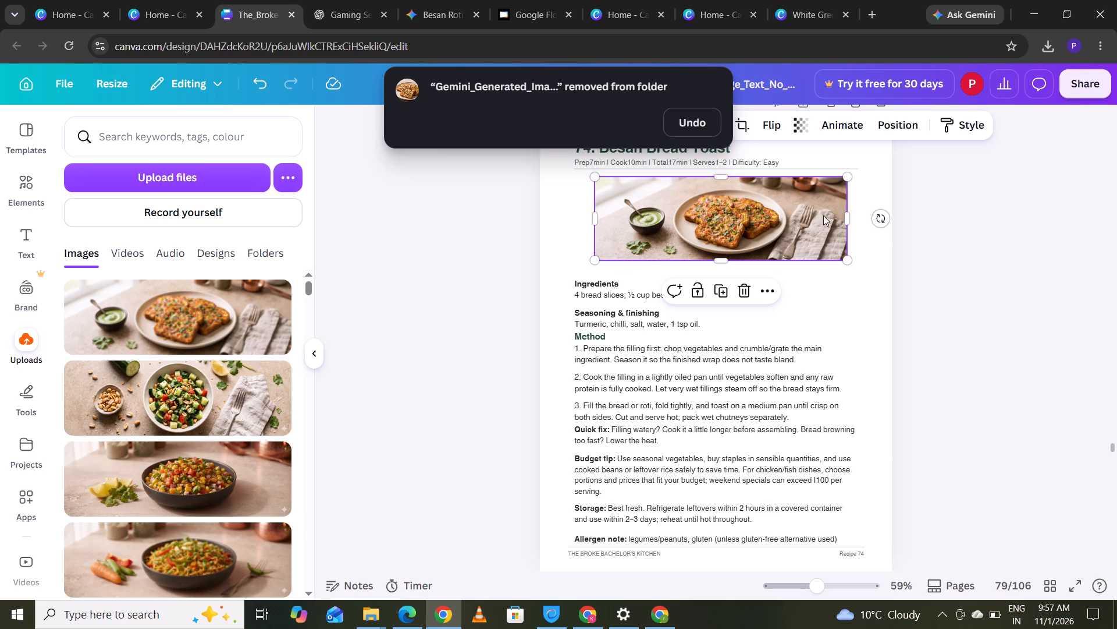
left_click_drag(845, 215, 839, 221)
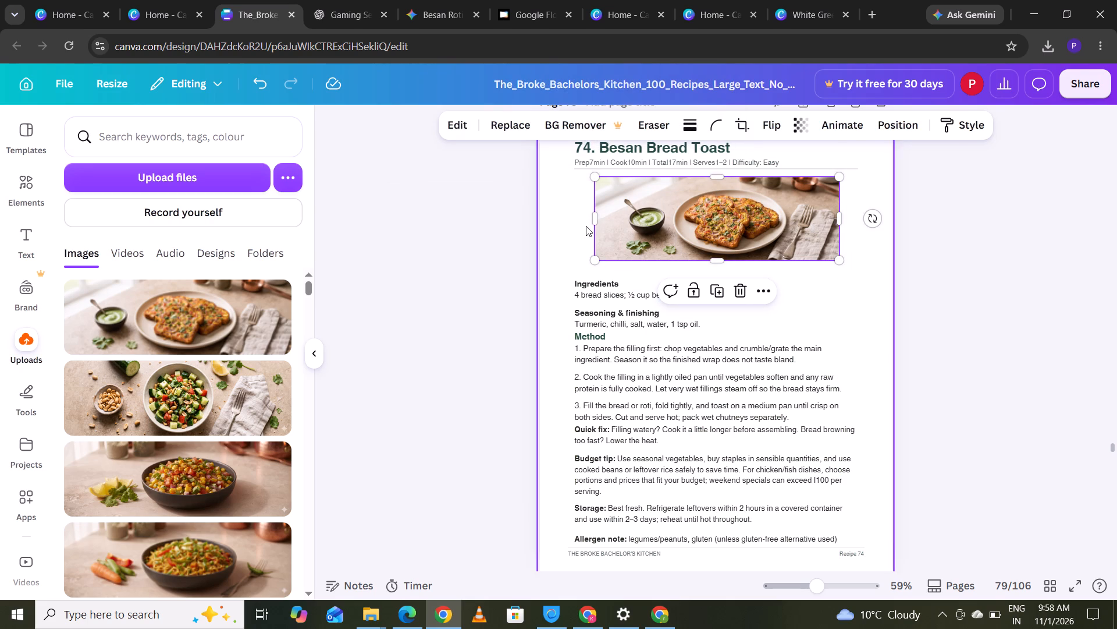
left_click_drag(594, 220, 606, 225)
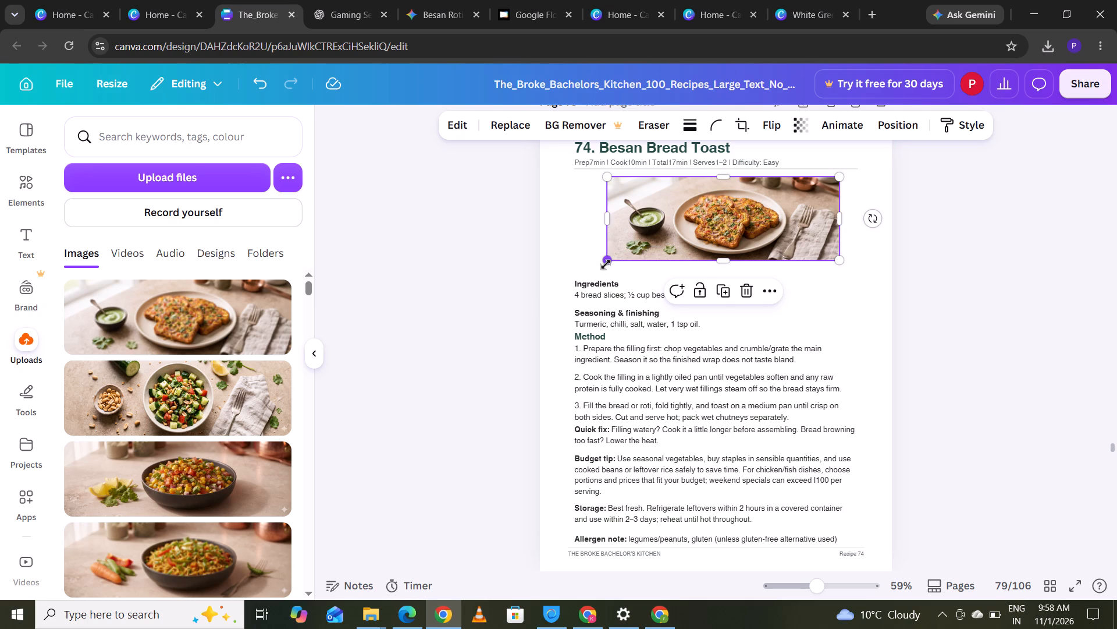
left_click_drag(606, 264, 577, 270)
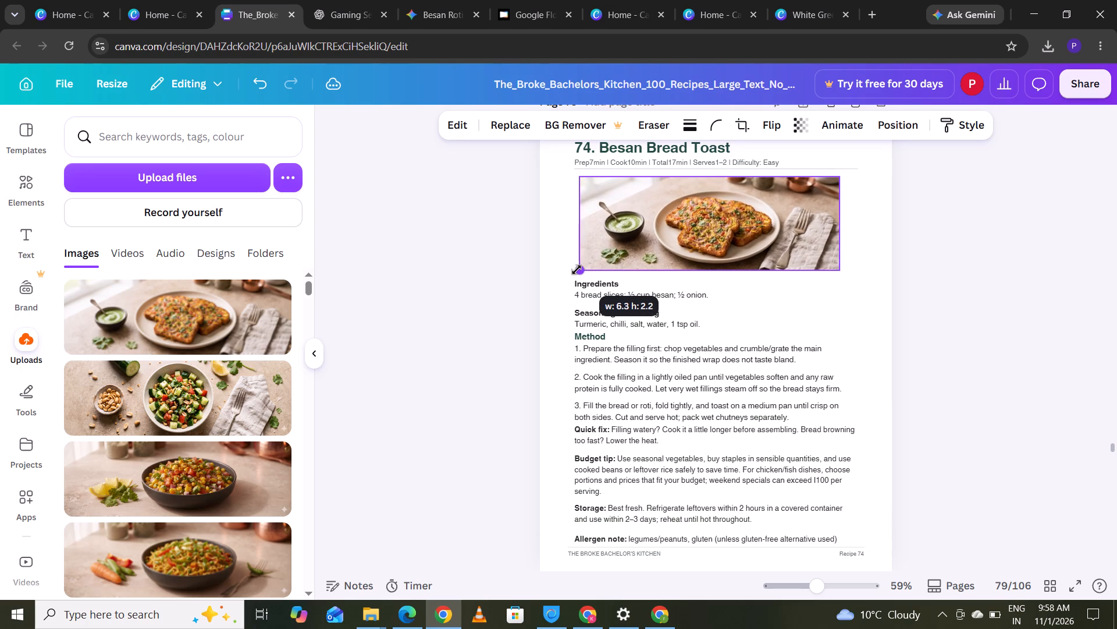
left_click_drag(577, 270, 572, 271)
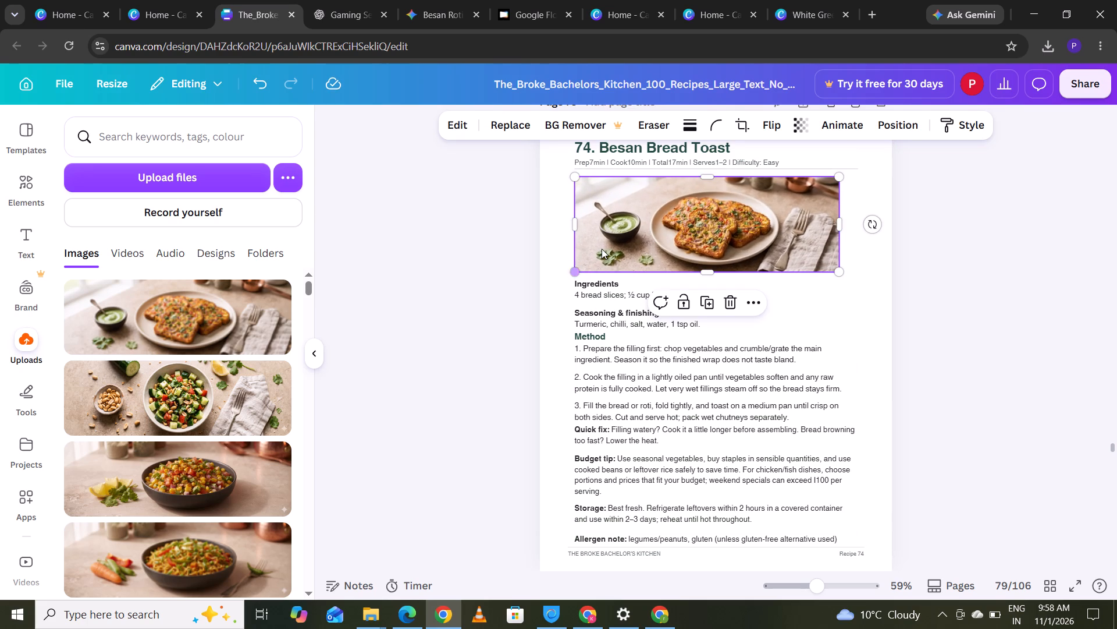
left_click(620, 236)
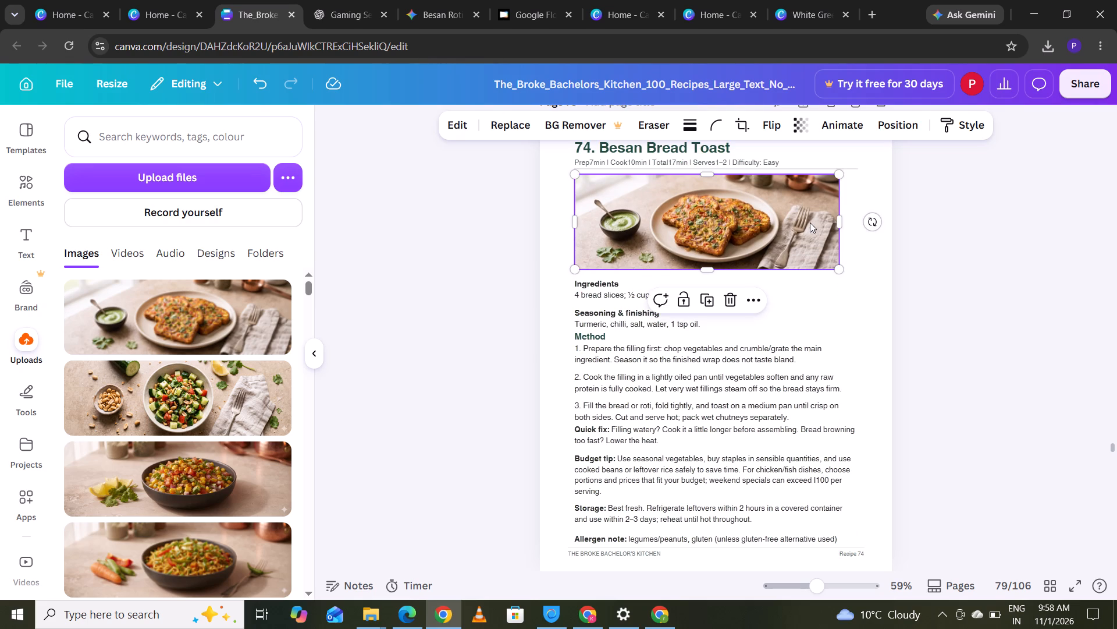
left_click_drag(837, 220, 832, 225)
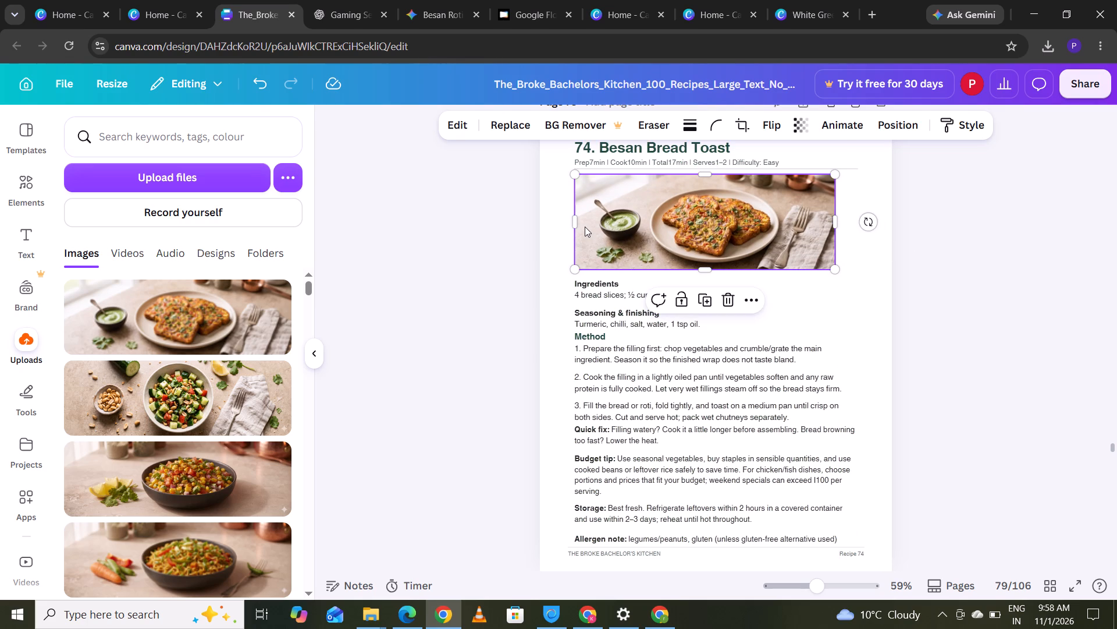
left_click_drag(578, 225, 584, 229)
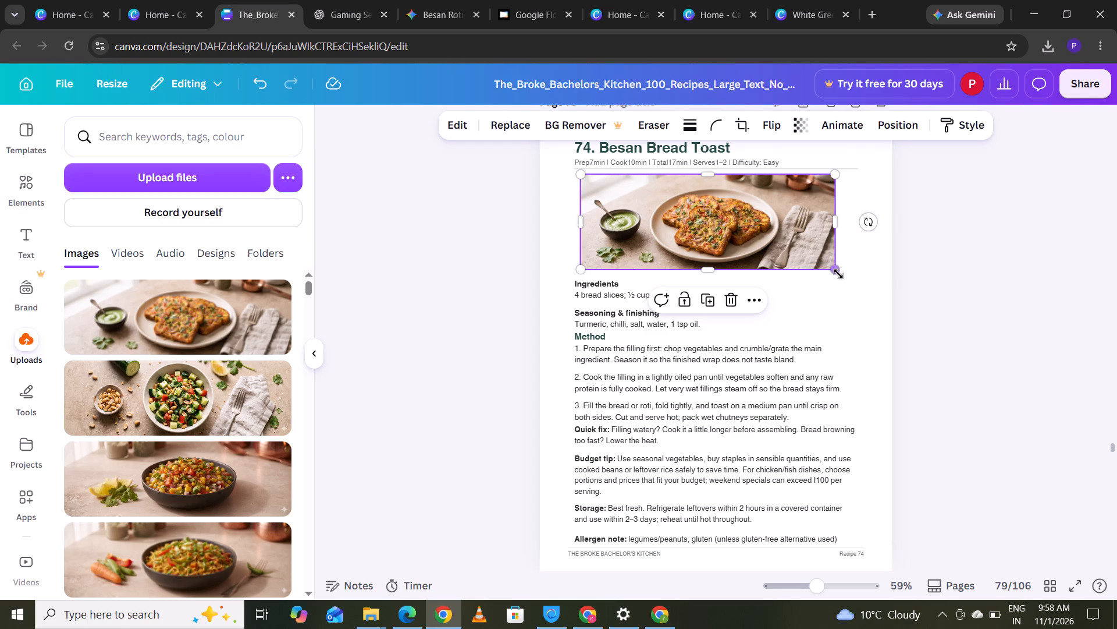
left_click_drag(838, 271, 841, 282)
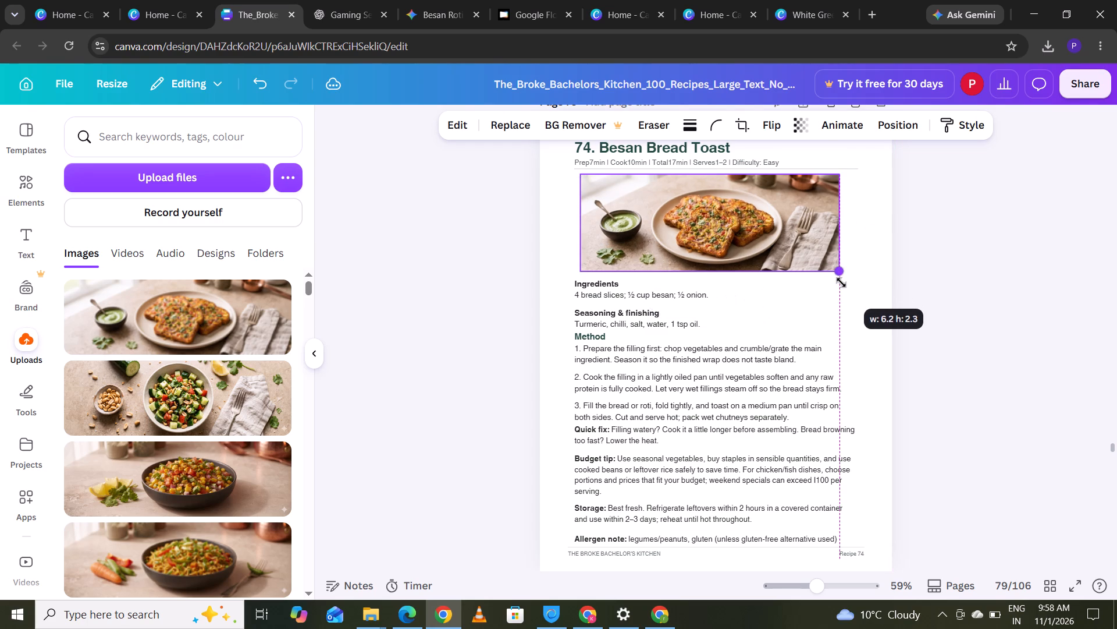
left_click_drag(841, 282, 842, 289)
left_click(741, 249)
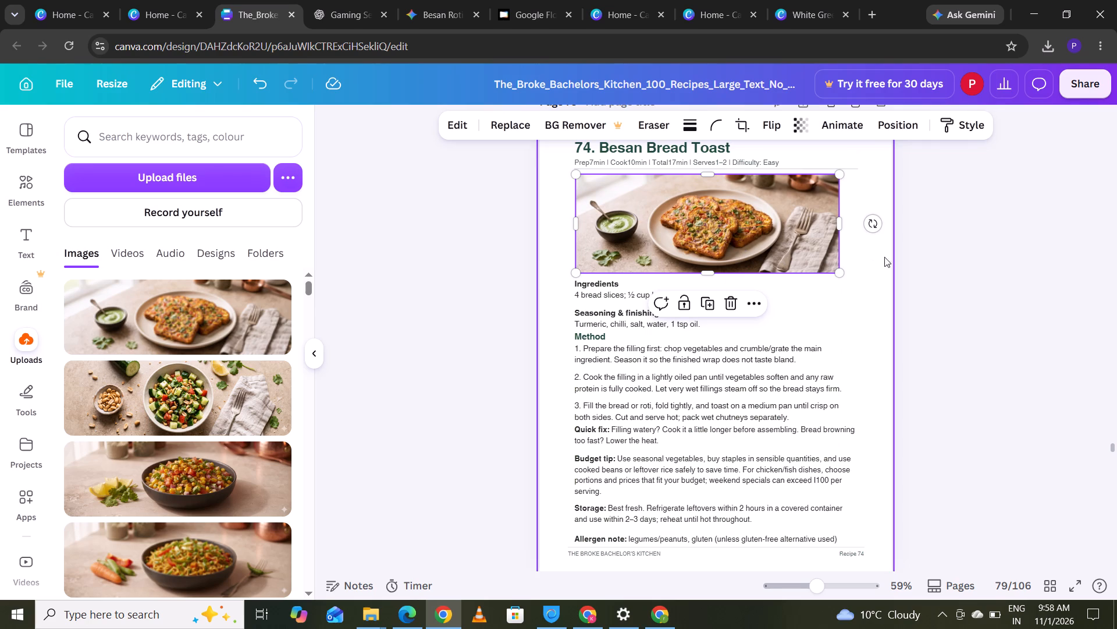
left_click(956, 226)
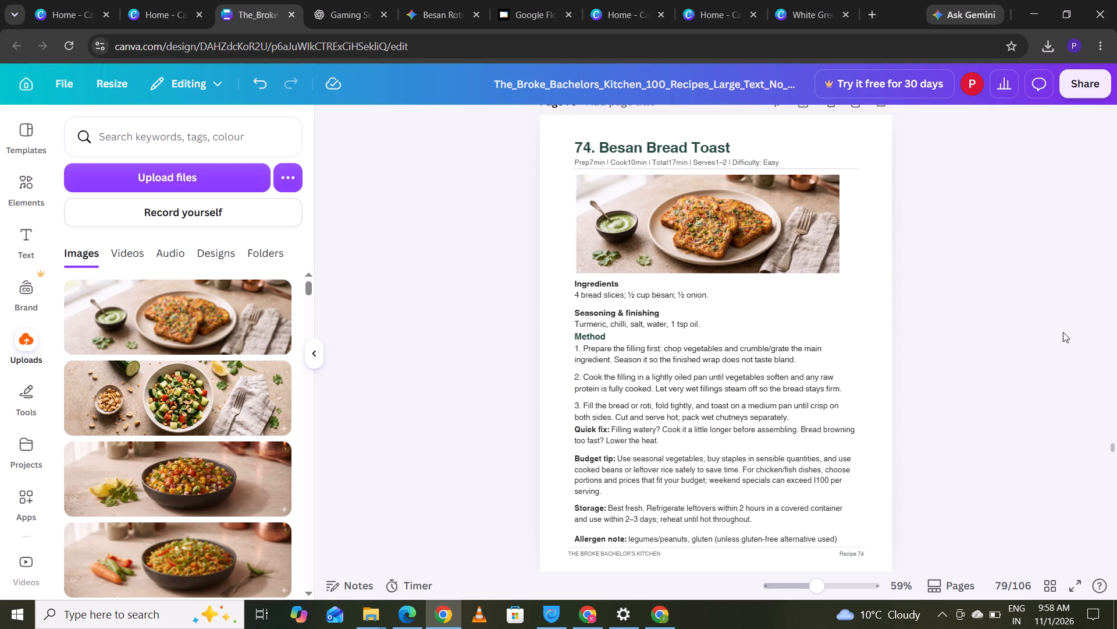
Go to the 75. Quick Dahi Papdi Bowl recipe on page 80 to see which banner is needed.
left_click(1109, 444)
key("Down")
key("Down")
key("Down")
key("Down")
key("Down")
key("Down")
key("Down")
key("Down")
key("Down")
key("Down")
key("Down")
key("Down")
key("Down")
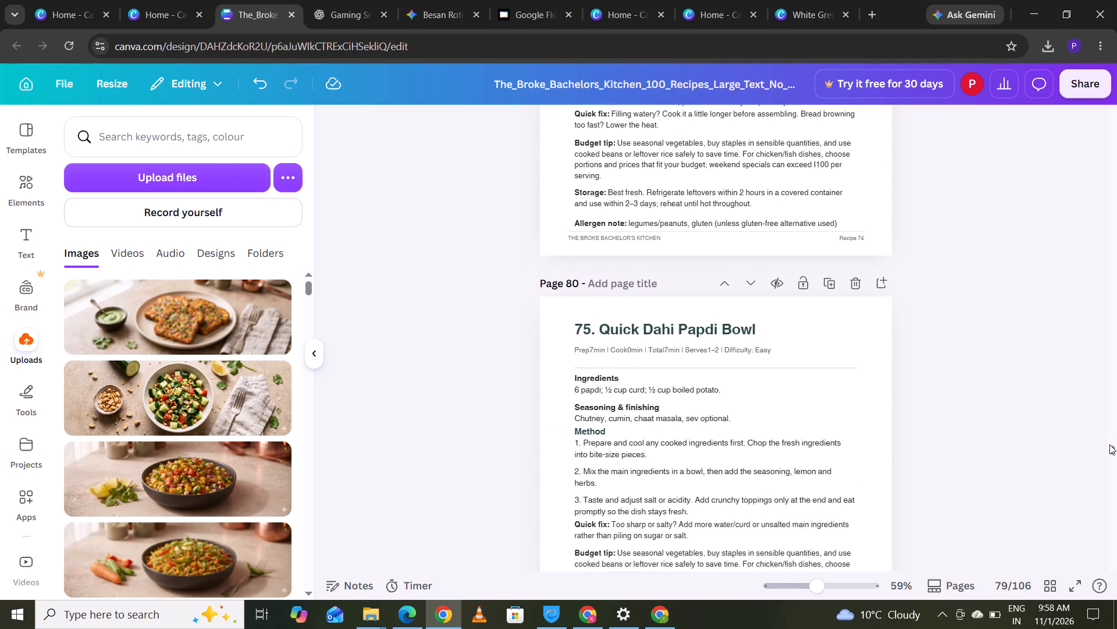
key("Down")
key("Down")
key("Down")
key("Down")
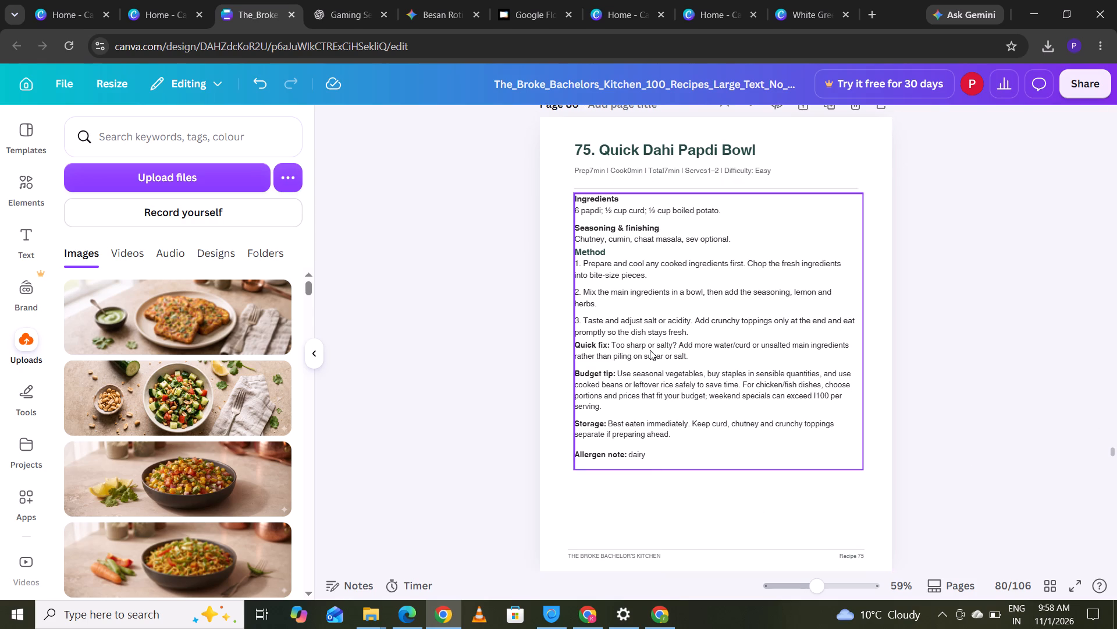
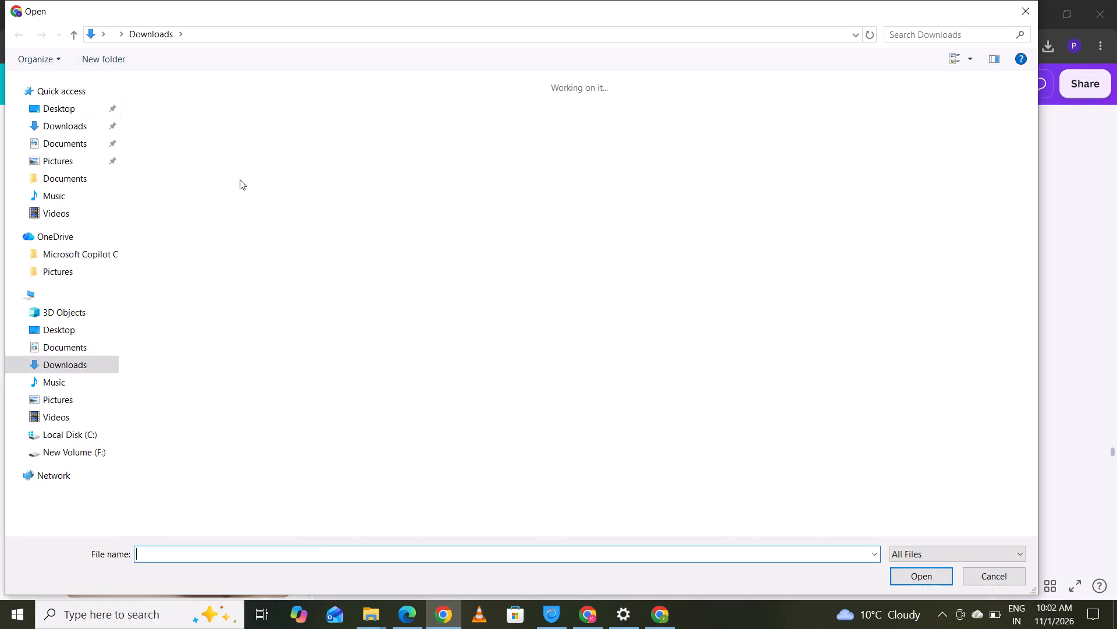
double_click(201, 123)
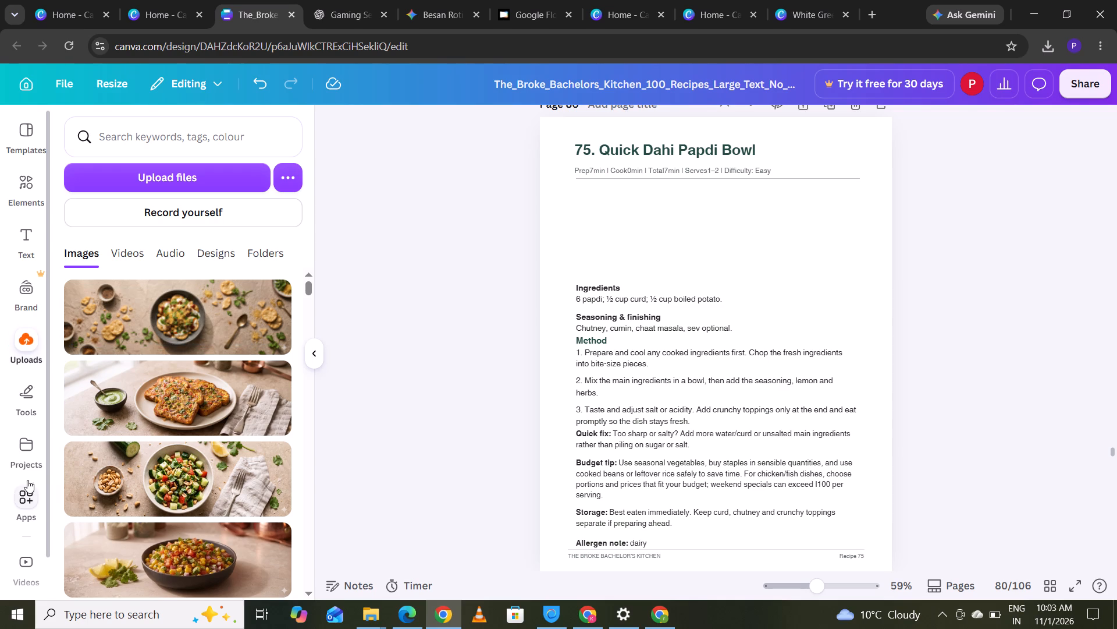
Place the dahi papdi banner on the recipe 75 page, between the divider line and the Ingredients heading.
left_click_drag(129, 317, 167, 314)
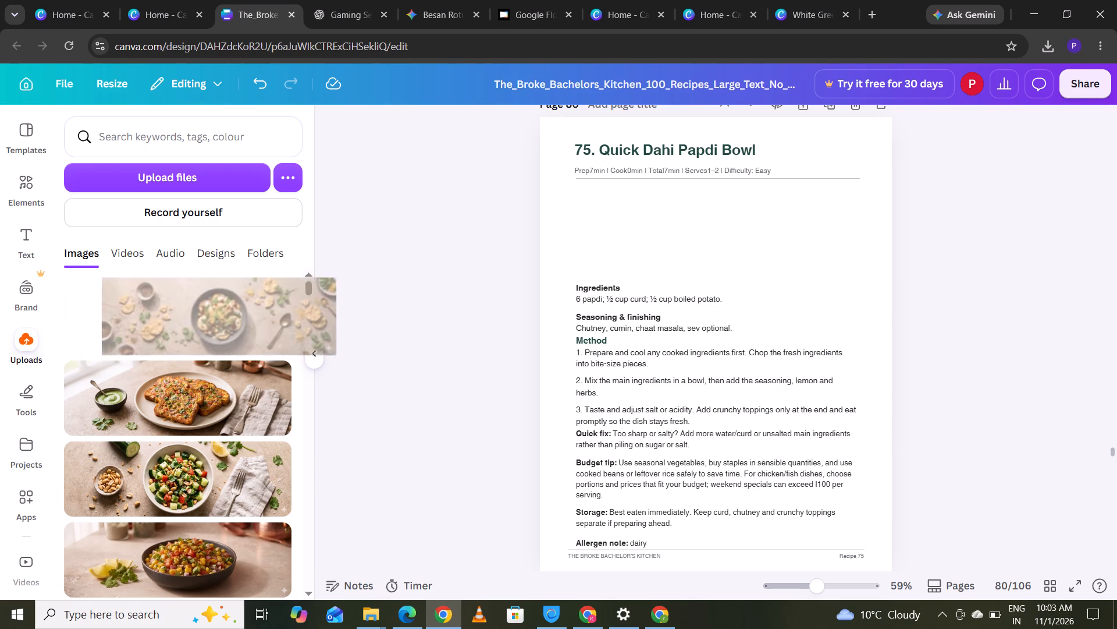
left_click_drag(167, 314, 743, 206)
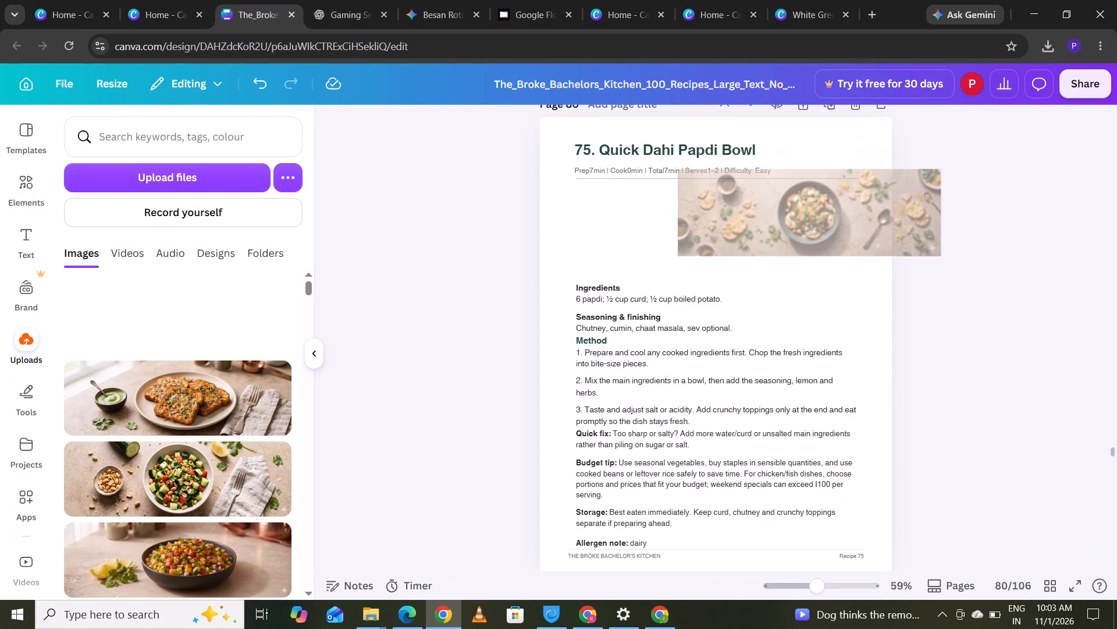
left_click_drag(743, 206, 617, 228)
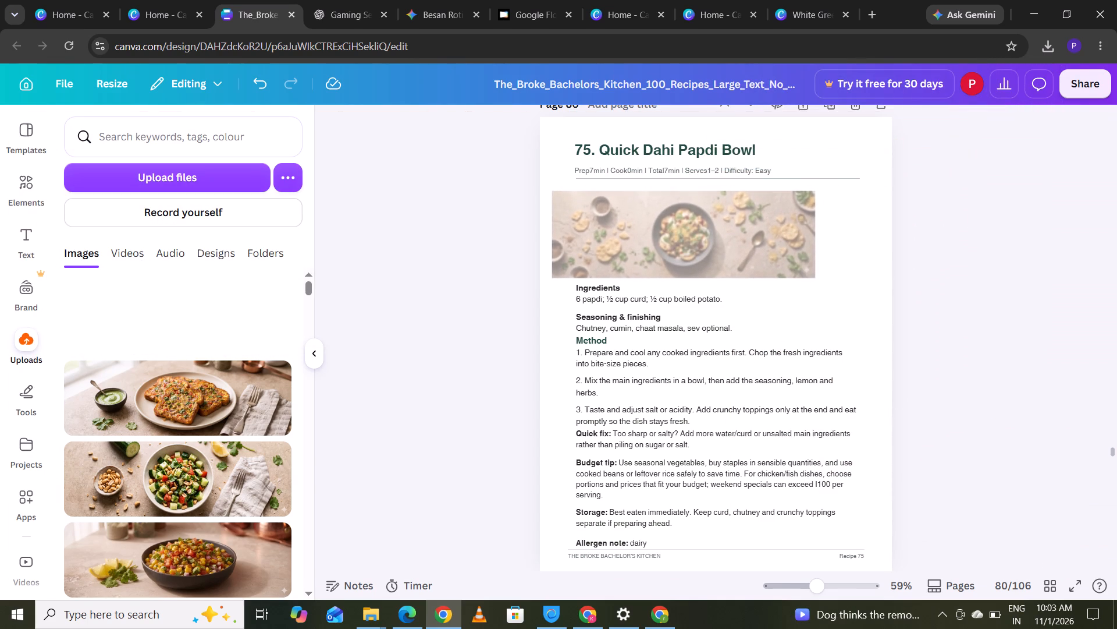
left_click_drag(617, 228, 636, 226)
left_click(636, 226)
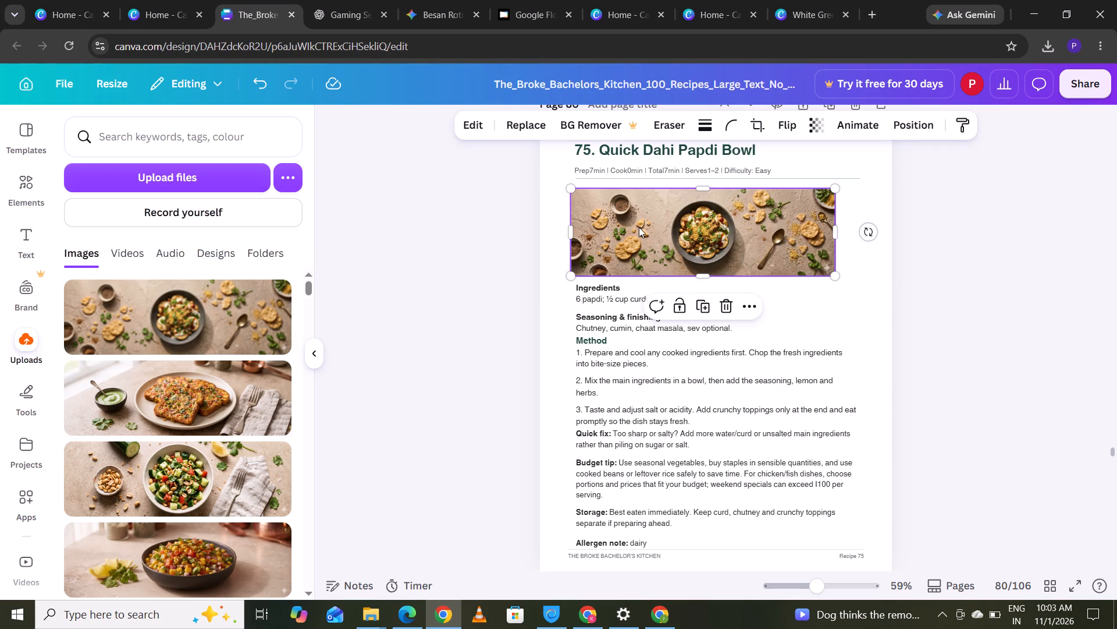
Crop the dahi papdi banner's side, top and bottom edges to a frame about 5.4 wide on the recipe 75 page.
left_click(639, 227)
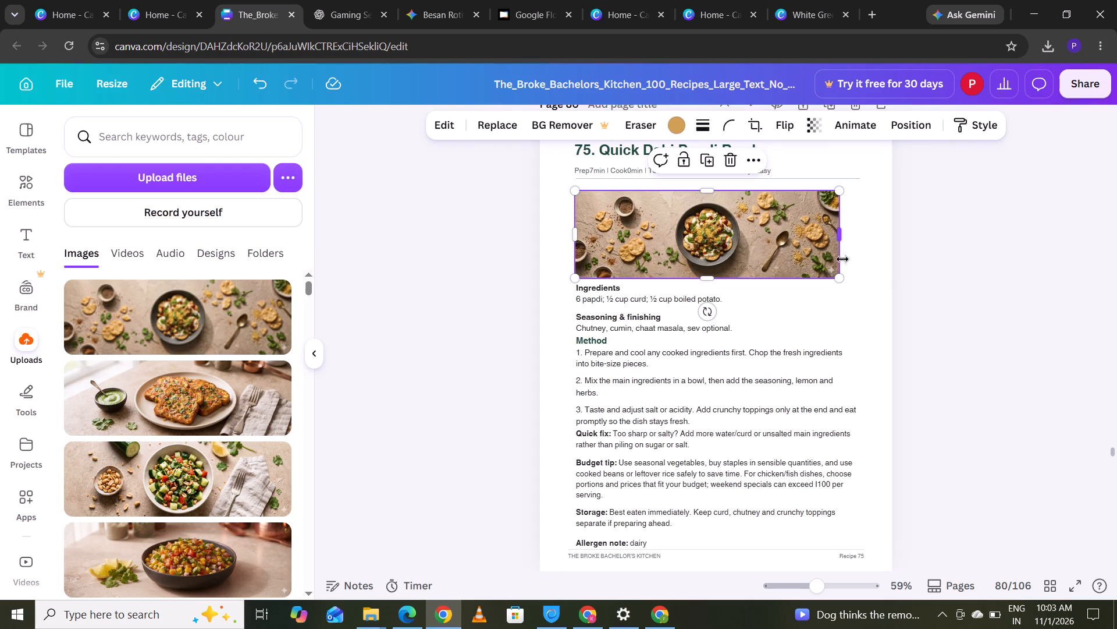
left_click_drag(841, 229, 841, 232)
left_click_drag(841, 232, 828, 244)
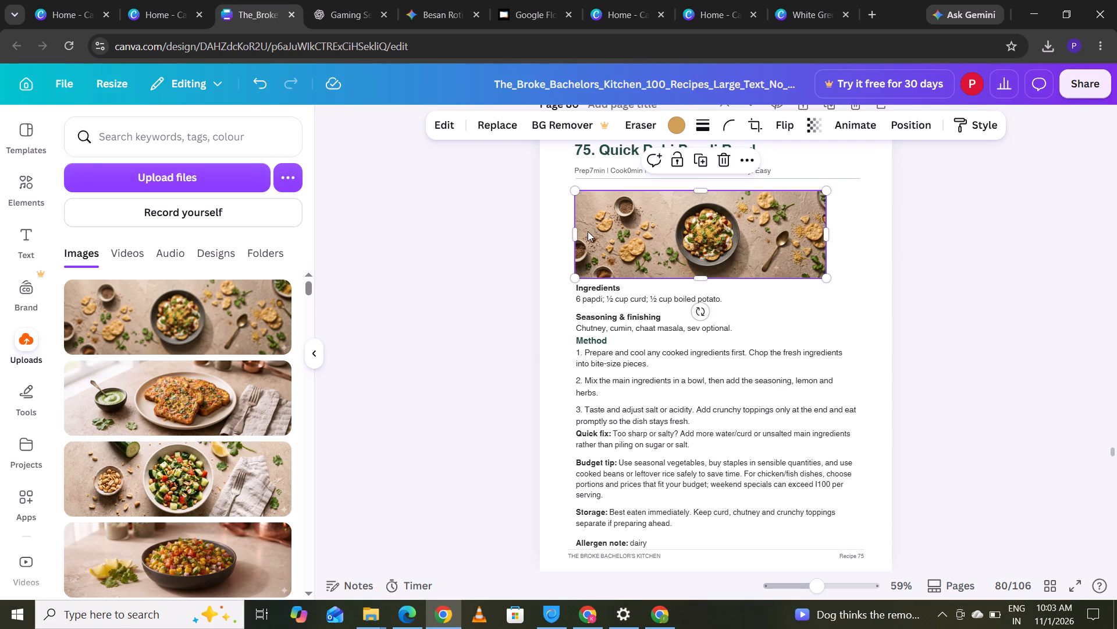
left_click_drag(572, 231, 627, 235)
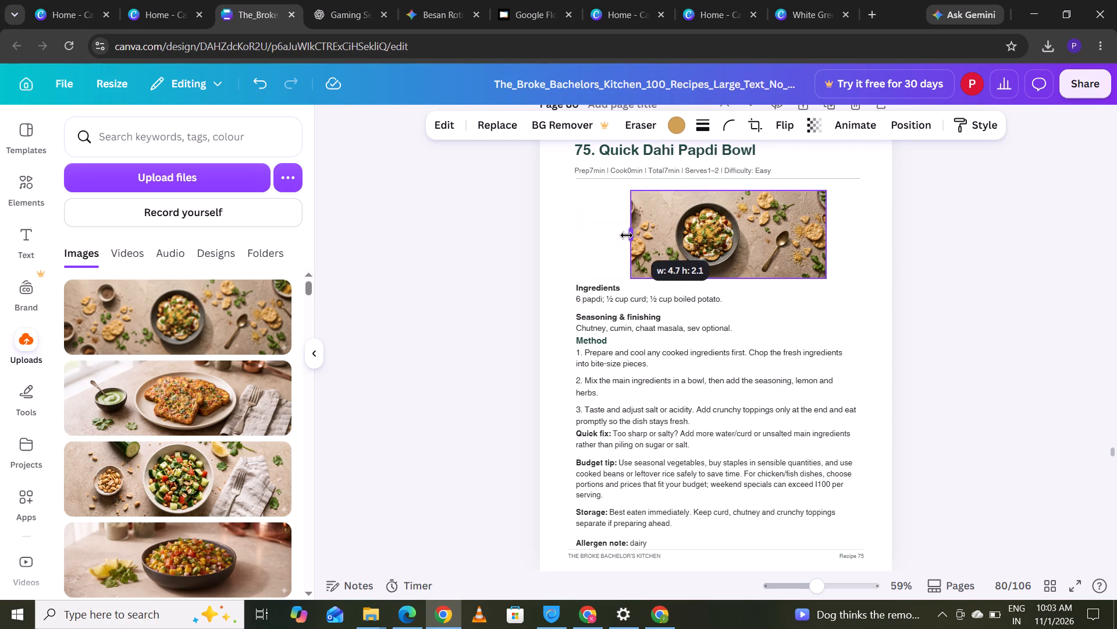
left_click_drag(627, 235, 597, 245)
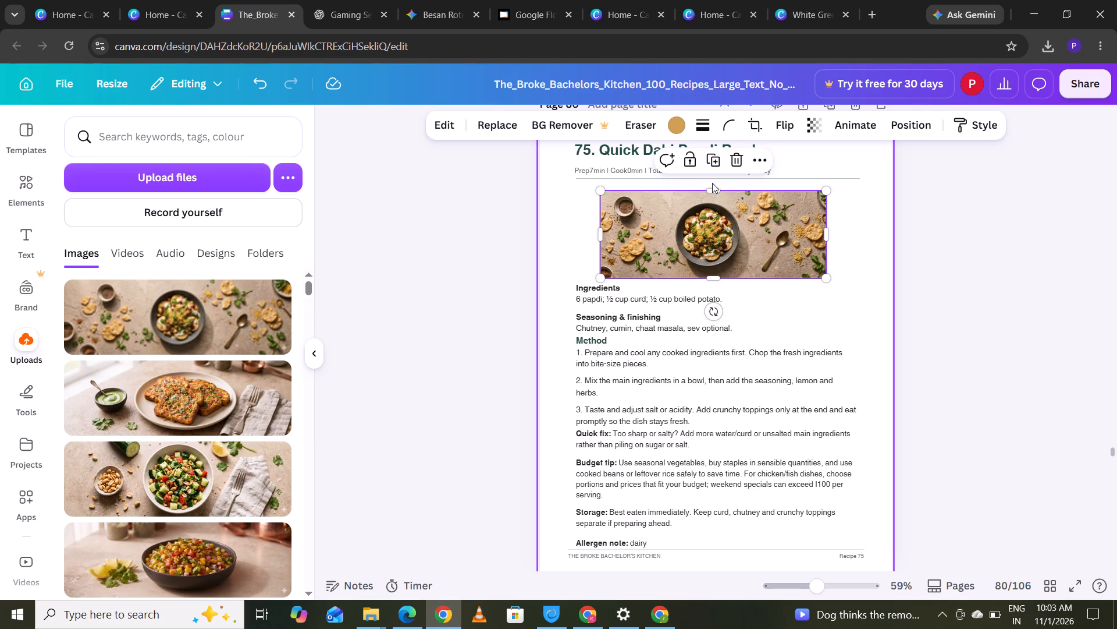
left_click_drag(714, 188, 714, 193)
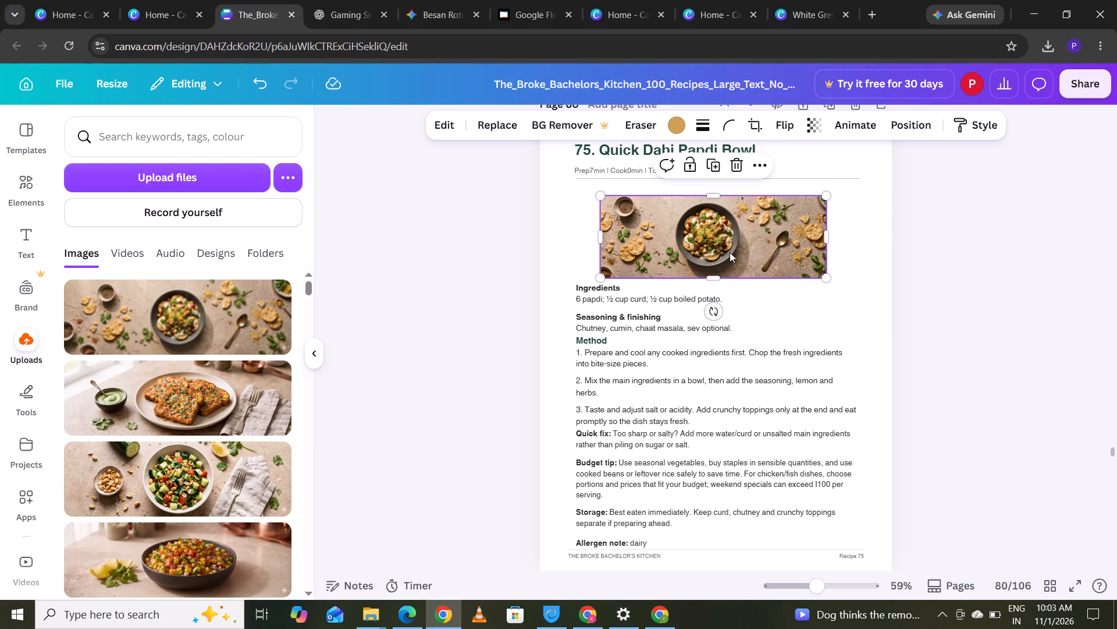
left_click_drag(717, 275, 717, 272)
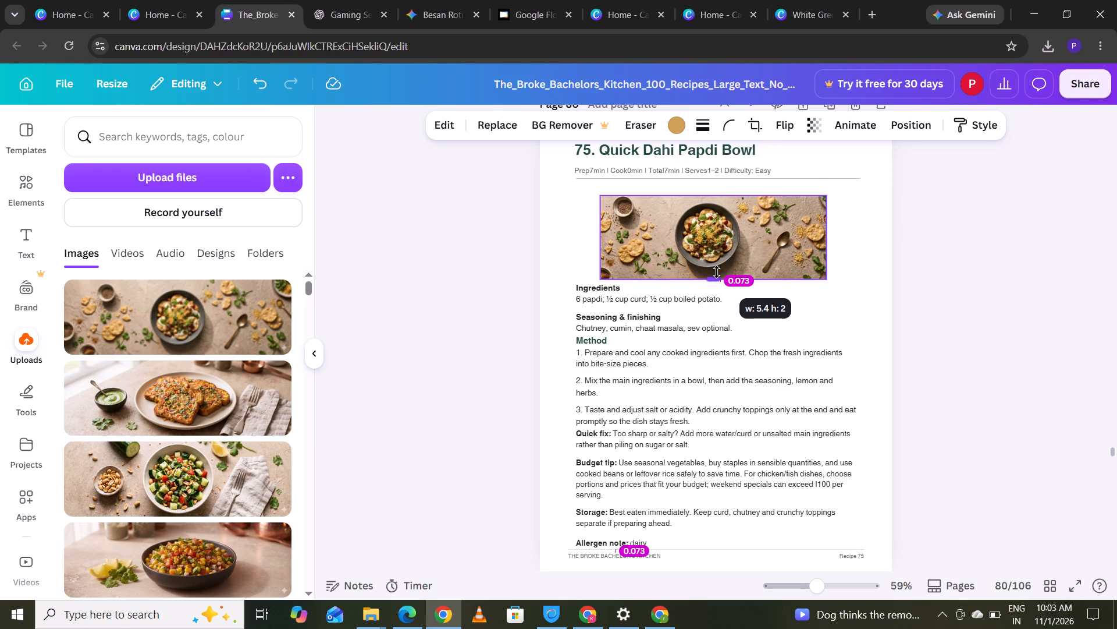
left_click_drag(717, 272, 717, 273)
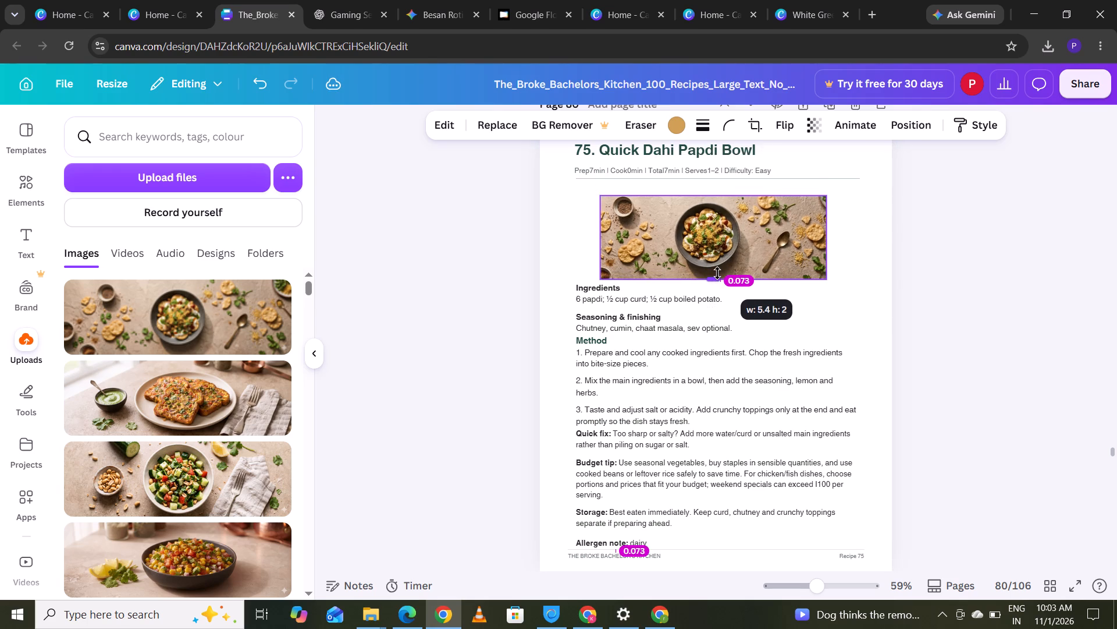
left_click_drag(717, 273, 717, 282)
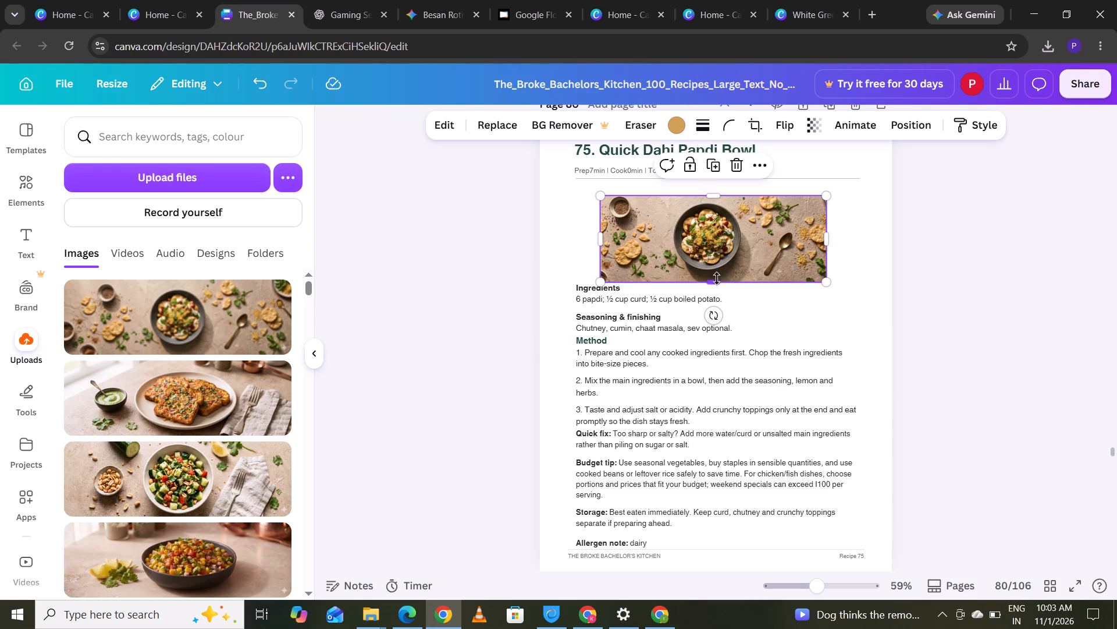
Move the dahi papdi banner directly below the divider line, align it with the text's left edge, and enlarge it towards the Ingredients heading.
left_click_drag(769, 242, 754, 231)
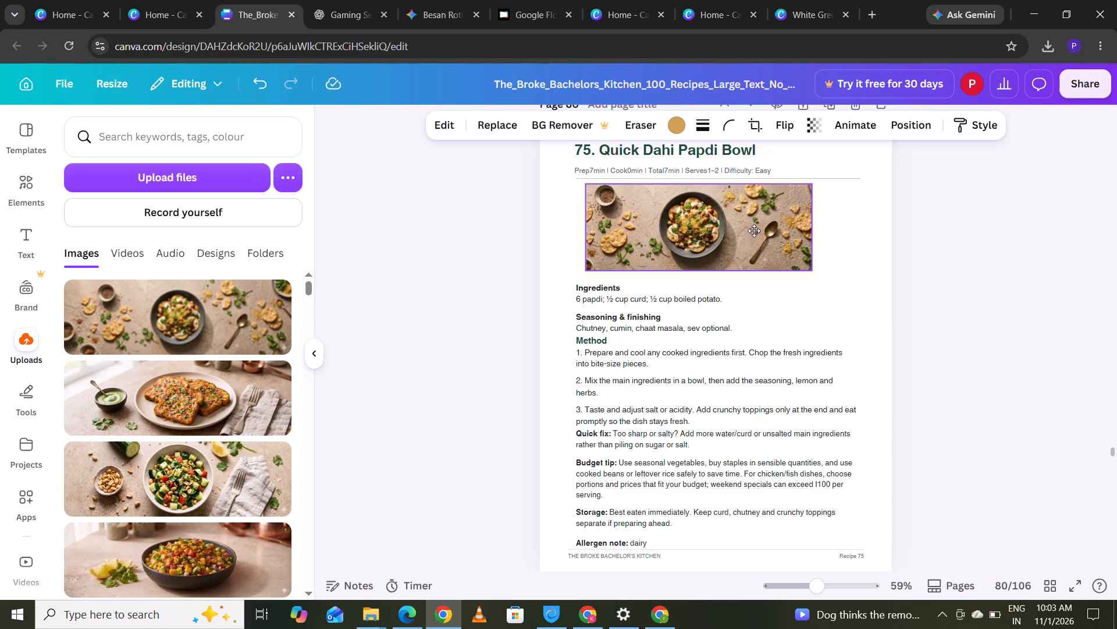
left_click_drag(754, 231, 742, 231)
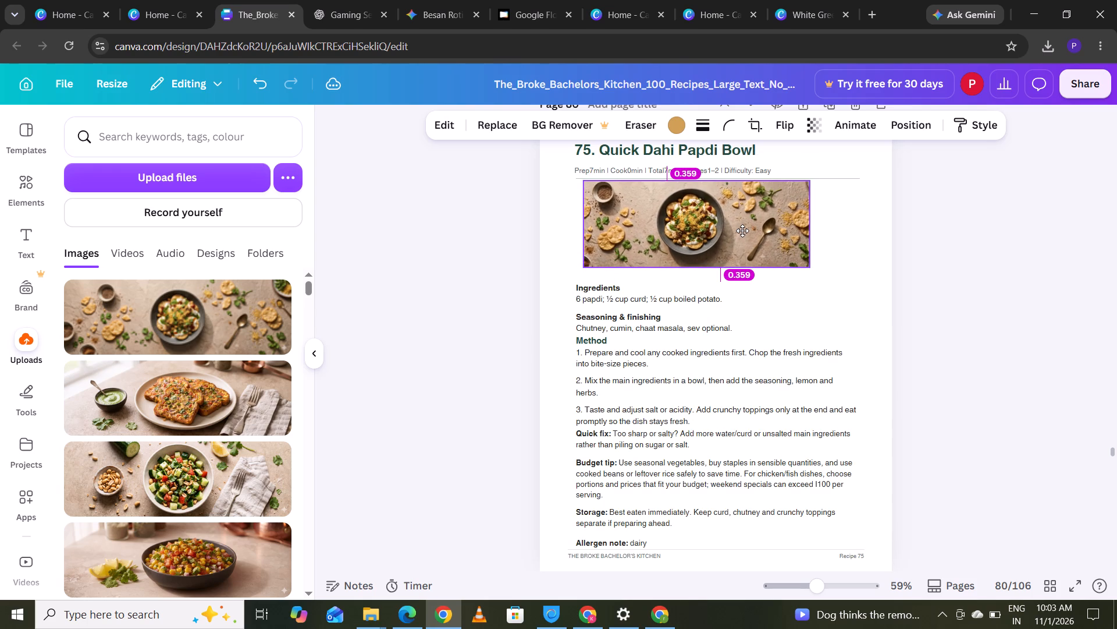
left_click_drag(742, 231, 746, 226)
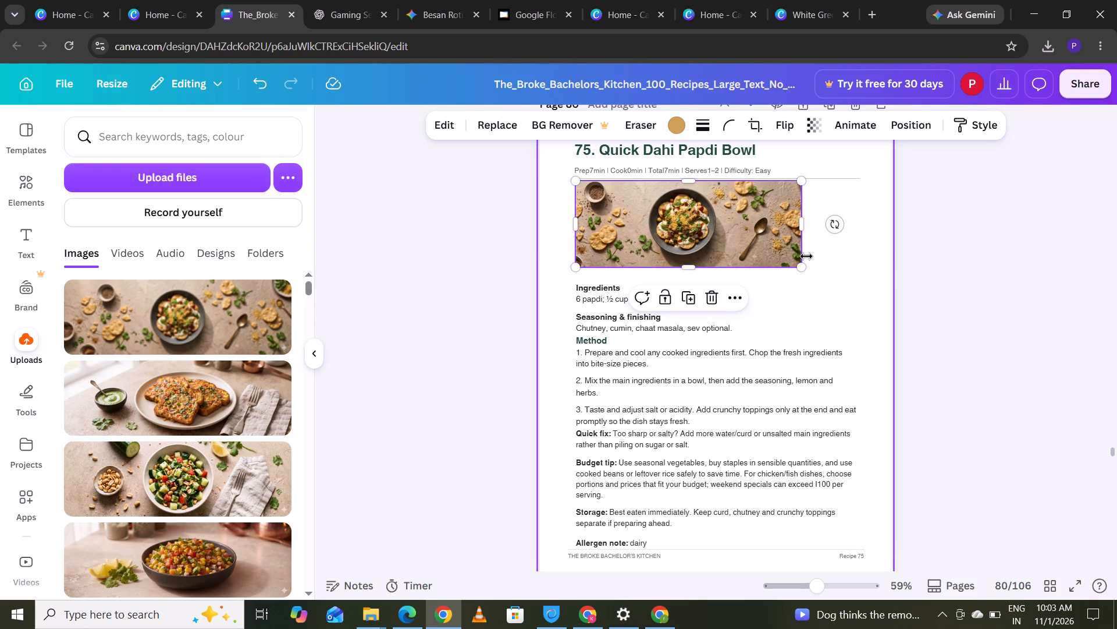
left_click_drag(798, 262, 806, 290)
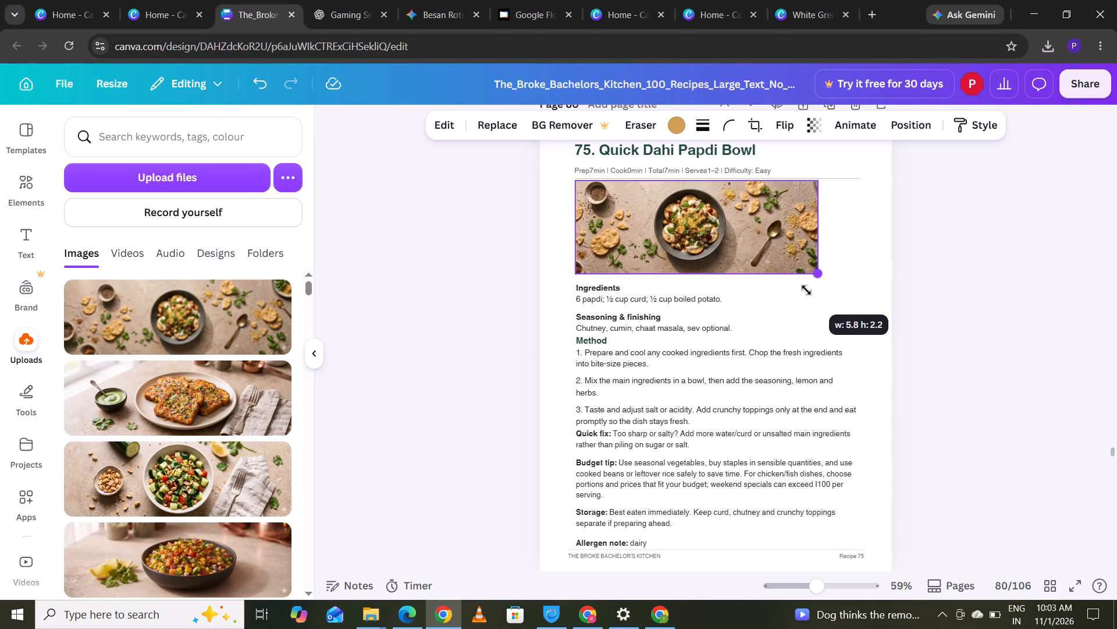
left_click_drag(806, 290, 816, 308)
left_click(912, 241)
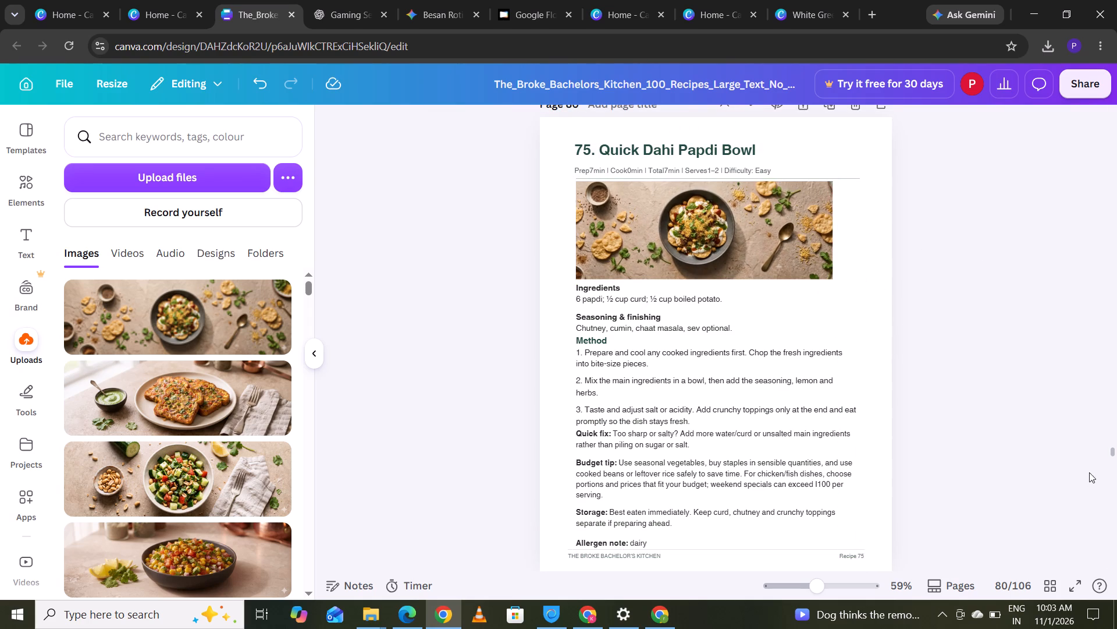
On the 76. Masala Sweet Potato page, move the recipe text block down to just above the footer, keeping it aligned with the divider's left end.
left_click(1112, 454)
key("Down")
key("Down")
key("Down")
key("Down")
key("Down")
key("Down")
key("Down")
key("Down")
key("Down")
key("Down")
key("Down")
key("Down")
key("Down")
key("Down")
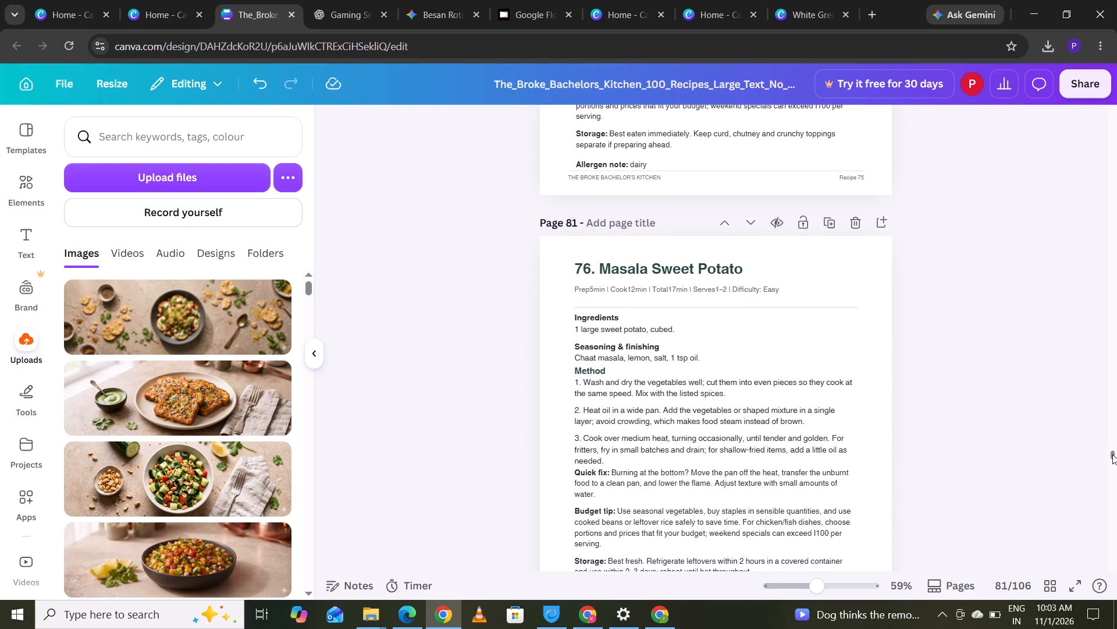
key("Down")
key("Down")
key("Down")
key("Down")
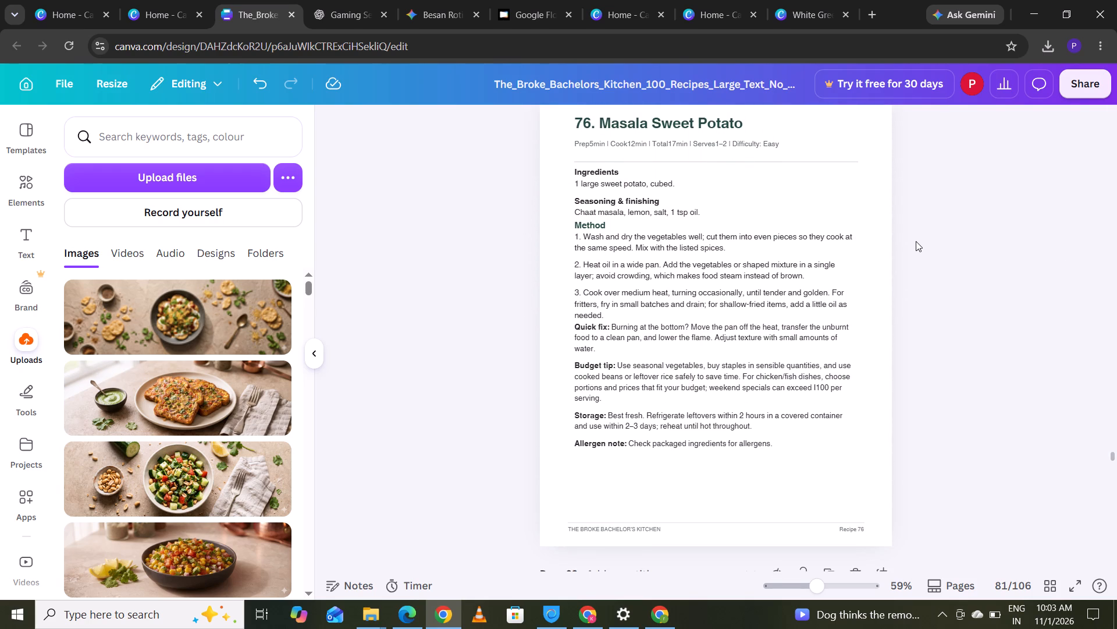
left_click_drag(620, 350, 624, 366)
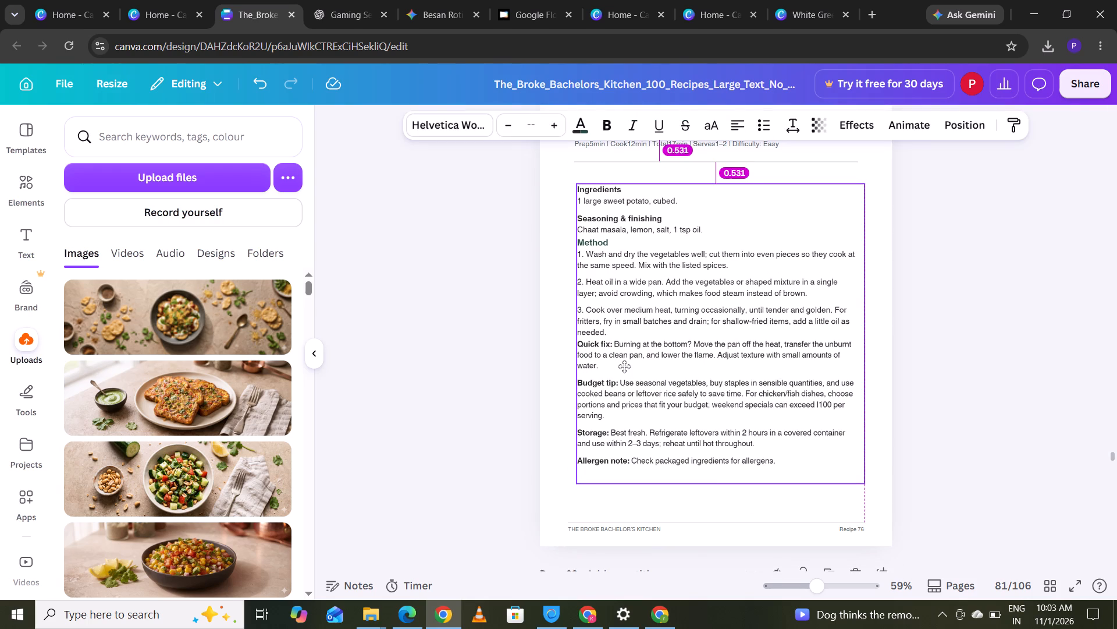
left_click_drag(624, 366, 615, 398)
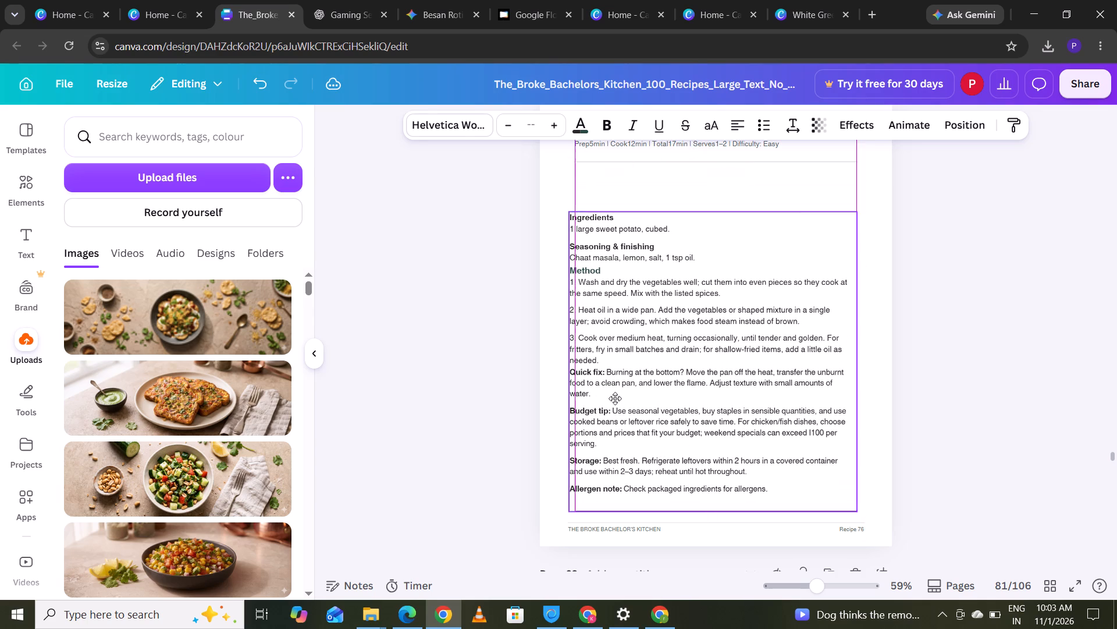
left_click_drag(615, 398, 628, 411)
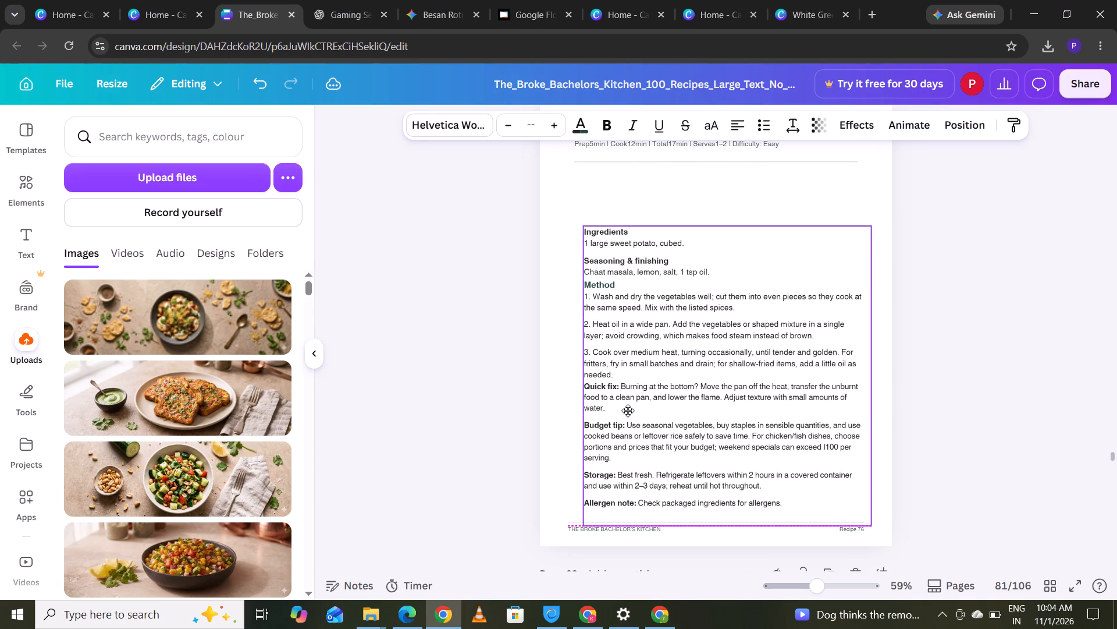
left_click_drag(628, 411, 624, 416)
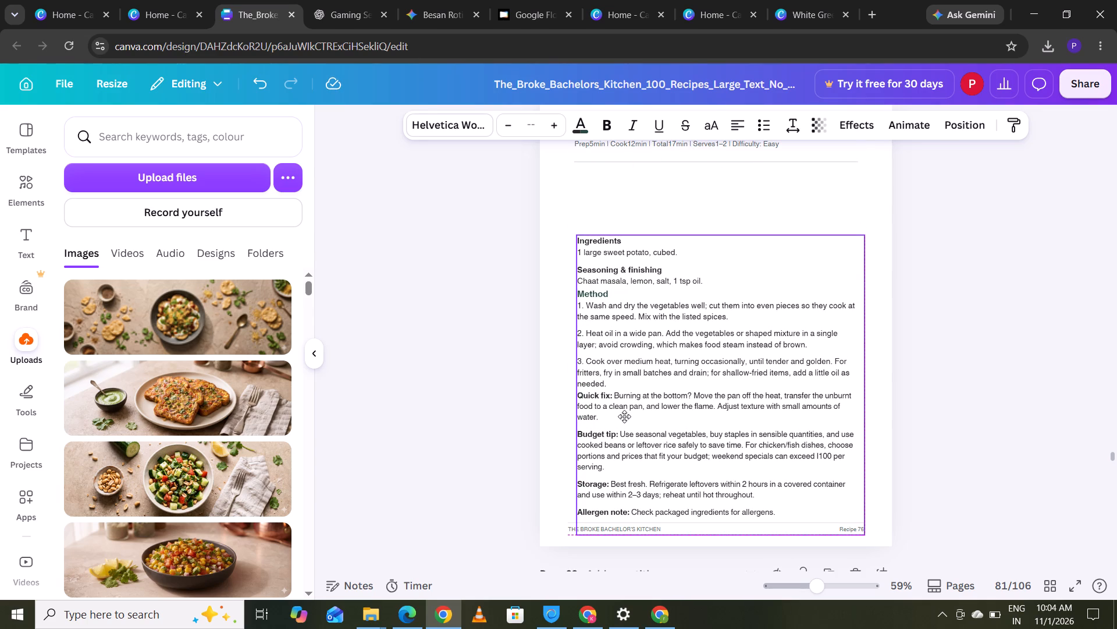
left_click_drag(624, 416, 619, 416)
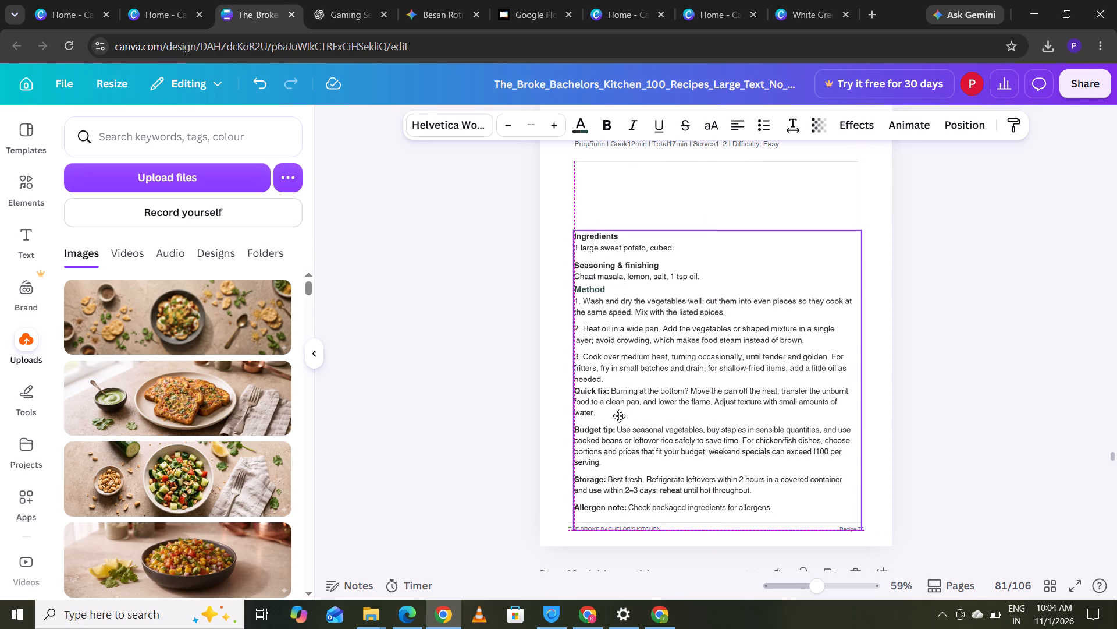
left_click_drag(619, 416, 620, 419)
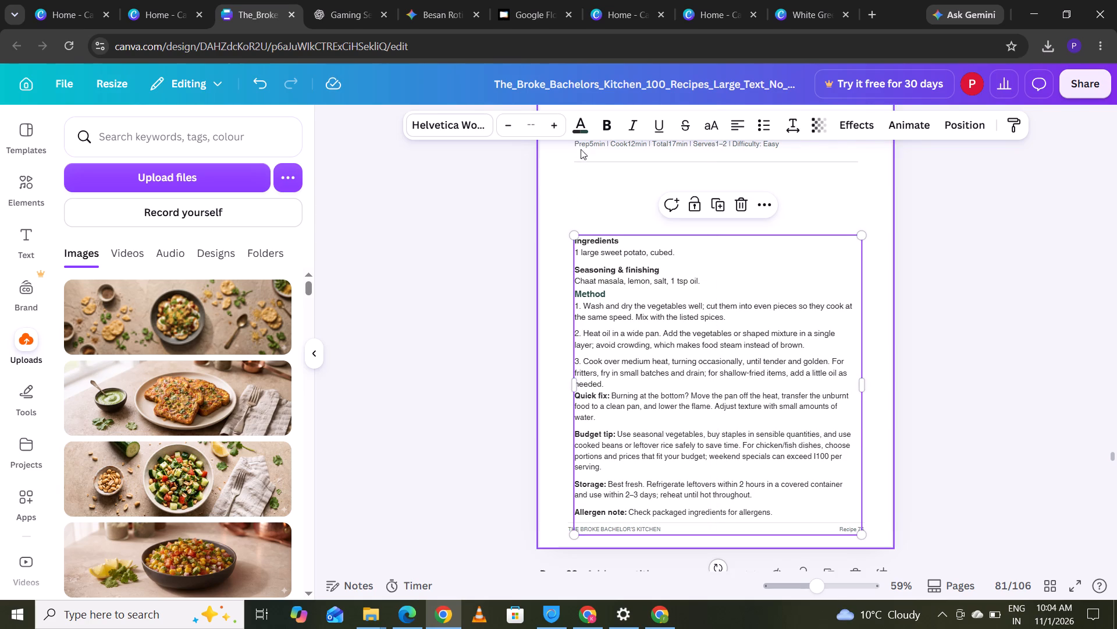
Tighten the recipe 76 header by moving the prep details up under the title and the divider line up directly beneath them.
left_click(585, 142)
left_click(478, 244)
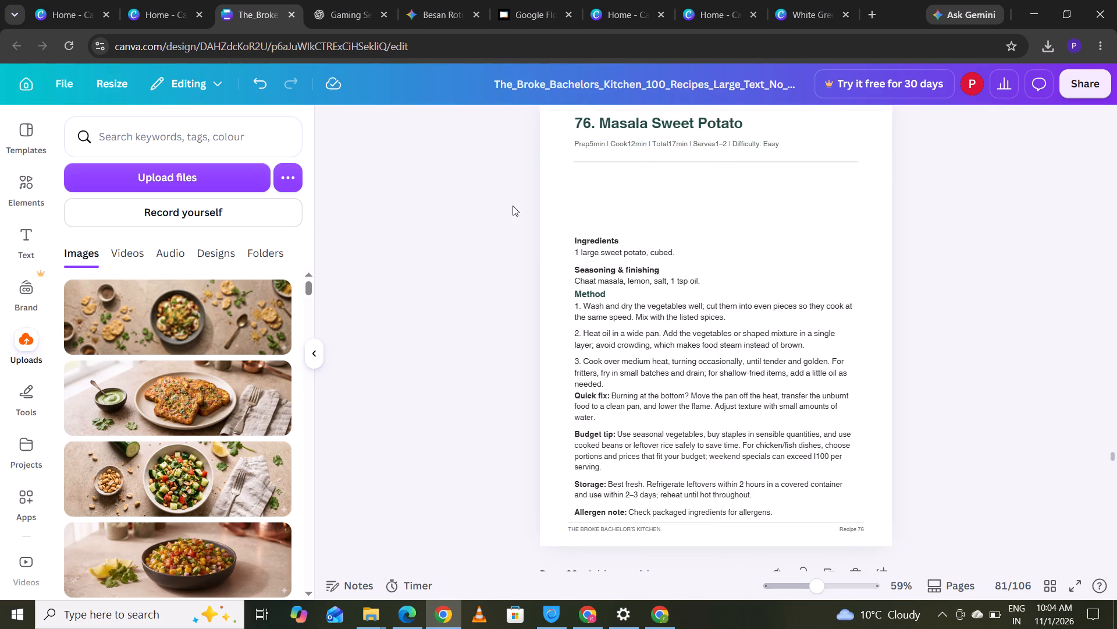
left_click_drag(703, 142, 703, 139)
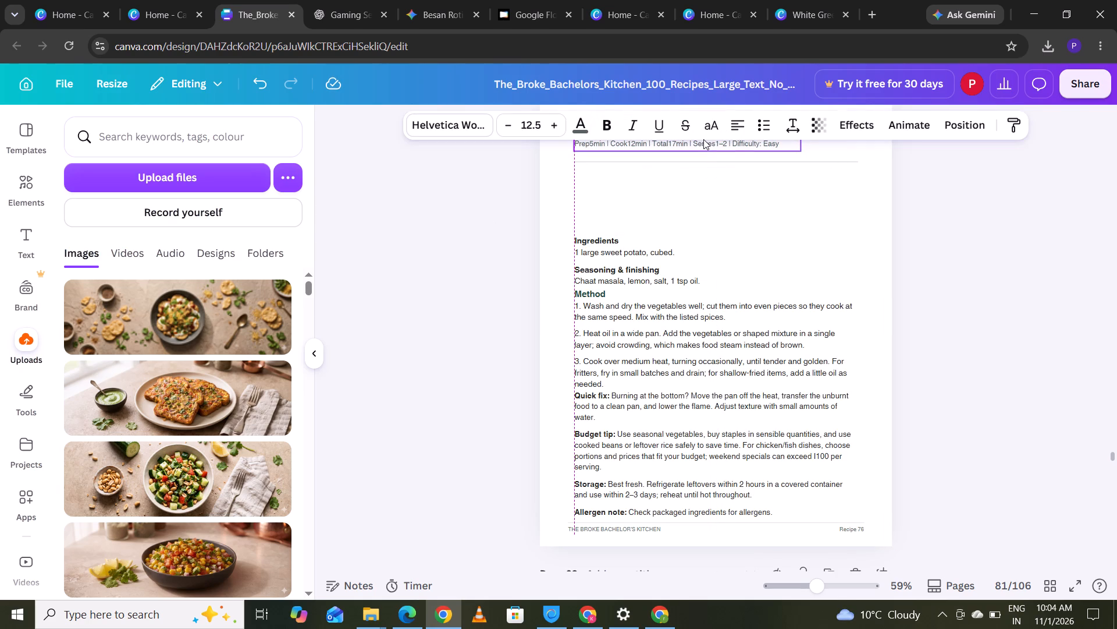
left_click_drag(703, 139, 705, 137)
left_click(908, 162)
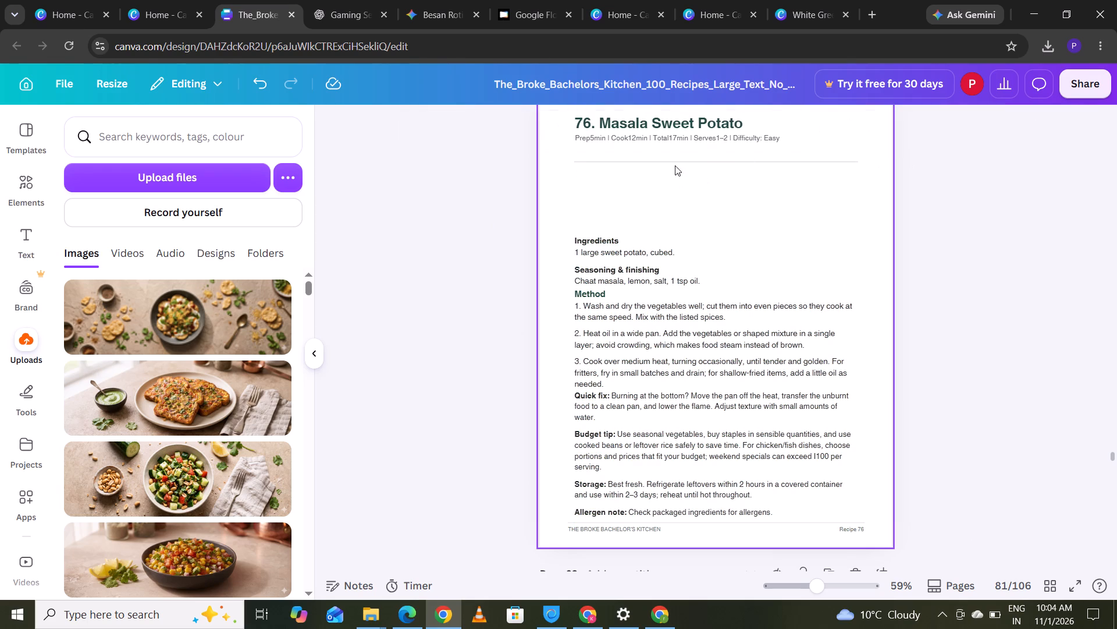
left_click_drag(677, 161, 677, 150)
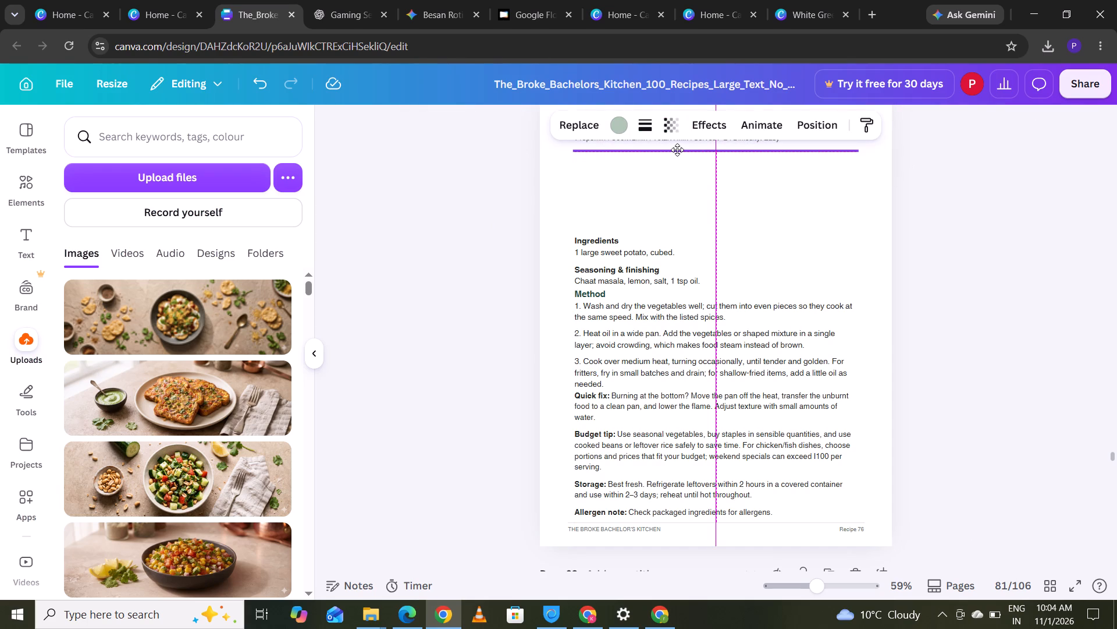
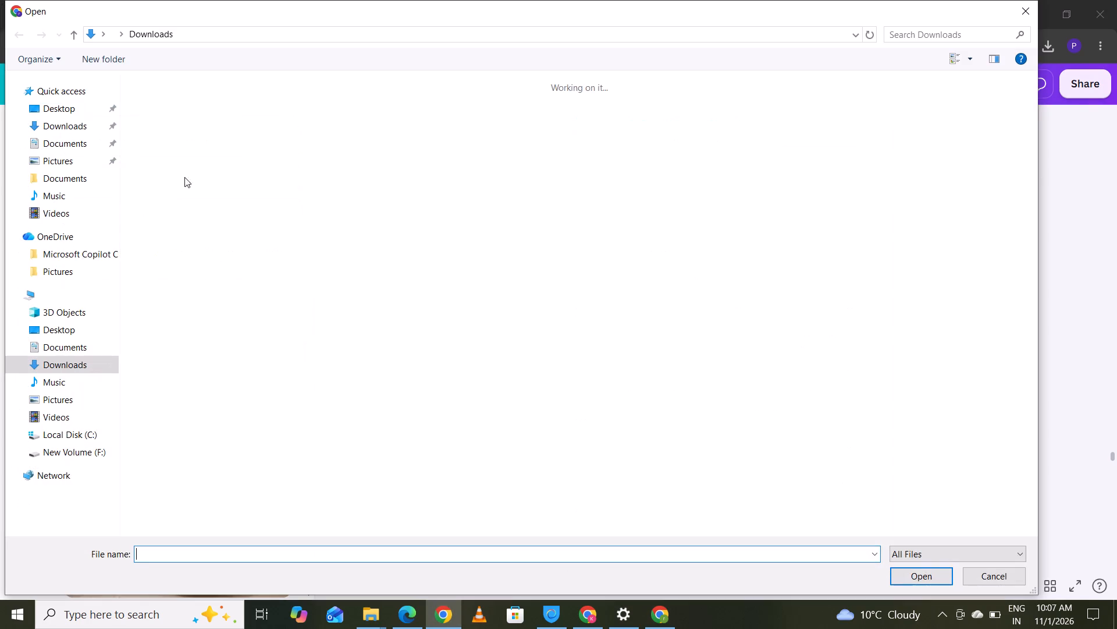
double_click(189, 100)
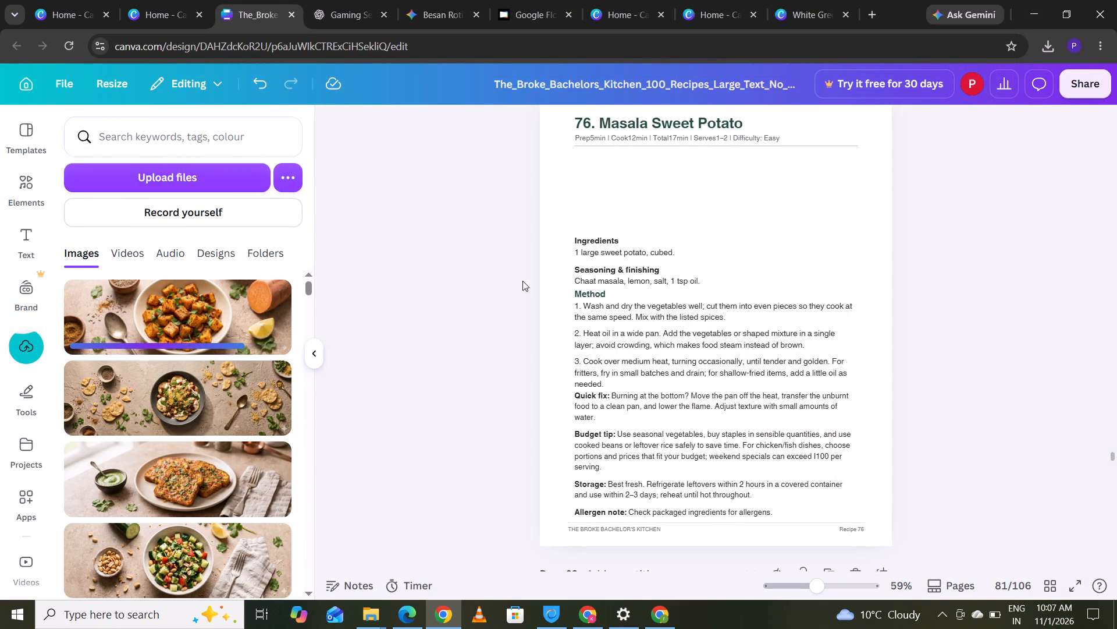
left_click_drag(184, 330, 317, 324)
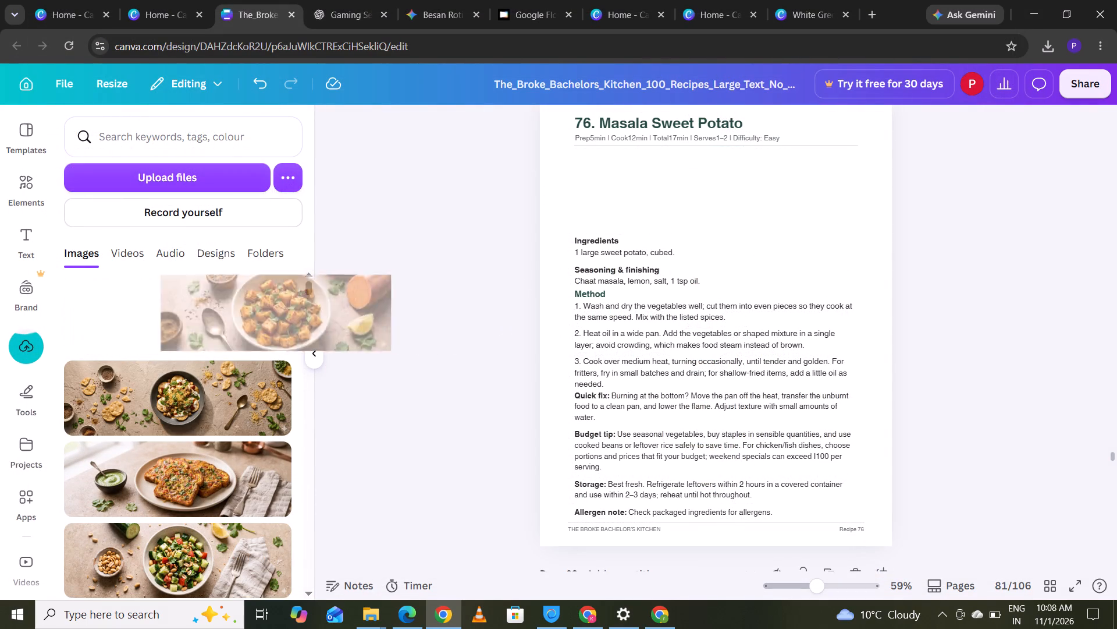
left_click_drag(317, 324, 660, 203)
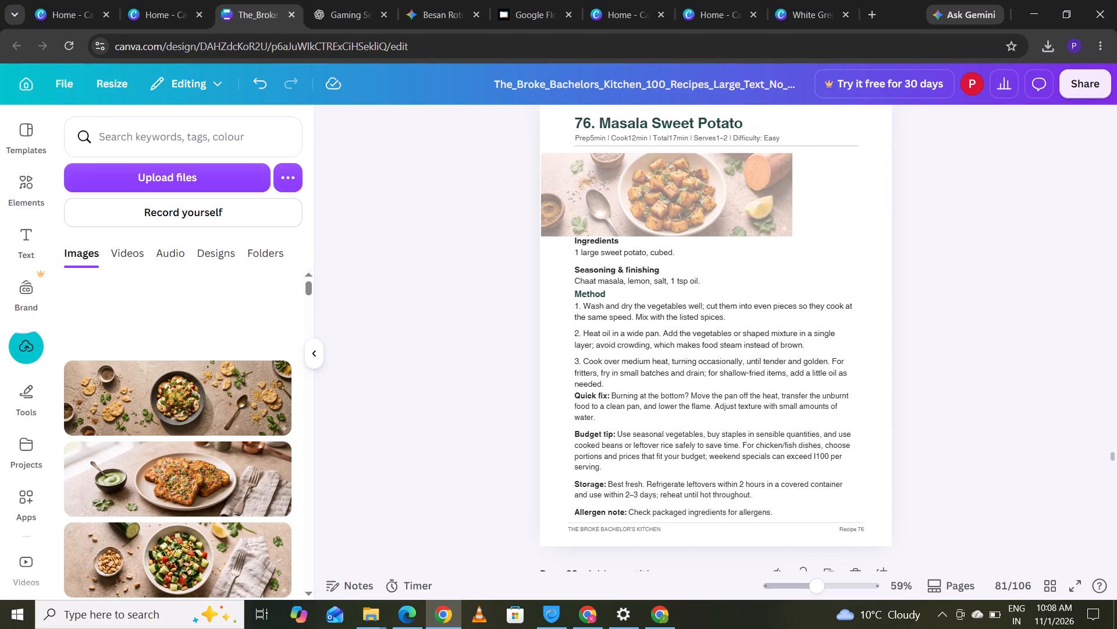
left_click_drag(660, 203, 693, 197)
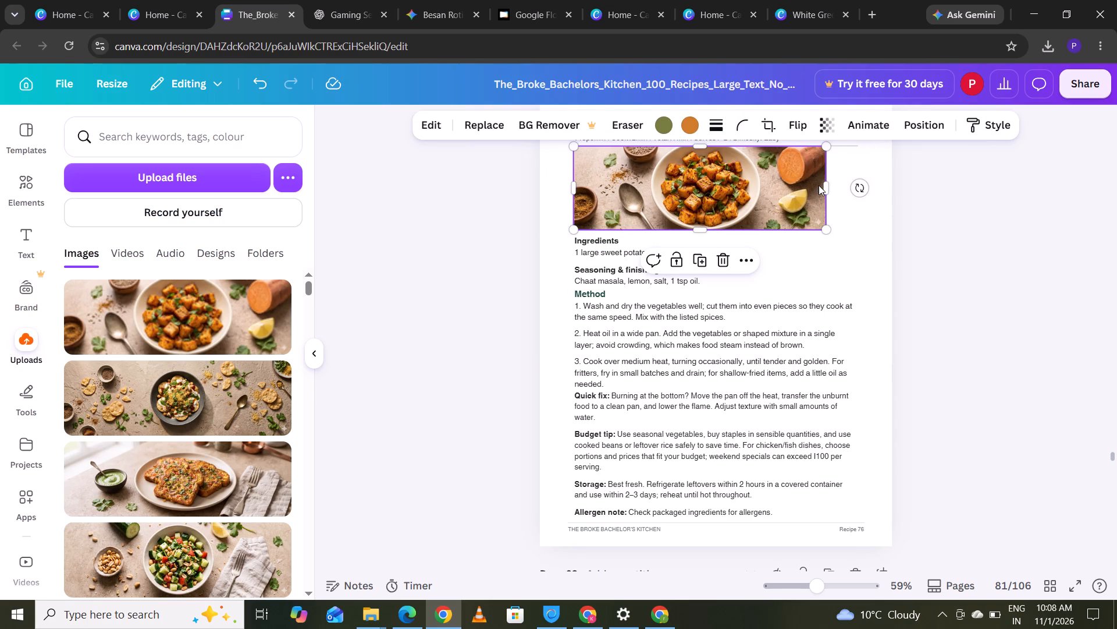
Crop the Masala Sweet Potato banner's right edge, enlarge it to about 6.1 by 2.1, and align it with the recipe text.
left_click_drag(822, 185, 797, 197)
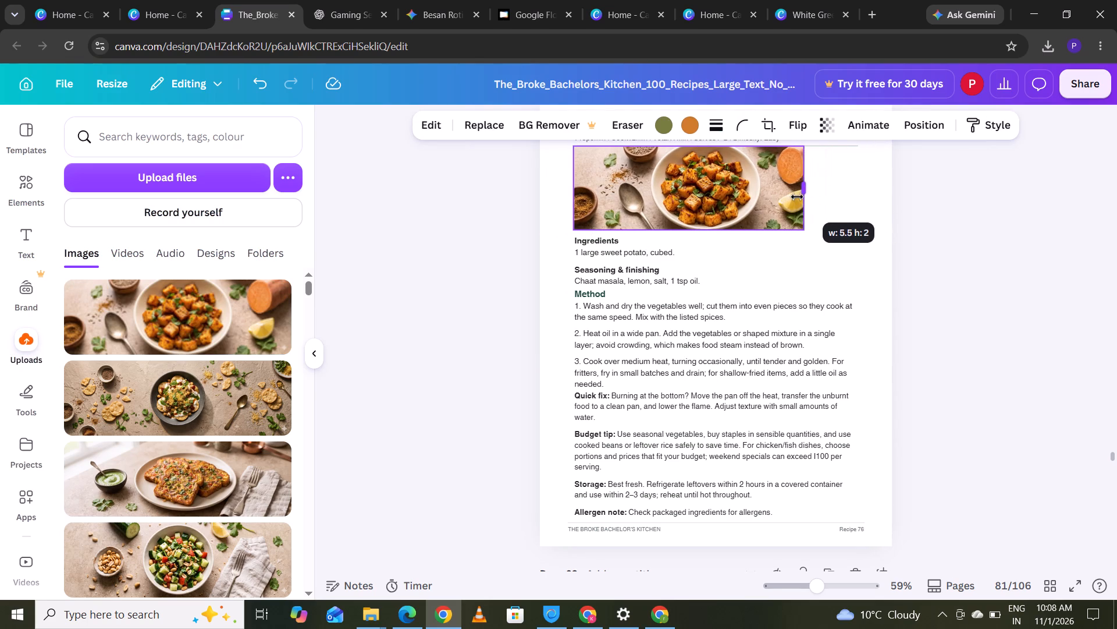
left_click_drag(797, 197, 808, 197)
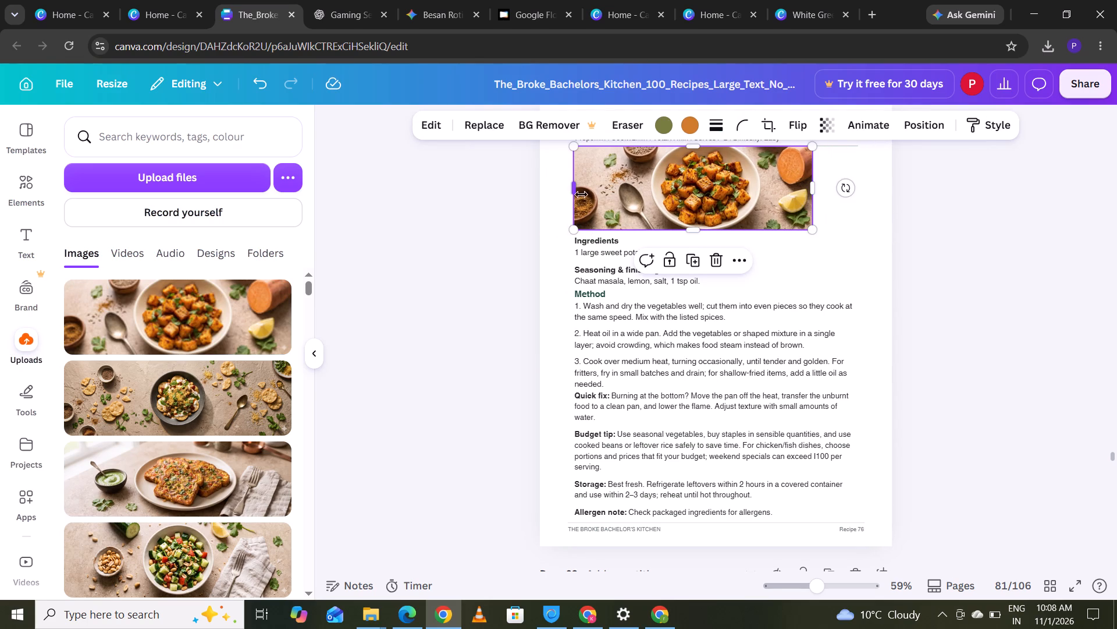
left_click(576, 190)
left_click(816, 232)
left_click_drag(810, 227, 815, 235)
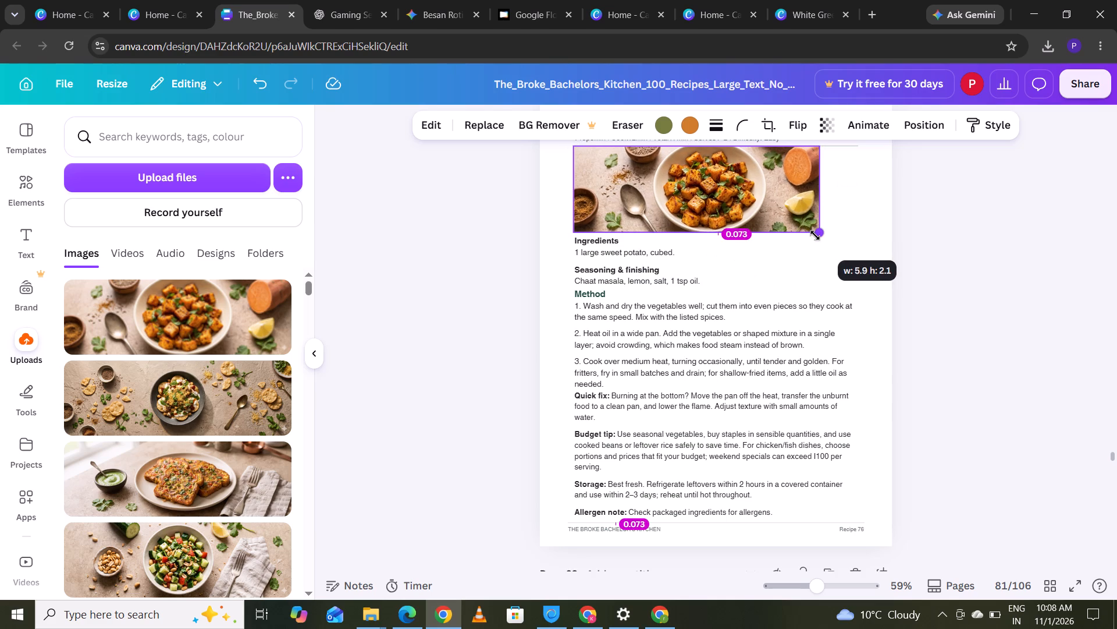
left_click_drag(815, 235, 826, 245)
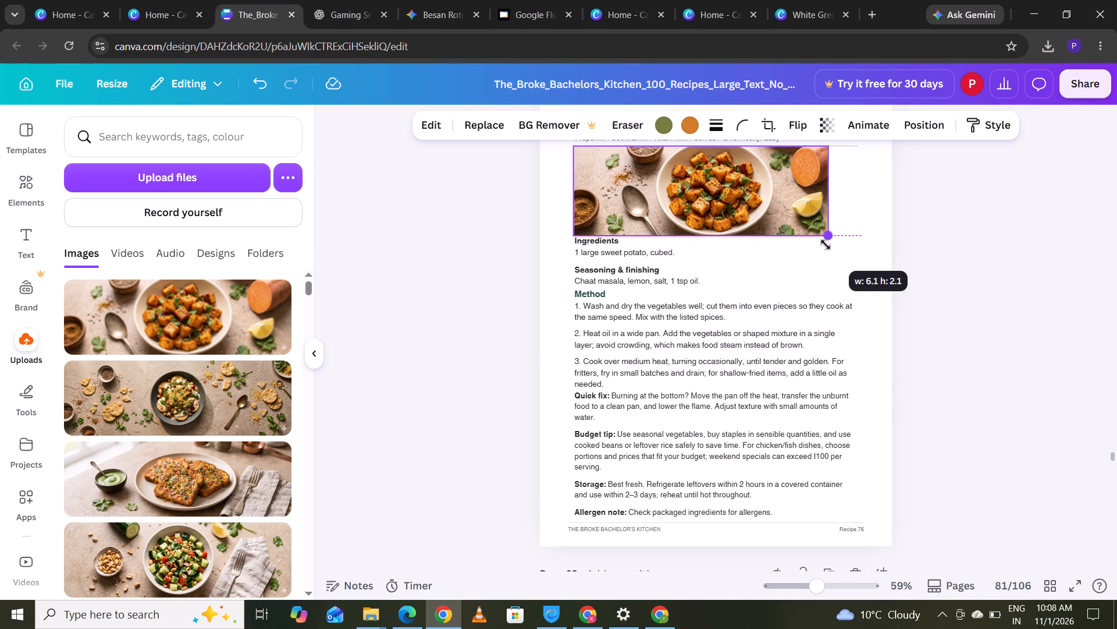
left_click_drag(826, 245, 827, 245)
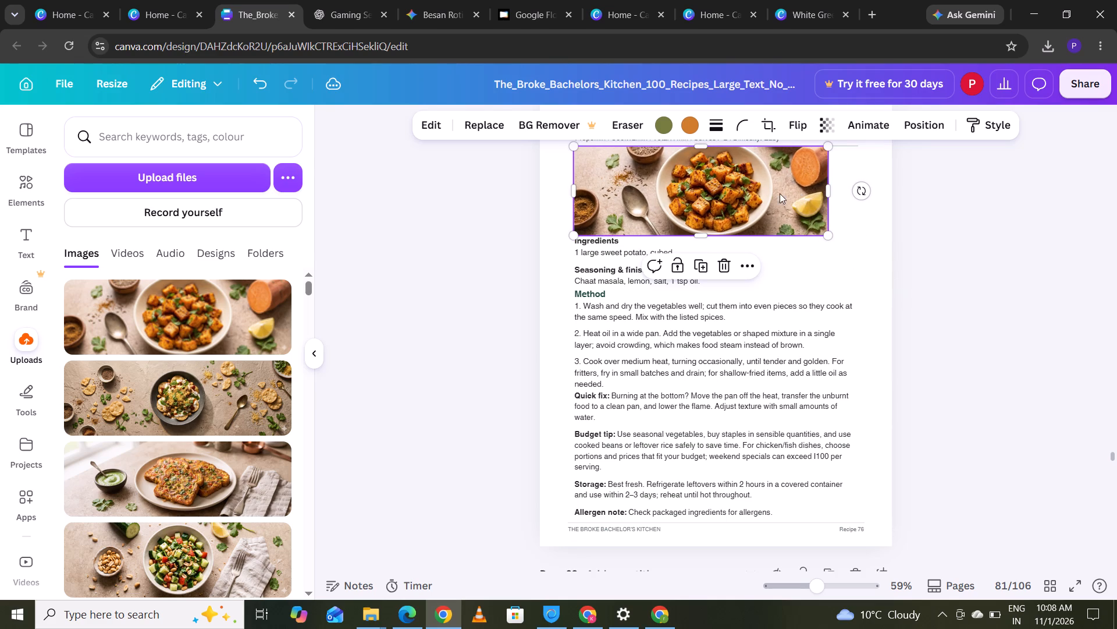
left_click(752, 193)
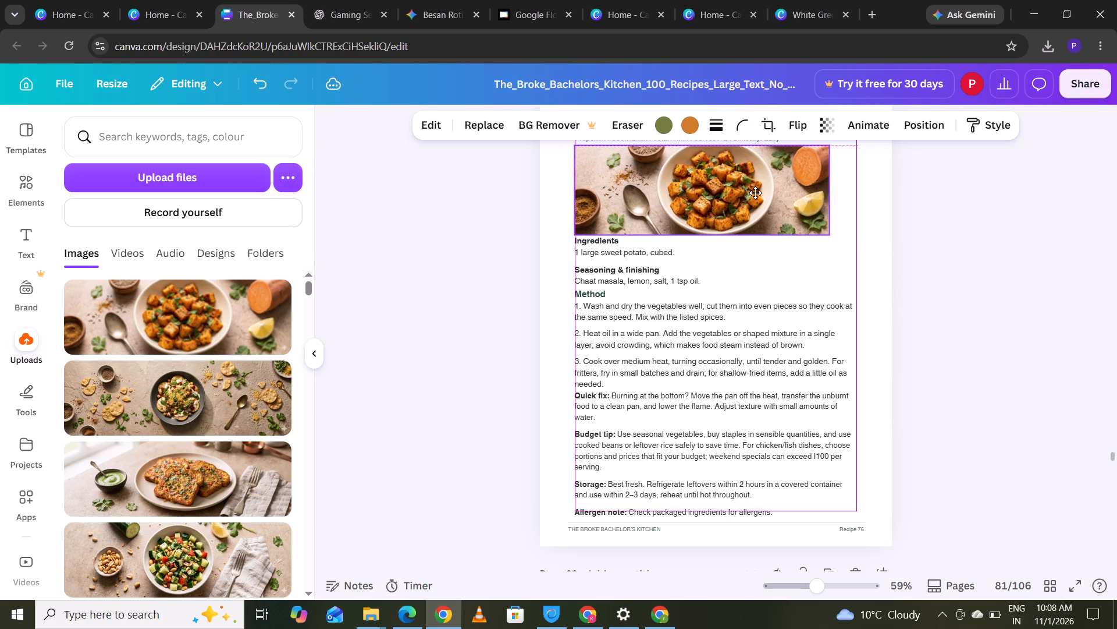
left_click(905, 204)
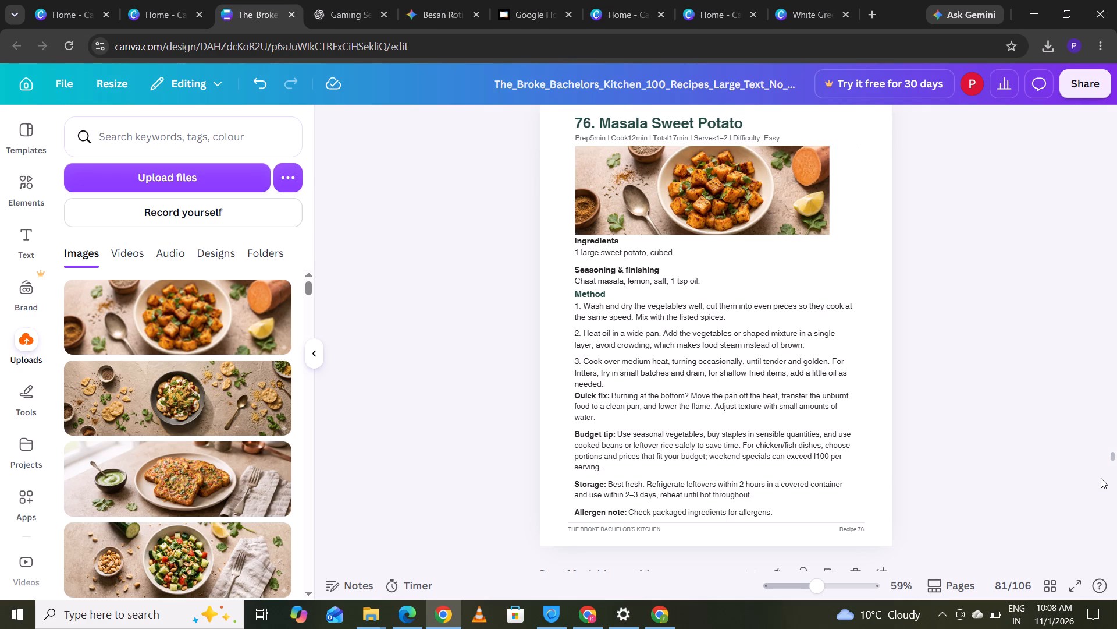
On the 77. Cheese Chilli Toast page, move the ingredients and method text block down to just above the footer.
left_click(1115, 452)
key("Down")
key("Down")
key("Down")
key("Down")
key("Down")
key("Down")
key("Down")
key("Down")
key("Down")
key("Down")
key("Down")
key("Down")
key("Down")
key("Down")
key("Down")
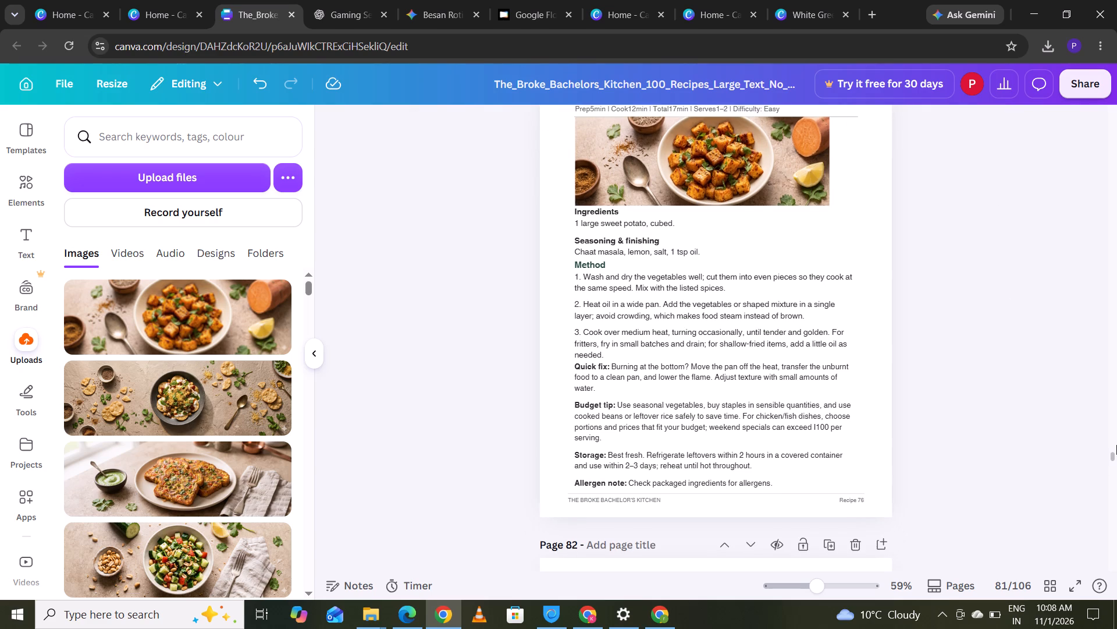
key("Down")
key("Down")
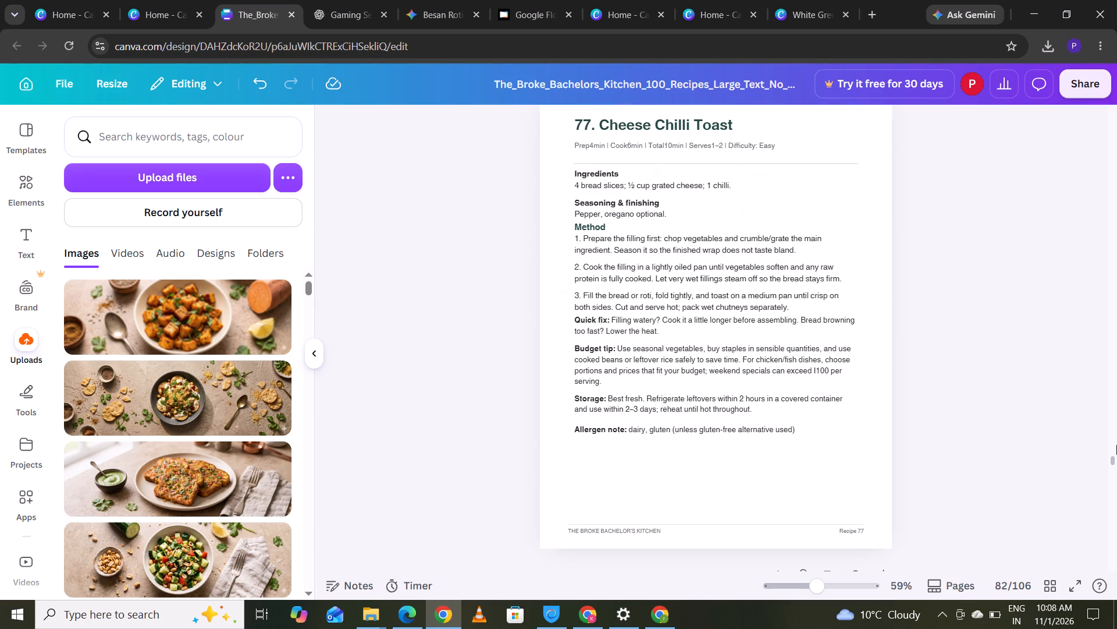
left_click_drag(645, 334, 645, 380)
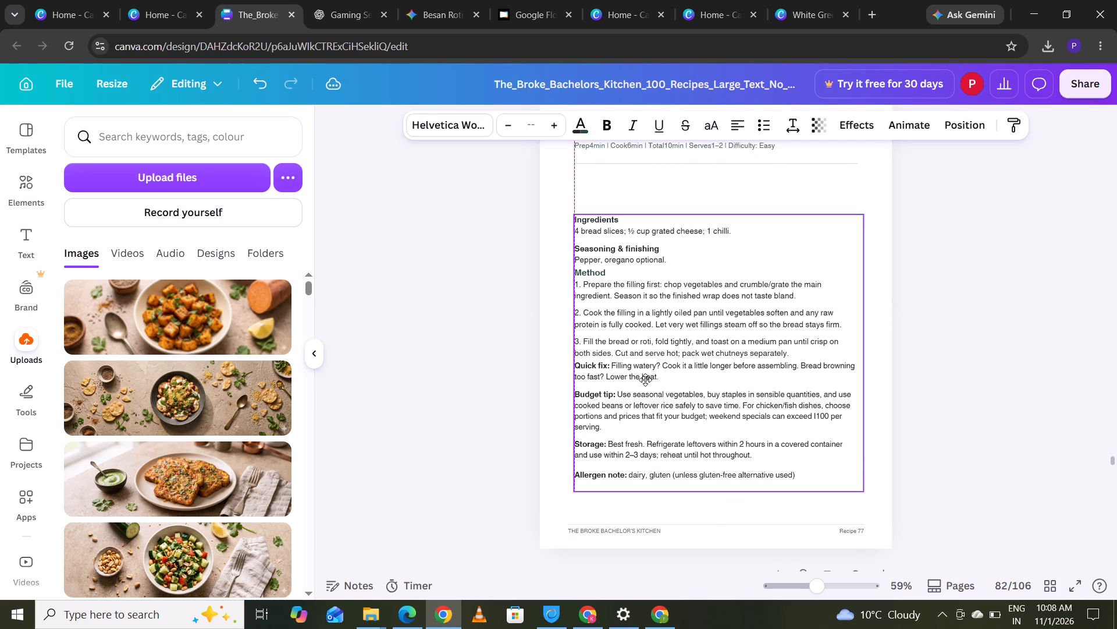
left_click_drag(645, 380, 646, 409)
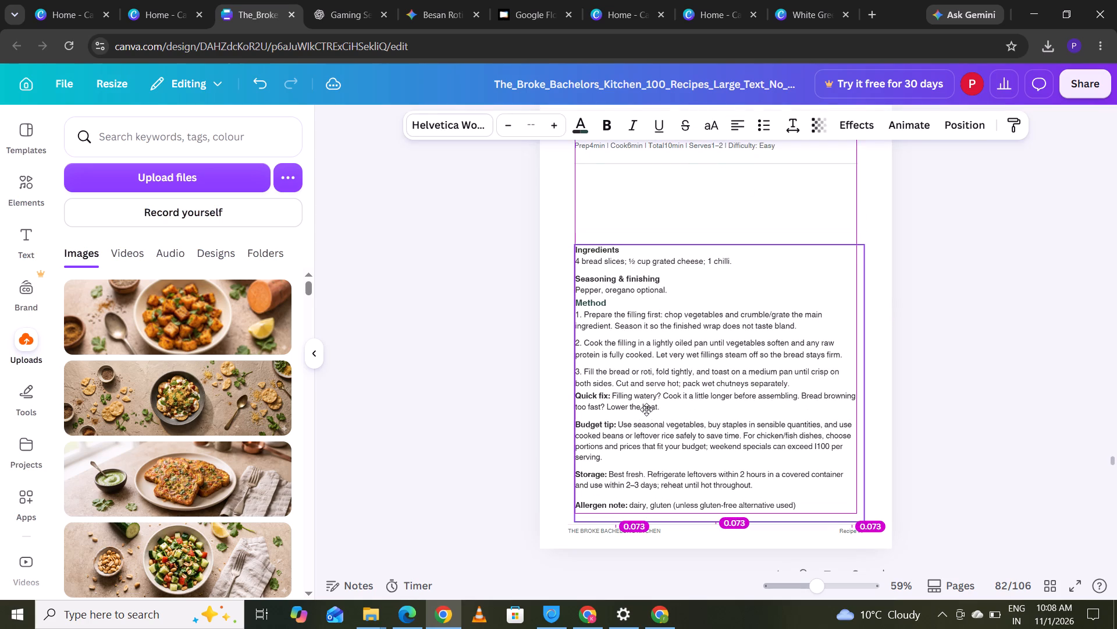
left_click_drag(646, 409, 647, 417)
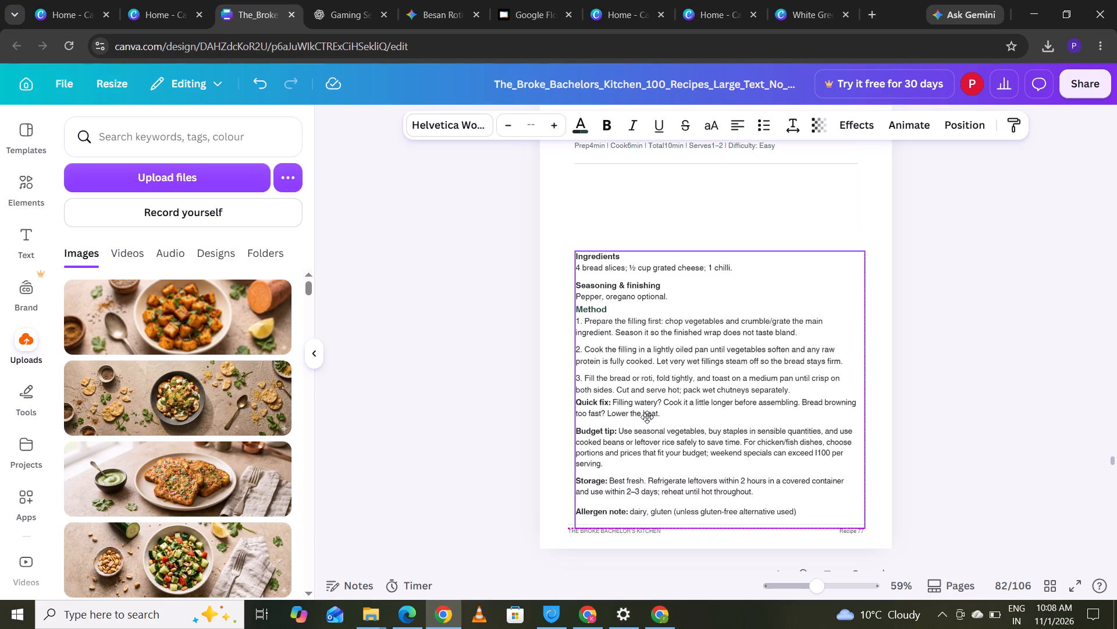
left_click_drag(647, 417, 644, 417)
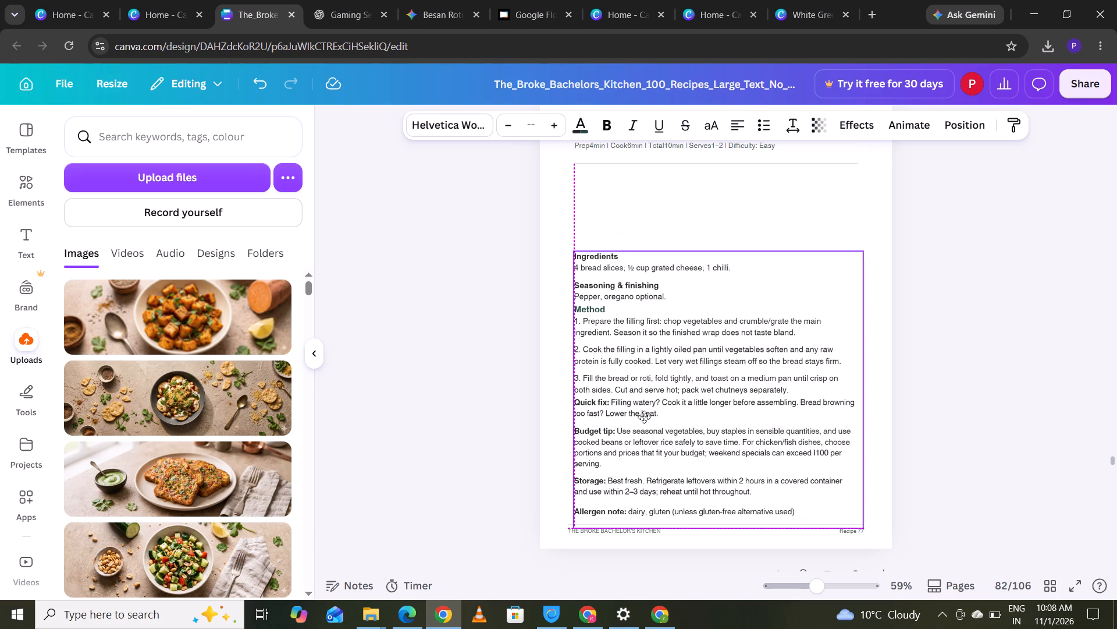
left_click_drag(644, 417, 644, 419)
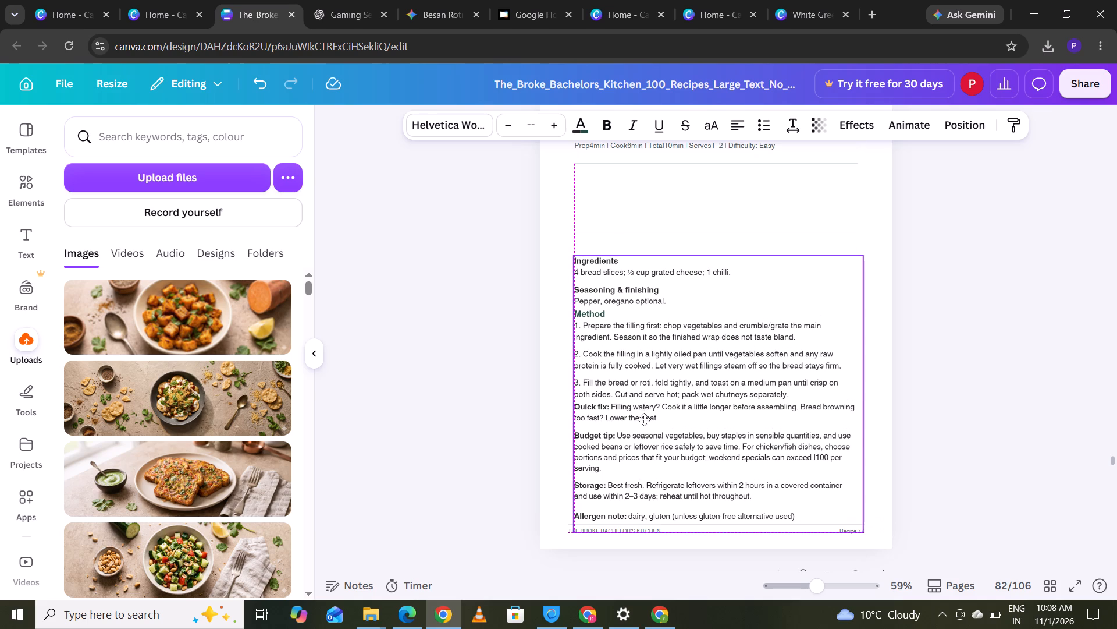
left_click_drag(644, 419, 643, 419)
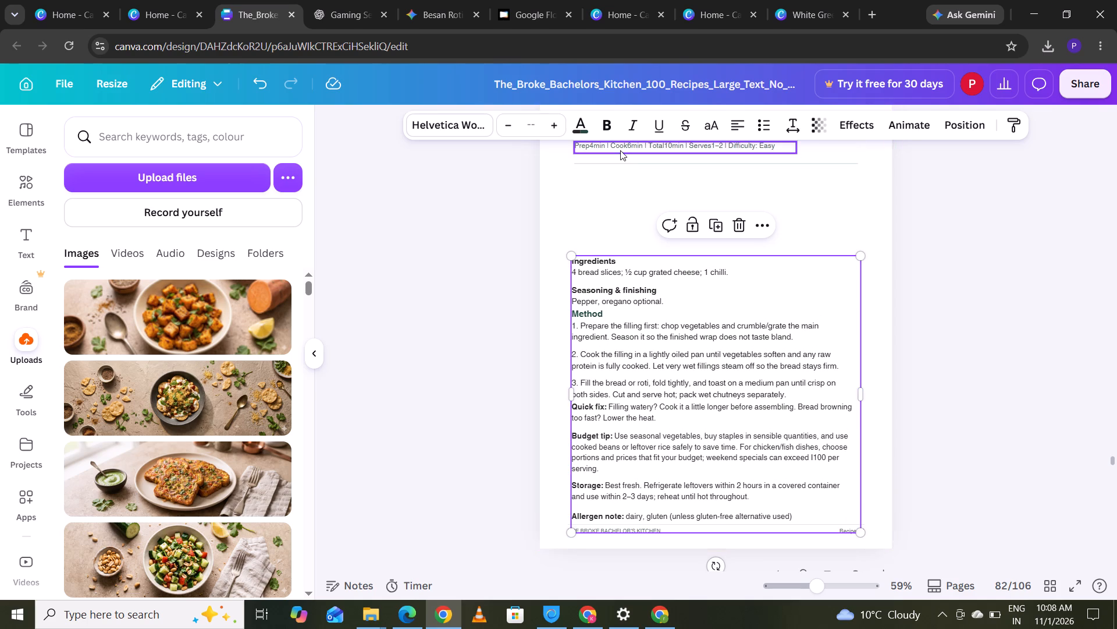
Move the prep-time line and the divider up closer beneath the Cheese Chilli Toast title.
left_click_drag(650, 147, 650, 140)
left_click(956, 206)
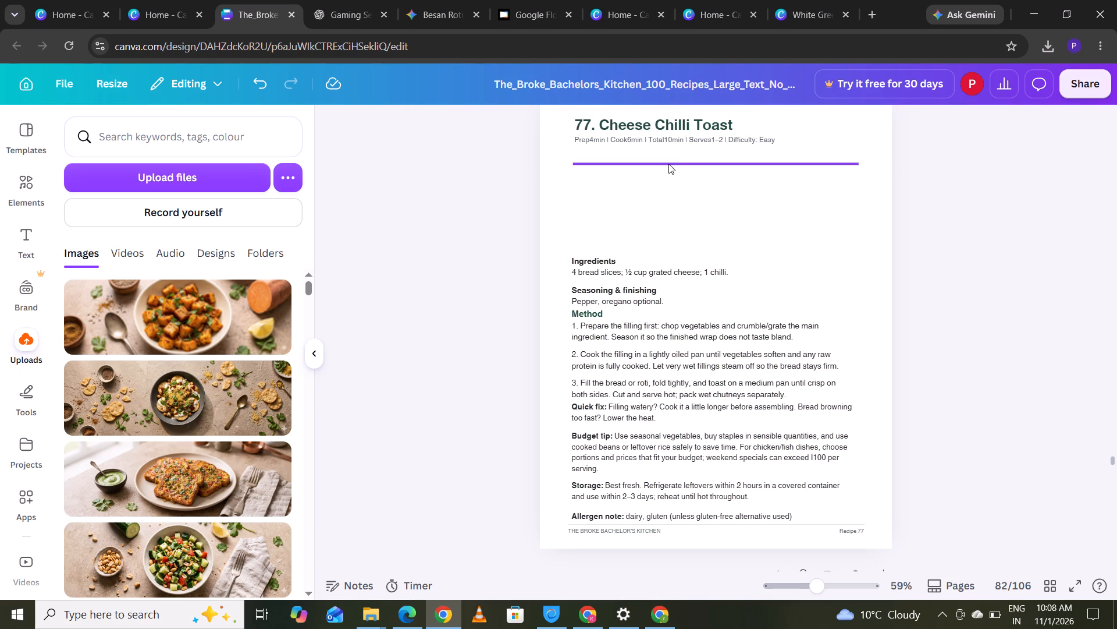
left_click_drag(668, 164, 668, 149)
left_click(962, 207)
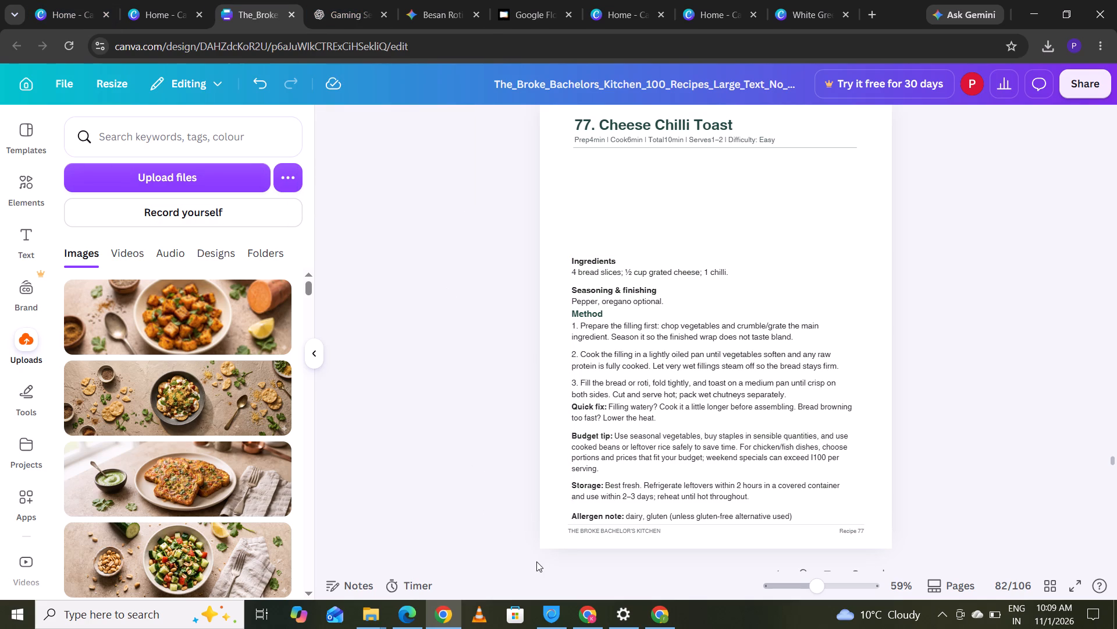